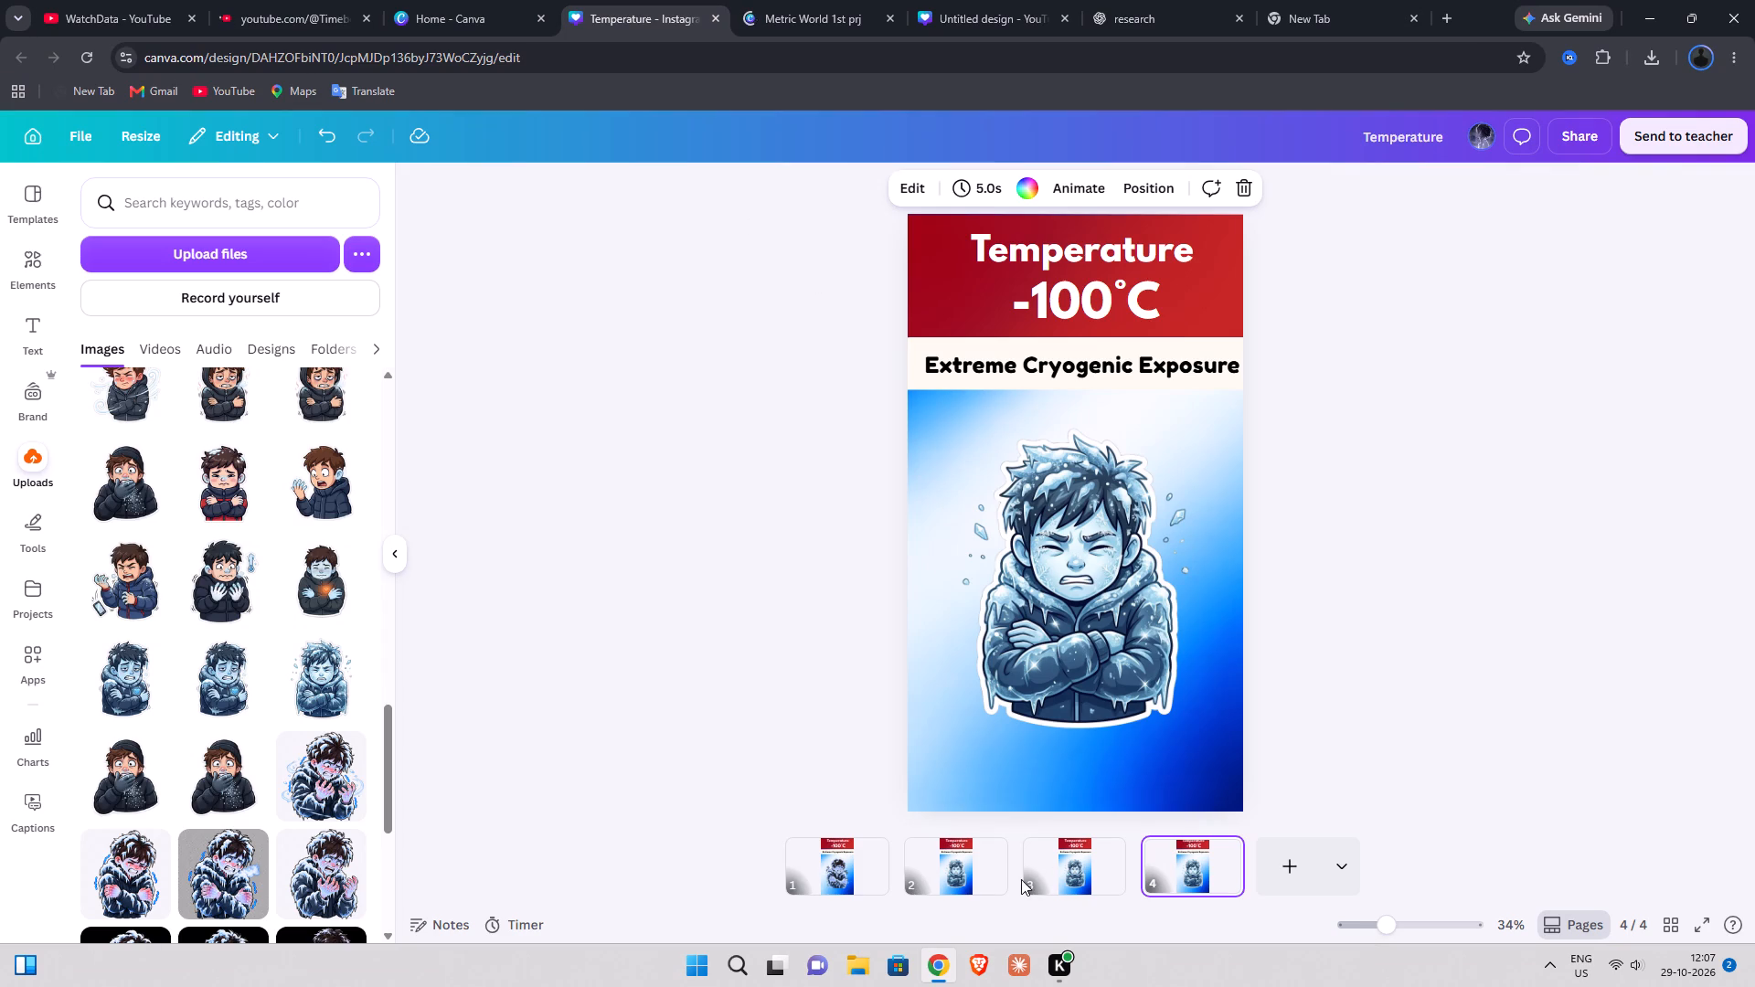
In the Metric World 1st prj design, copy all elements of page 19, the 22°C Thermal Comfort Zone page.
{"action": "left_click", "coordinate": [1035, 872]}
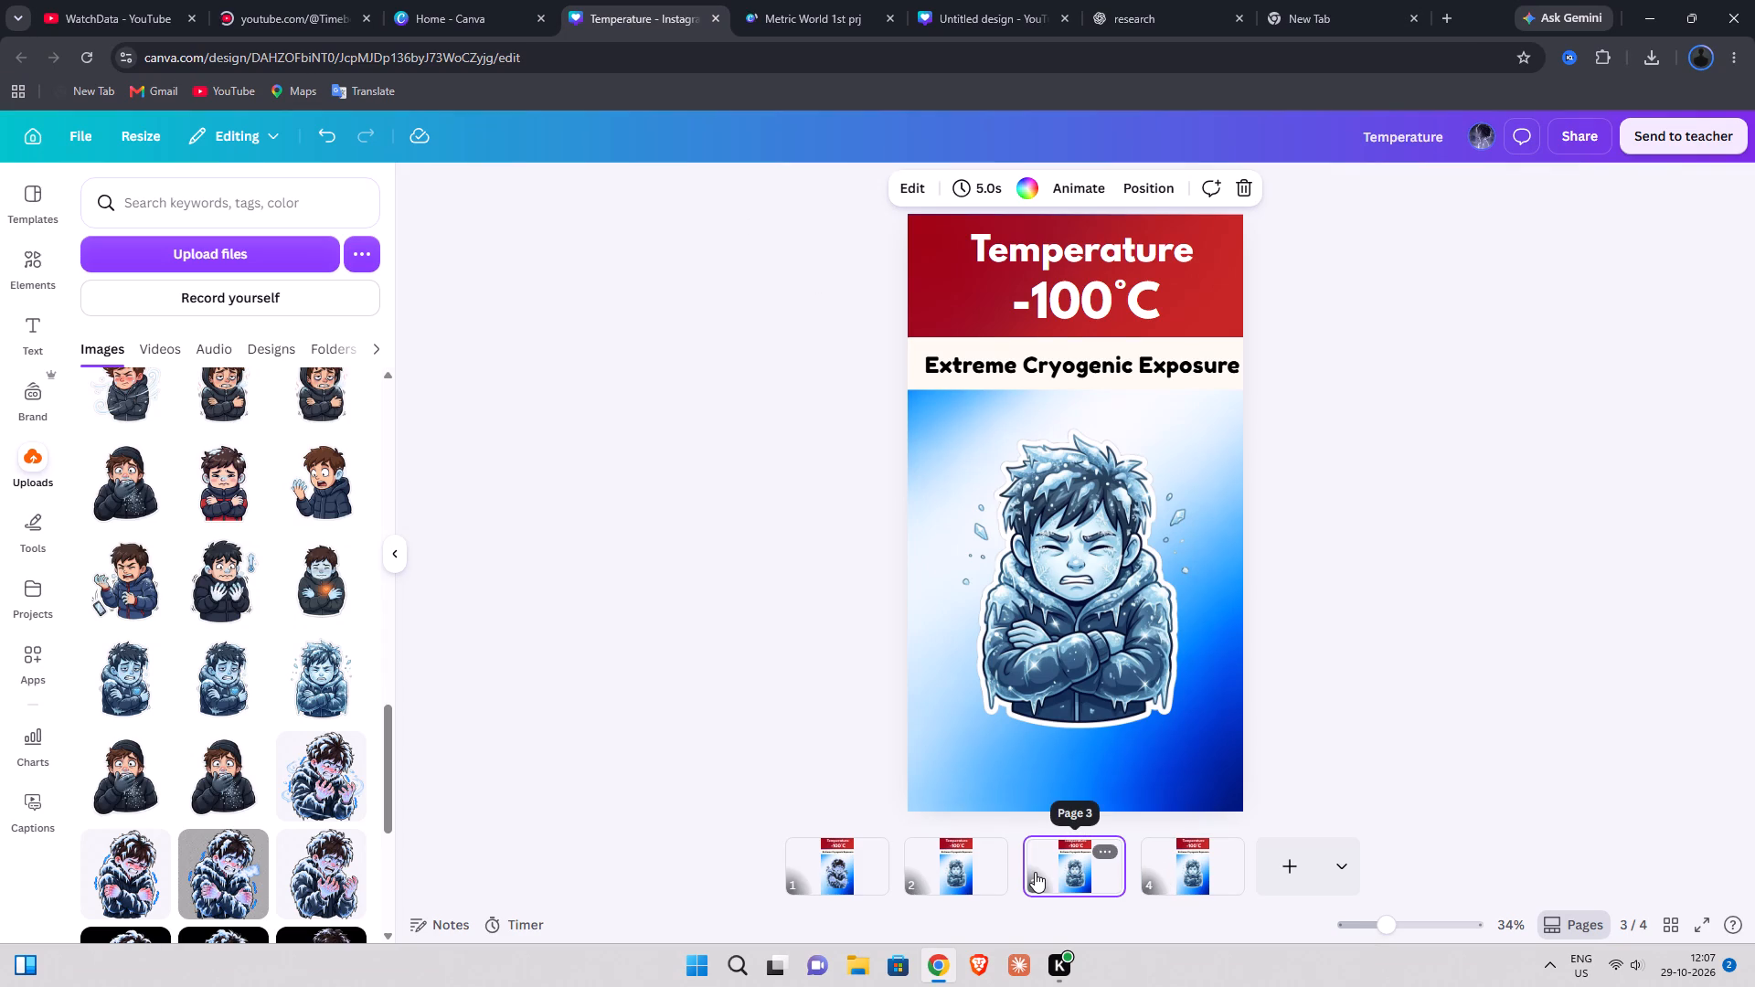
{"action": "left_click", "coordinate": [792, 0]}
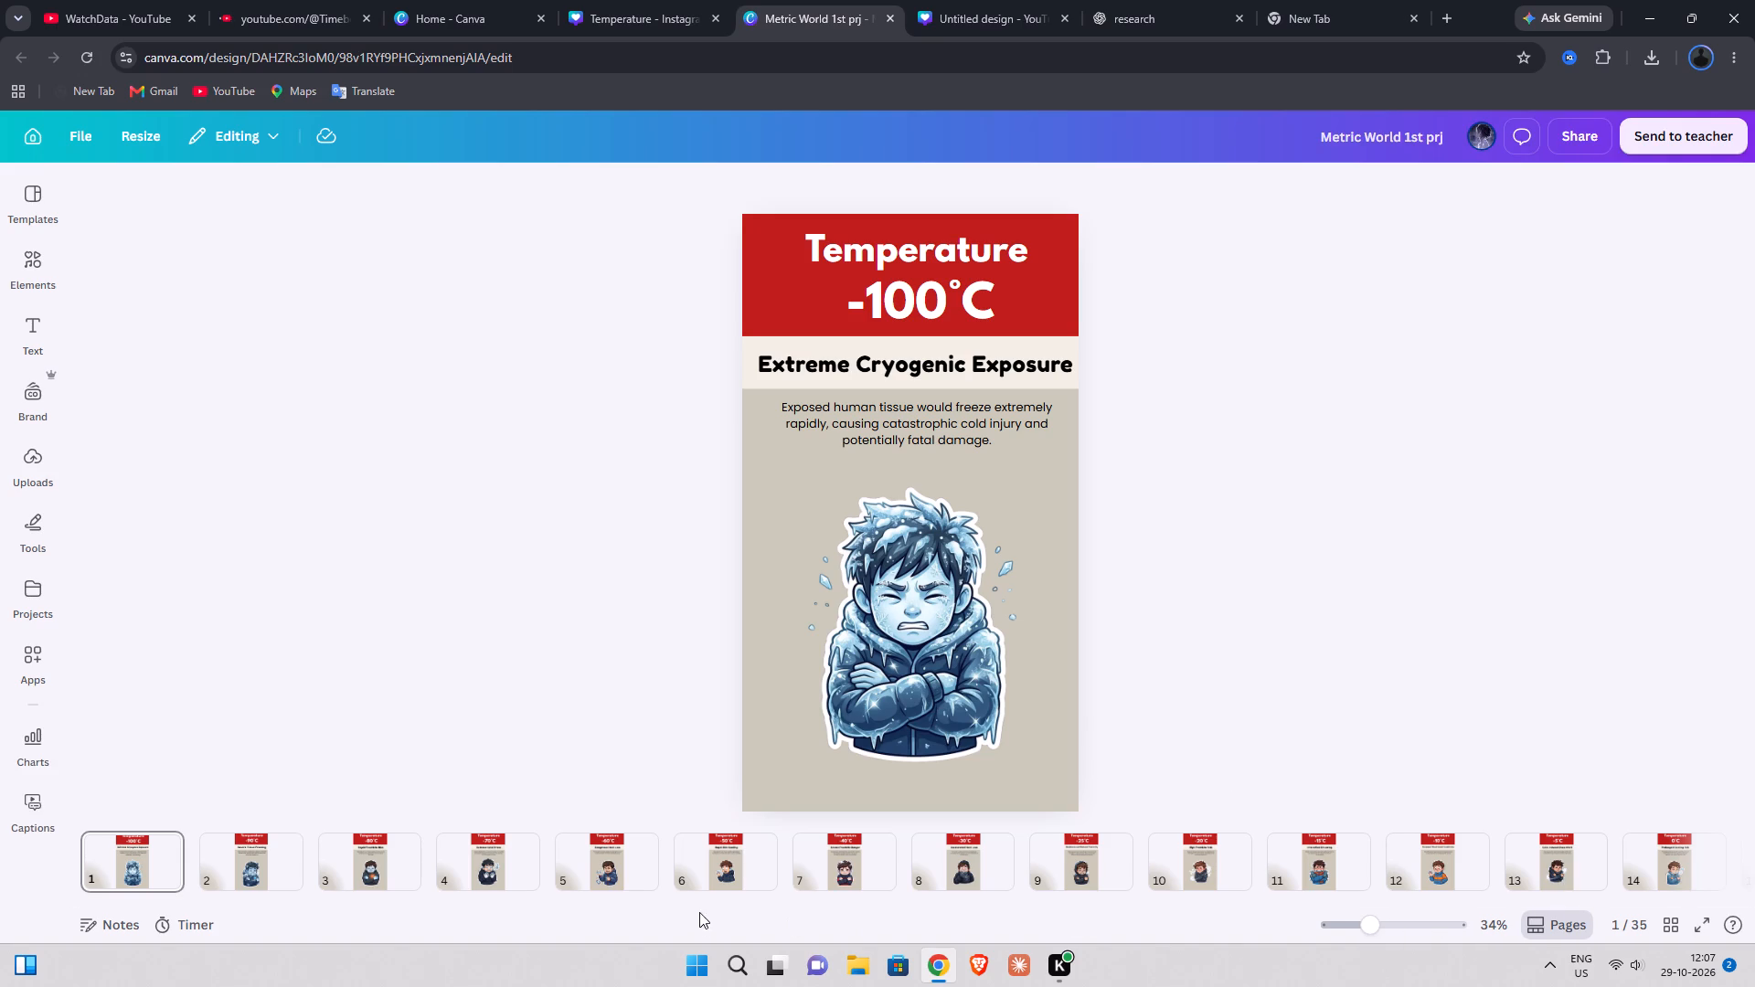
{"action": "left_click_drag", "start_coordinate": [725, 898], "coordinate": [991, 922]}
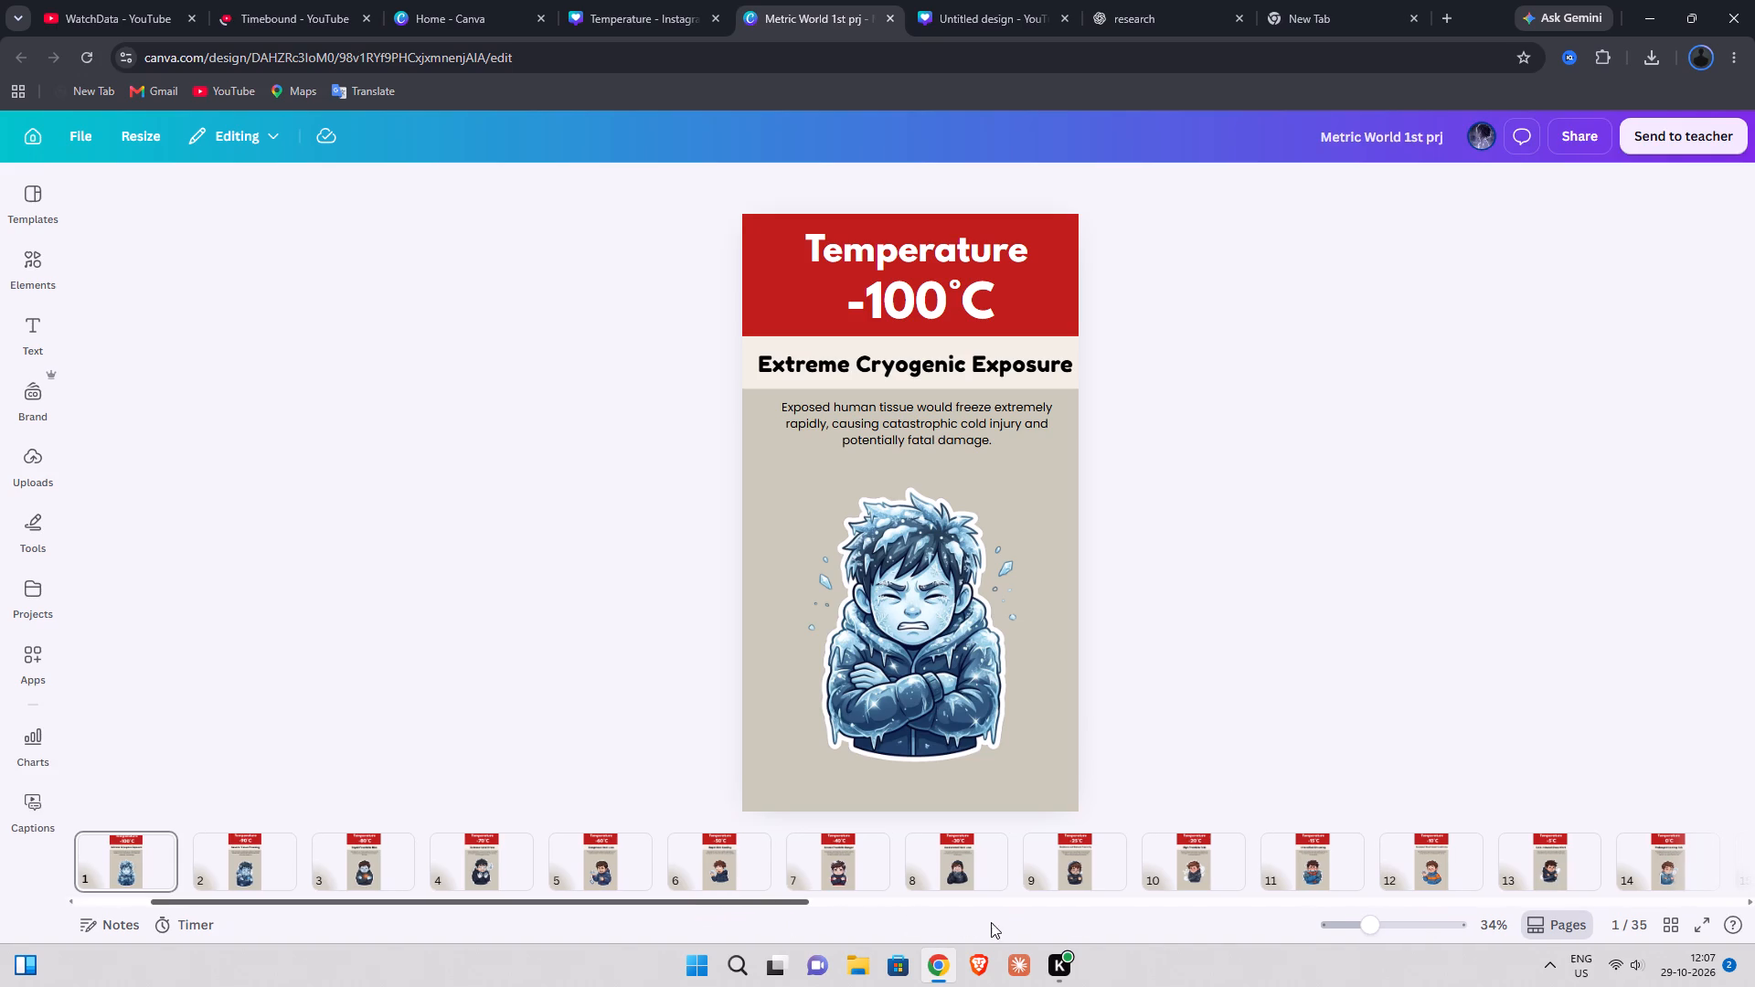
{"action": "left_click_drag", "start_coordinate": [991, 922], "coordinate": [1026, 926]}
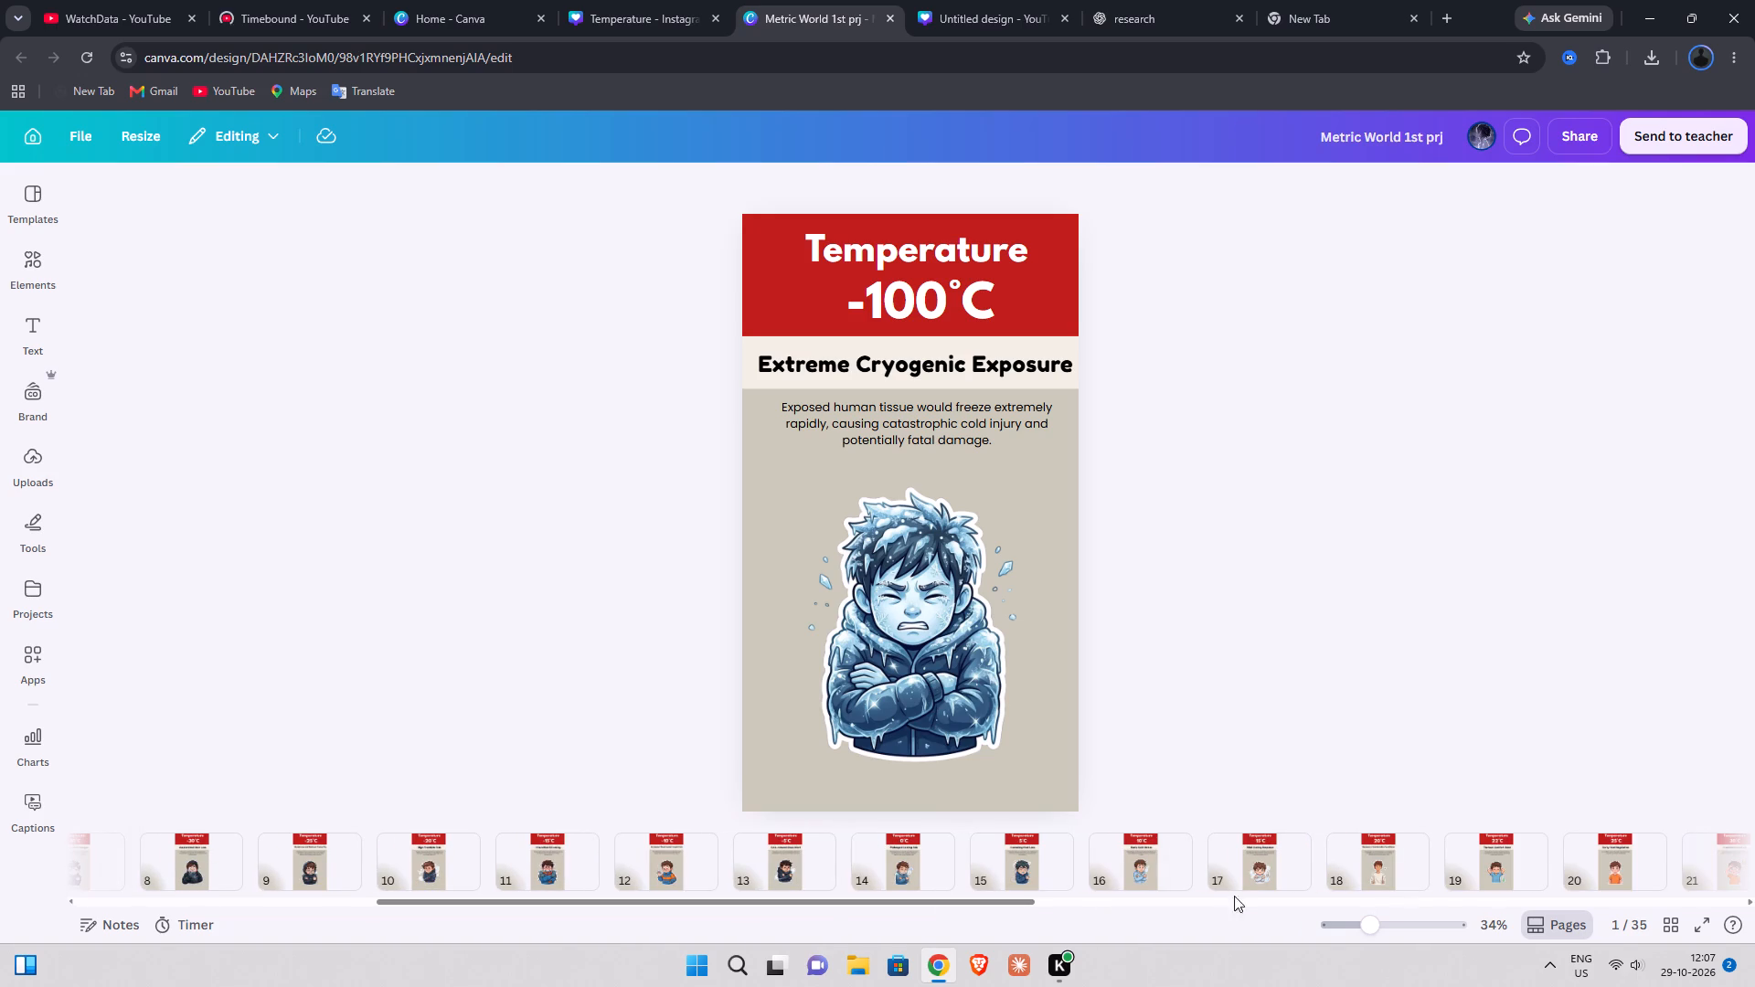
{"action": "left_click", "coordinate": [1499, 877]}
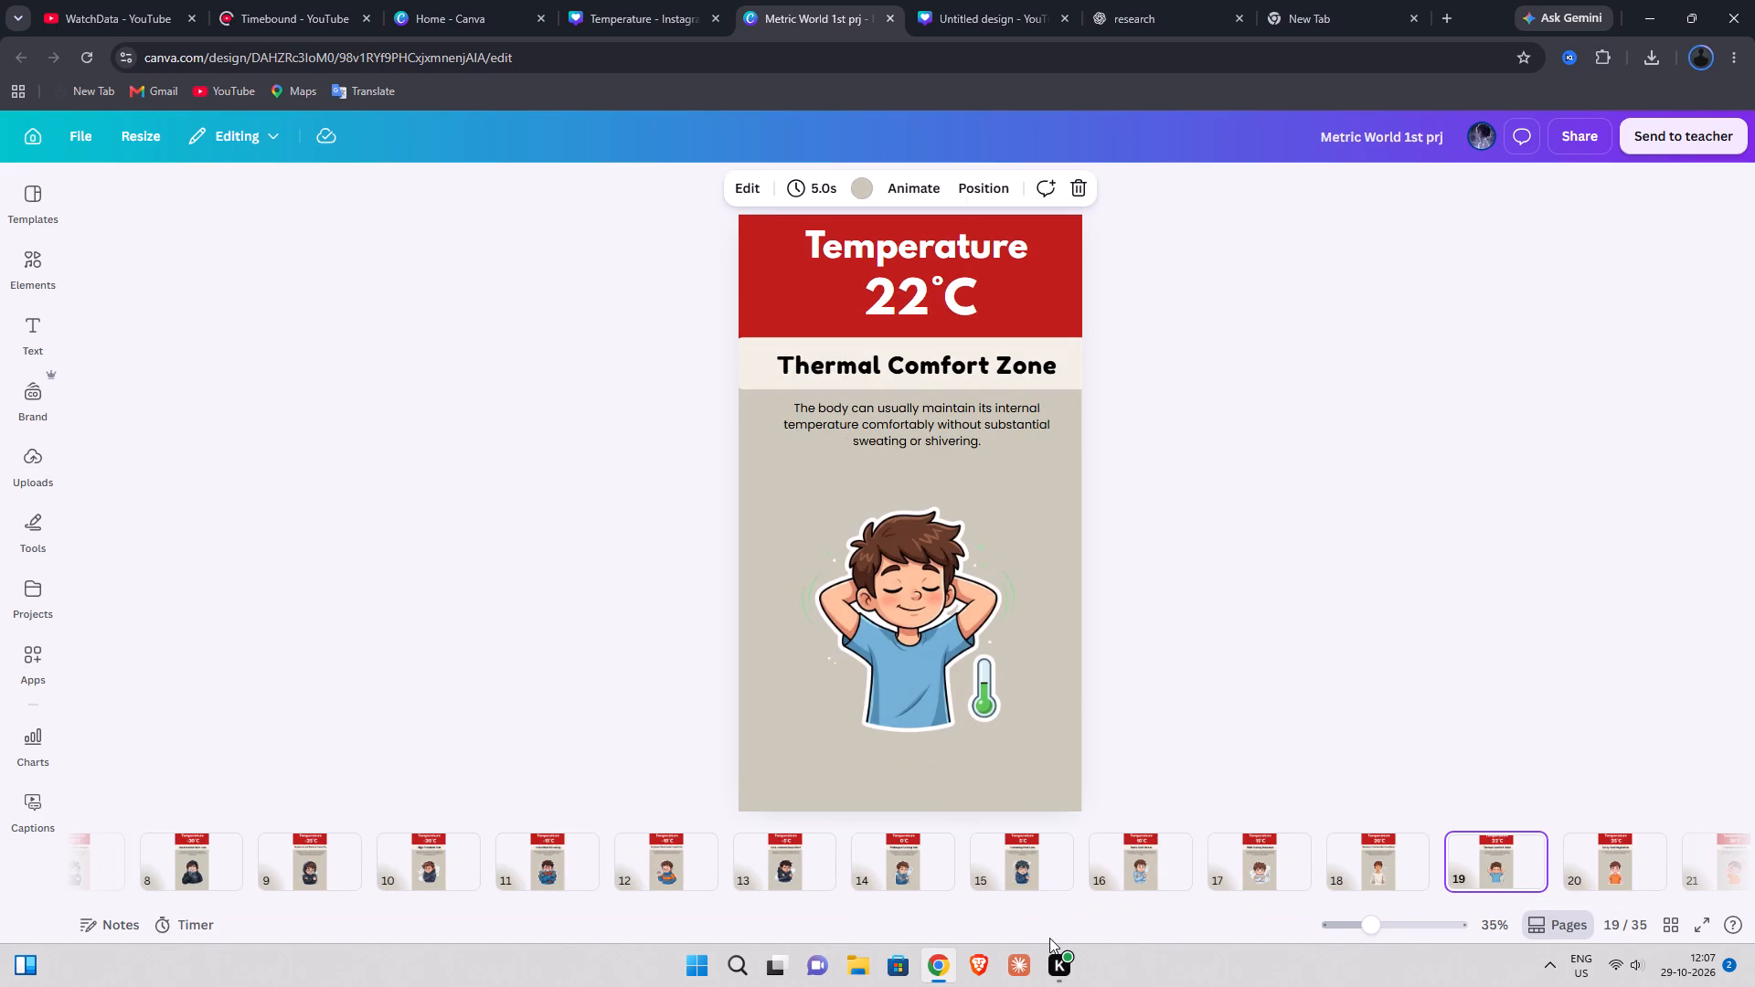
{"action": "left_click_drag", "start_coordinate": [1033, 903], "coordinate": [1075, 903]}
{"action": "left_click_drag", "start_coordinate": [1074, 903], "coordinate": [912, 905]}
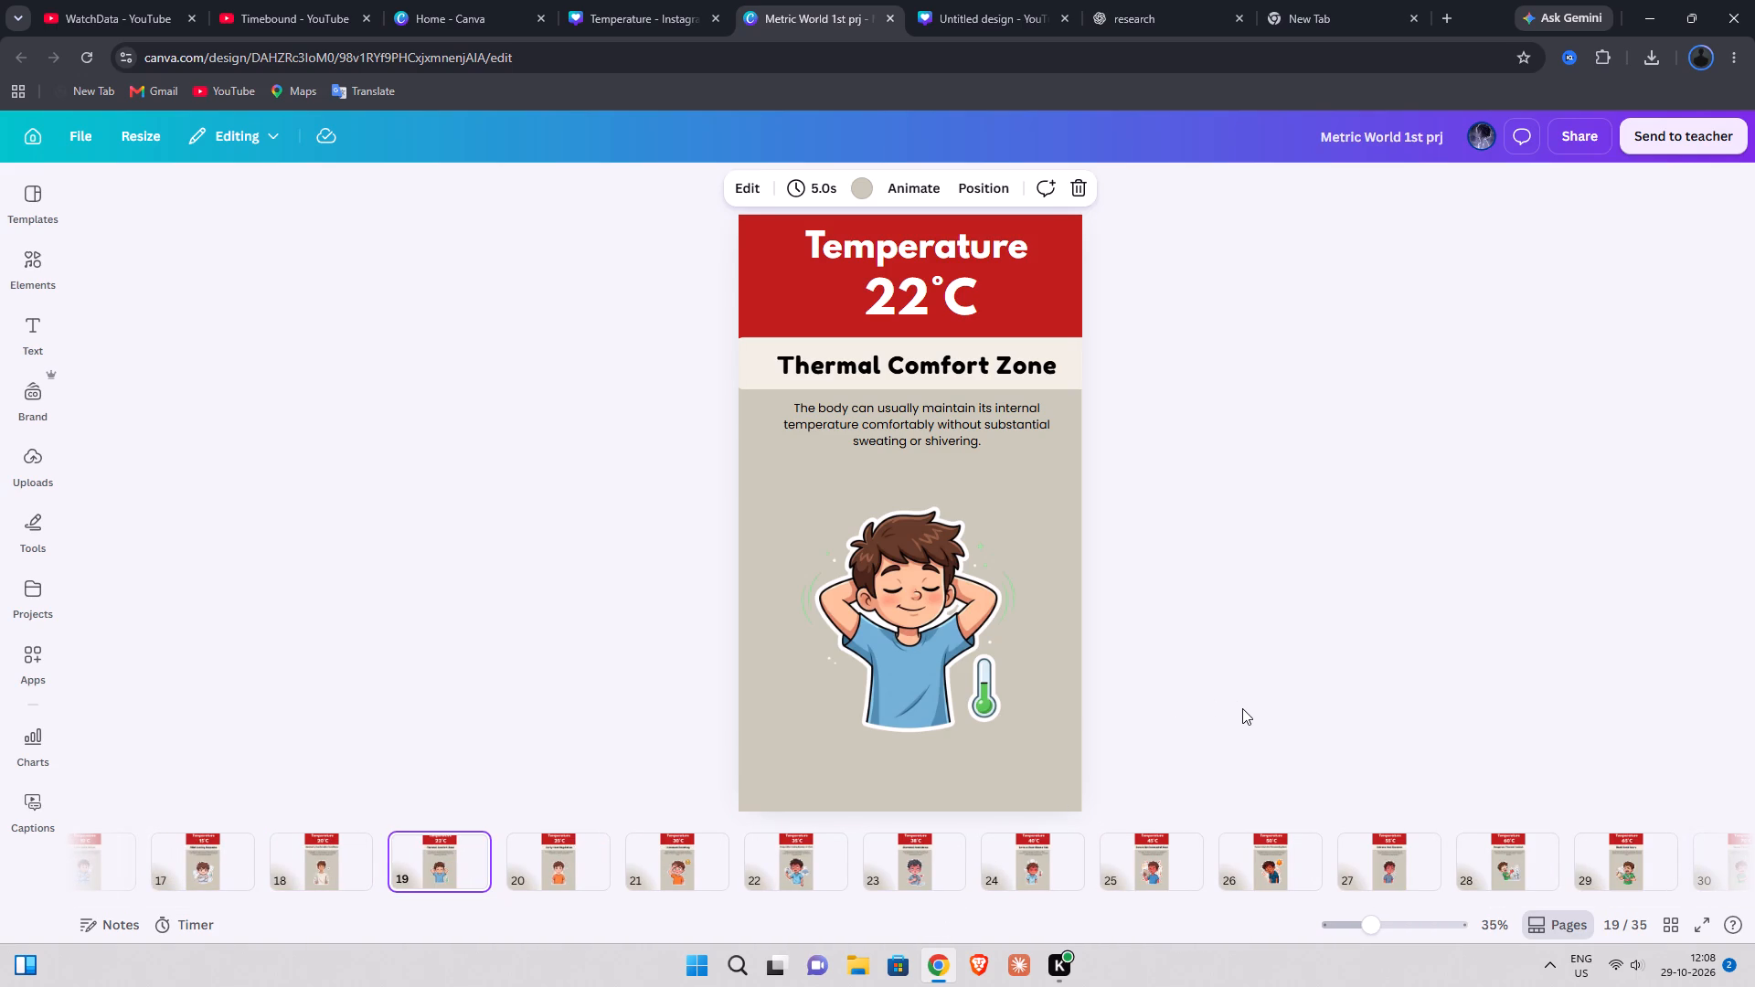
{"action": "left_click_drag", "start_coordinate": [1172, 686], "coordinate": [734, 254]}
{"action": "key", "text": "ctrl+c"}
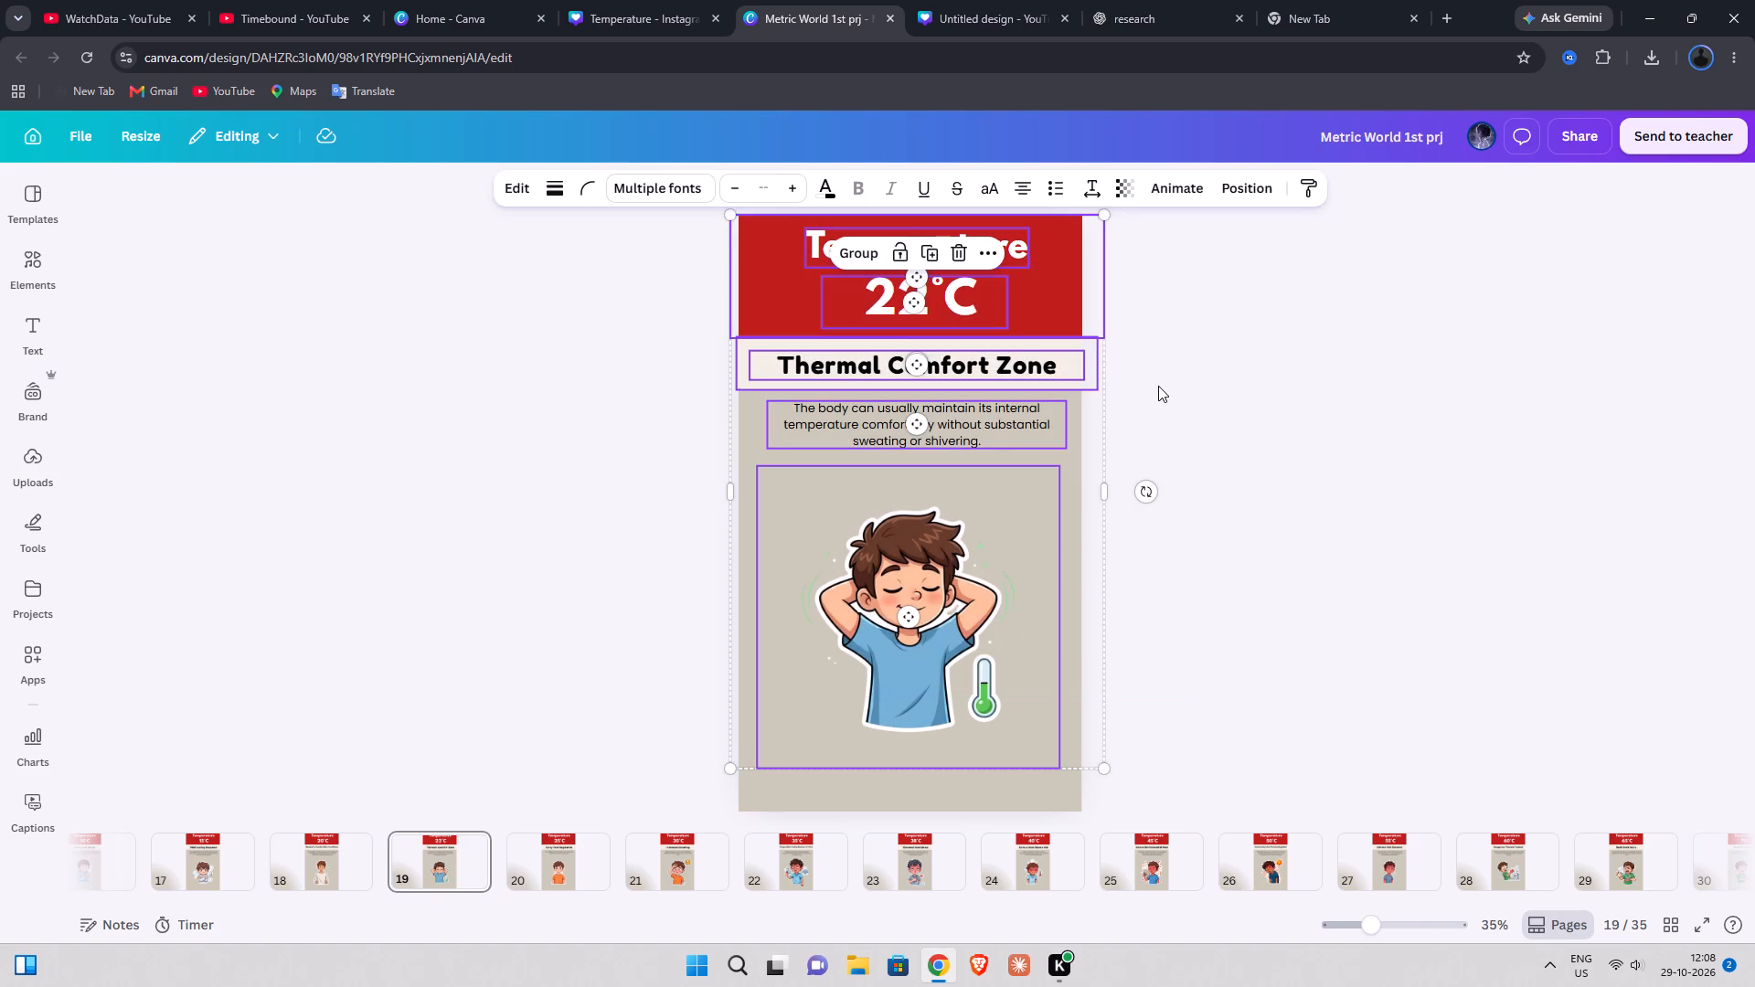
On page 3 of the Temperature design, delete the frozen character, the Extreme Cryogenic Exposure heading, the -100°C text and the Temperature title.
{"action": "left_click", "coordinate": [590, 0]}
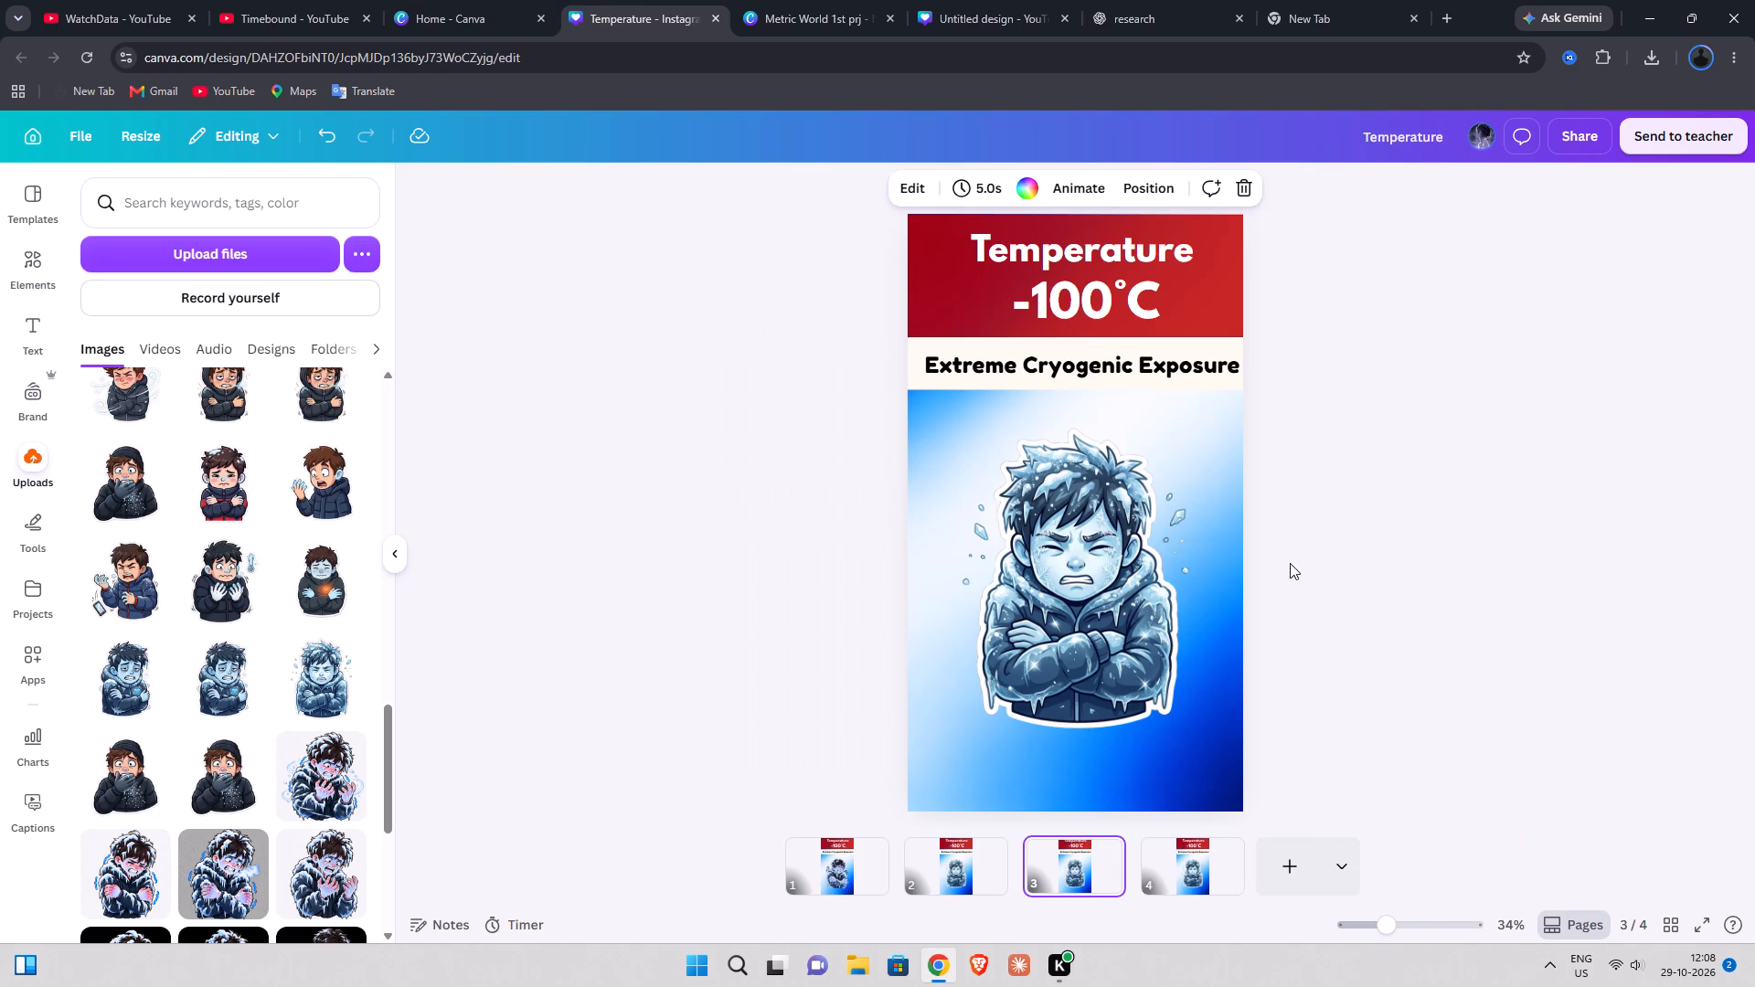
{"action": "left_click_drag", "start_coordinate": [1323, 600], "coordinate": [996, 266]}
{"action": "left_click", "coordinate": [1533, 511]}
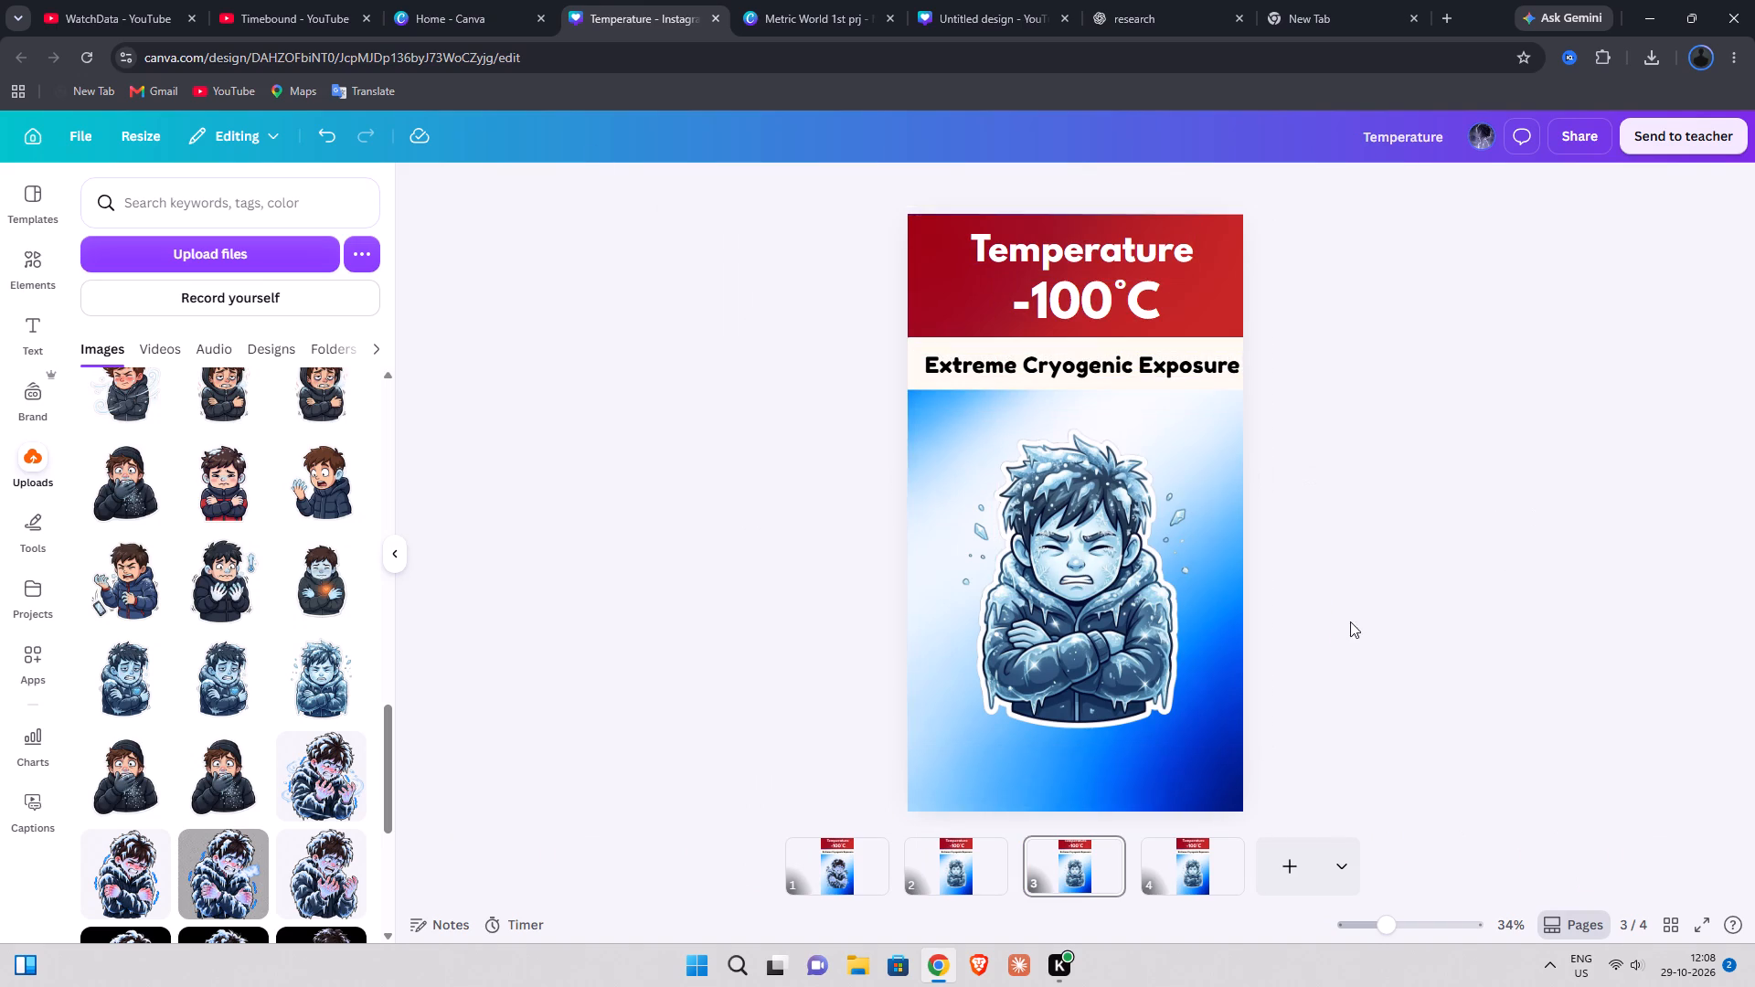
{"action": "left_click", "coordinate": [1119, 634]}
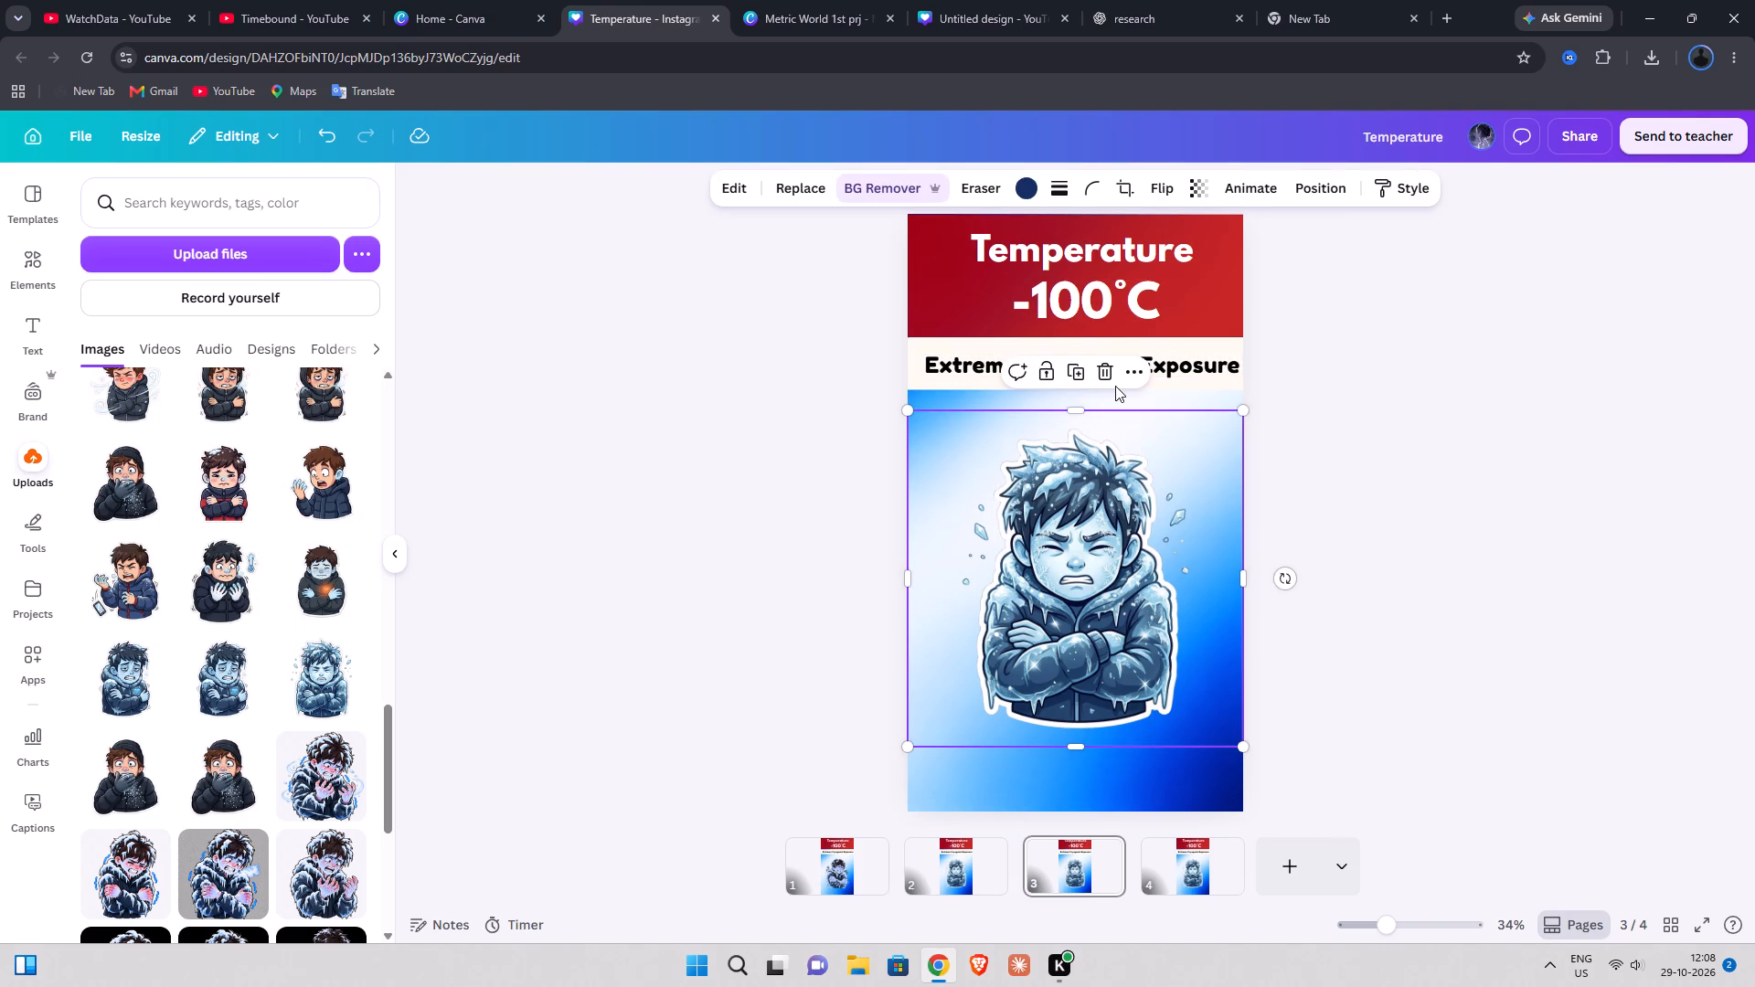
{"action": "key", "text": "Delete"}
{"action": "left_click", "coordinate": [1109, 366]}
{"action": "key", "text": "Delete"}
{"action": "left_click", "coordinate": [1103, 304]}
{"action": "key", "text": "Delete"}
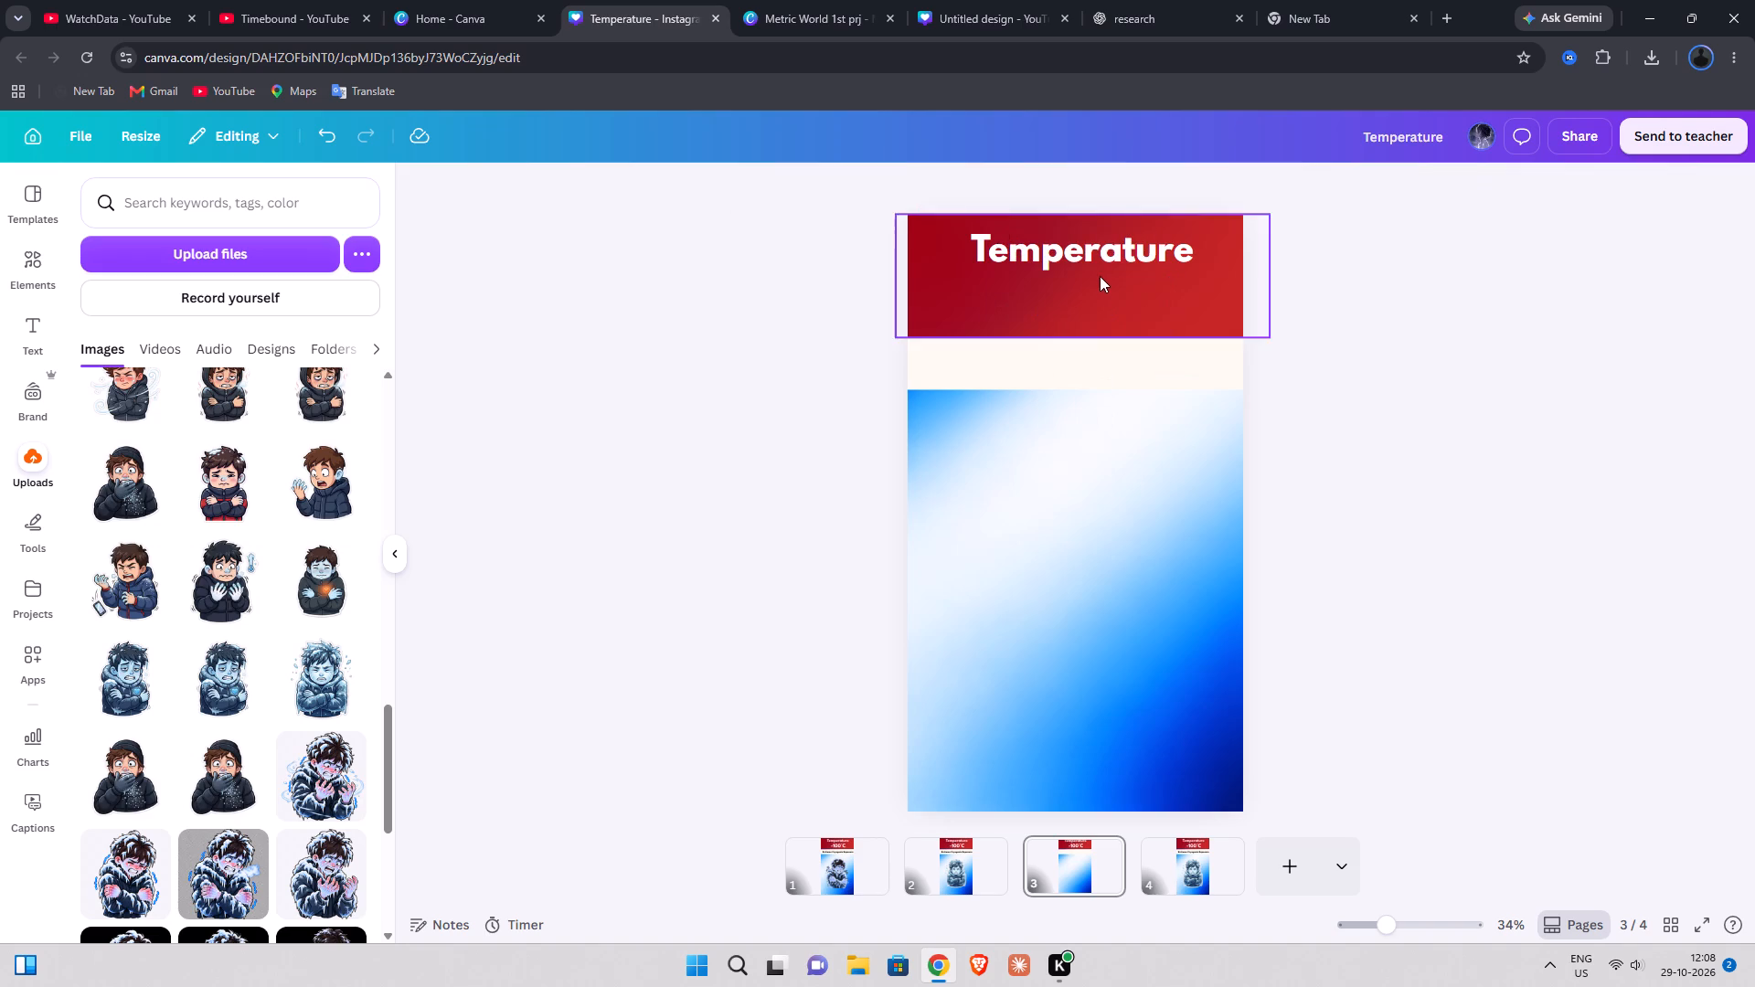
{"action": "left_click", "coordinate": [1100, 269]}
{"action": "key", "text": "Delete"}
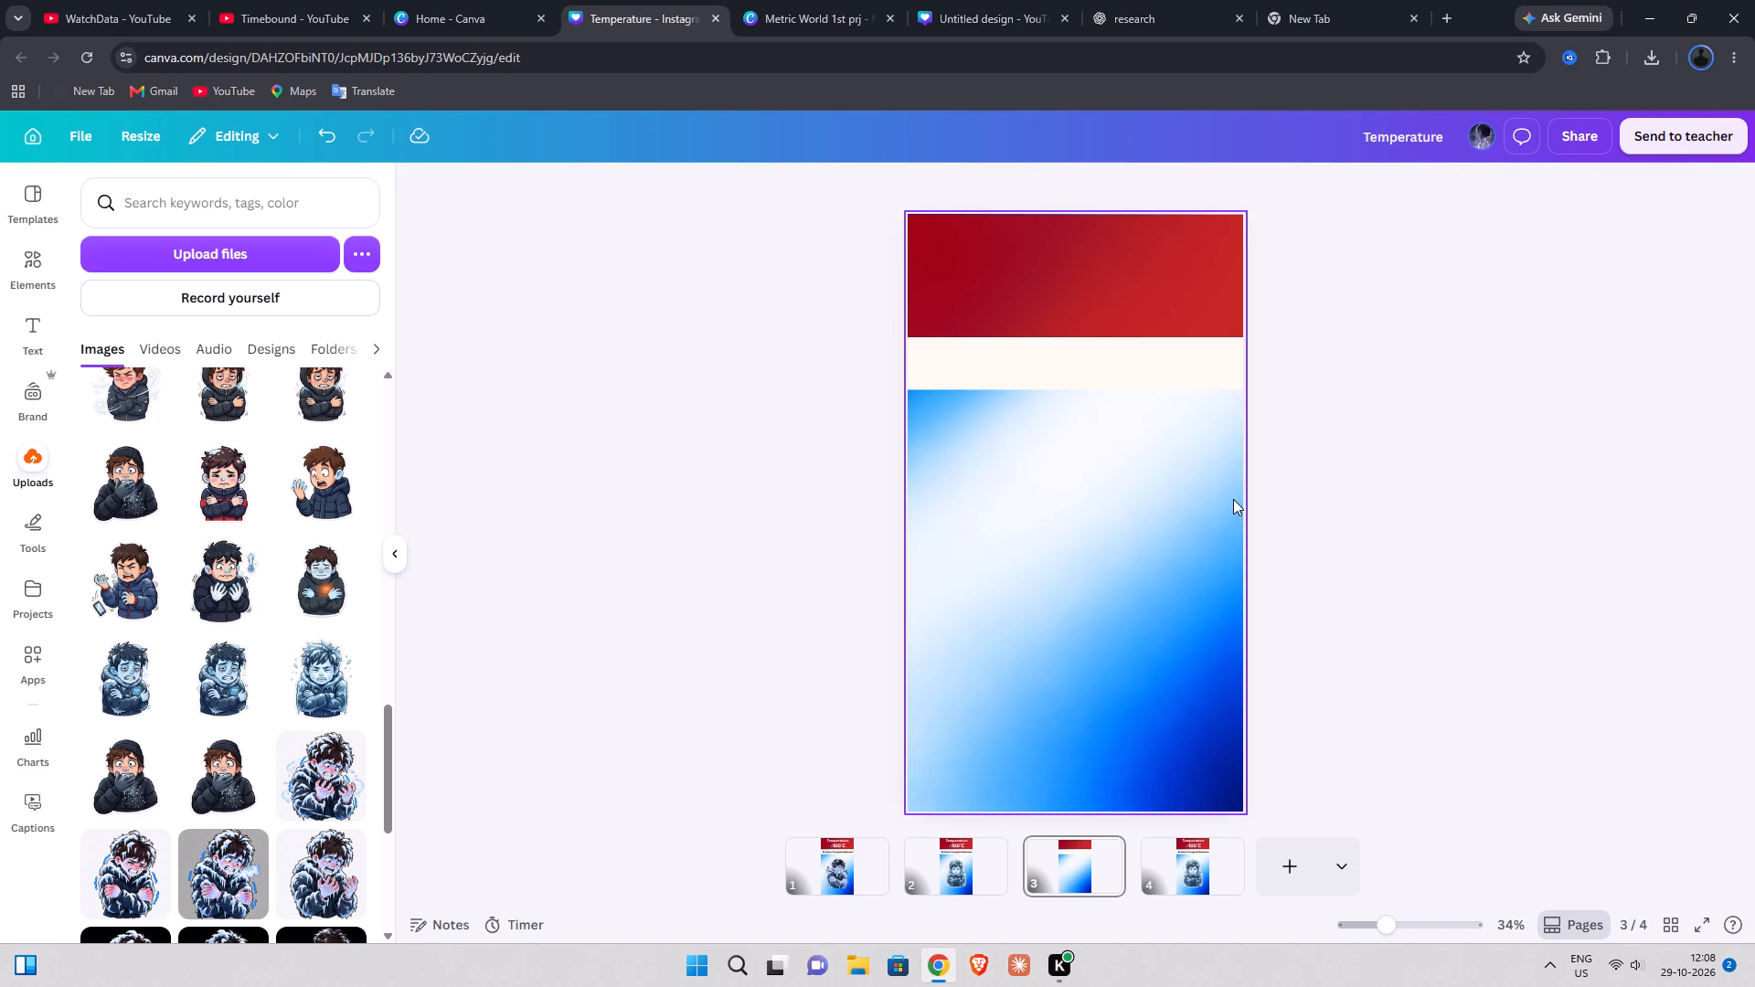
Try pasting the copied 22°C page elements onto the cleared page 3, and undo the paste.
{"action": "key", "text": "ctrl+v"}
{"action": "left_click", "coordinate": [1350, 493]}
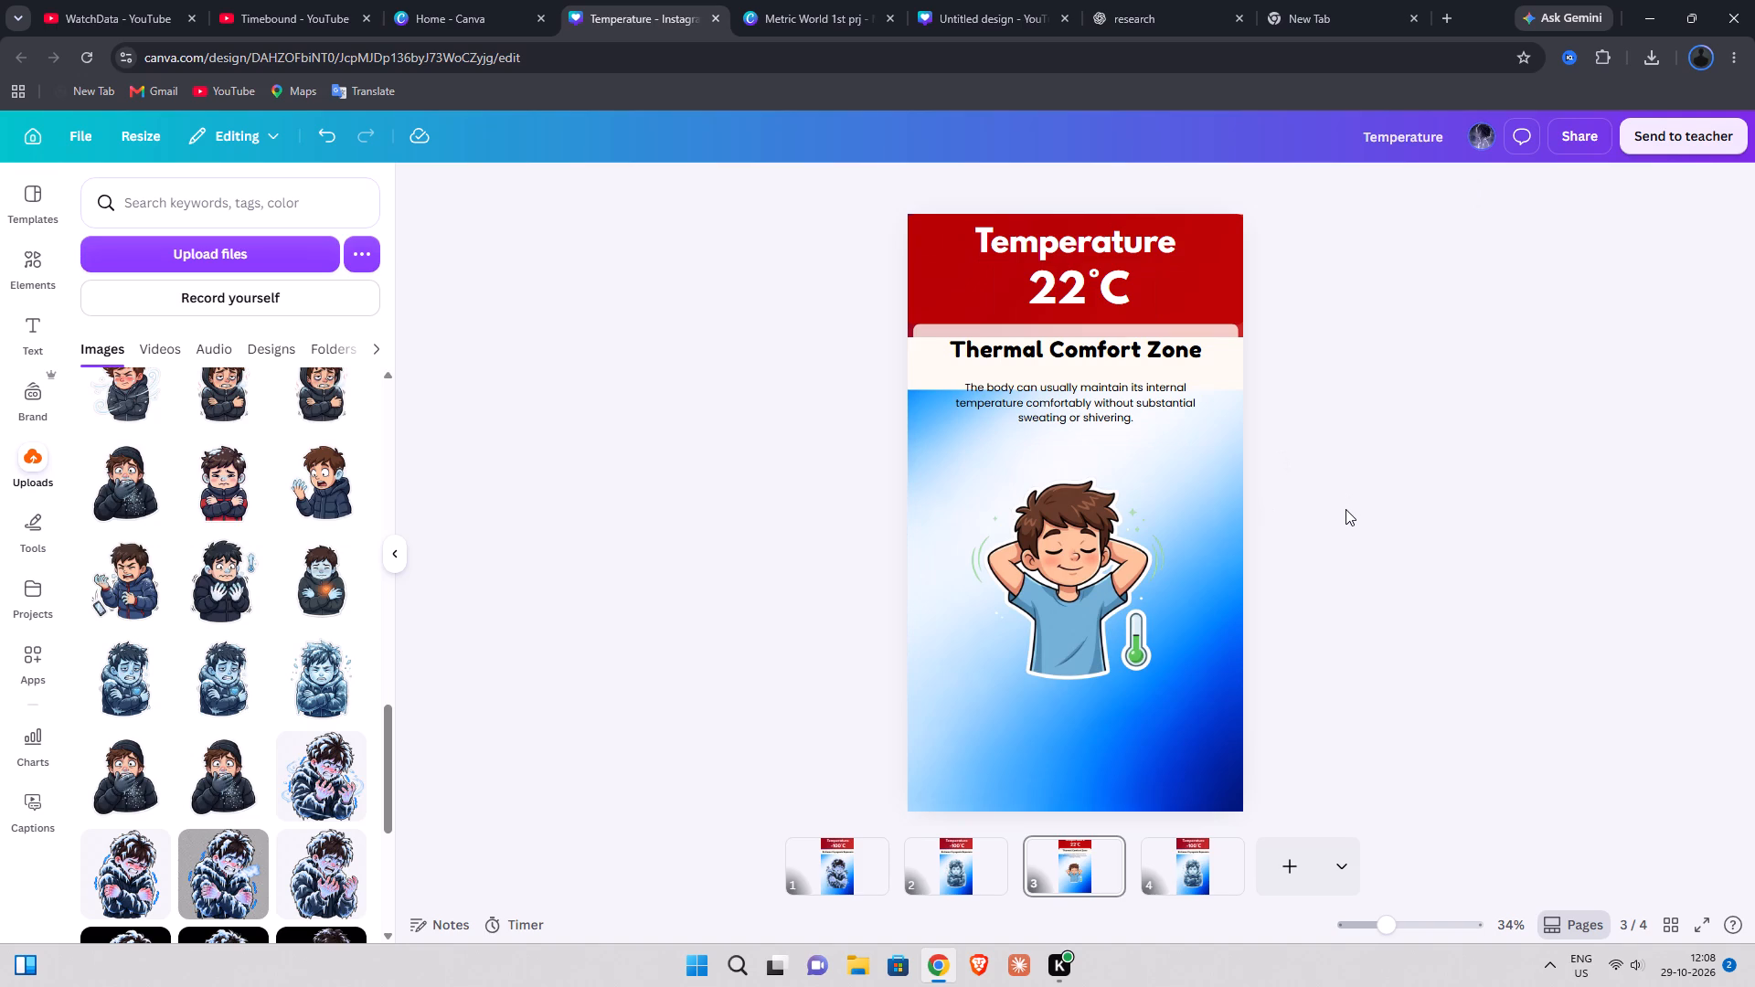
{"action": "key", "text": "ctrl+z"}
Switch back to page 19 of the Metric World 1st prj design.
{"action": "left_click", "coordinate": [488, 0]}
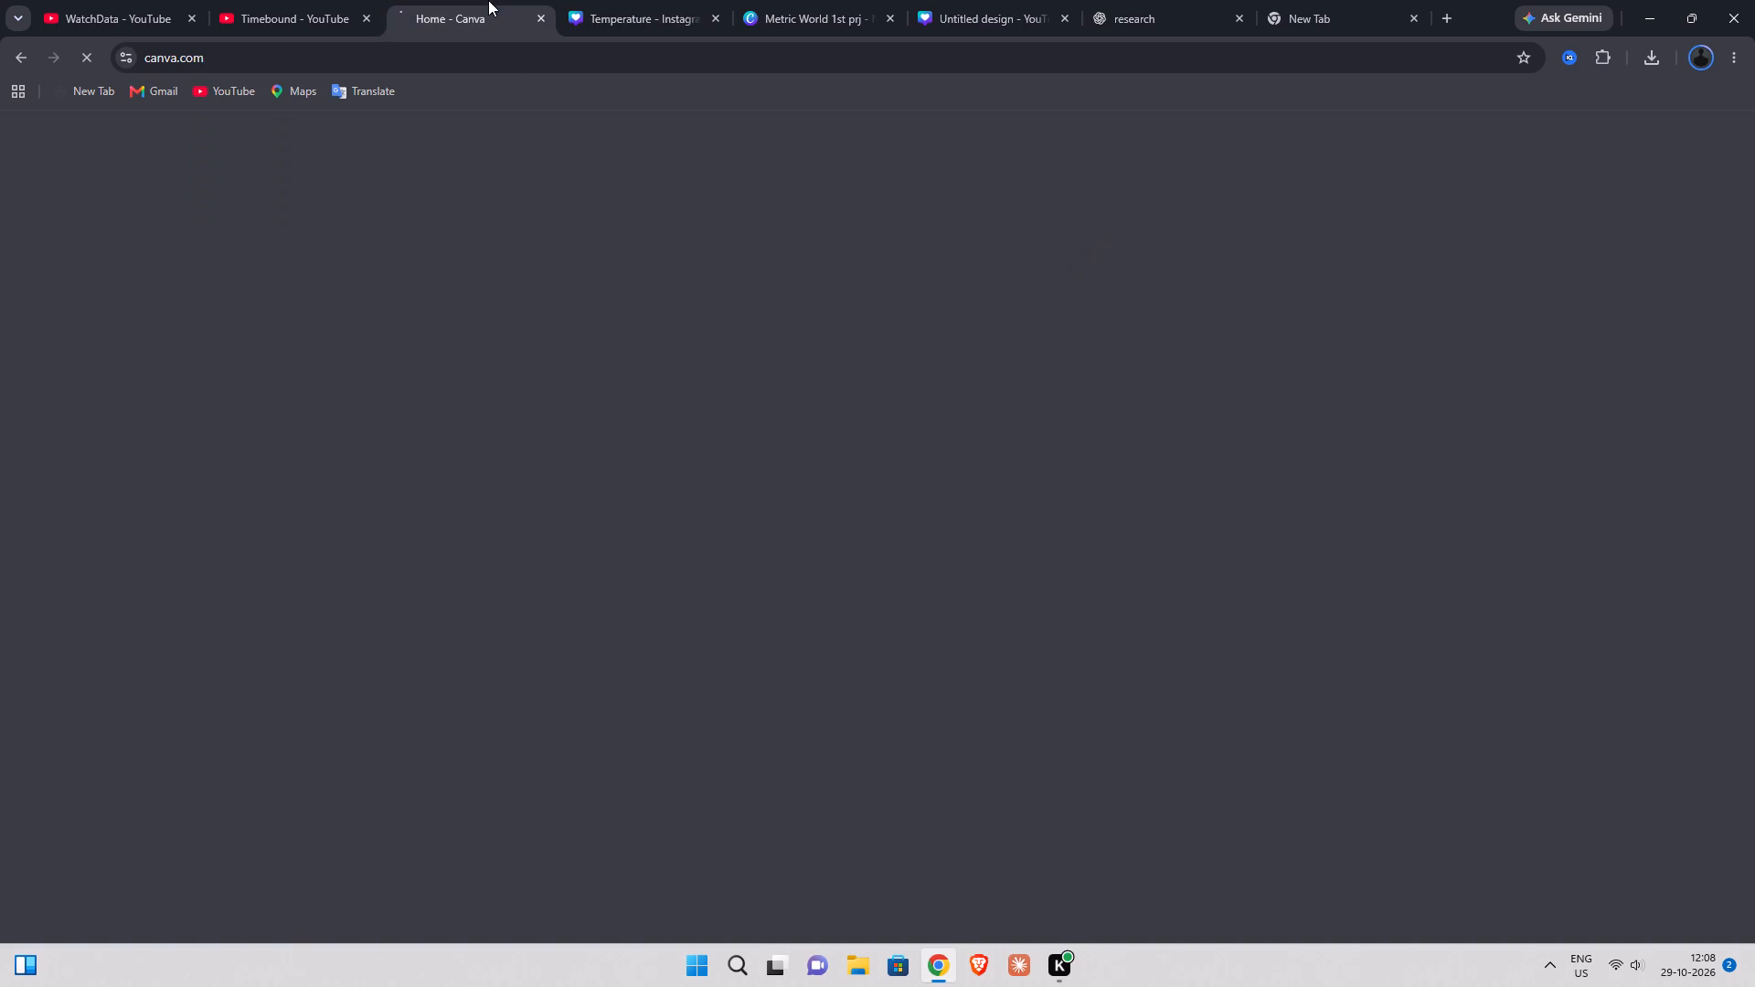
{"action": "left_click", "coordinate": [645, 0]}
{"action": "left_click", "coordinate": [751, 0]}
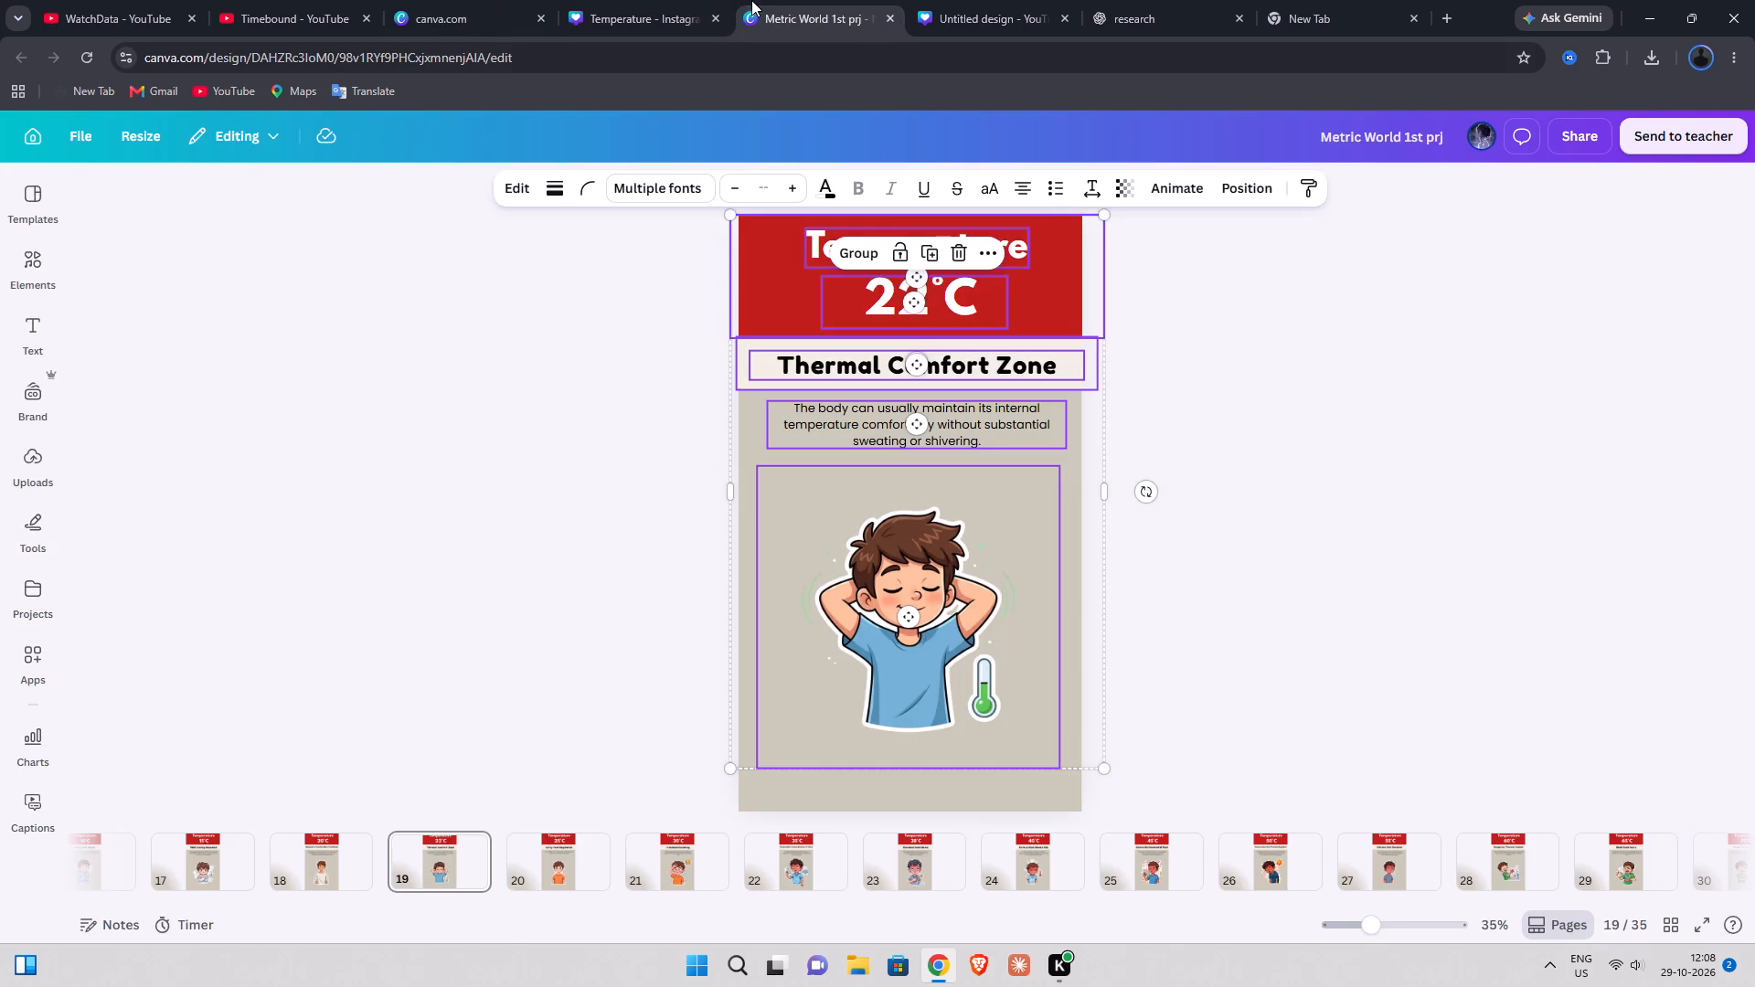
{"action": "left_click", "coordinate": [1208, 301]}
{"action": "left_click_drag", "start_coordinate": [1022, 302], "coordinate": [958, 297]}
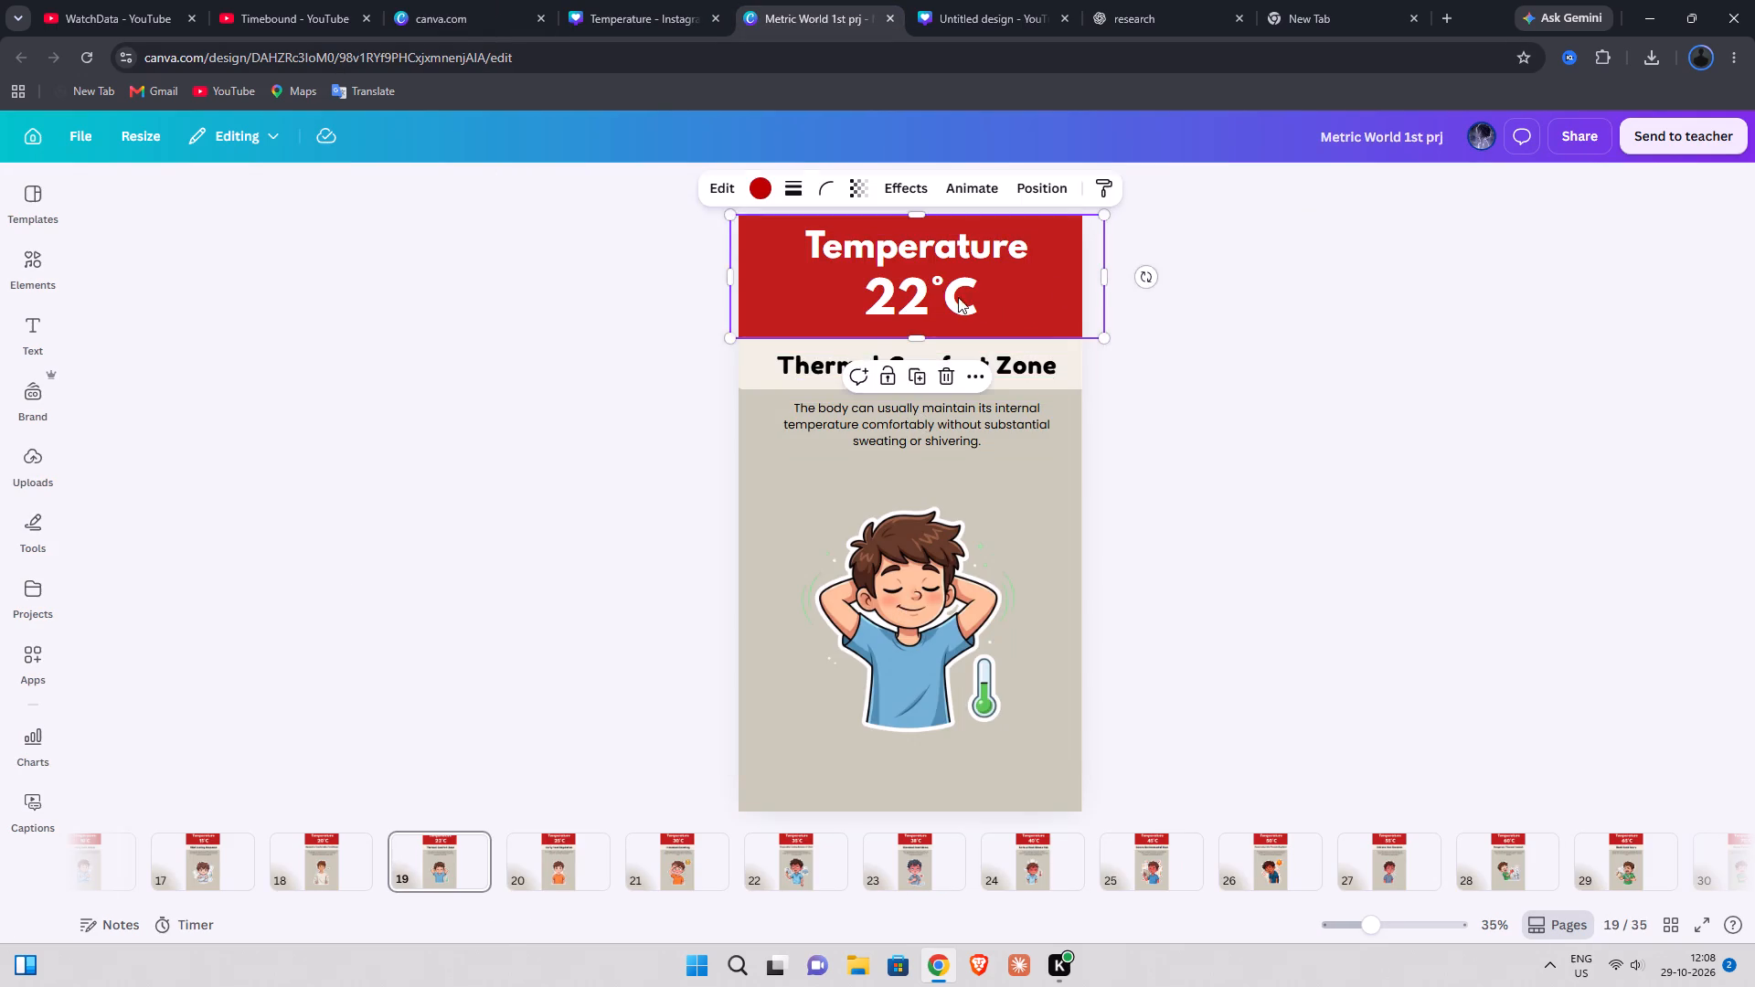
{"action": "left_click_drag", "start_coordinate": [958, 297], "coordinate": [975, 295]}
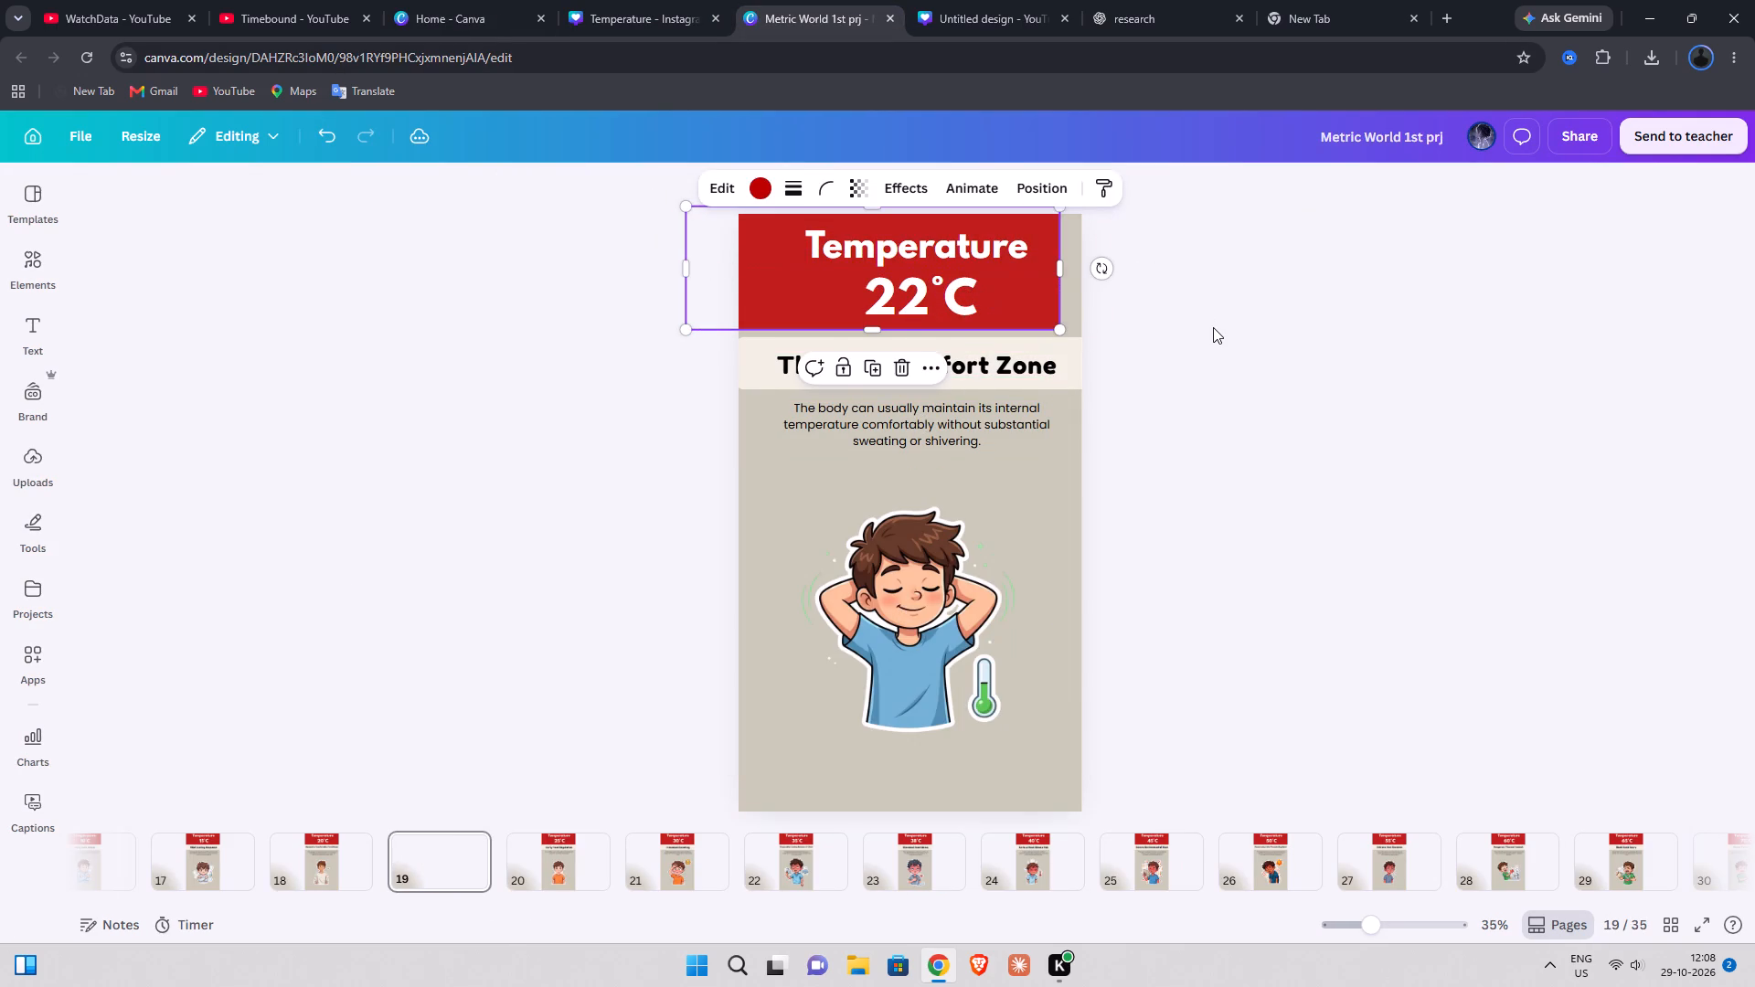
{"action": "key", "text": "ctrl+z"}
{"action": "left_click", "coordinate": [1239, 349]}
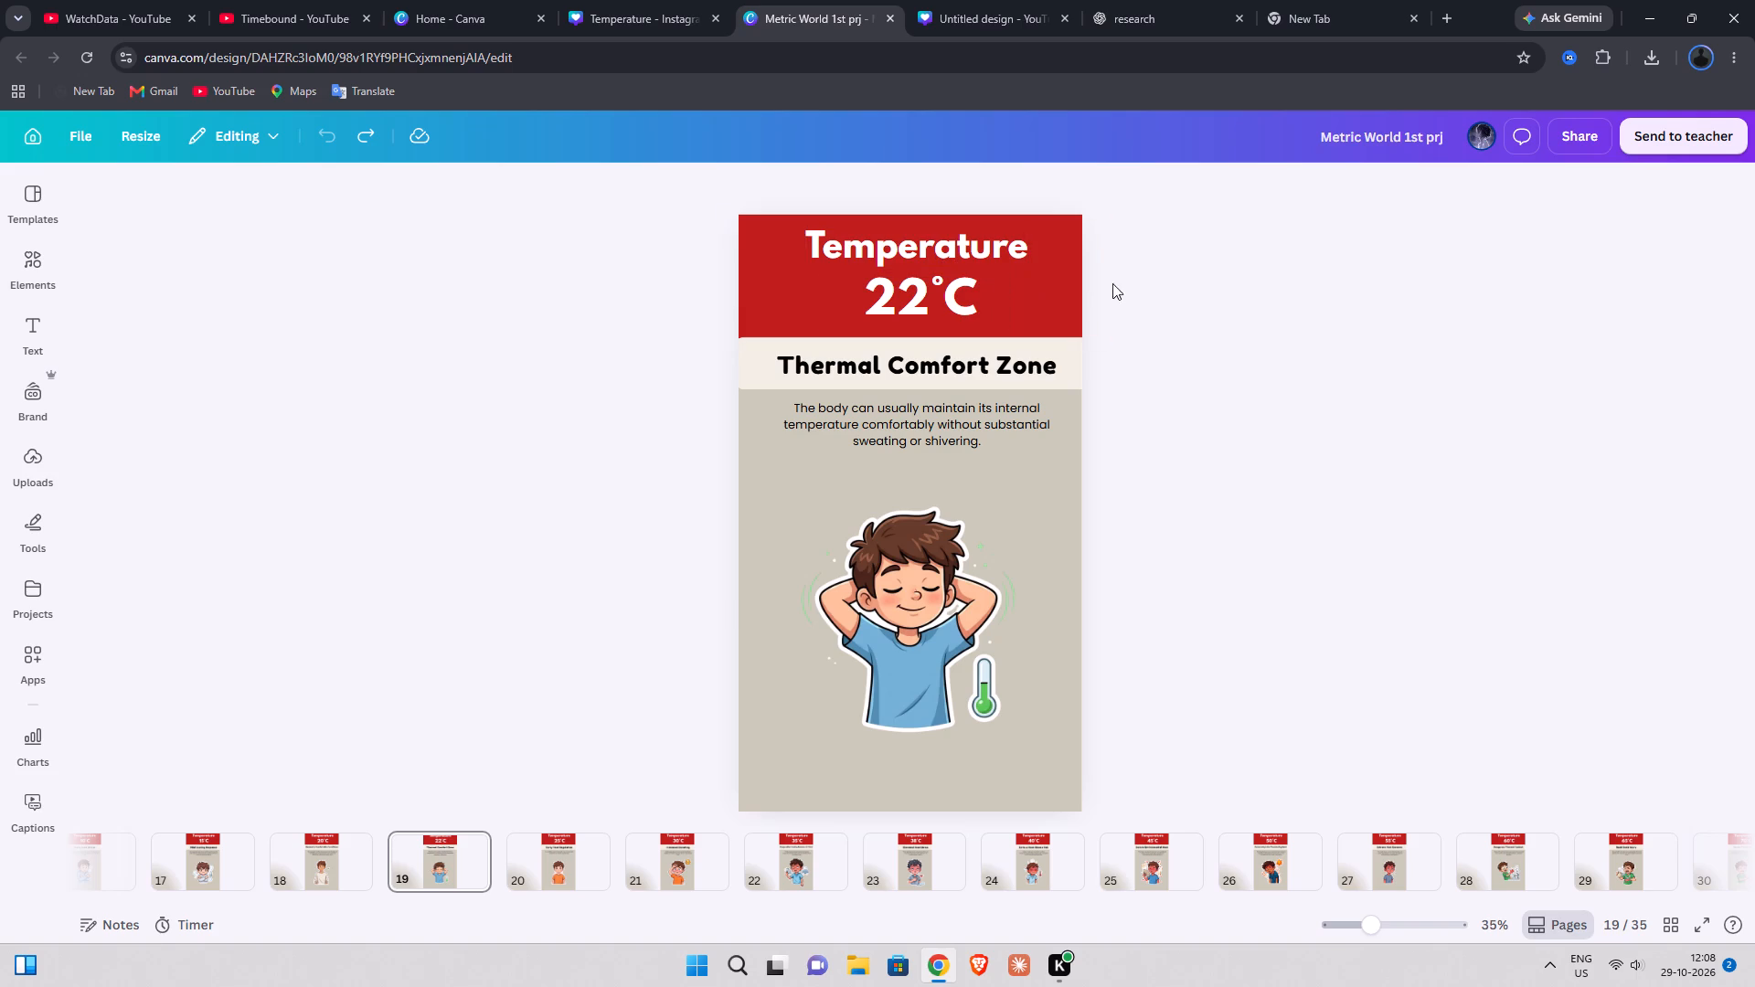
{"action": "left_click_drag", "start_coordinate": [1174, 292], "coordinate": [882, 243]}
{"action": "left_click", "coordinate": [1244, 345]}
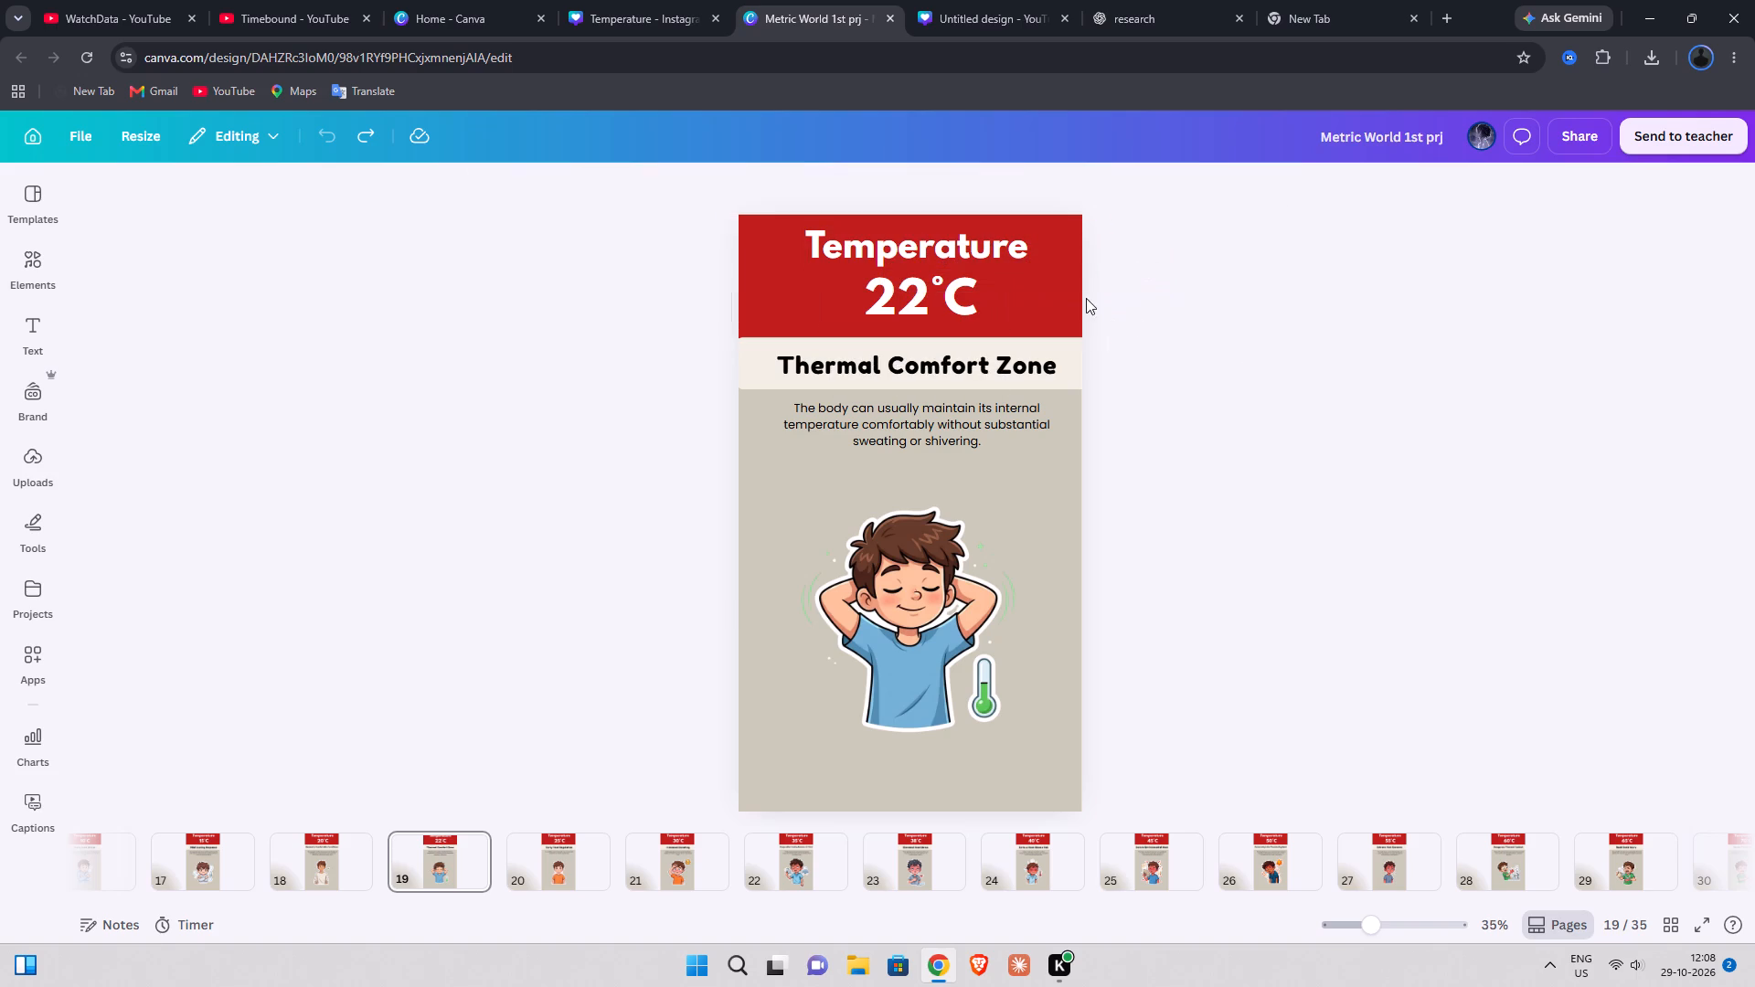
Lock the red header rectangle behind the Temperature 22°C text on page 19.
{"action": "left_click", "coordinate": [1078, 292]}
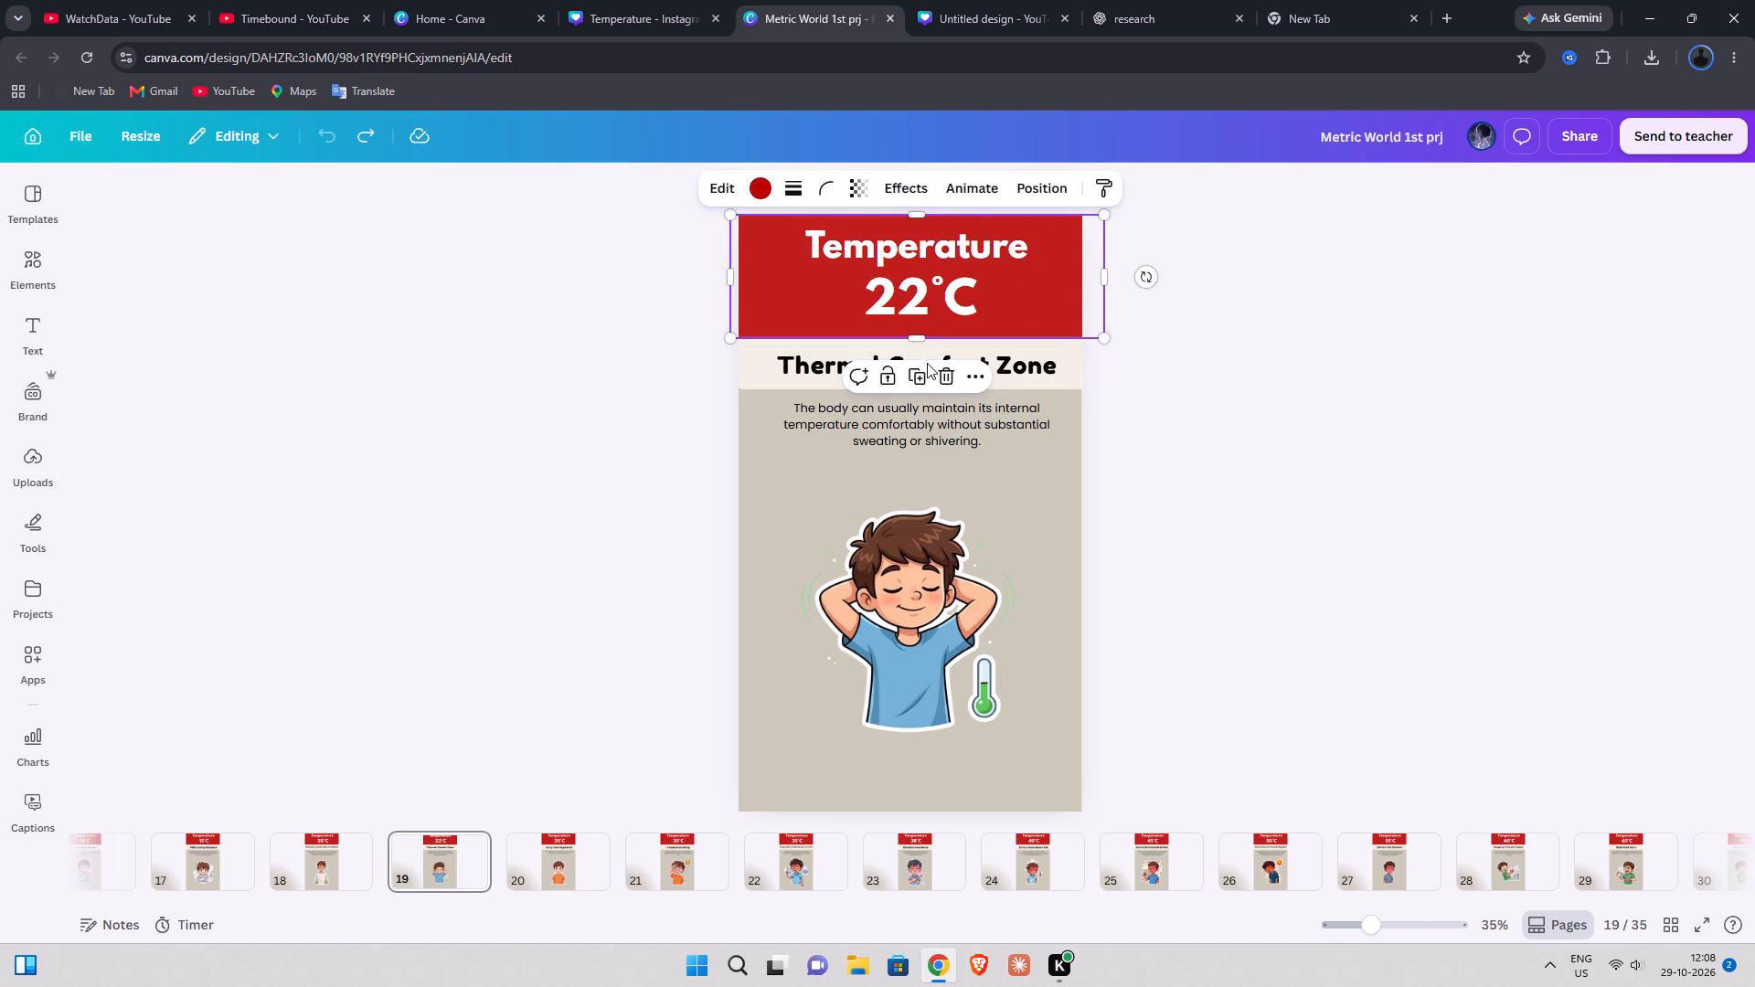
{"action": "left_click", "coordinate": [888, 369]}
{"action": "left_click", "coordinate": [1242, 339]}
{"action": "left_click_drag", "start_coordinate": [1225, 288], "coordinate": [887, 264]}
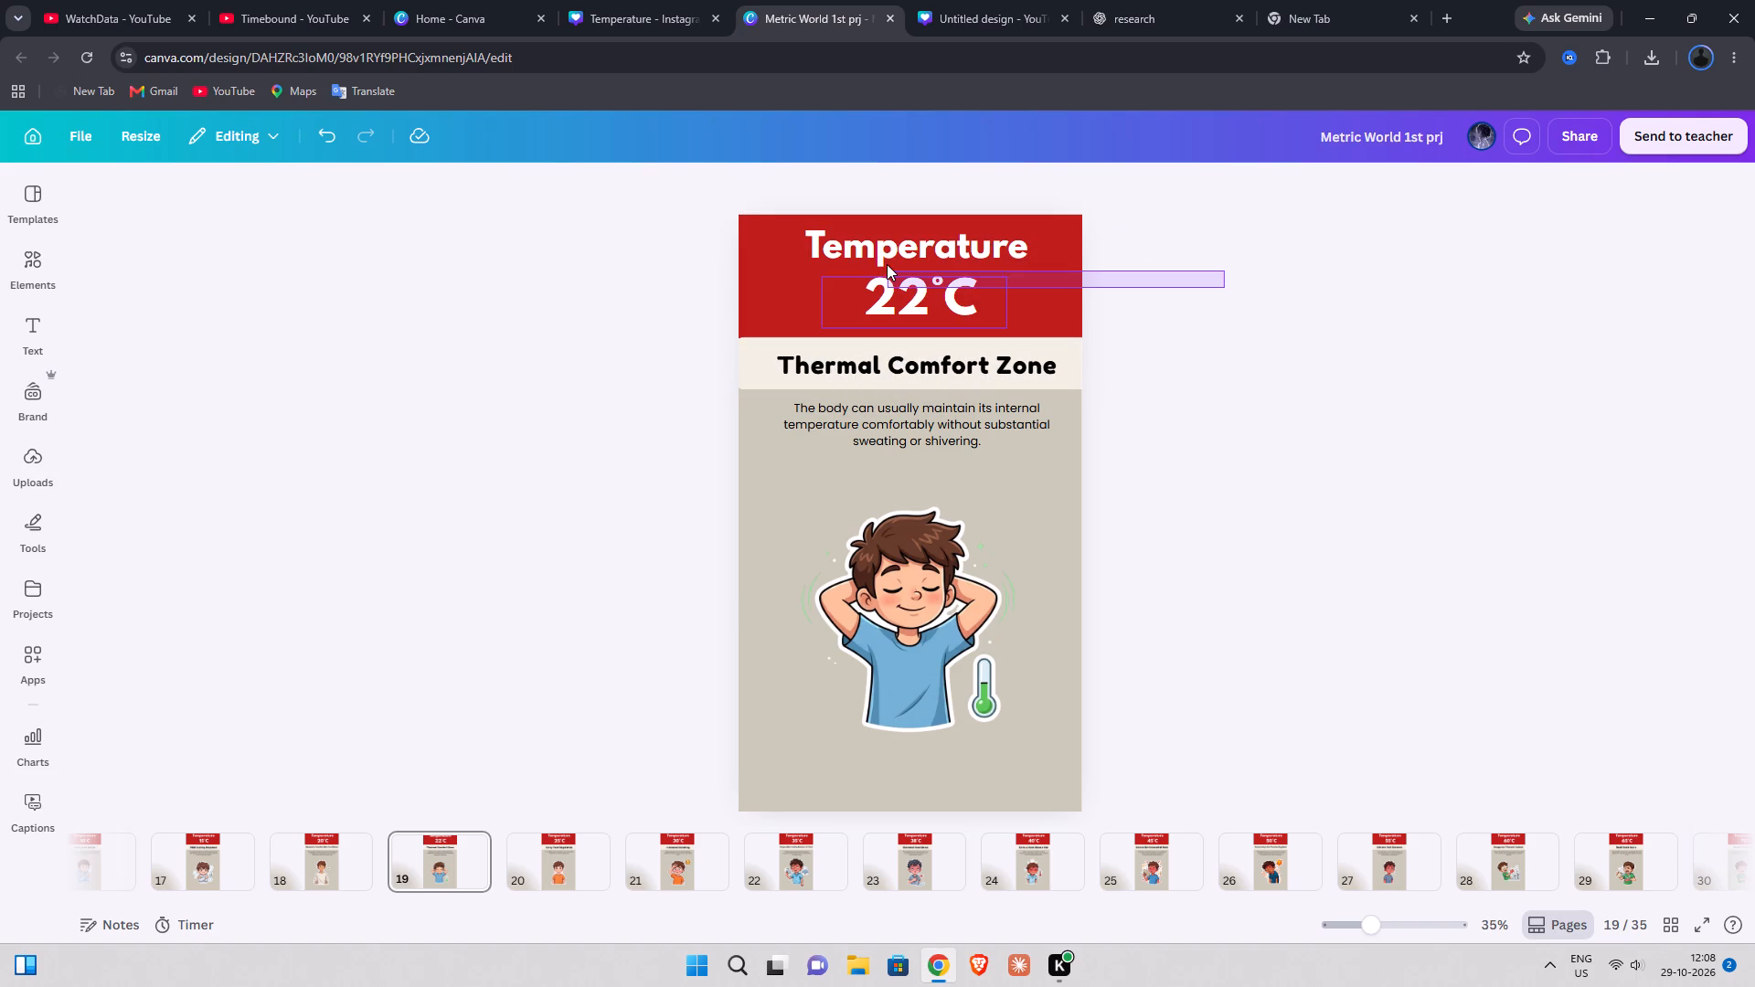
{"action": "left_click_drag", "start_coordinate": [887, 264], "coordinate": [887, 261]}
{"action": "left_click", "coordinate": [1143, 370]}
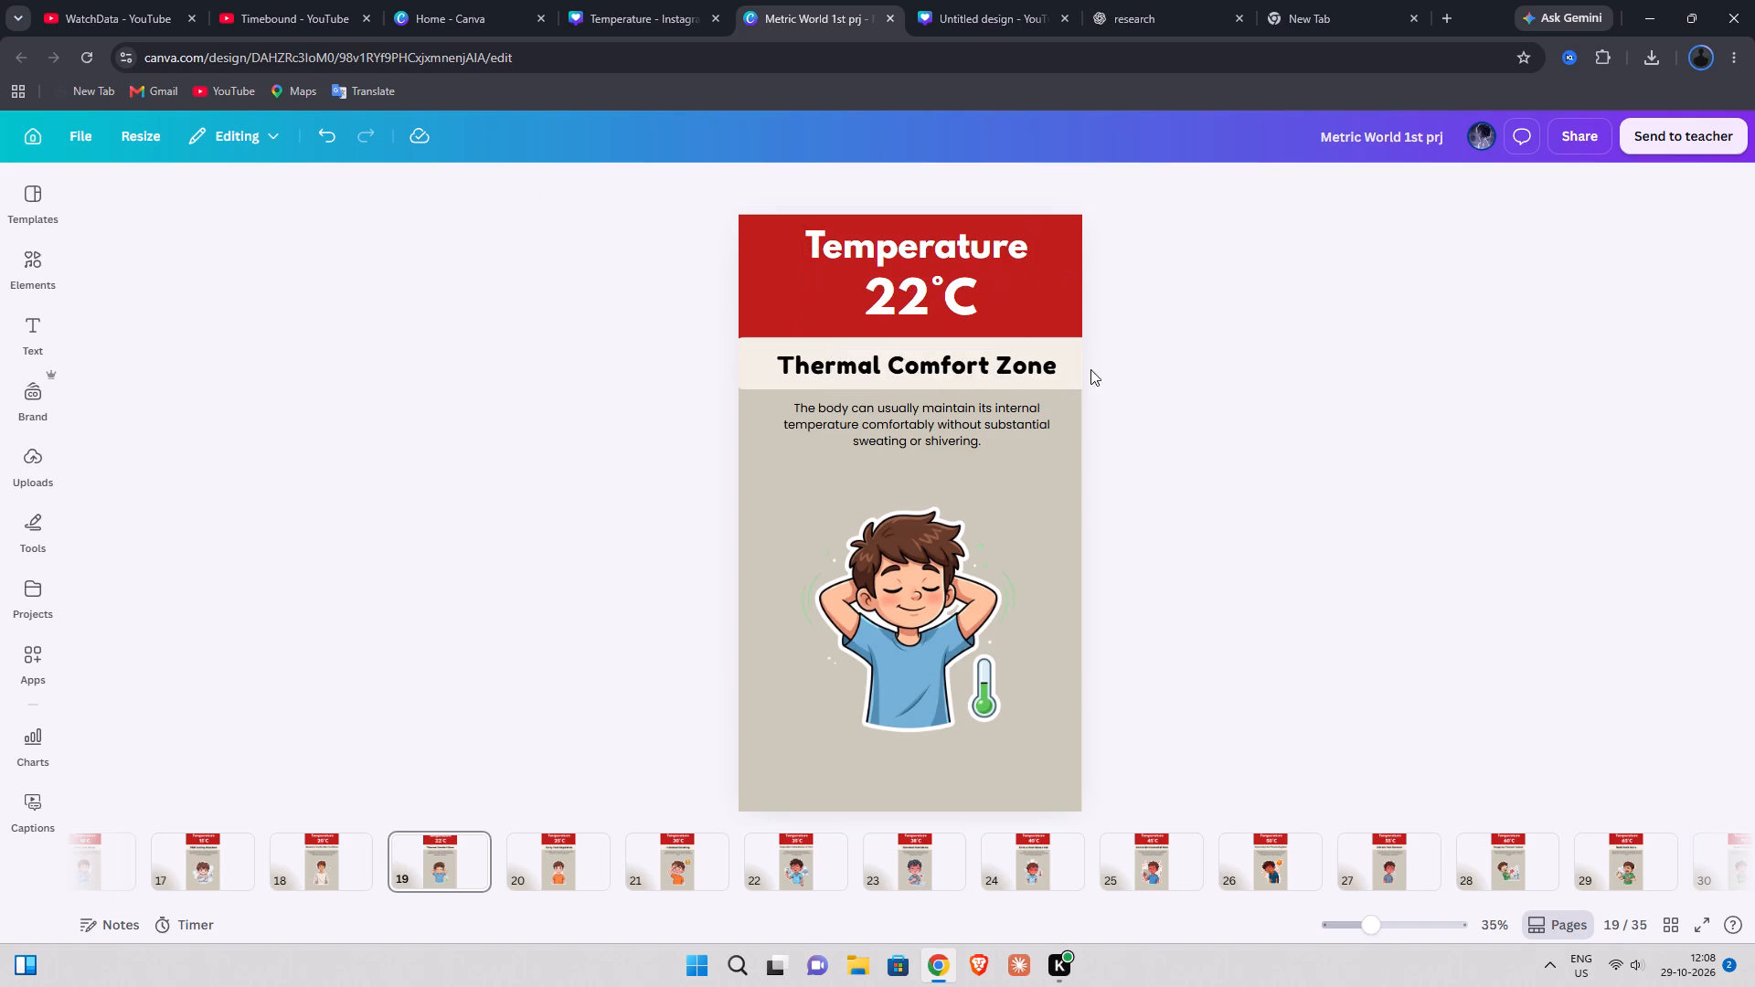
Lock the cream band behind the Thermal Comfort Zone heading on page 19.
{"action": "left_click", "coordinate": [1075, 347]}
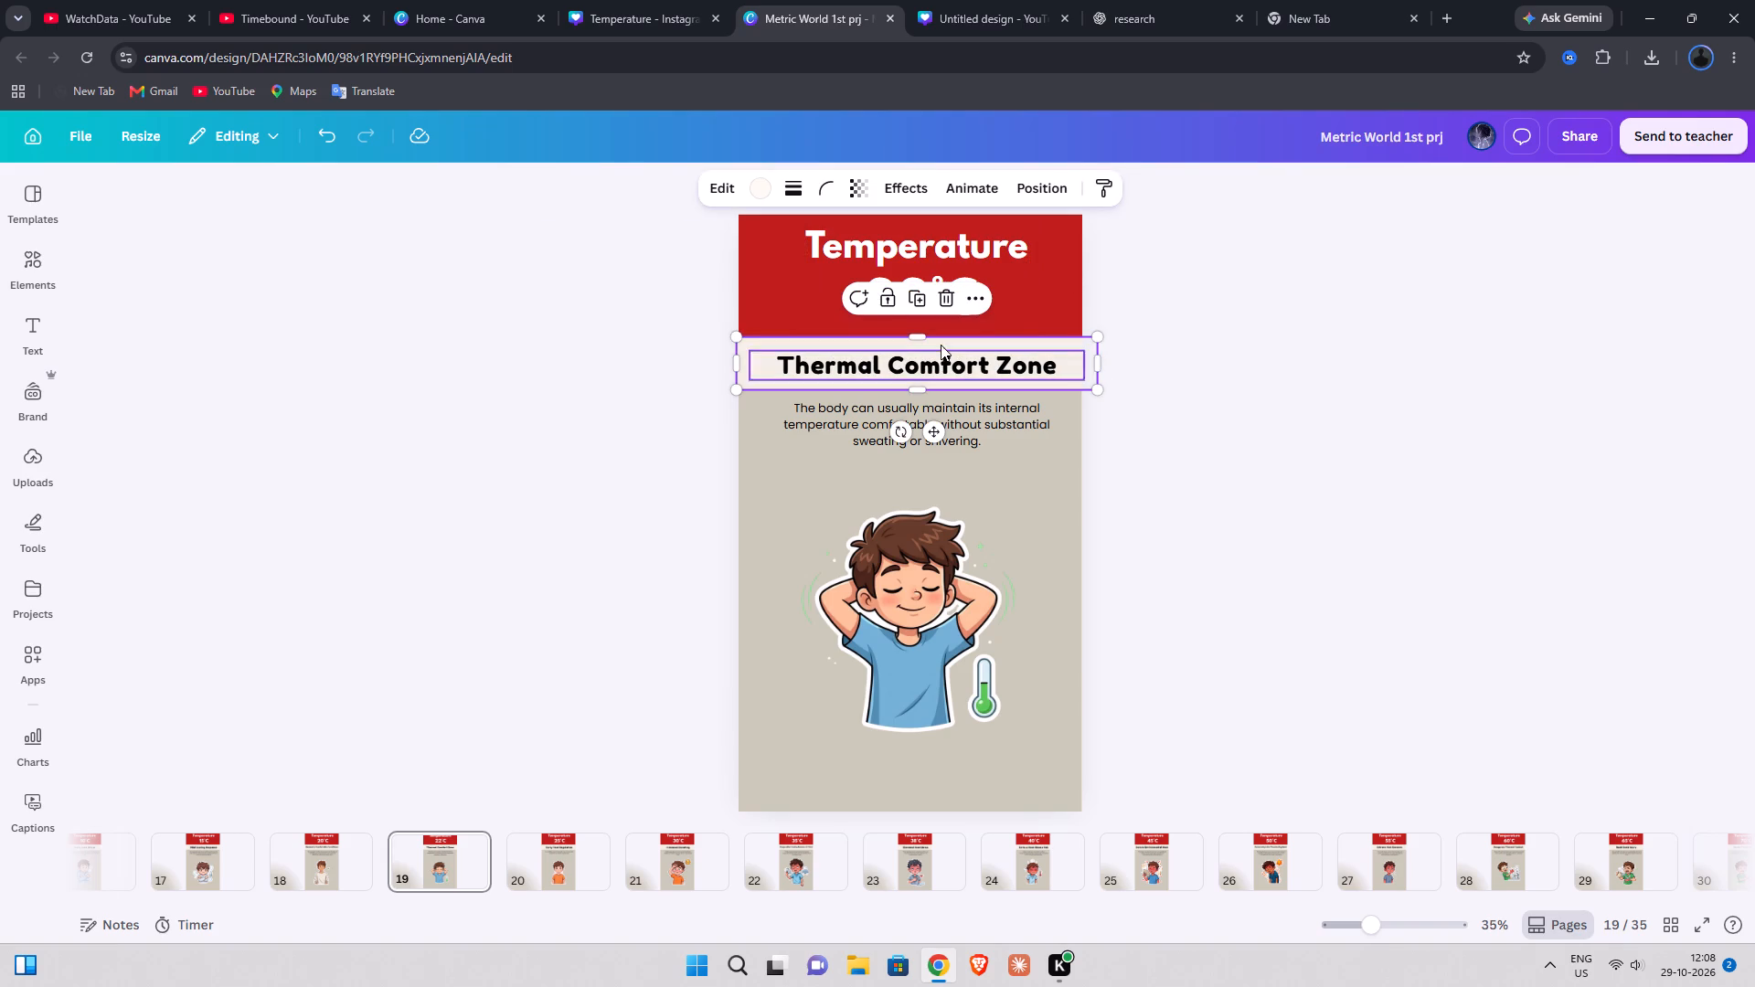
{"action": "left_click", "coordinate": [888, 302]}
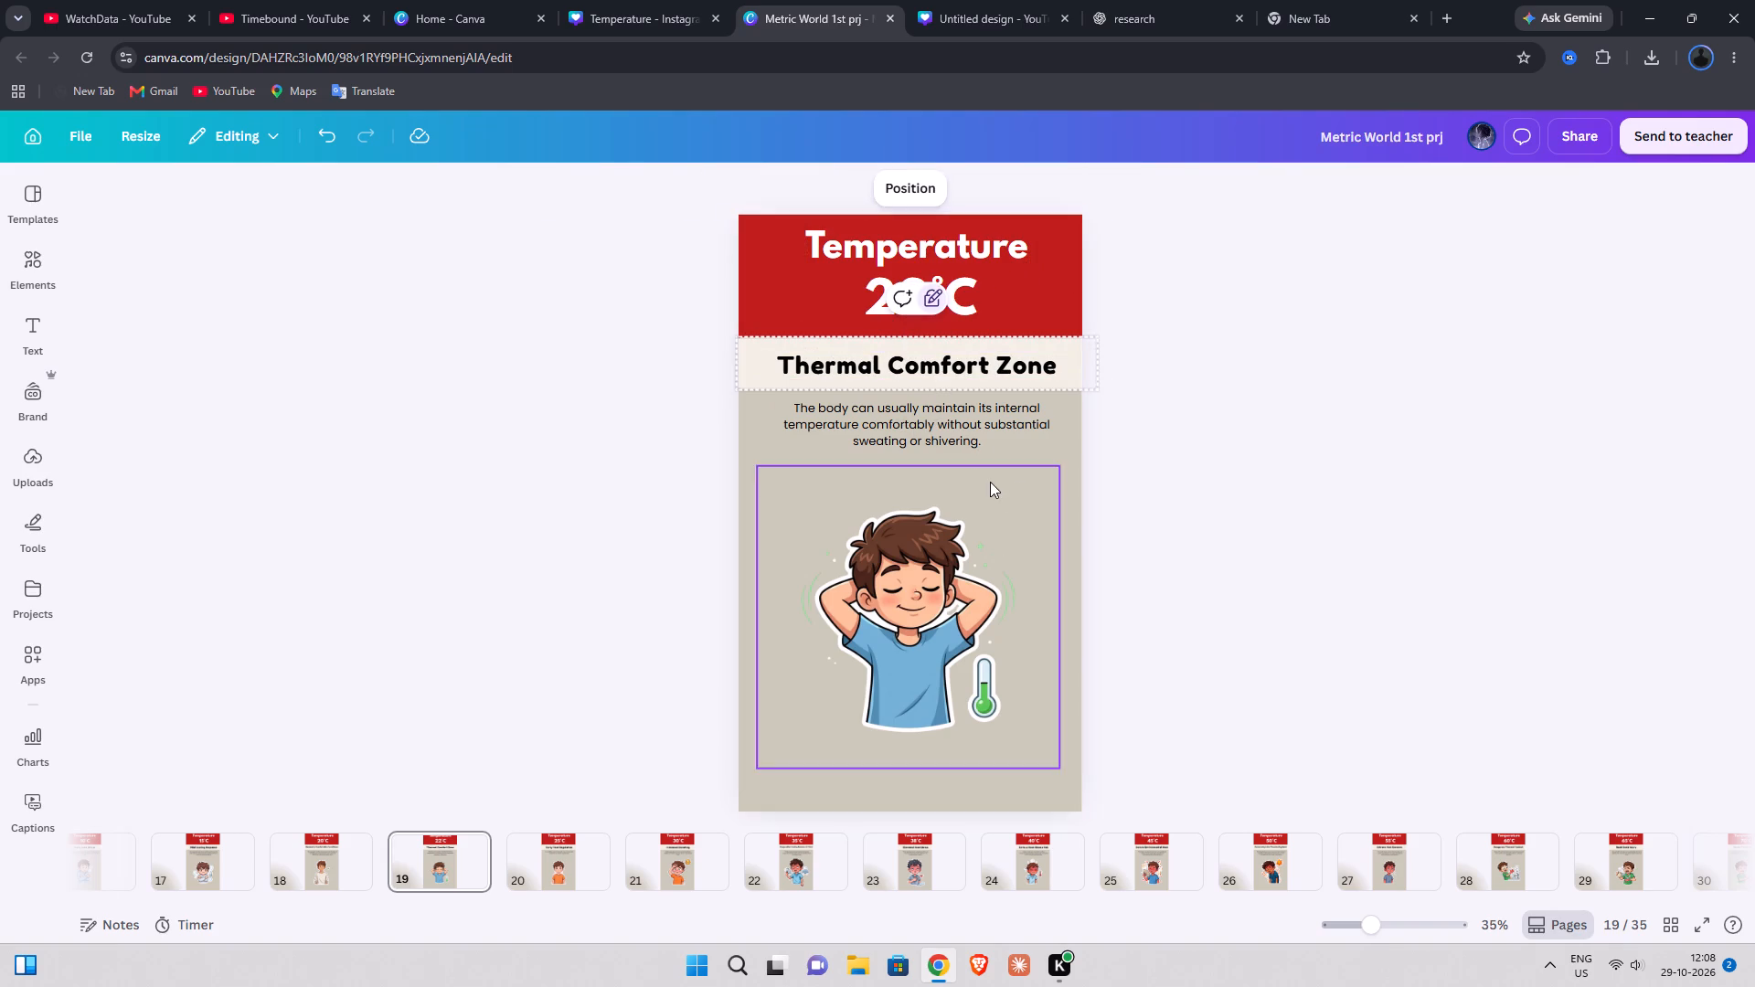
Copy page 19's headings, description and boy illustration together and paste them onto blank page 3 of the Temperature design.
{"action": "left_click_drag", "start_coordinate": [1253, 611], "coordinate": [830, 286]}
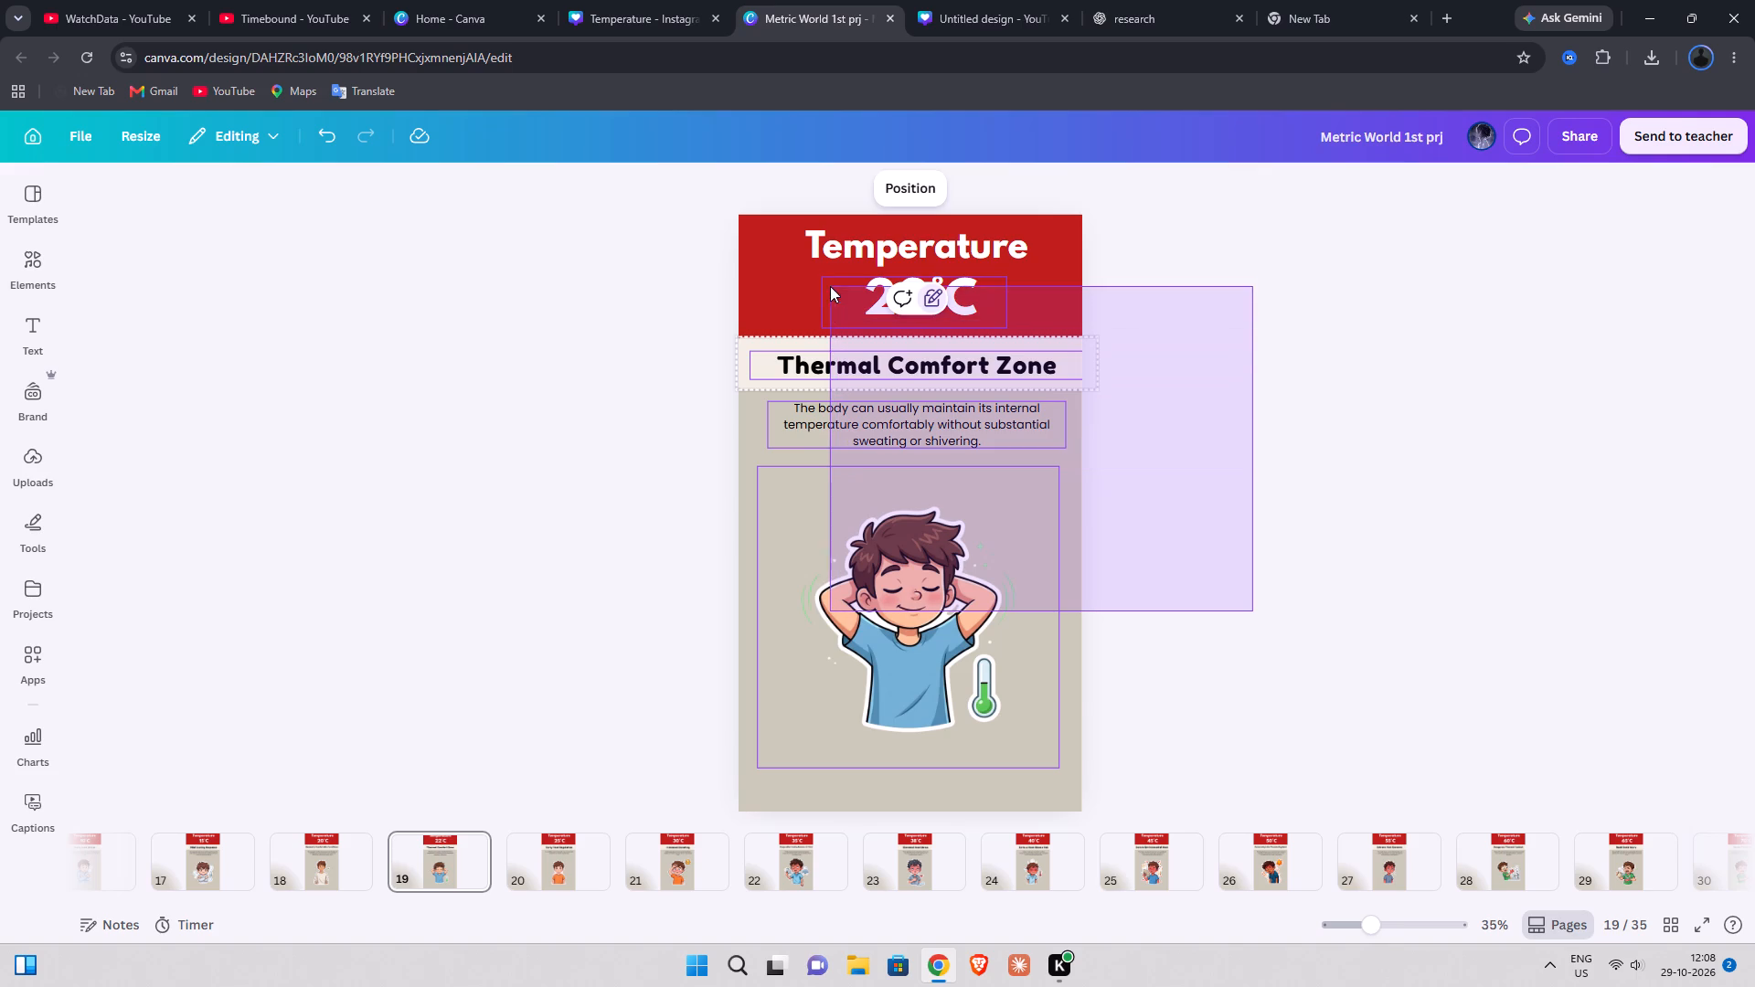
{"action": "left_click_drag", "start_coordinate": [830, 286], "coordinate": [829, 256]}
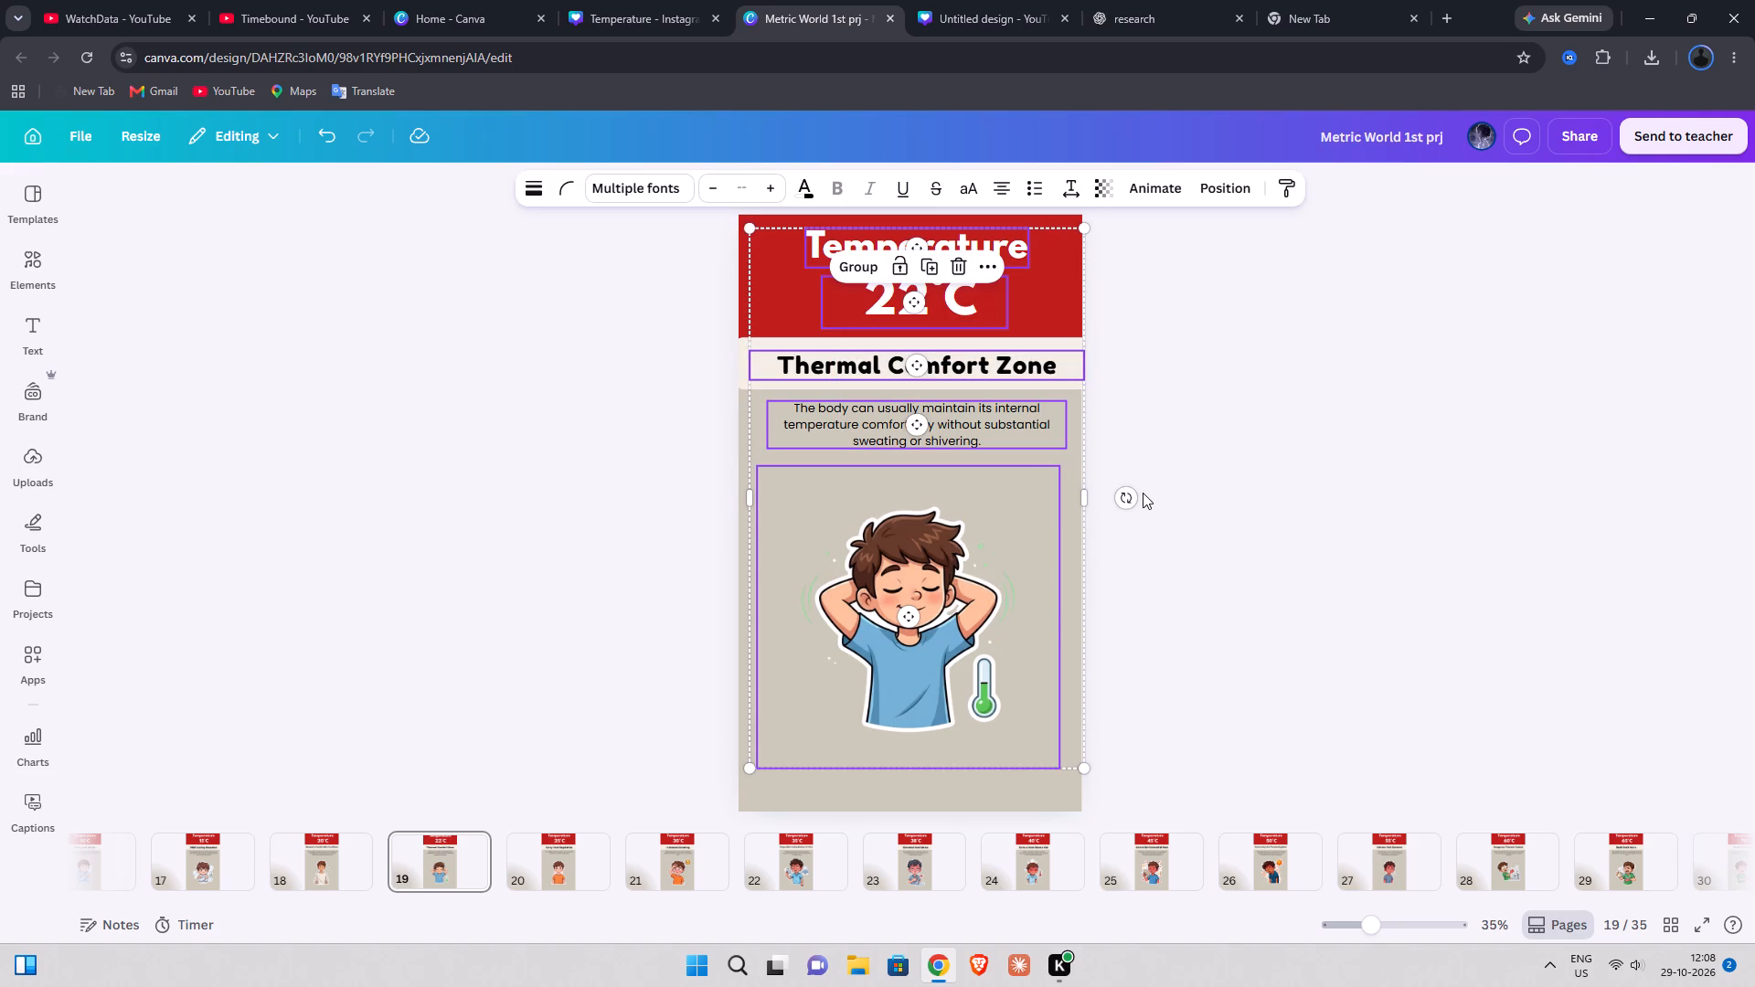
{"action": "key", "text": "ctrl+c"}
{"action": "left_click", "coordinate": [488, 0]}
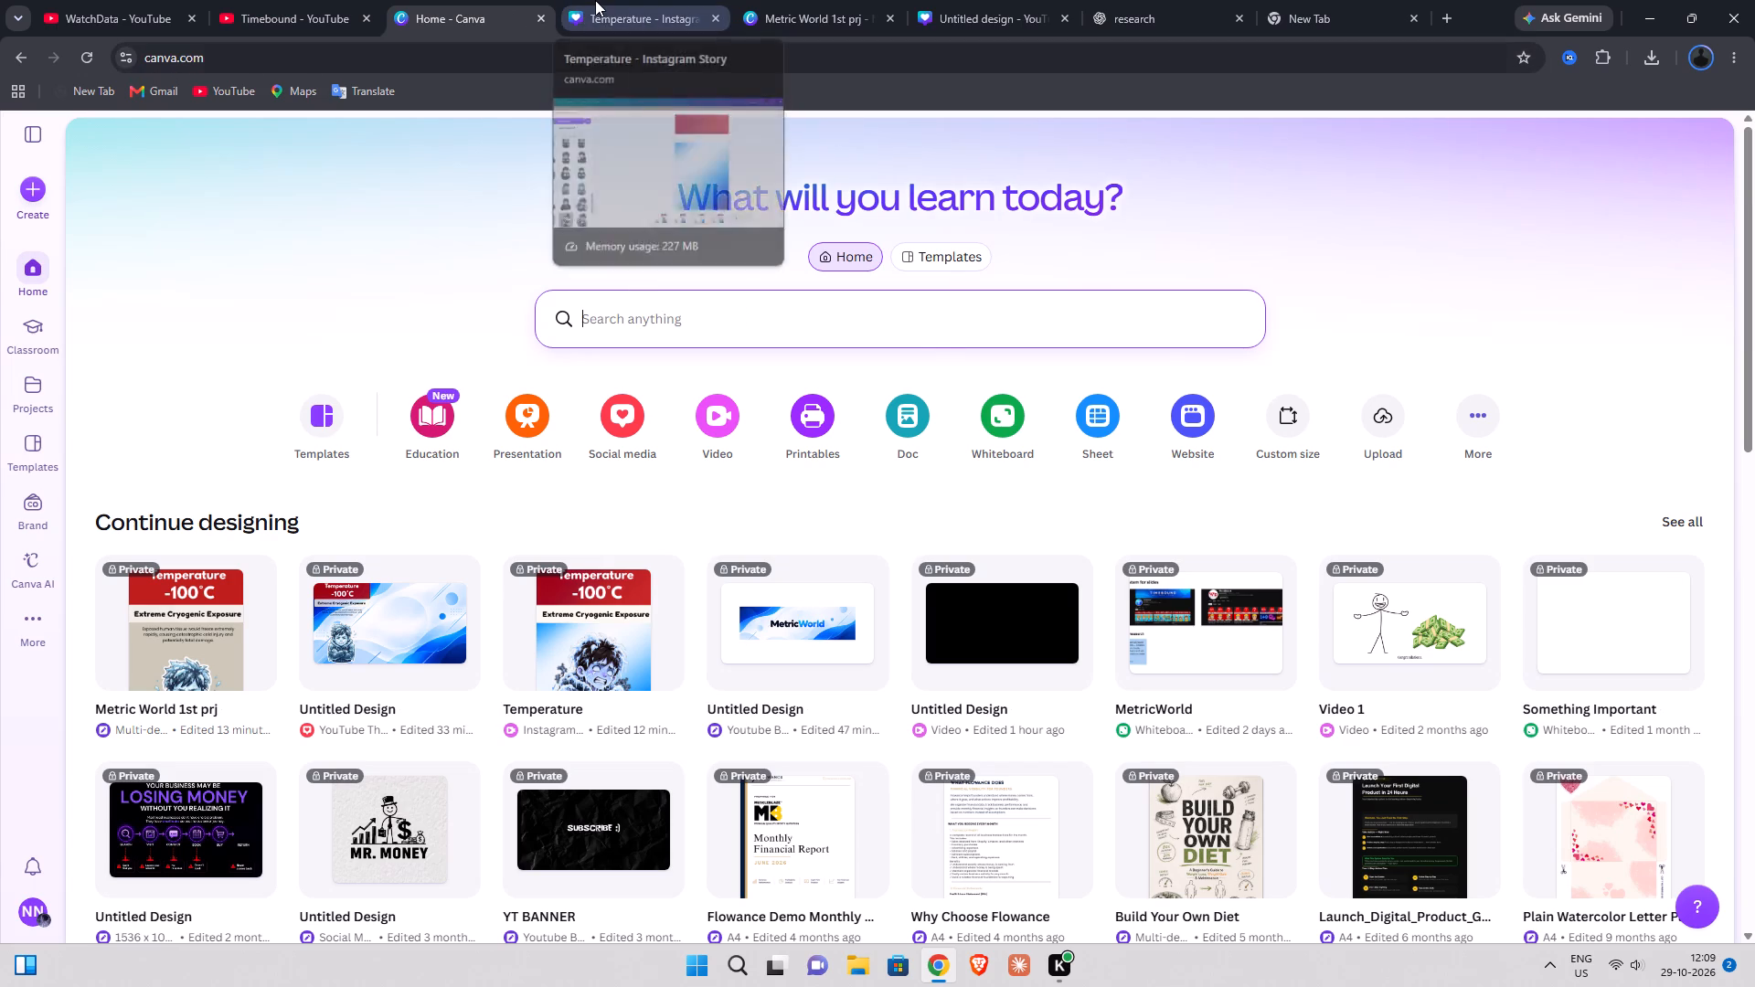
{"action": "left_click", "coordinate": [595, 0]}
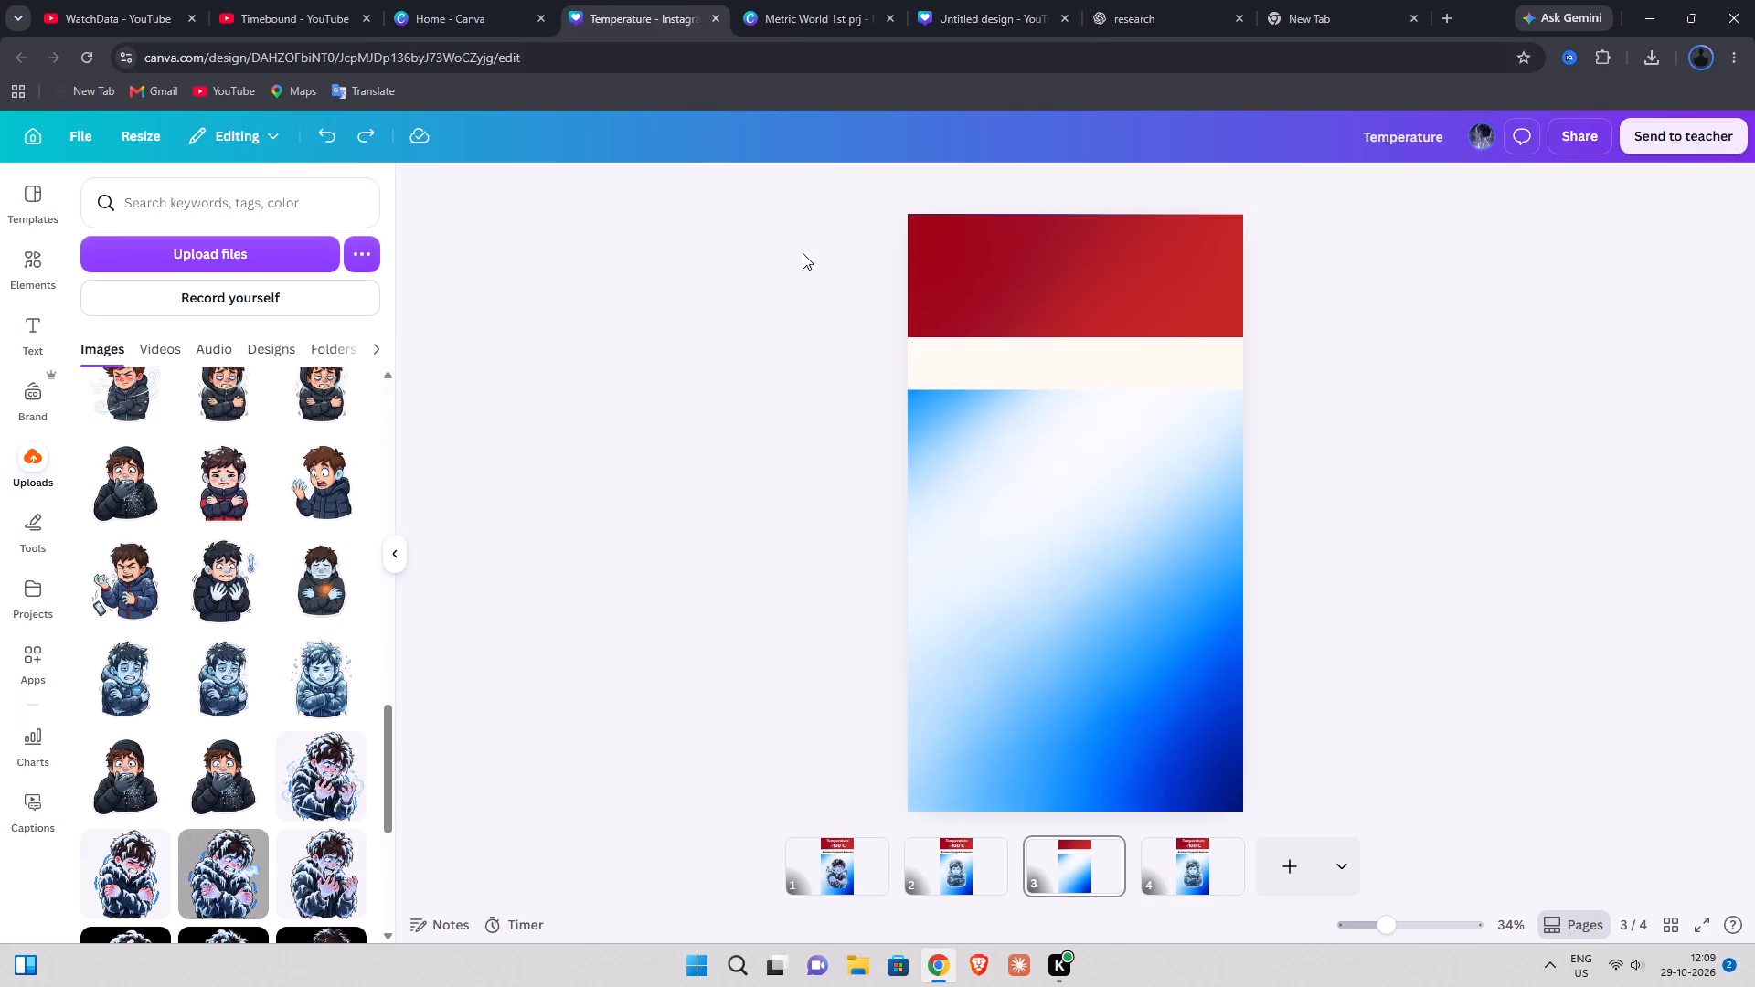
{"action": "left_click", "coordinate": [1037, 507]}
{"action": "key", "text": "ctrl+v"}
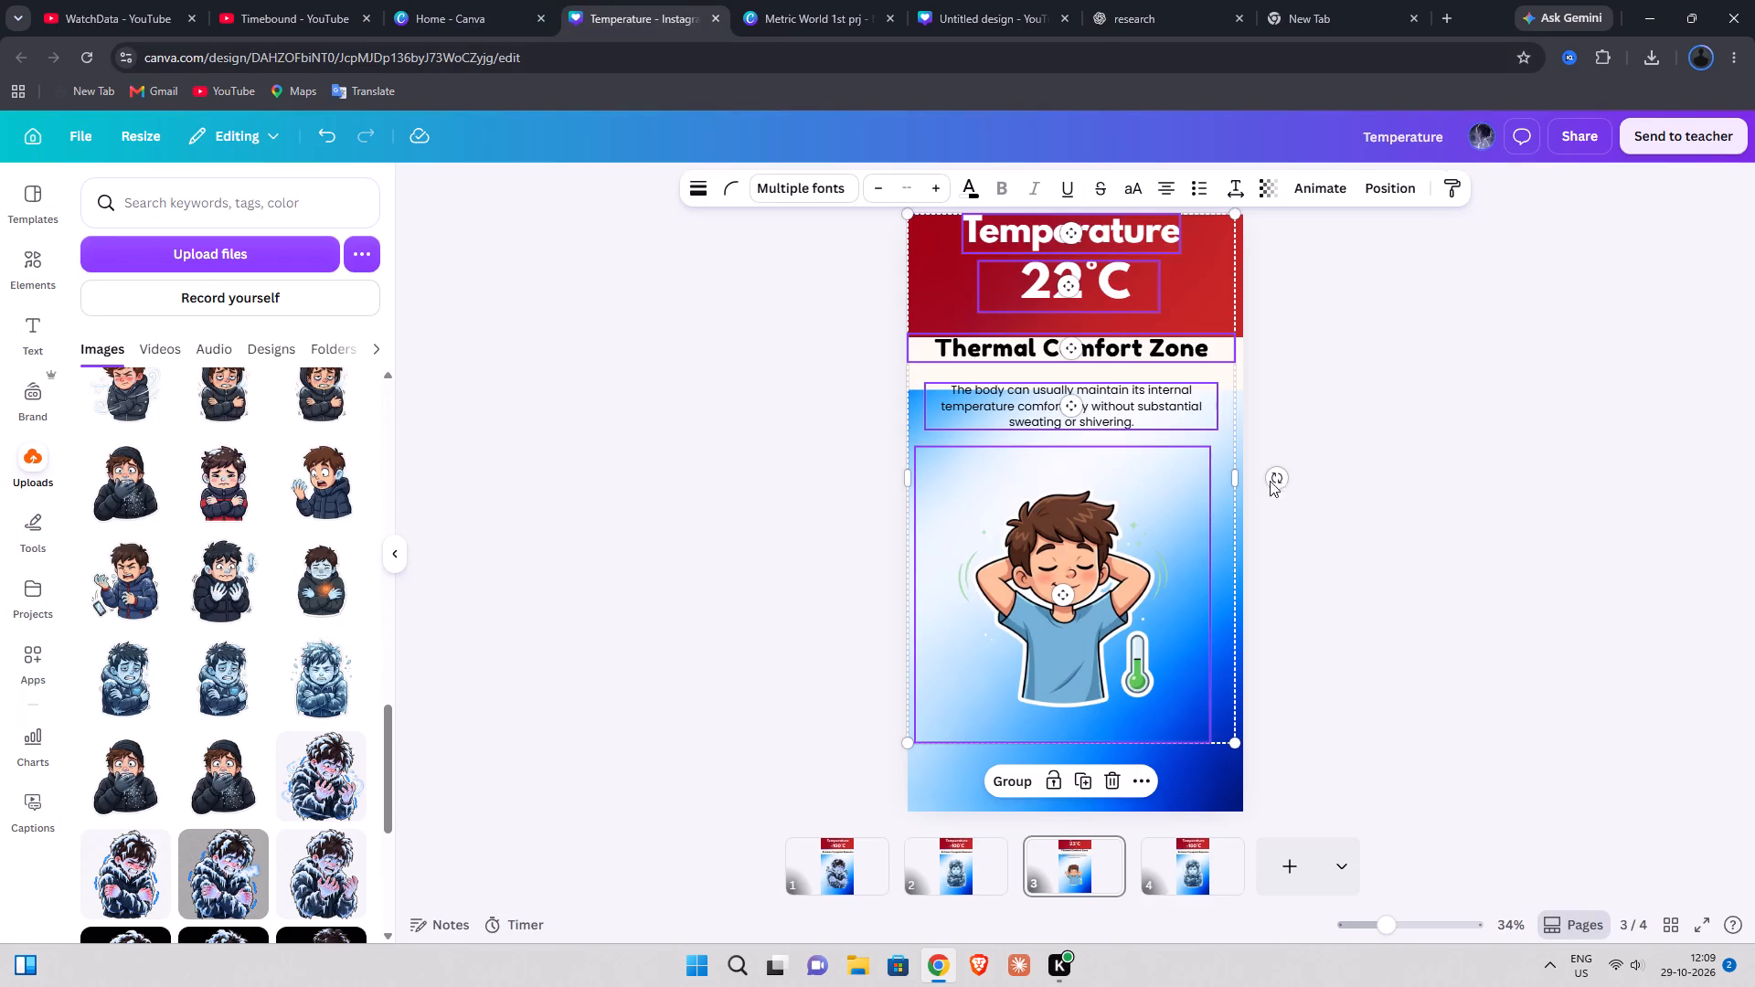
{"action": "left_click", "coordinate": [1381, 446]}
Delete the pasted description paragraph below the Thermal Comfort Zone title.
{"action": "left_click", "coordinate": [1089, 423]}
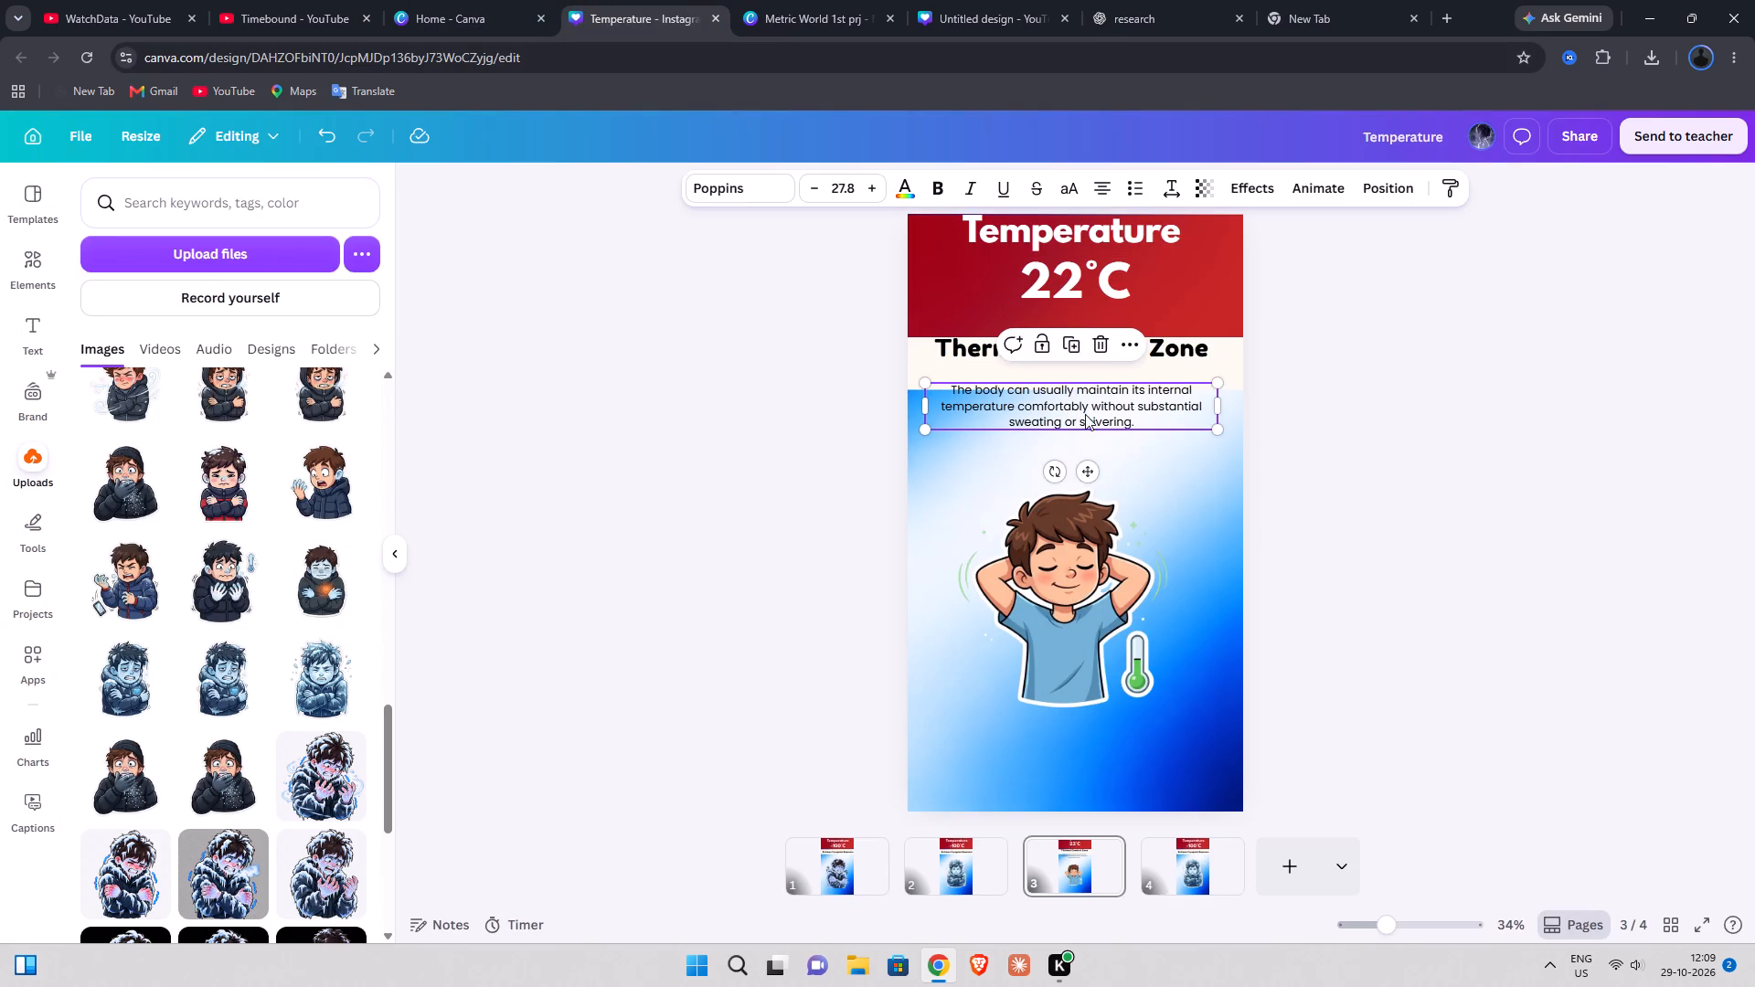
{"action": "left_click", "coordinate": [1095, 341]}
Move the Thermal Comfort Zone title so it sits centred within the cream band on page 3.
{"action": "left_click", "coordinate": [1111, 345]}
{"action": "left_click_drag", "start_coordinate": [1111, 345], "coordinate": [1109, 359]}
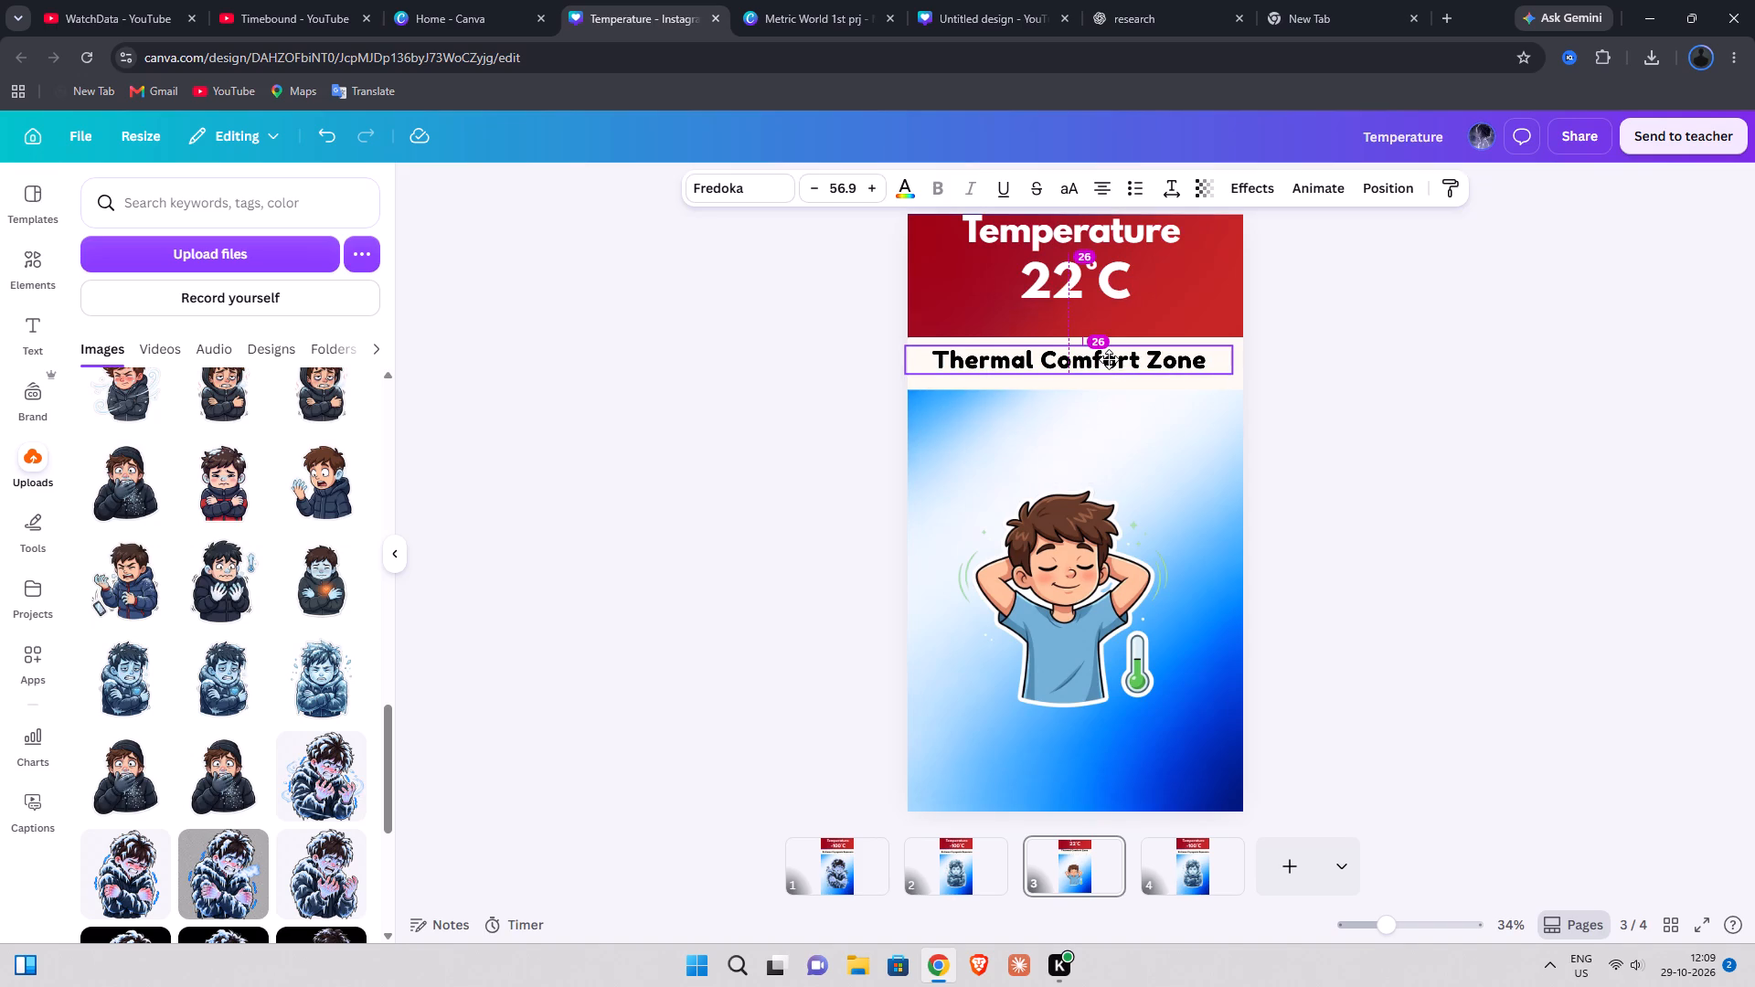
{"action": "left_click_drag", "start_coordinate": [1109, 359], "coordinate": [1115, 359]}
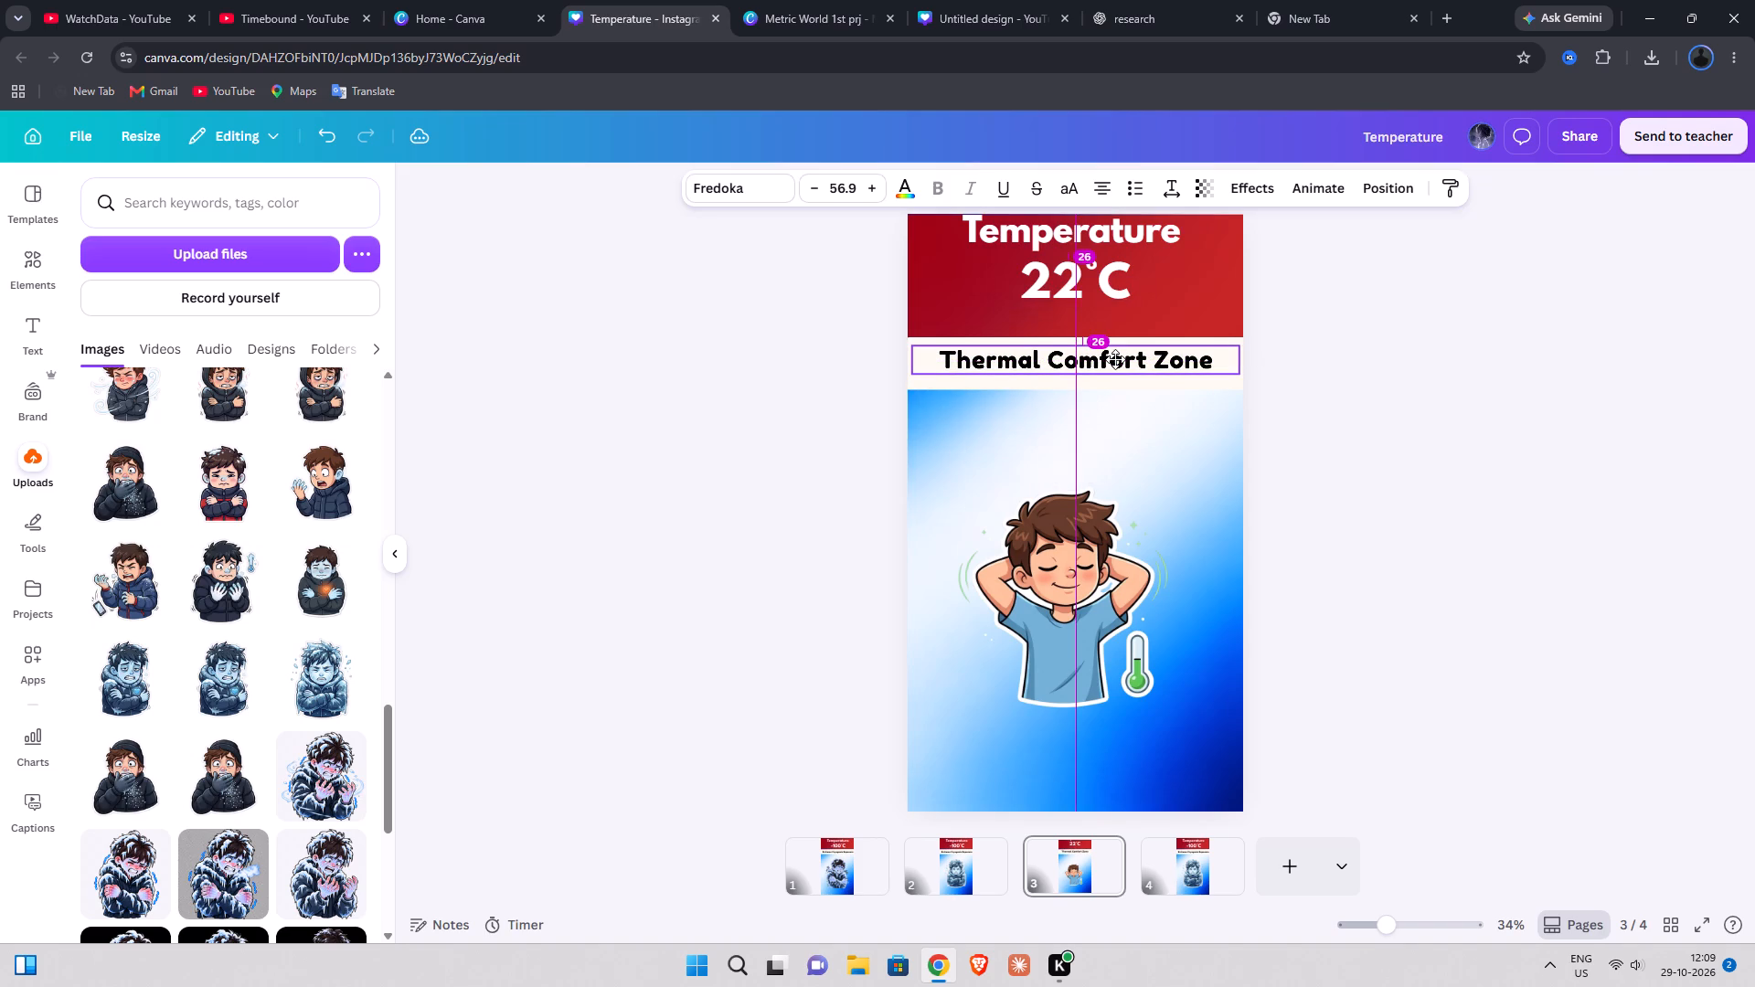
{"action": "left_click_drag", "start_coordinate": [1115, 359], "coordinate": [1114, 361]}
{"action": "left_click", "coordinate": [1405, 355]}
Lock the red header band and the cream title band on page 3.
{"action": "left_click_drag", "start_coordinate": [1413, 358], "coordinate": [1388, 356]}
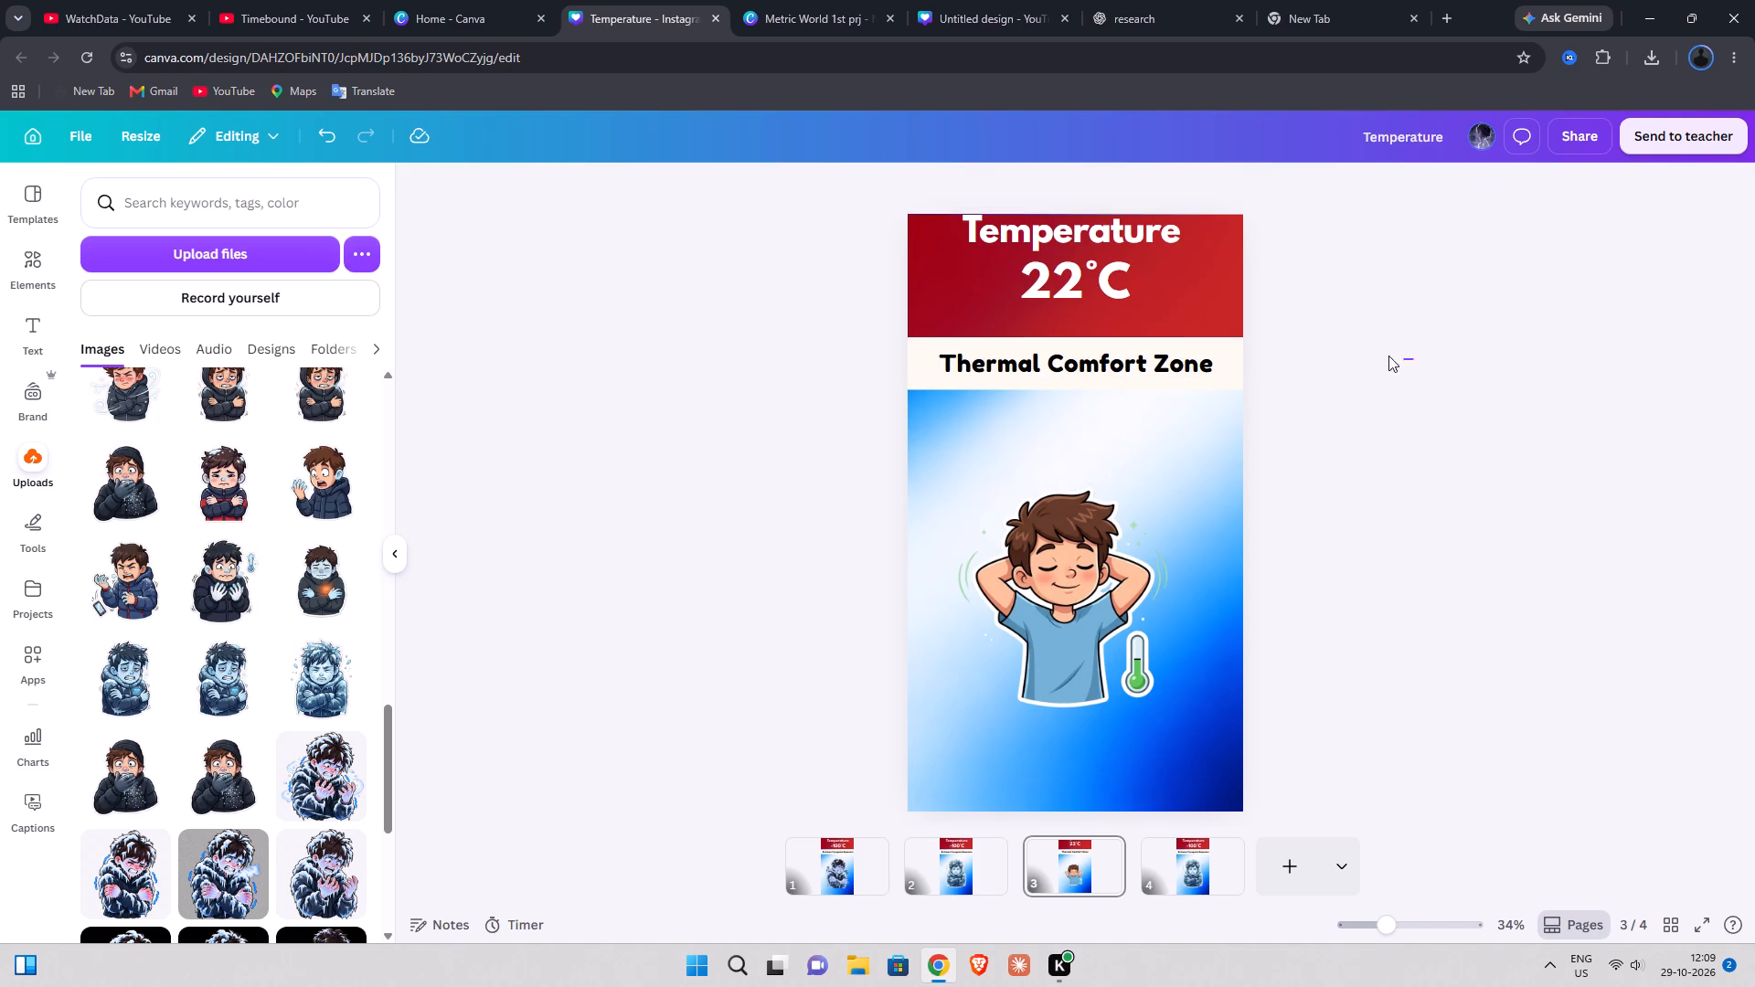
{"action": "left_click_drag", "start_coordinate": [1388, 356], "coordinate": [1347, 356]}
{"action": "left_click_drag", "start_coordinate": [1334, 316], "coordinate": [1029, 259]}
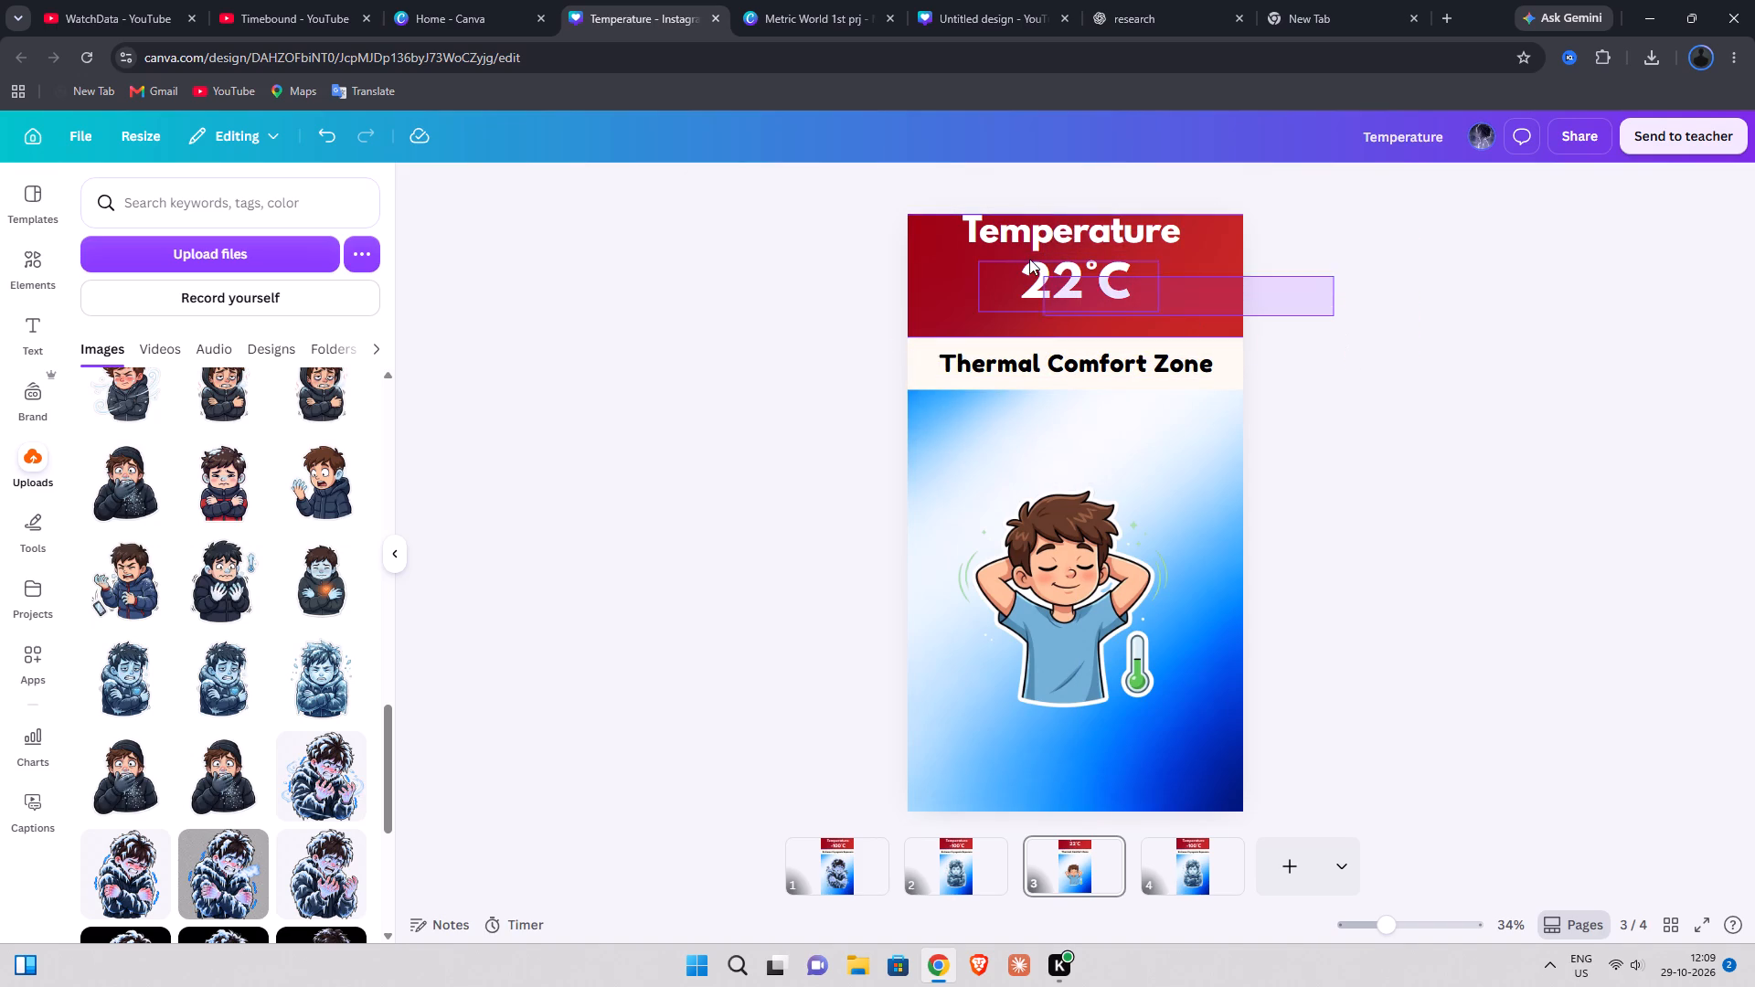
{"action": "left_click_drag", "start_coordinate": [1029, 259], "coordinate": [1029, 242]}
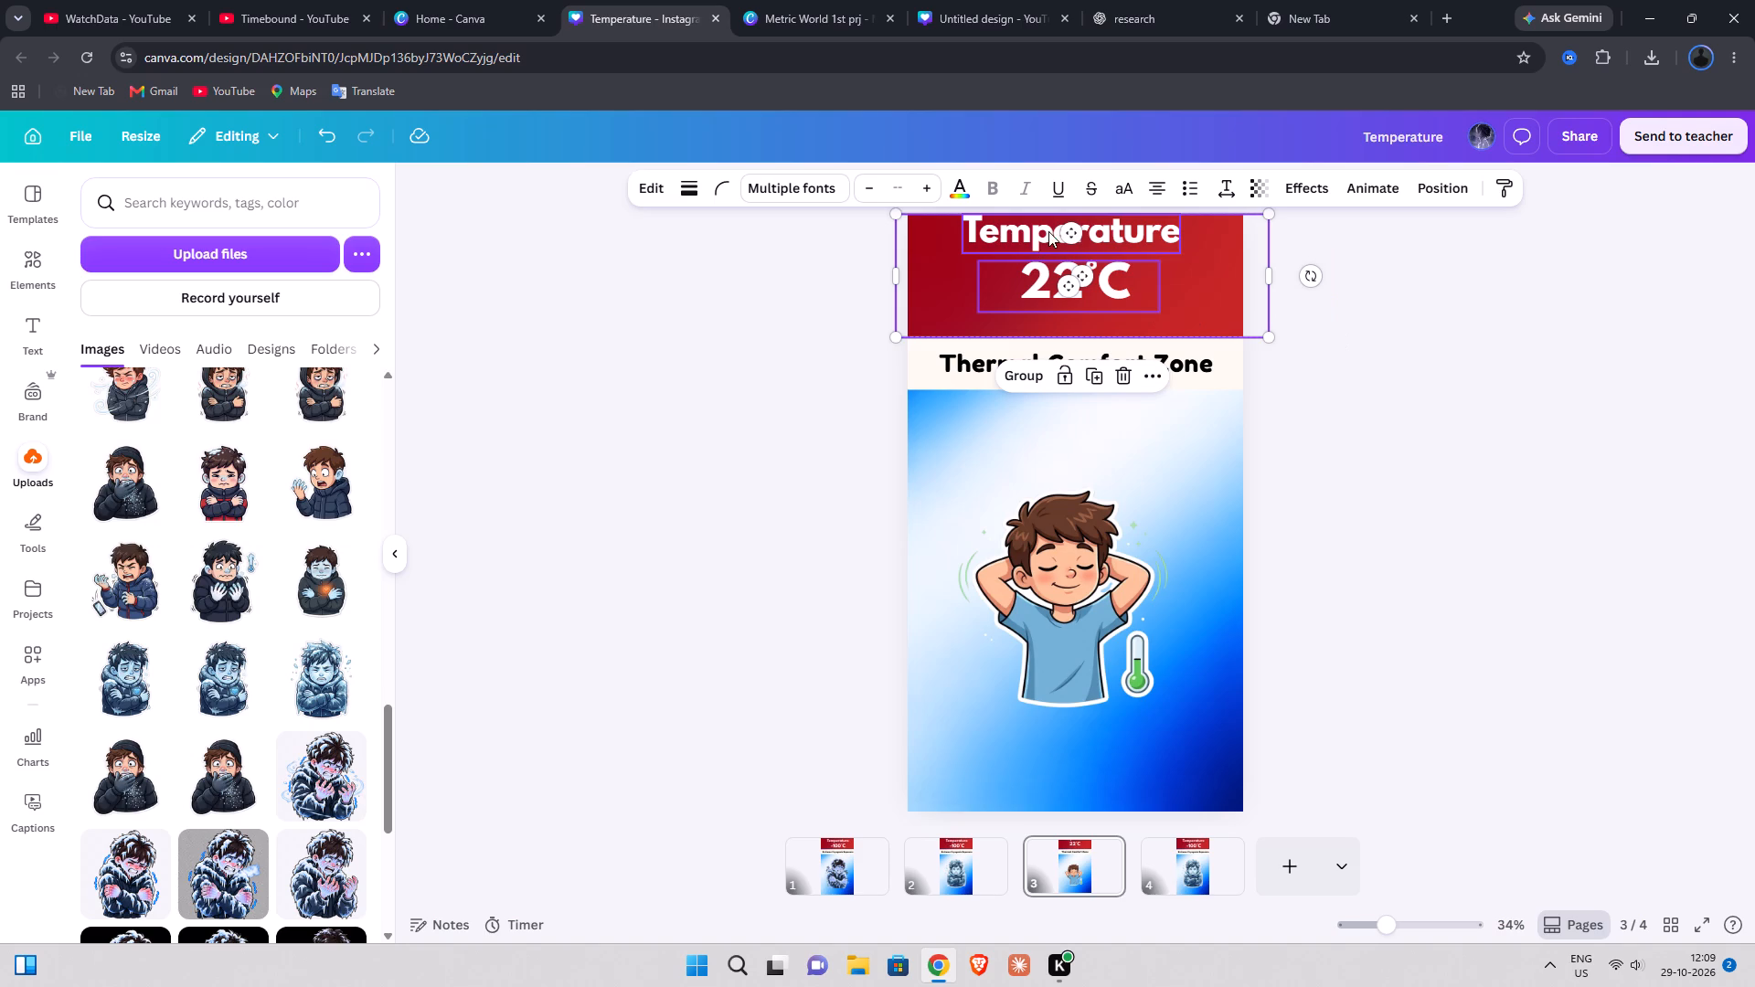
{"action": "left_click", "coordinate": [1453, 447]}
{"action": "left_click", "coordinate": [1228, 307]}
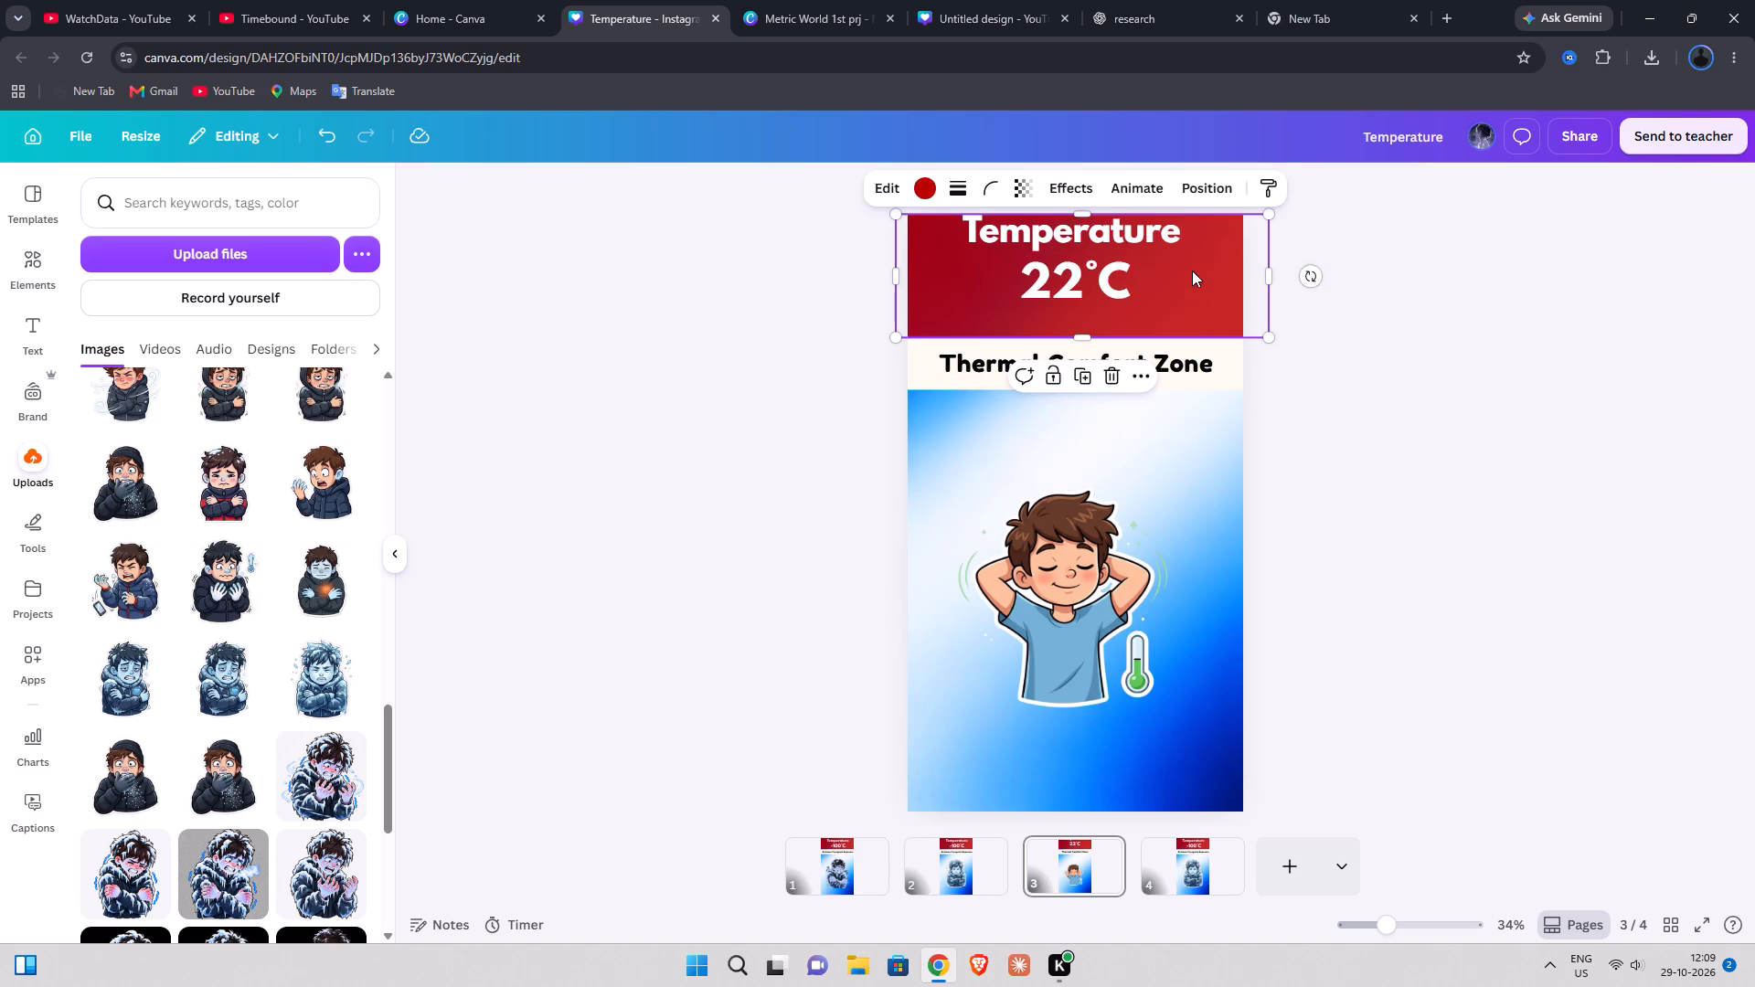
{"action": "left_click", "coordinate": [1057, 376]}
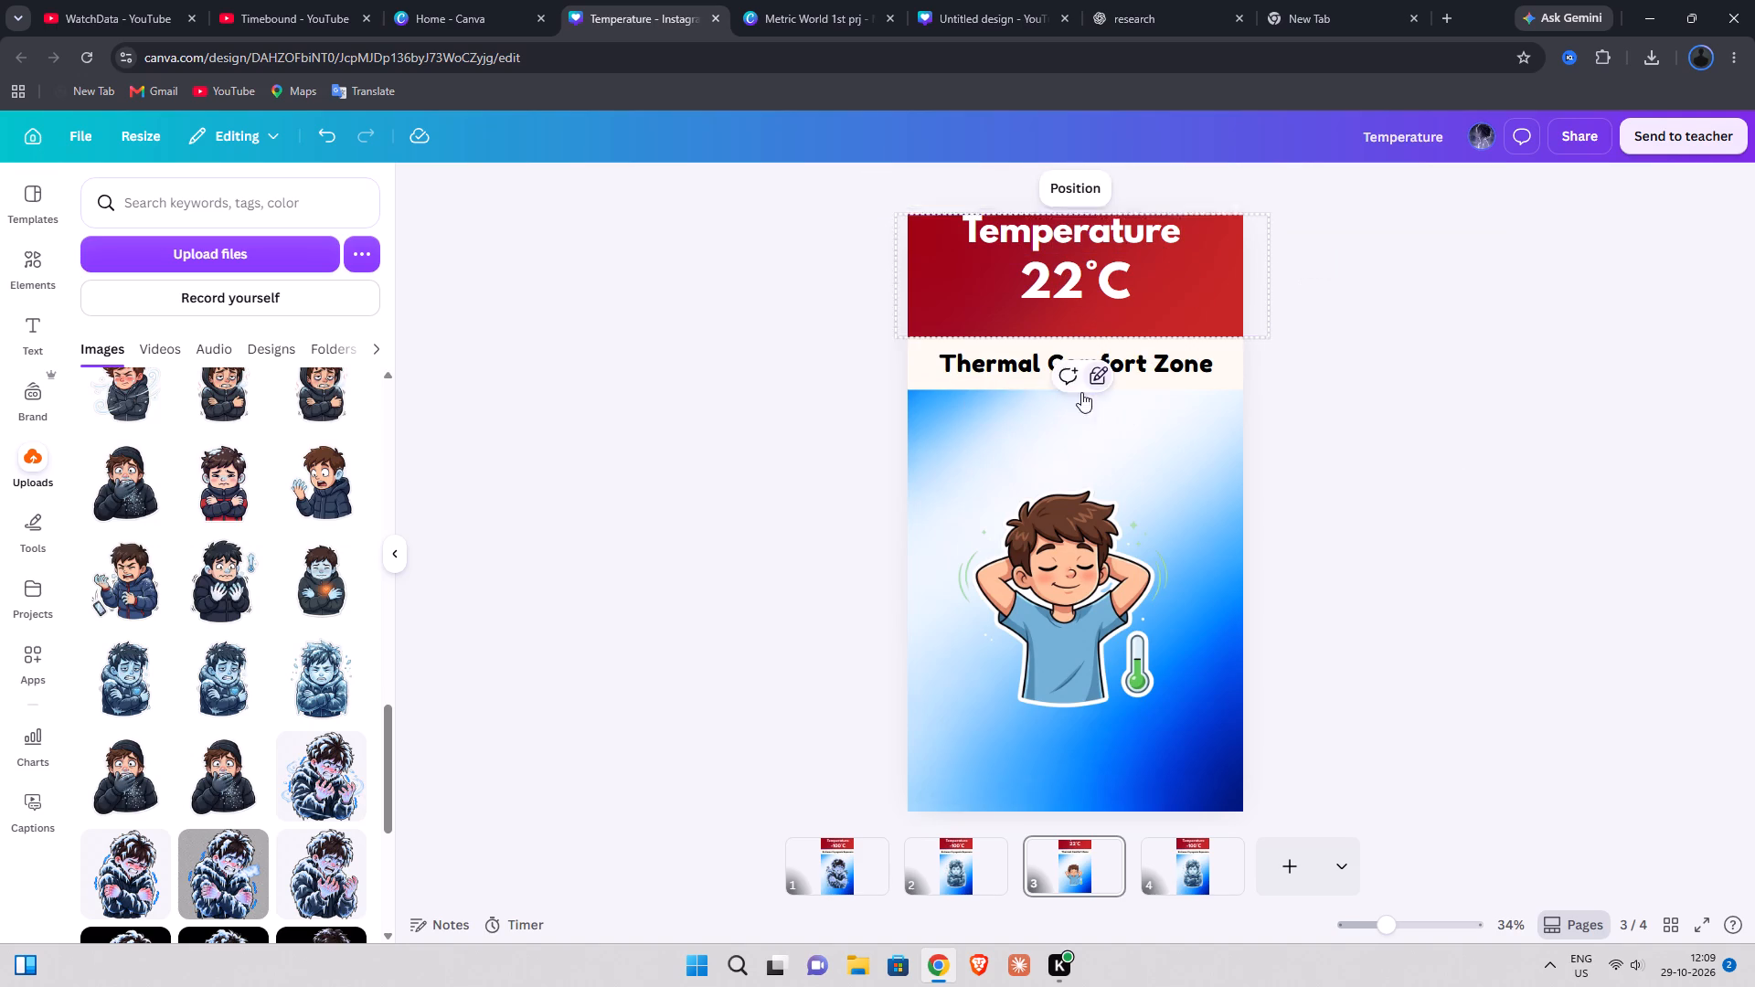
{"action": "left_click", "coordinate": [1237, 384]}
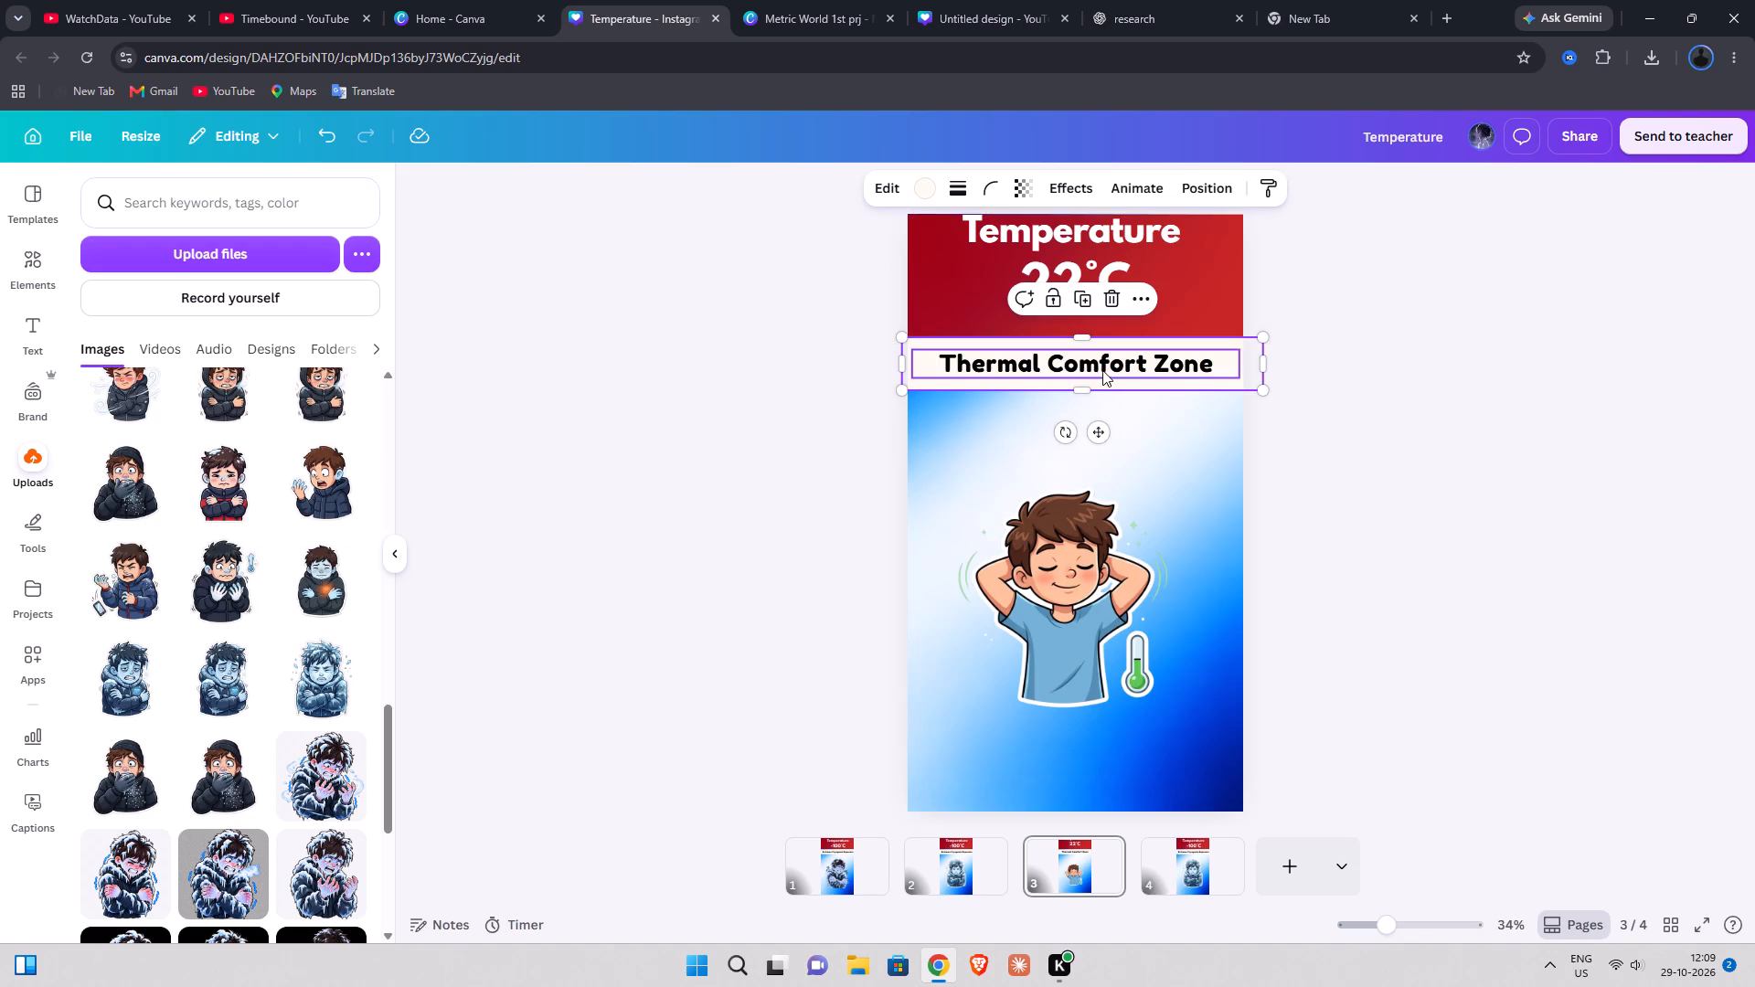
{"action": "left_click", "coordinate": [1048, 299]}
{"action": "left_click", "coordinate": [1324, 506]}
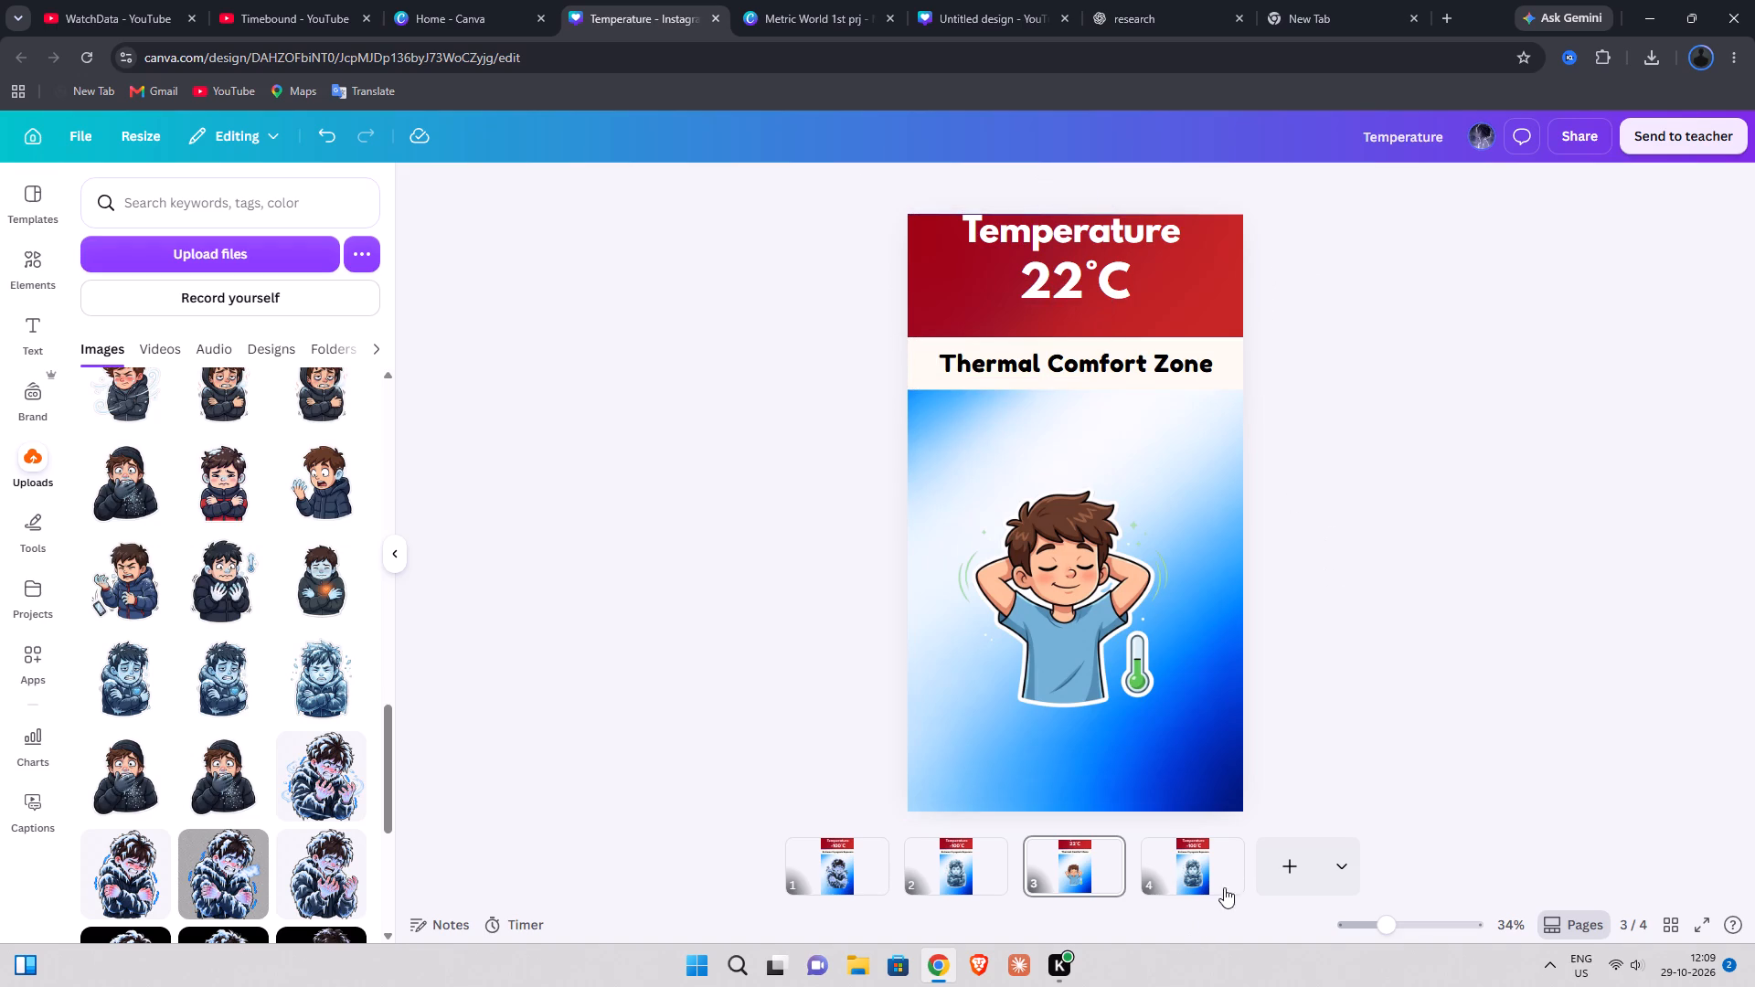
Delete page 4, the duplicate -100°C page, from the Temperature design.
{"action": "left_click", "coordinate": [1236, 845]}
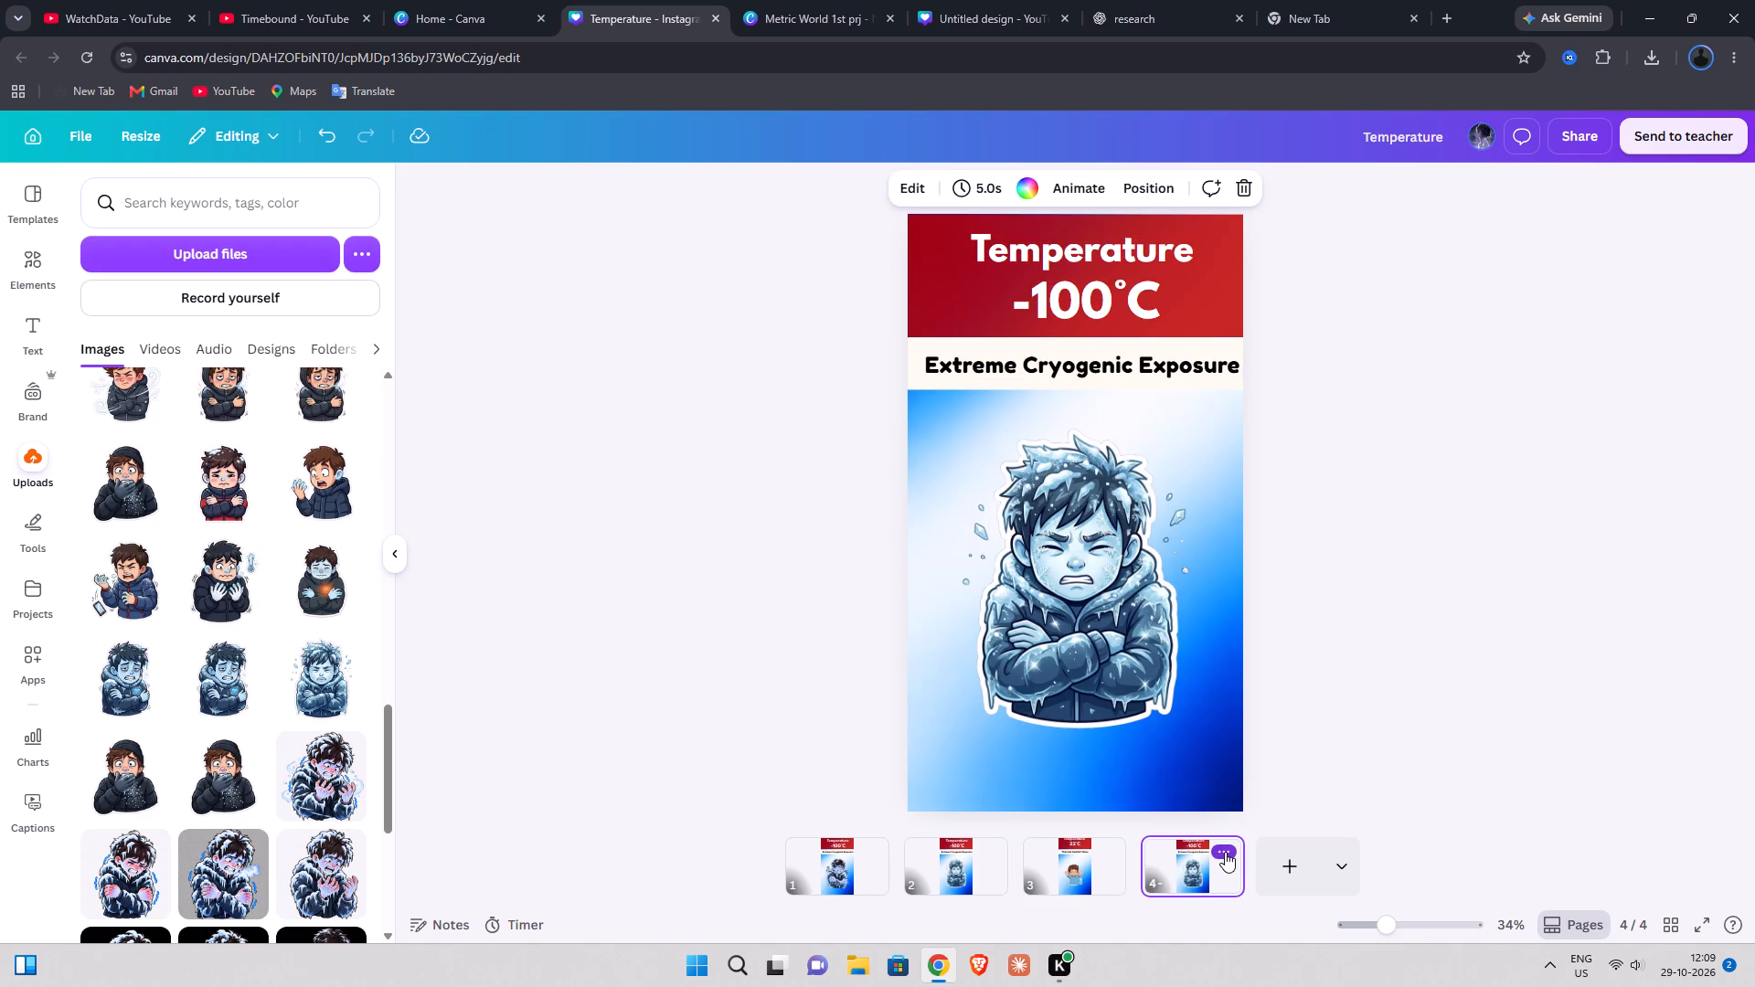
{"action": "key", "text": "Delete"}
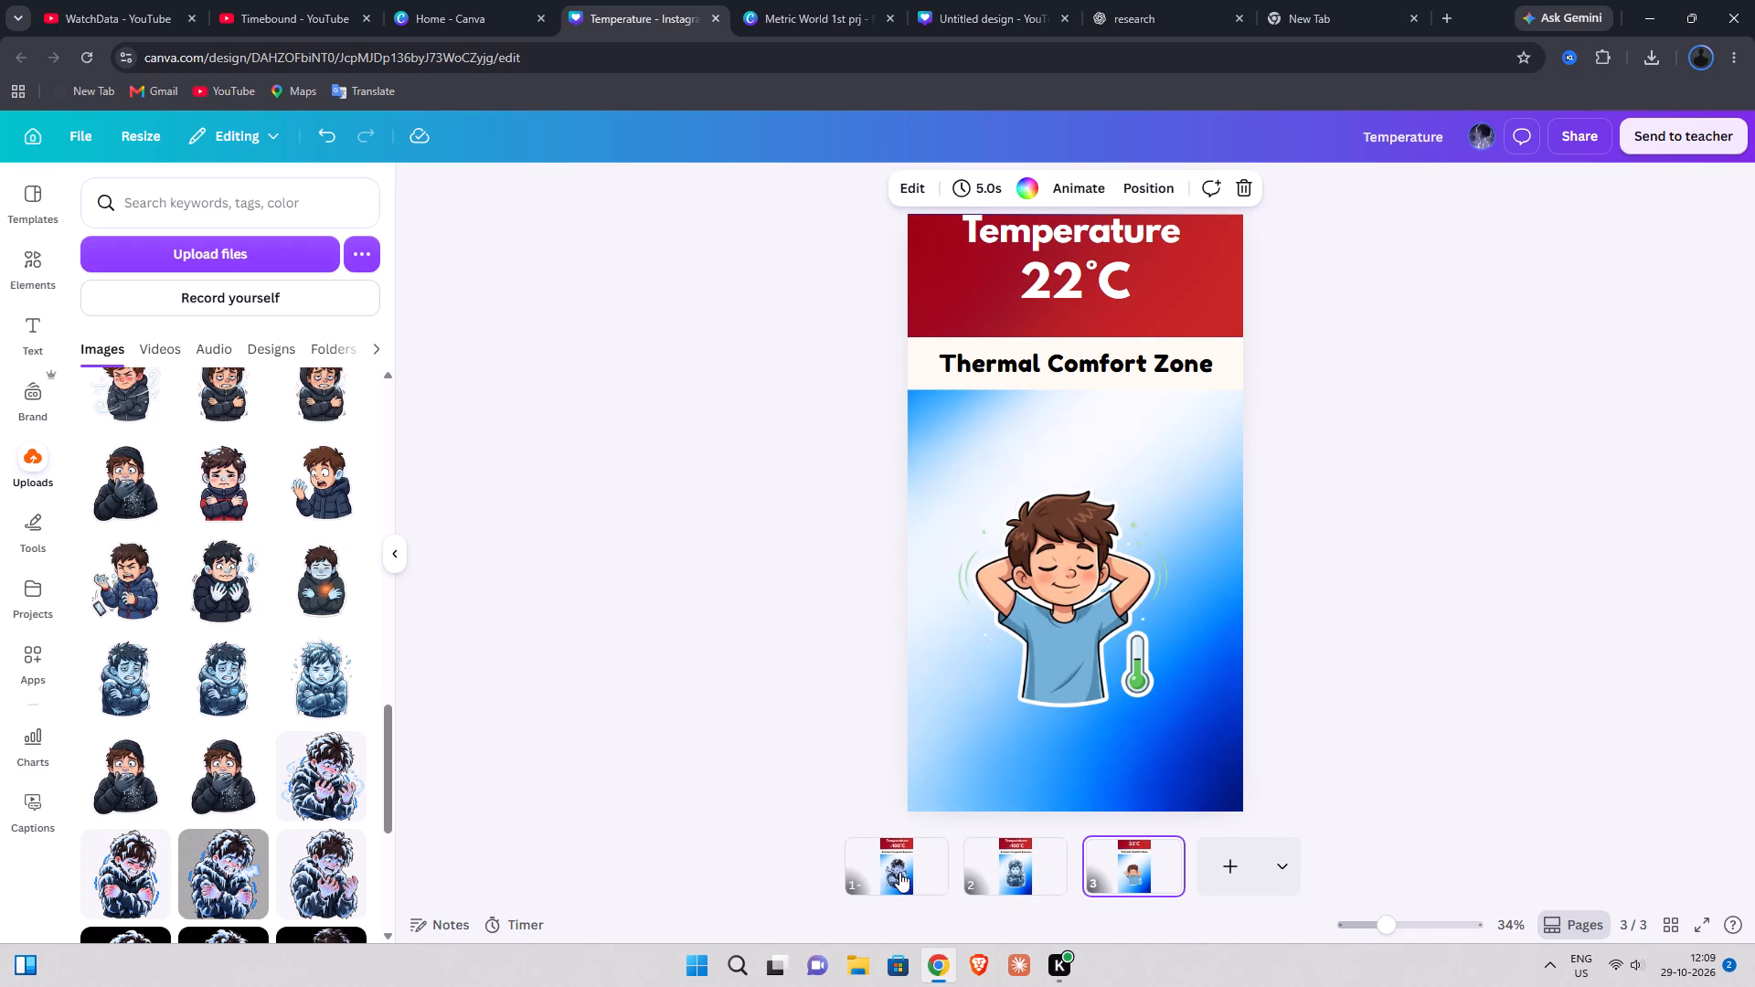
Compare the two -100°C pages and lock the red header band and the cream title band on page 2.
{"action": "left_click", "coordinate": [899, 872]}
{"action": "left_click", "coordinate": [1014, 862]}
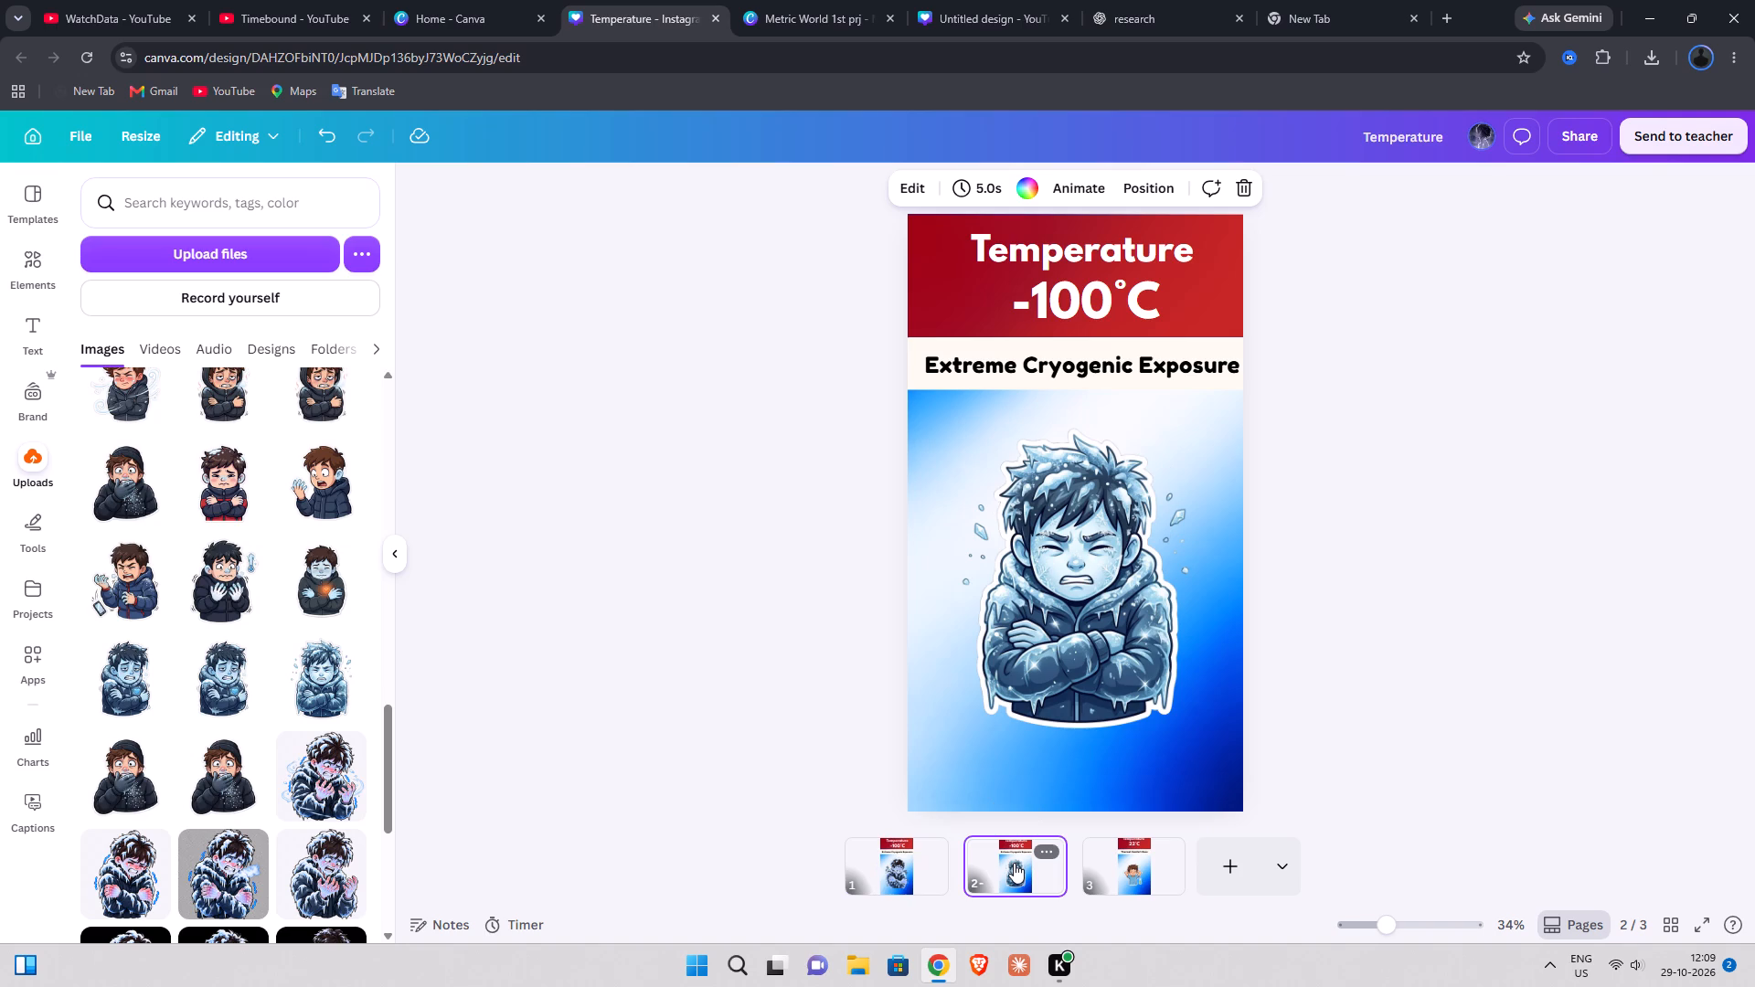
{"action": "left_click", "coordinate": [895, 876]}
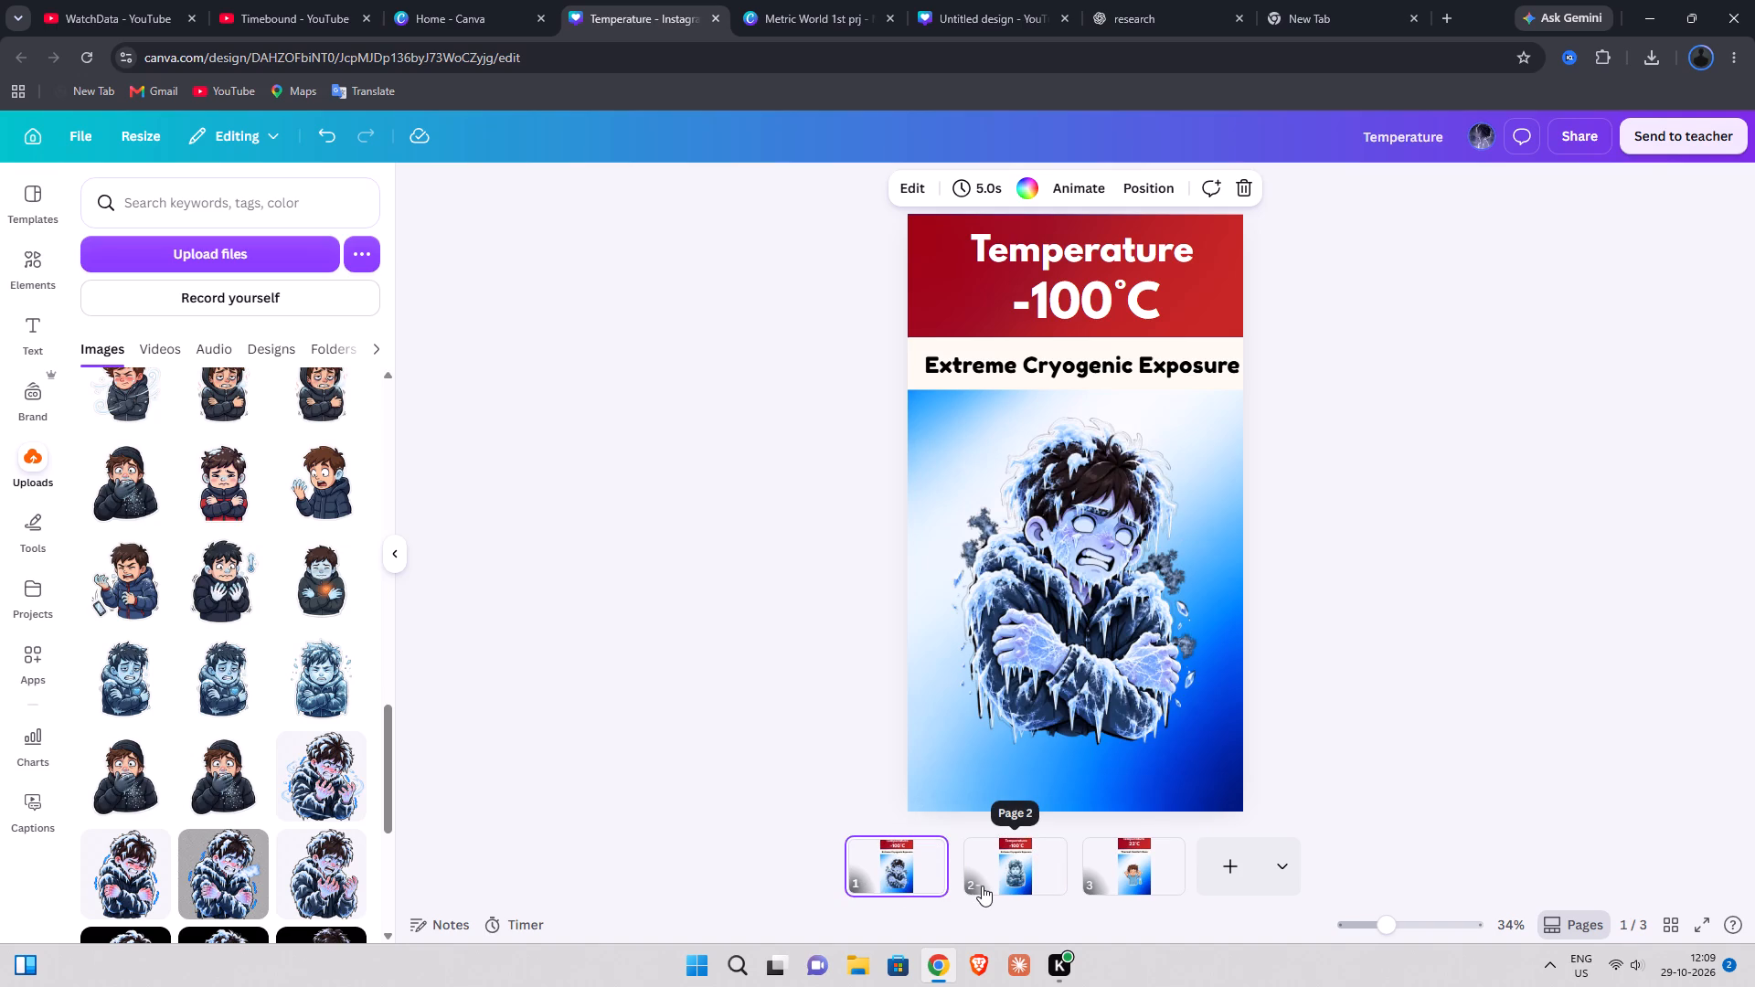
{"action": "left_click", "coordinate": [988, 884]}
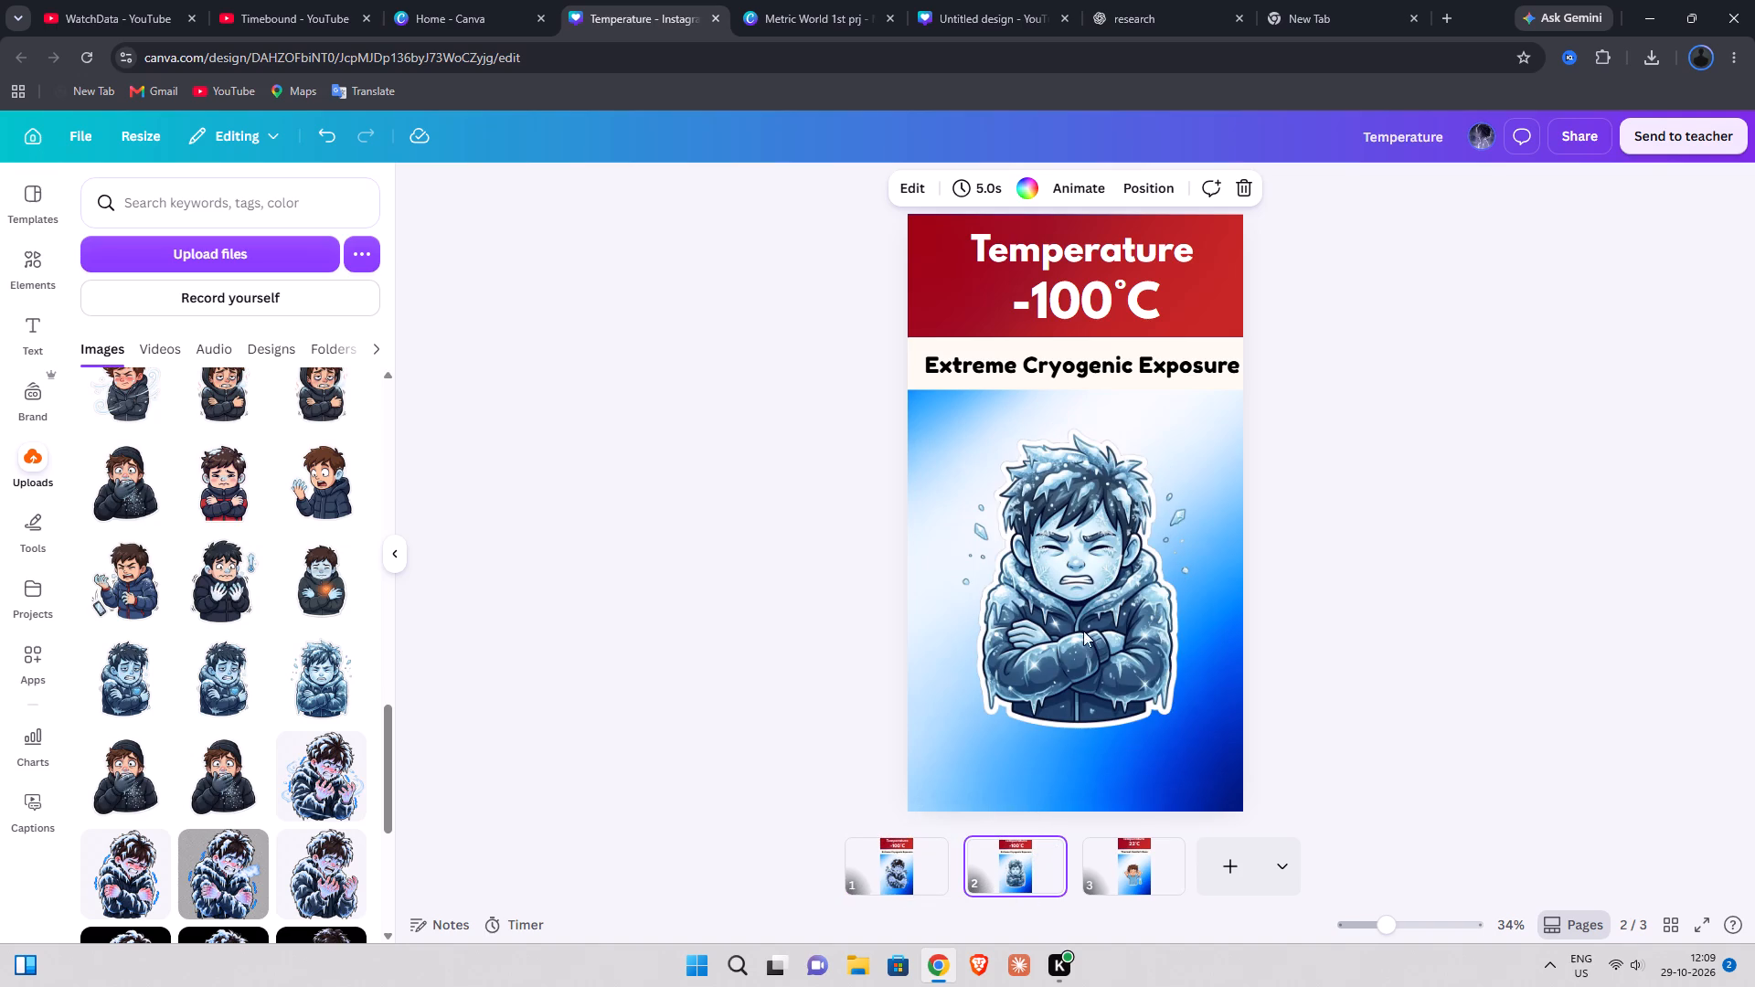
{"action": "left_click", "coordinate": [1199, 280]}
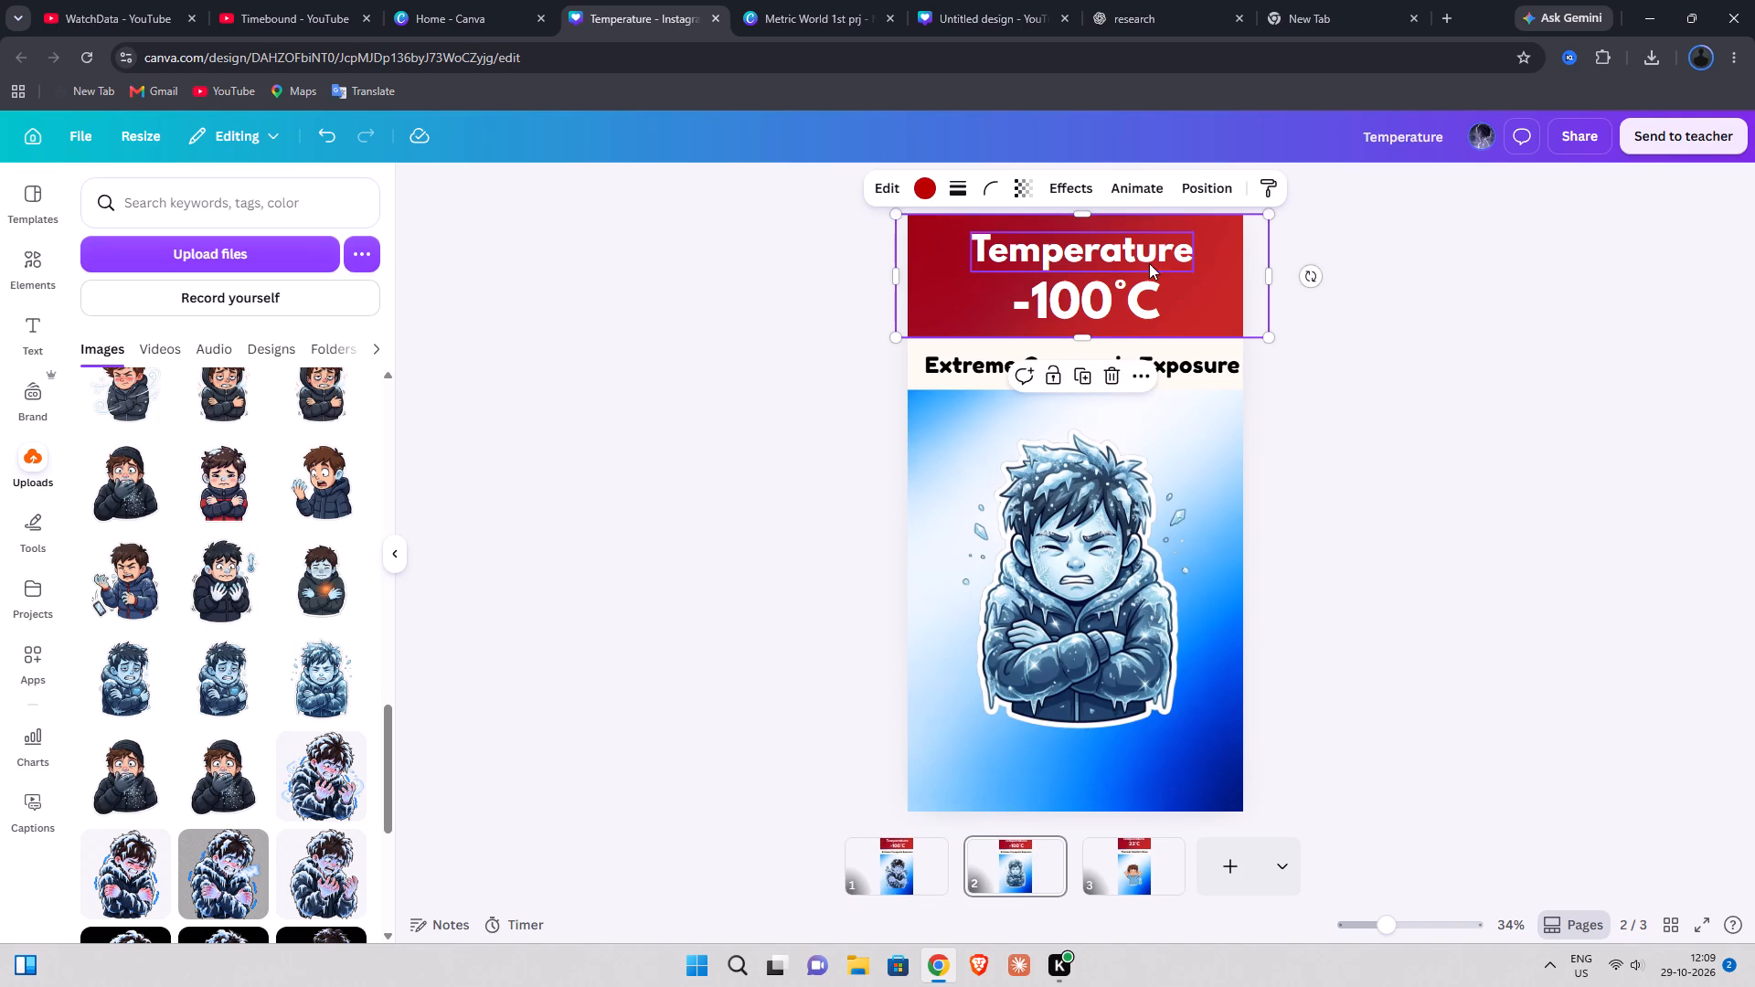
{"action": "left_click", "coordinate": [1051, 375]}
{"action": "left_click", "coordinate": [934, 381]}
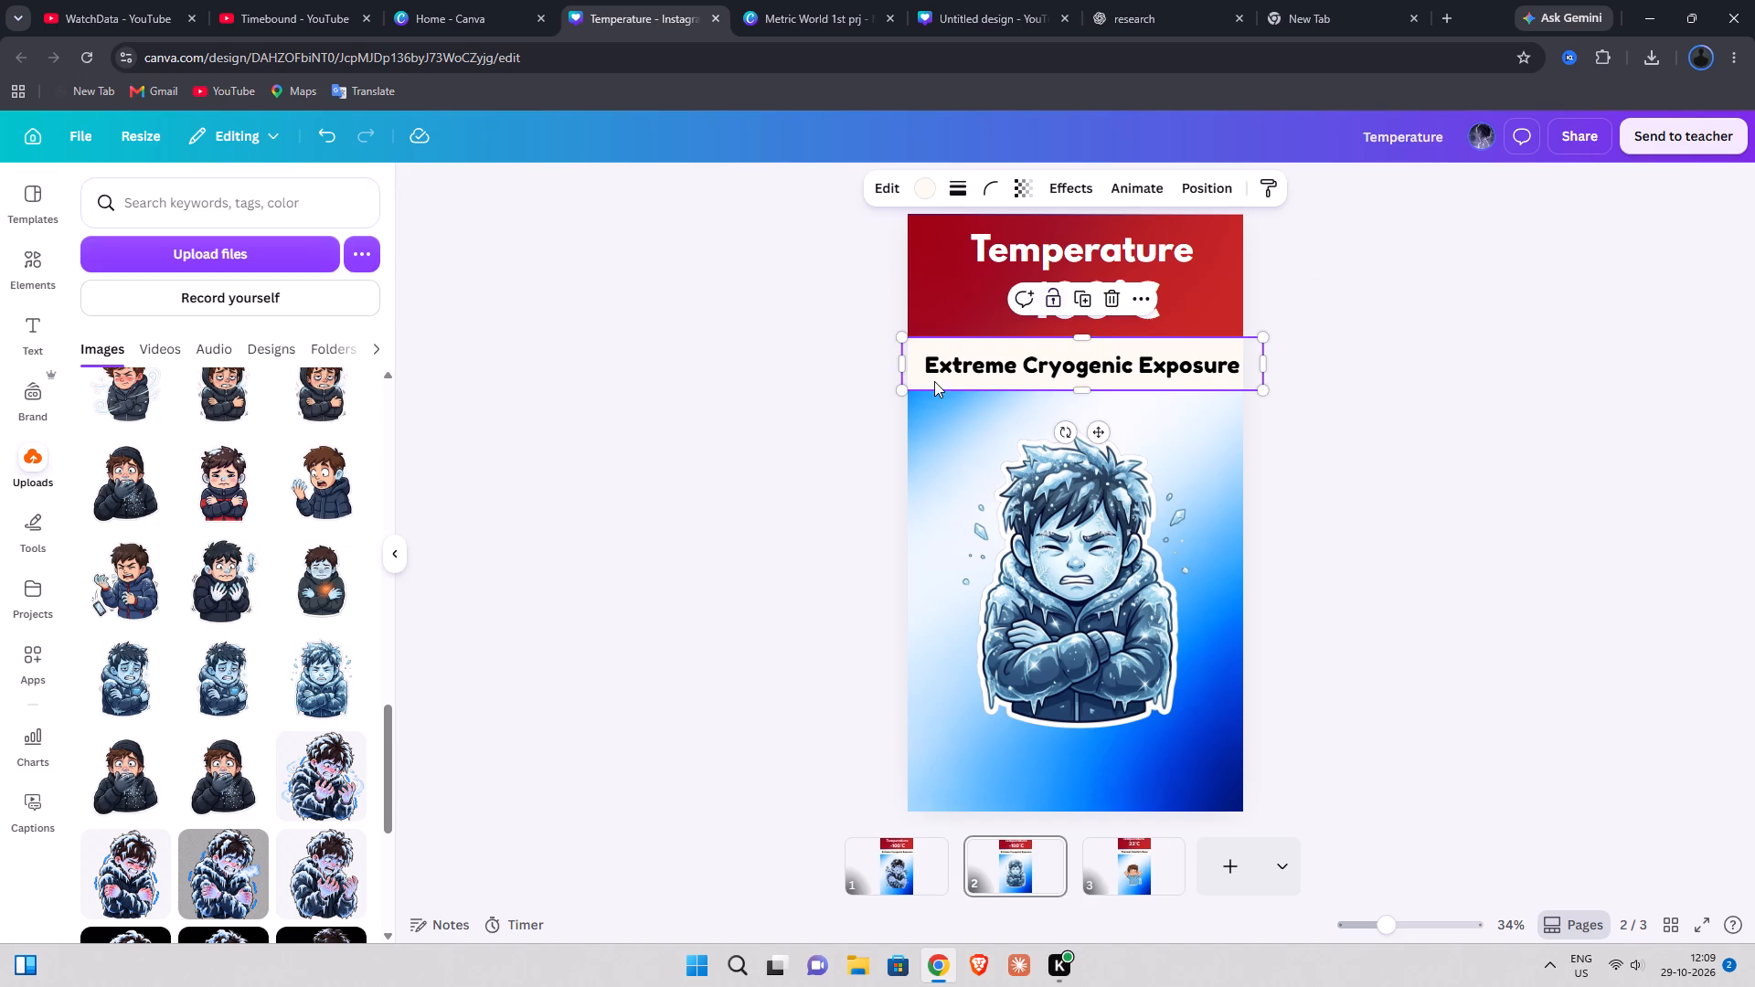
{"action": "left_click", "coordinate": [1055, 295]}
{"action": "left_click", "coordinate": [1359, 396]}
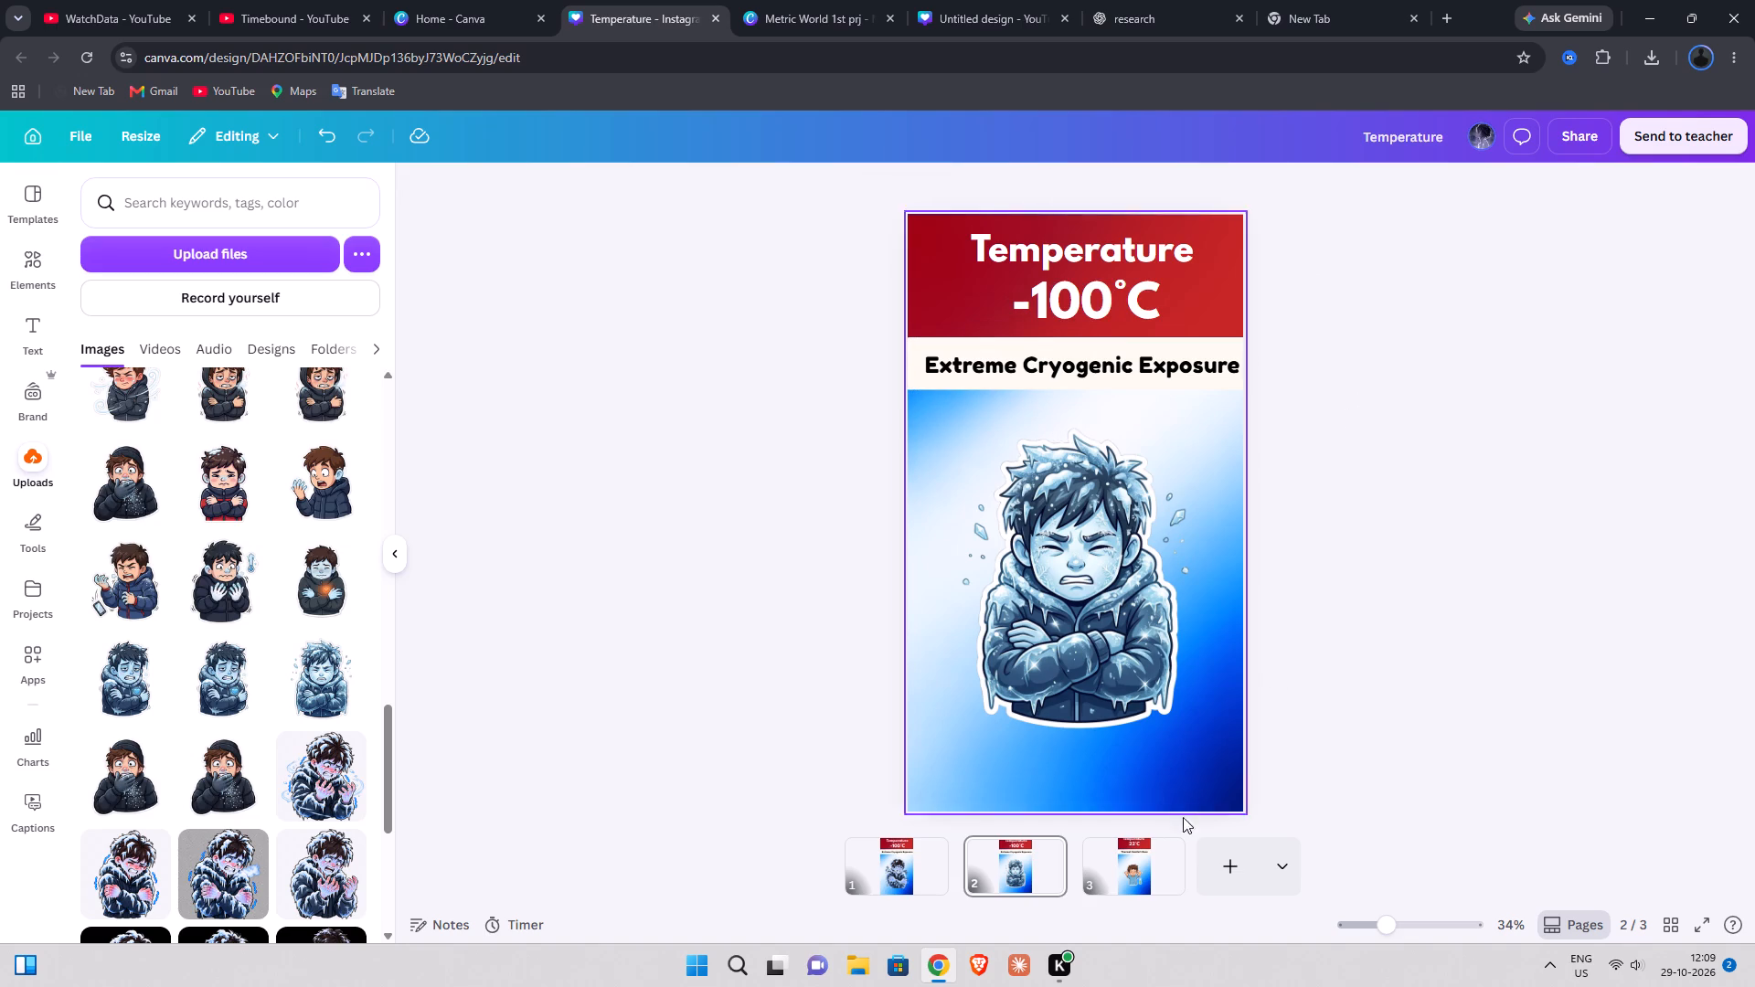
Move the Temperature and 22°C headings on page 3 together slightly down within the red header band.
{"action": "left_click", "coordinate": [1124, 857]}
{"action": "left_click", "coordinate": [1071, 602]}
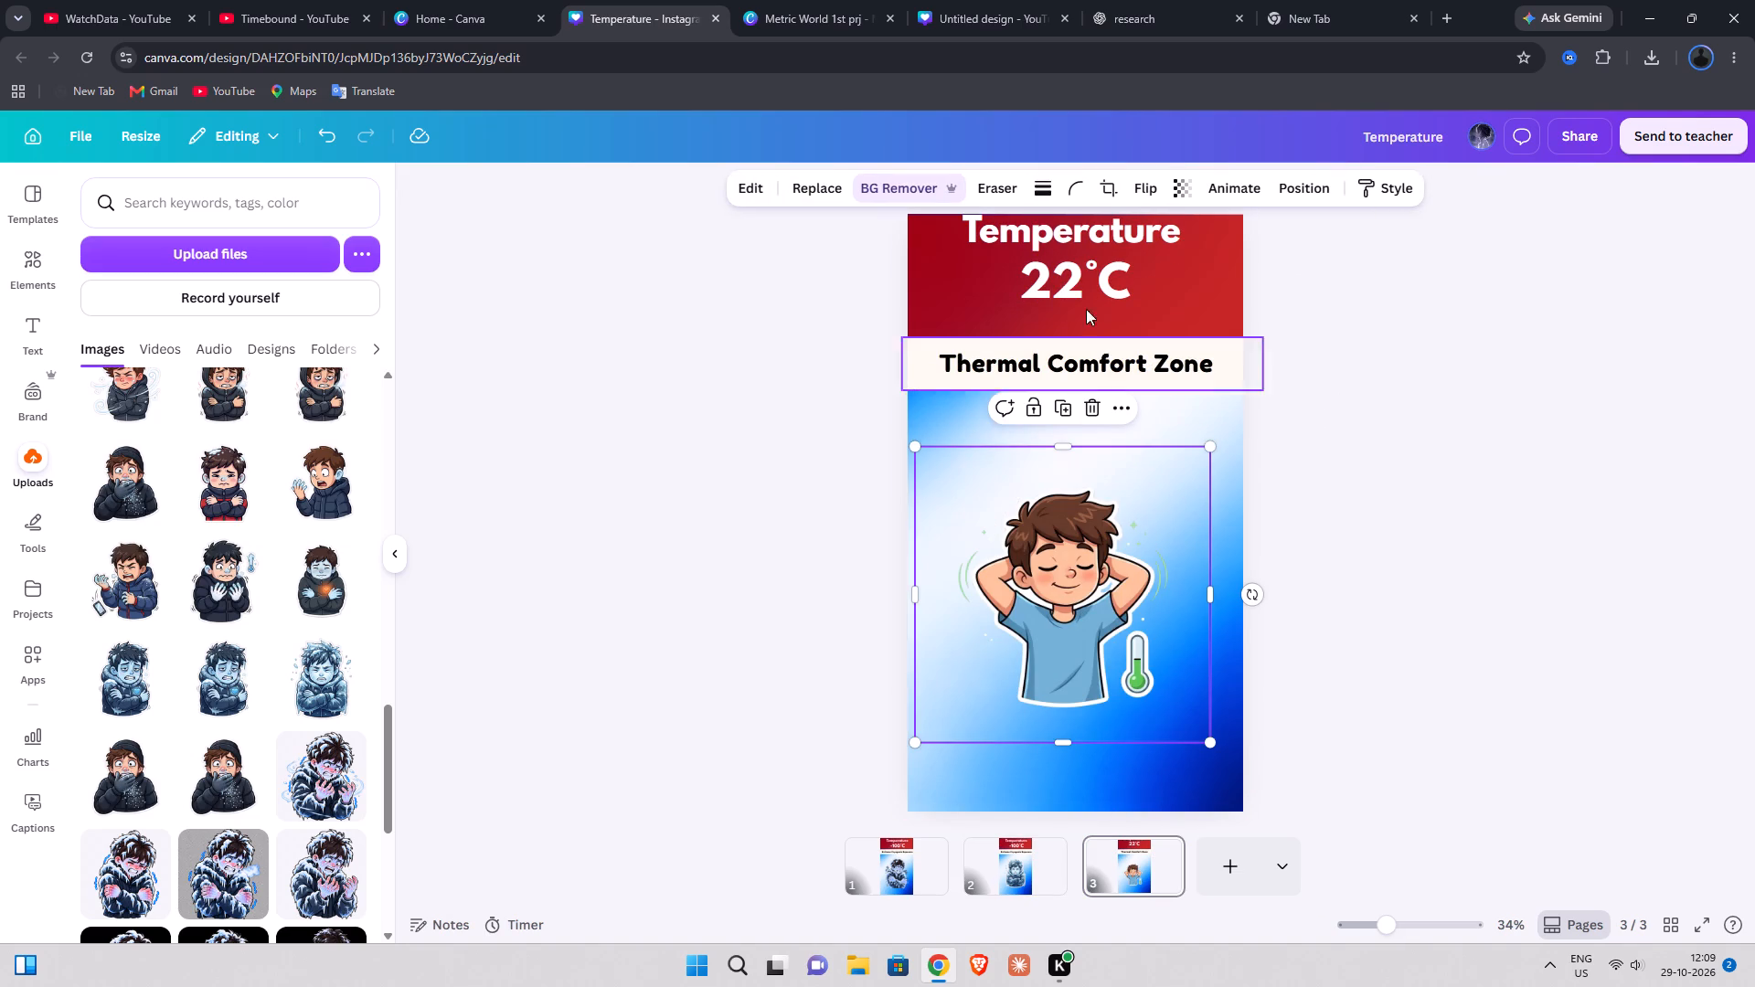
{"action": "left_click_drag", "start_coordinate": [1358, 307], "coordinate": [1033, 219]}
{"action": "key", "text": "Down"}
{"action": "key", "text": "Down"}
{"action": "key", "text": "Down"}
{"action": "key", "text": "Down"}
{"action": "key", "text": "Down"}
{"action": "key", "text": "Down"}
{"action": "key", "text": "Down"}
{"action": "key", "text": "Down"}
{"action": "key", "text": "Down"}
{"action": "key", "text": "Down"}
{"action": "key", "text": "Down"}
{"action": "key", "text": "Down"}
{"action": "key", "text": "Down"}
{"action": "key", "text": "Down"}
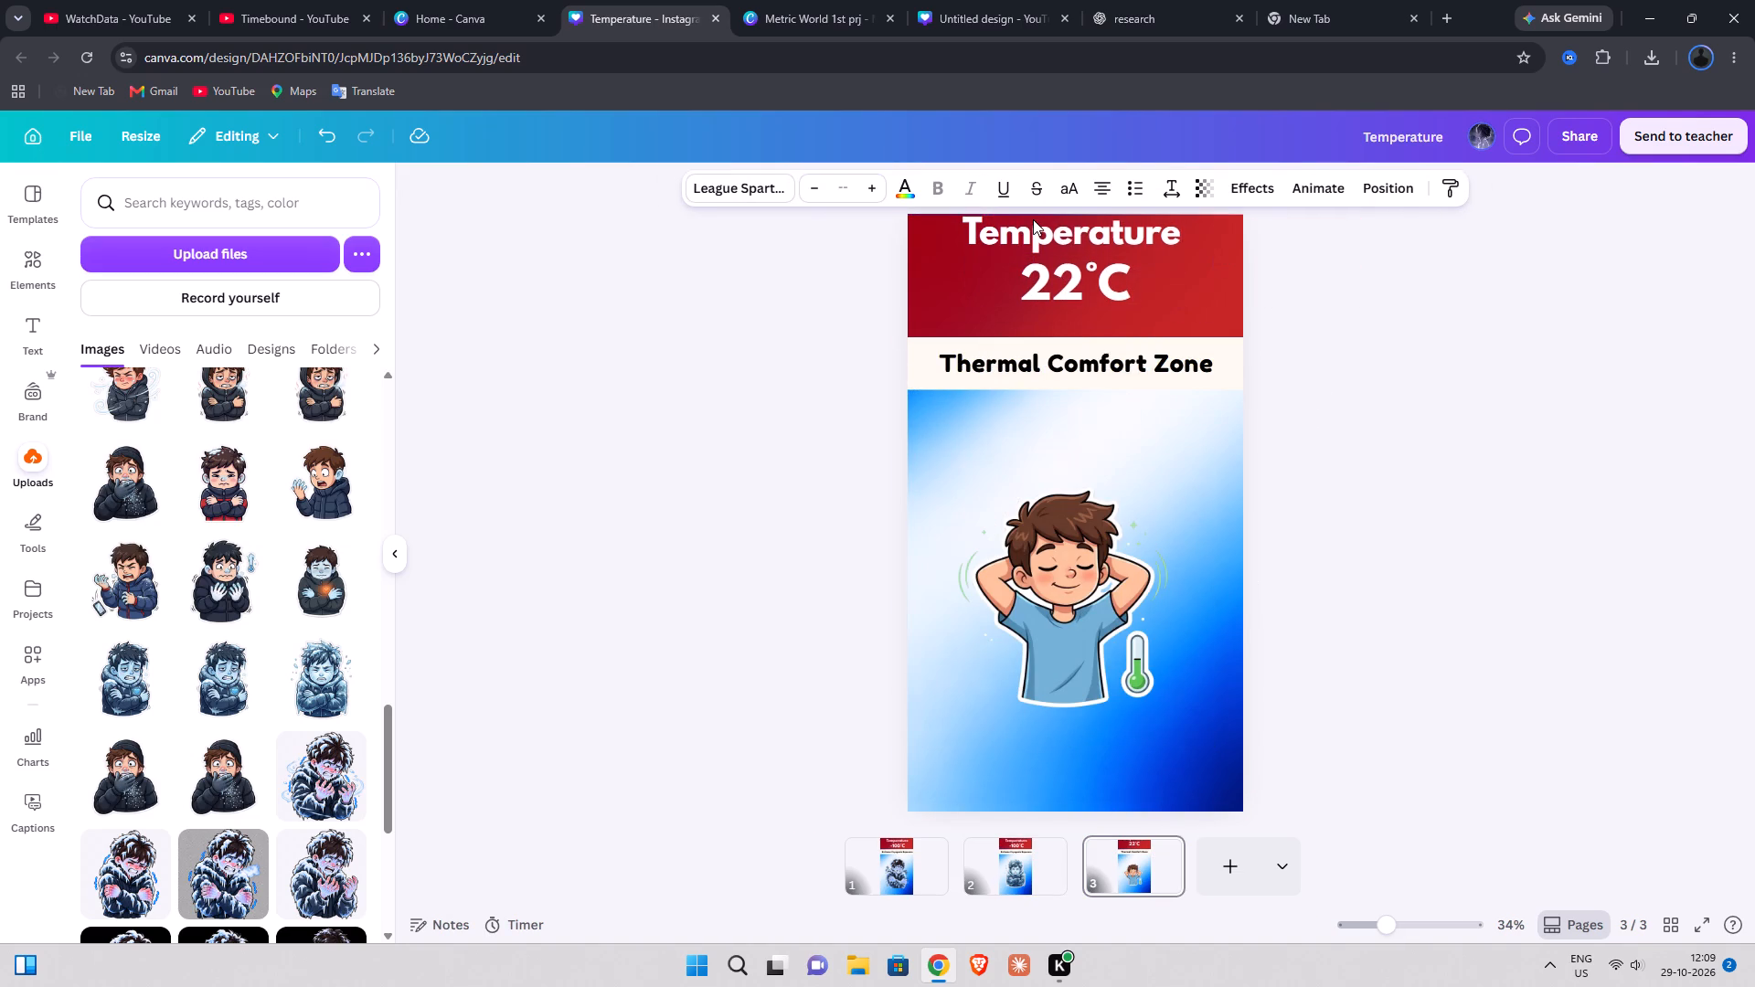
{"action": "key", "text": "Down"}
{"action": "key", "text": "Down"}
{"action": "key", "text": "Down"}
{"action": "key", "text": "Down"}
{"action": "key", "text": "Down"}
{"action": "key", "text": "Down"}
{"action": "key", "text": "Down"}
Centre the Temperature and 22°C headings horizontally on page 3, keeping them together.
{"action": "key", "text": "Right"}
{"action": "key", "text": "Right"}
{"action": "key", "text": "Right"}
{"action": "key", "text": "Right"}
{"action": "key", "text": "Right"}
{"action": "key", "text": "Right"}
{"action": "key", "text": "Right"}
{"action": "key", "text": "Right"}
{"action": "key", "text": "Right"}
{"action": "key", "text": "Right"}
{"action": "key", "text": "Right"}
{"action": "key", "text": "Right"}
{"action": "key", "text": "Right"}
{"action": "key", "text": "Right"}
{"action": "key", "text": "Right"}
{"action": "key", "text": "Right"}
{"action": "key", "text": "Right"}
{"action": "key", "text": "Right"}
{"action": "key", "text": "Right"}
{"action": "key", "text": "Right"}
{"action": "key", "text": "Right"}
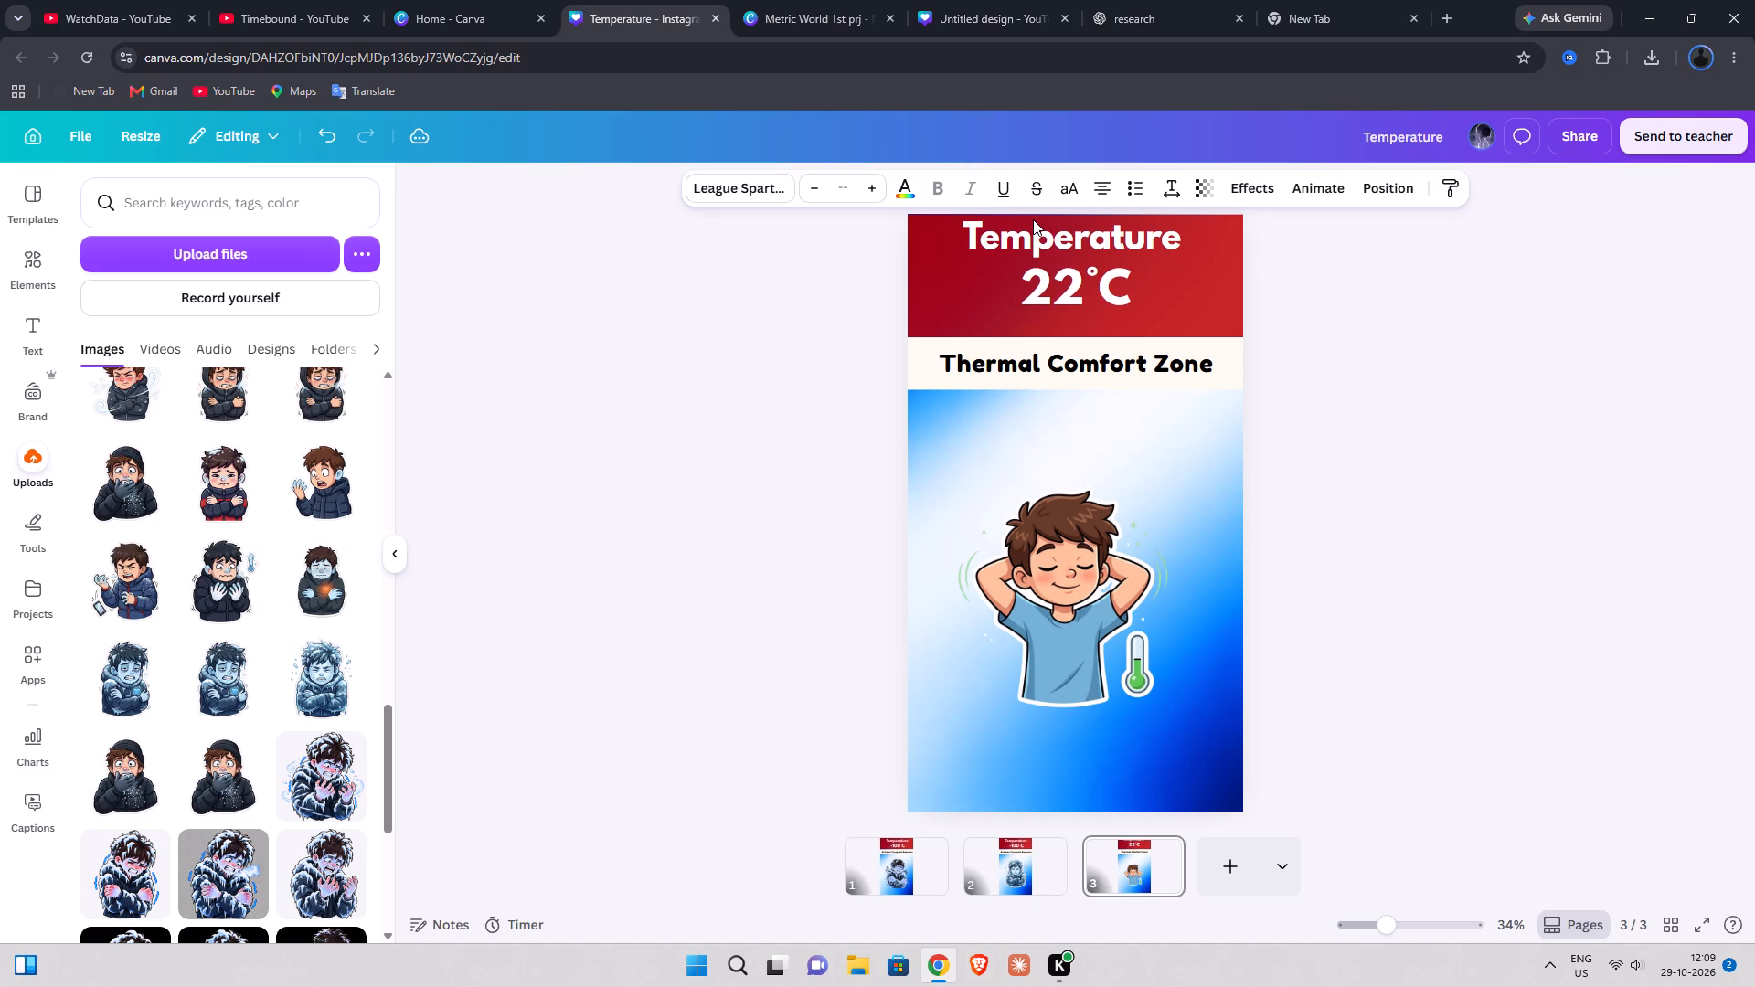
{"action": "key", "text": "Left"}
{"action": "key", "text": "Left"}
{"action": "key", "text": "Left"}
{"action": "key", "text": "Left"}
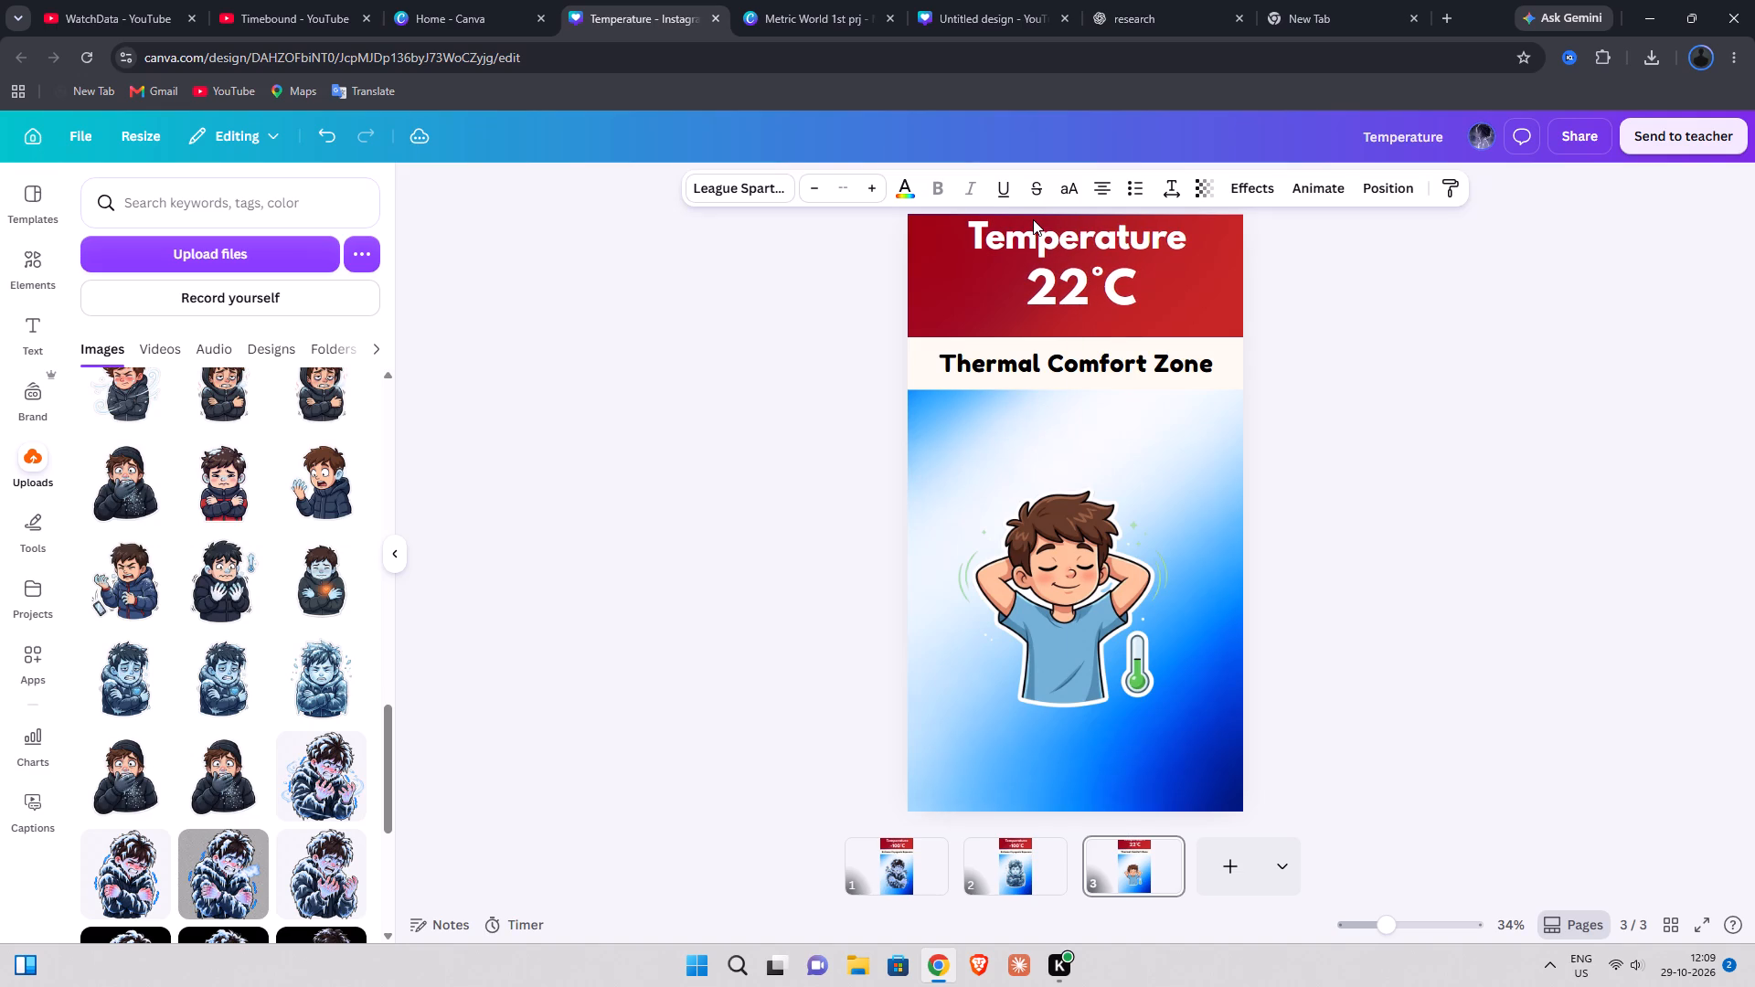
{"action": "key", "text": "Left"}
{"action": "key", "text": "Left"}
{"action": "key", "text": "Left"}
{"action": "key", "text": "Left"}
{"action": "key", "text": "Left"}
{"action": "key", "text": "Left"}
{"action": "key", "text": "Left"}
{"action": "key", "text": "Left"}
{"action": "key", "text": "Left"}
{"action": "key", "text": "Left"}
{"action": "key", "text": "Left"}
{"action": "key", "text": "Left"}
{"action": "key", "text": "Left"}
{"action": "key", "text": "Right"}
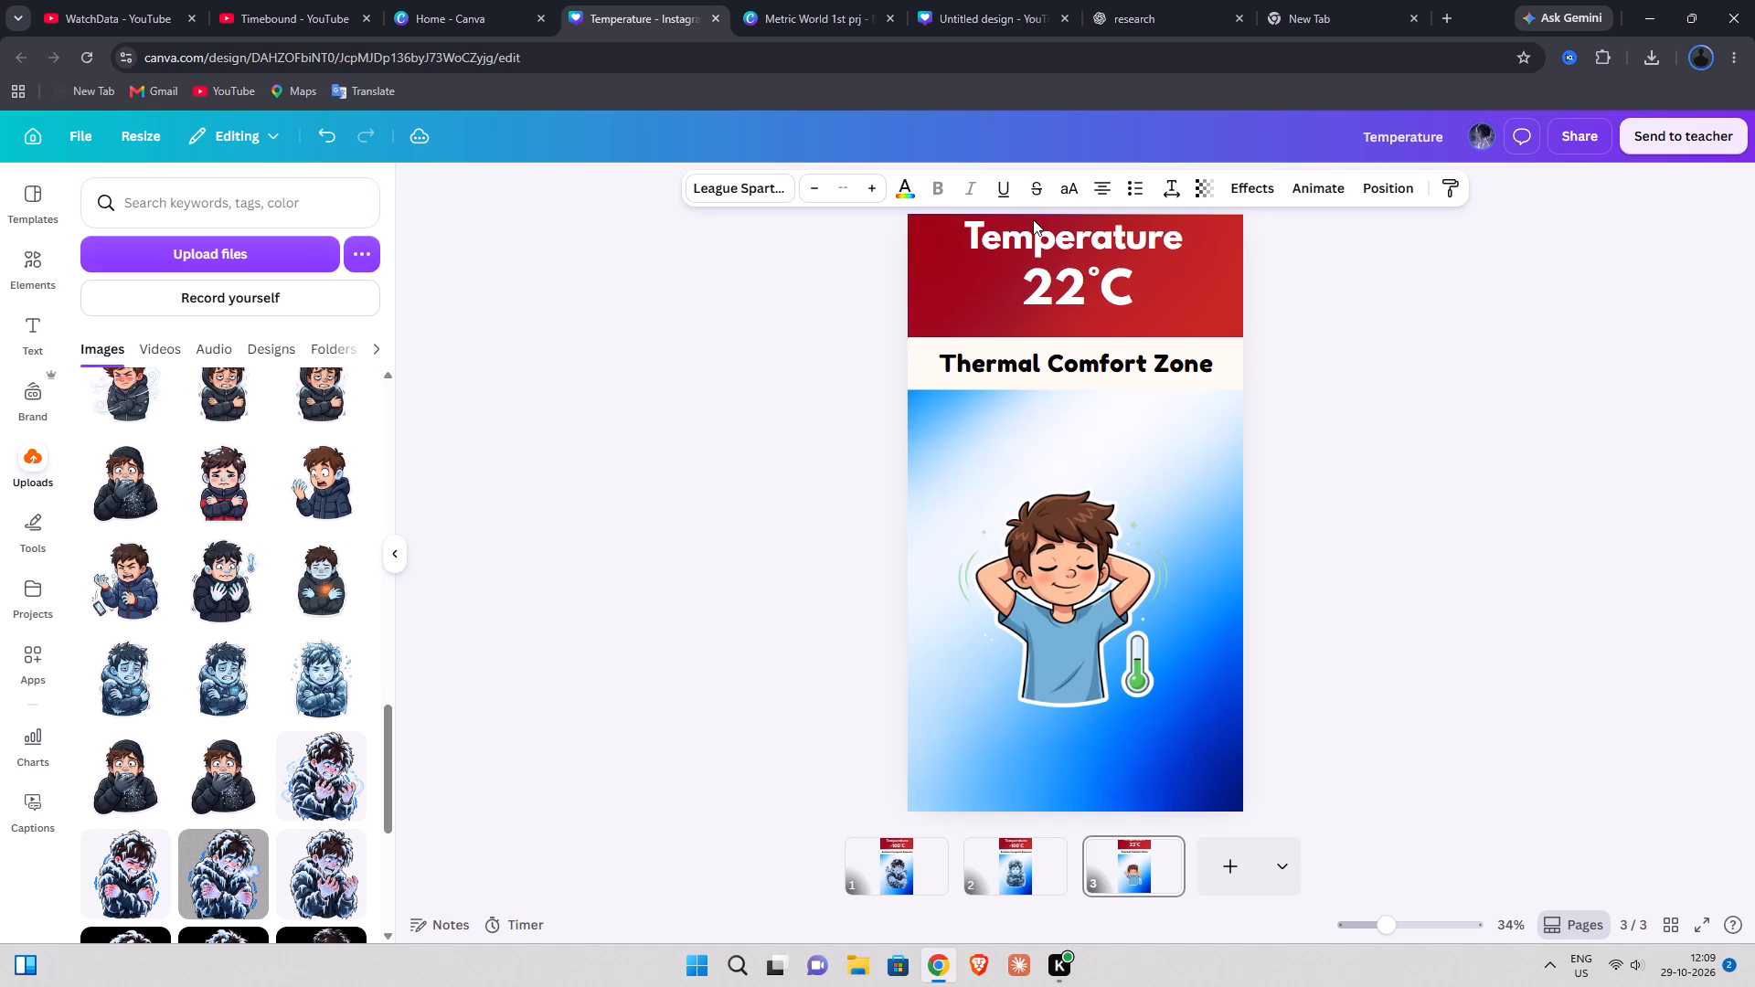
{"action": "key", "text": "Right"}
{"action": "key", "text": "Right"}
{"action": "key", "text": "Right"}
{"action": "key", "text": "Right"}
{"action": "key", "text": "Right"}
{"action": "key", "text": "Right"}
{"action": "key", "text": "Right"}
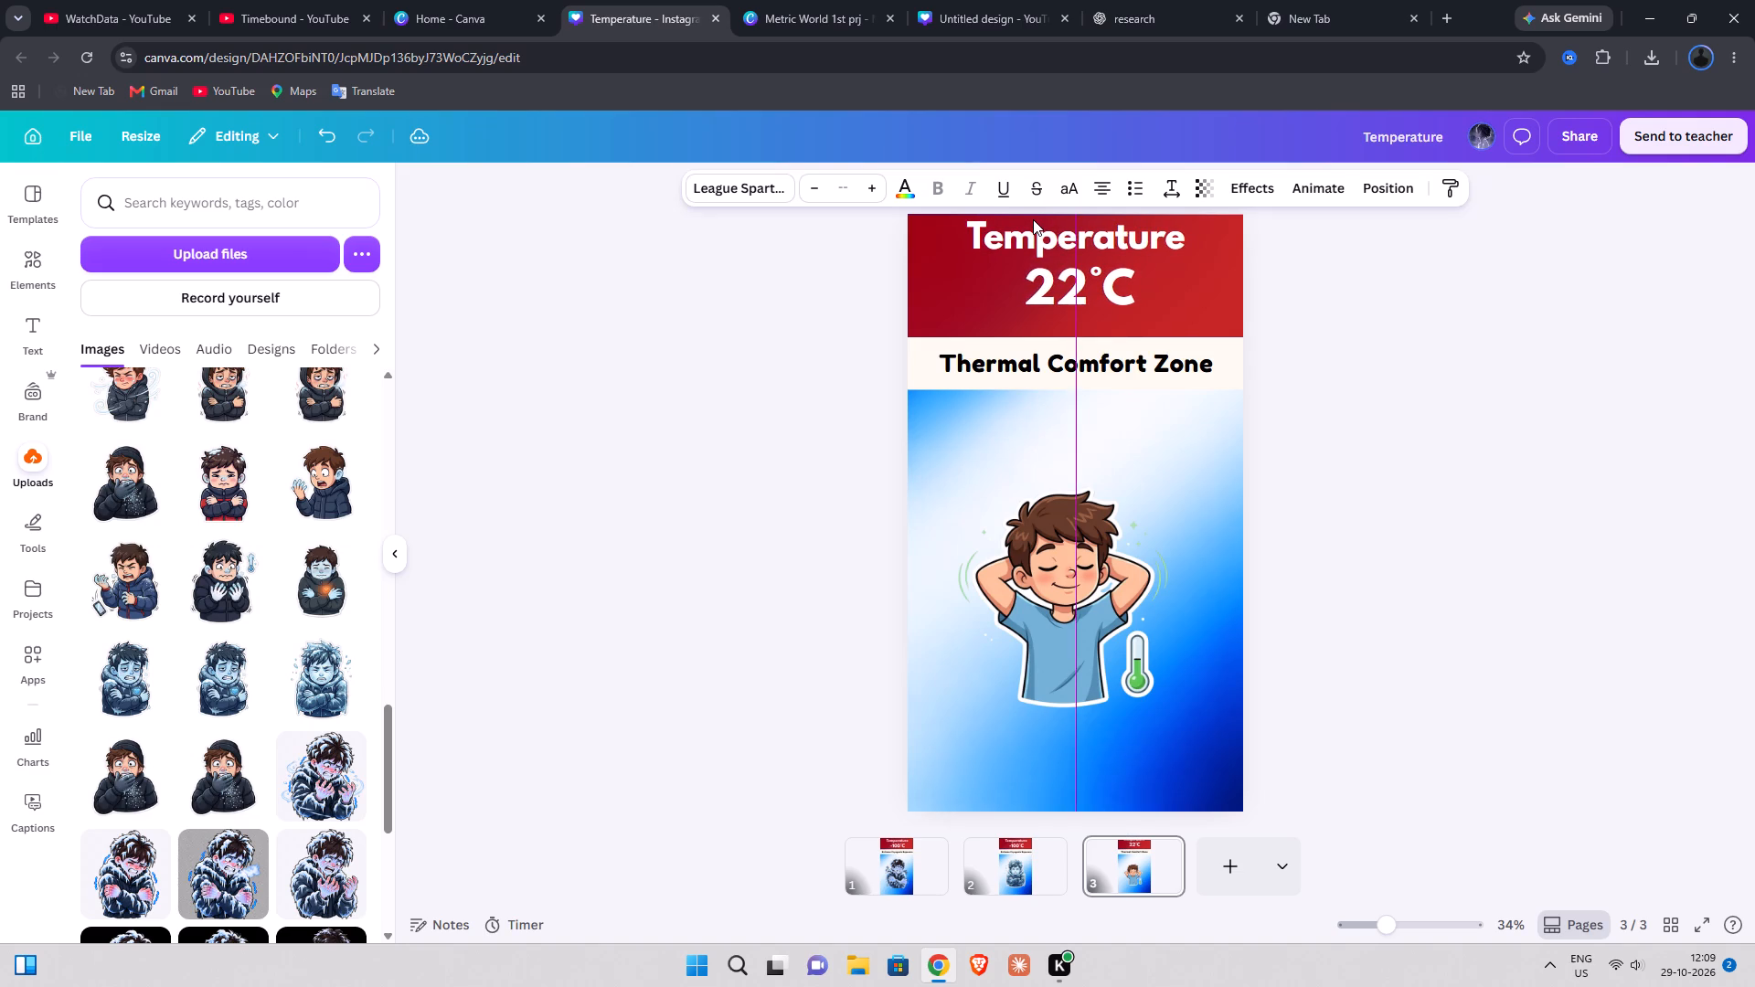
Lower the paired Temperature and 22°C headings a little further so they sit balanced within the red header band.
{"action": "key", "text": "Down"}
{"action": "key", "text": "Down"}
{"action": "key", "text": "Down"}
{"action": "key", "text": "Down"}
{"action": "key", "text": "Down"}
{"action": "key", "text": "Down"}
{"action": "key", "text": "Down"}
{"action": "key", "text": "Down"}
{"action": "key", "text": "Down"}
{"action": "key", "text": "Down"}
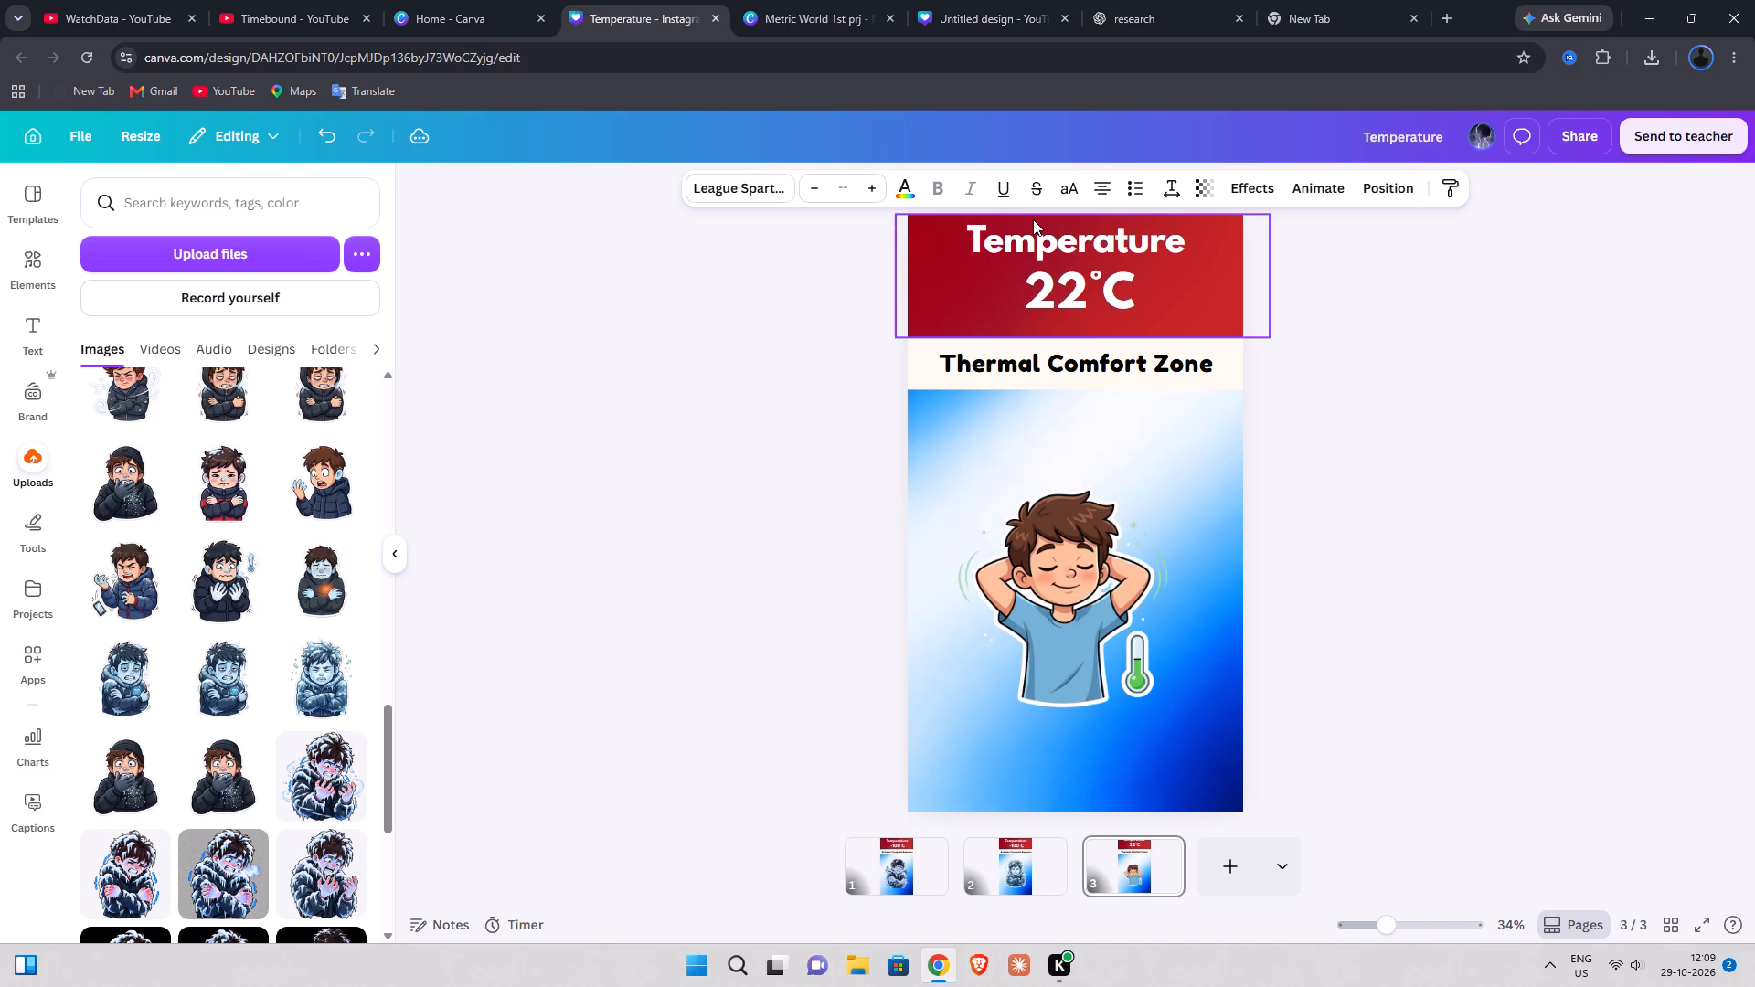
{"action": "key", "text": "Down"}
{"action": "key", "text": "Down"}
{"action": "key", "text": "Down"}
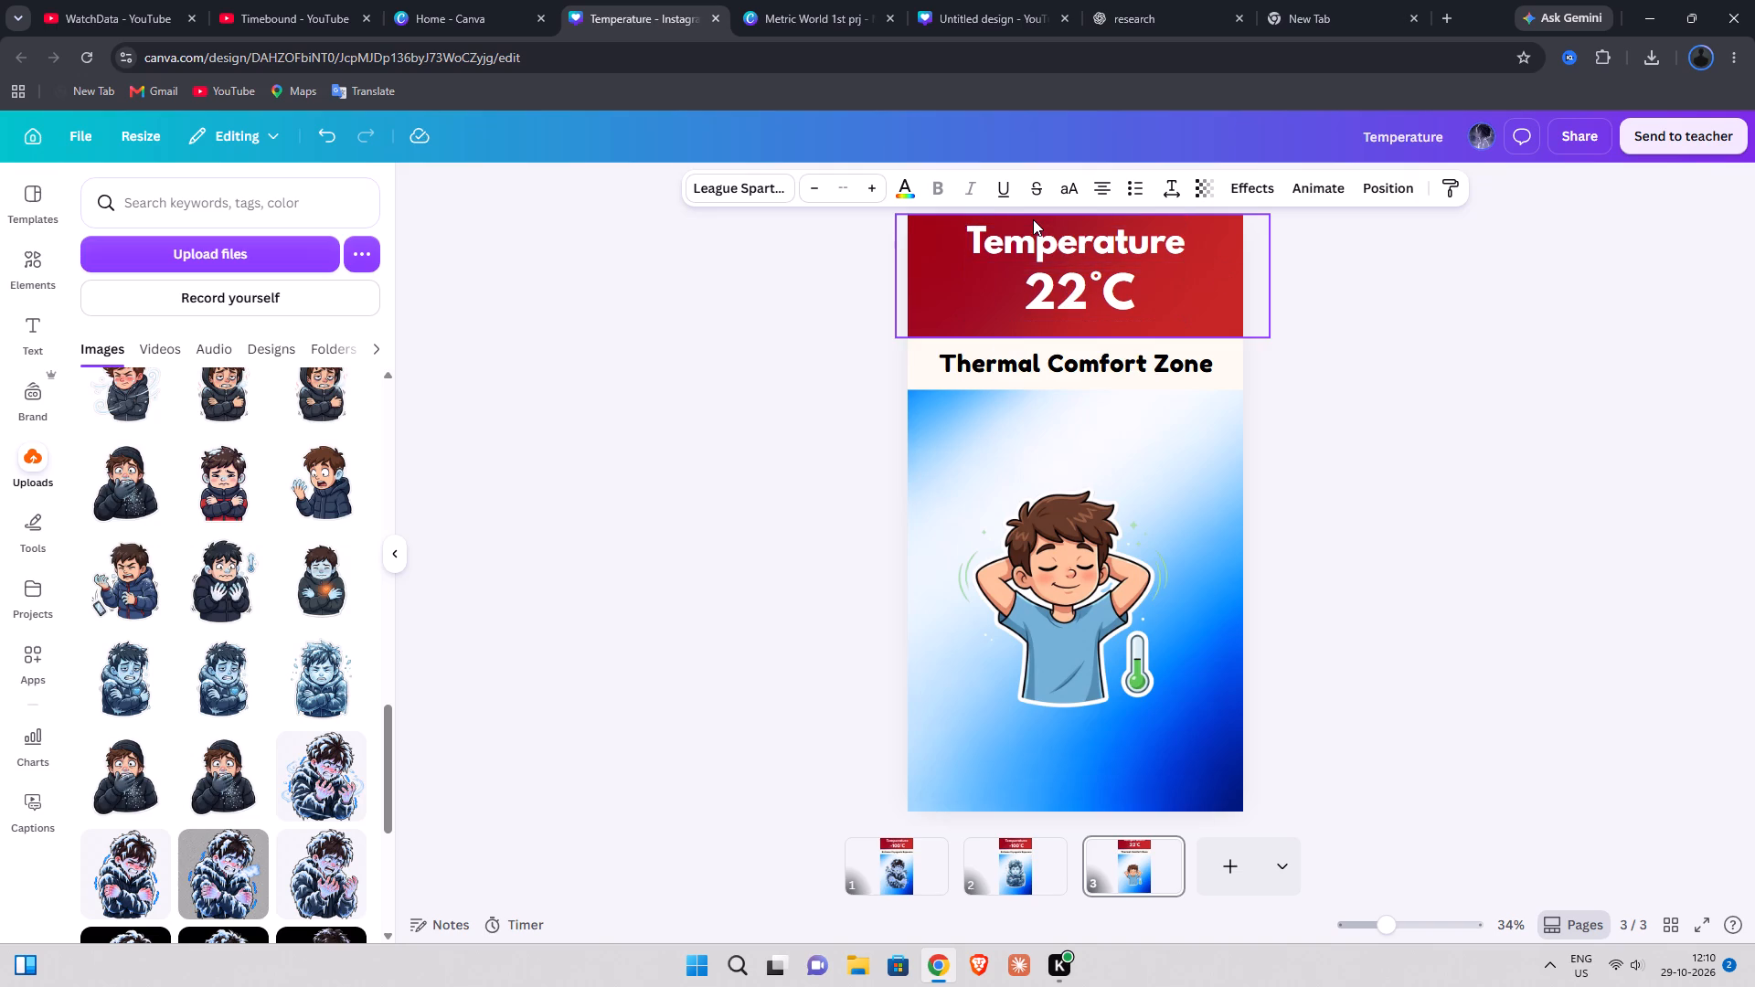
{"action": "key", "text": "Down"}
{"action": "key", "text": "Down"}
{"action": "key", "text": "Down"}
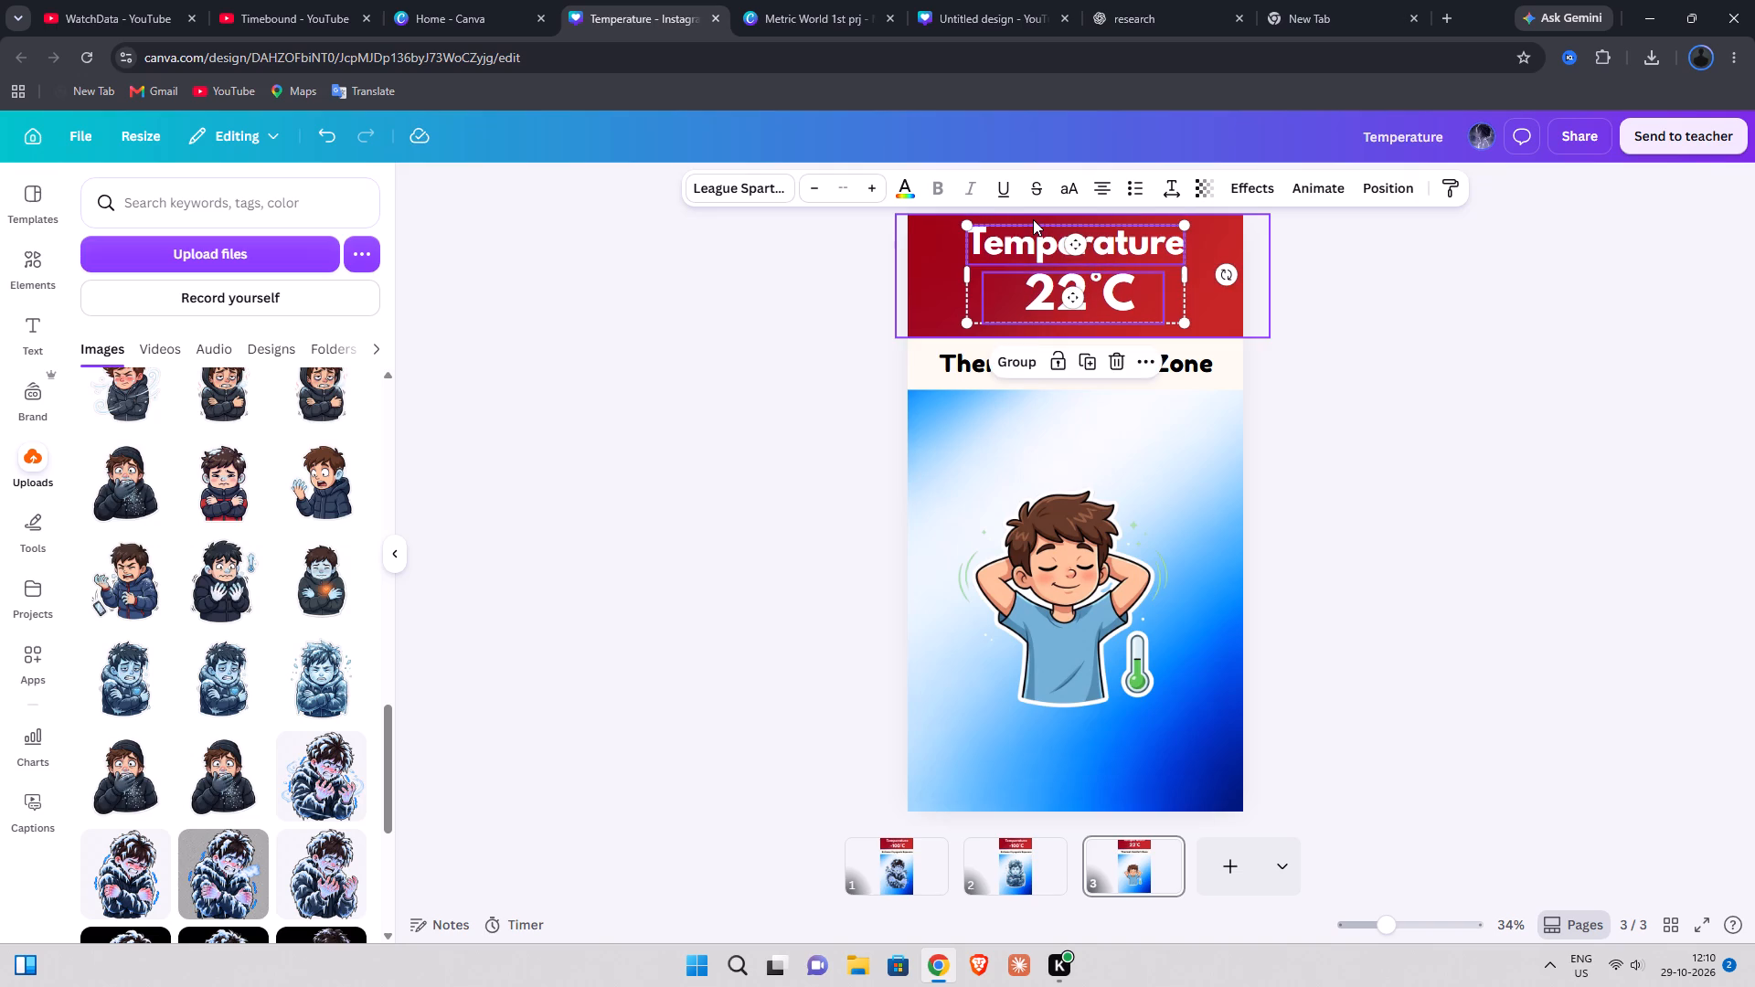
{"action": "left_click", "coordinate": [1328, 387]}
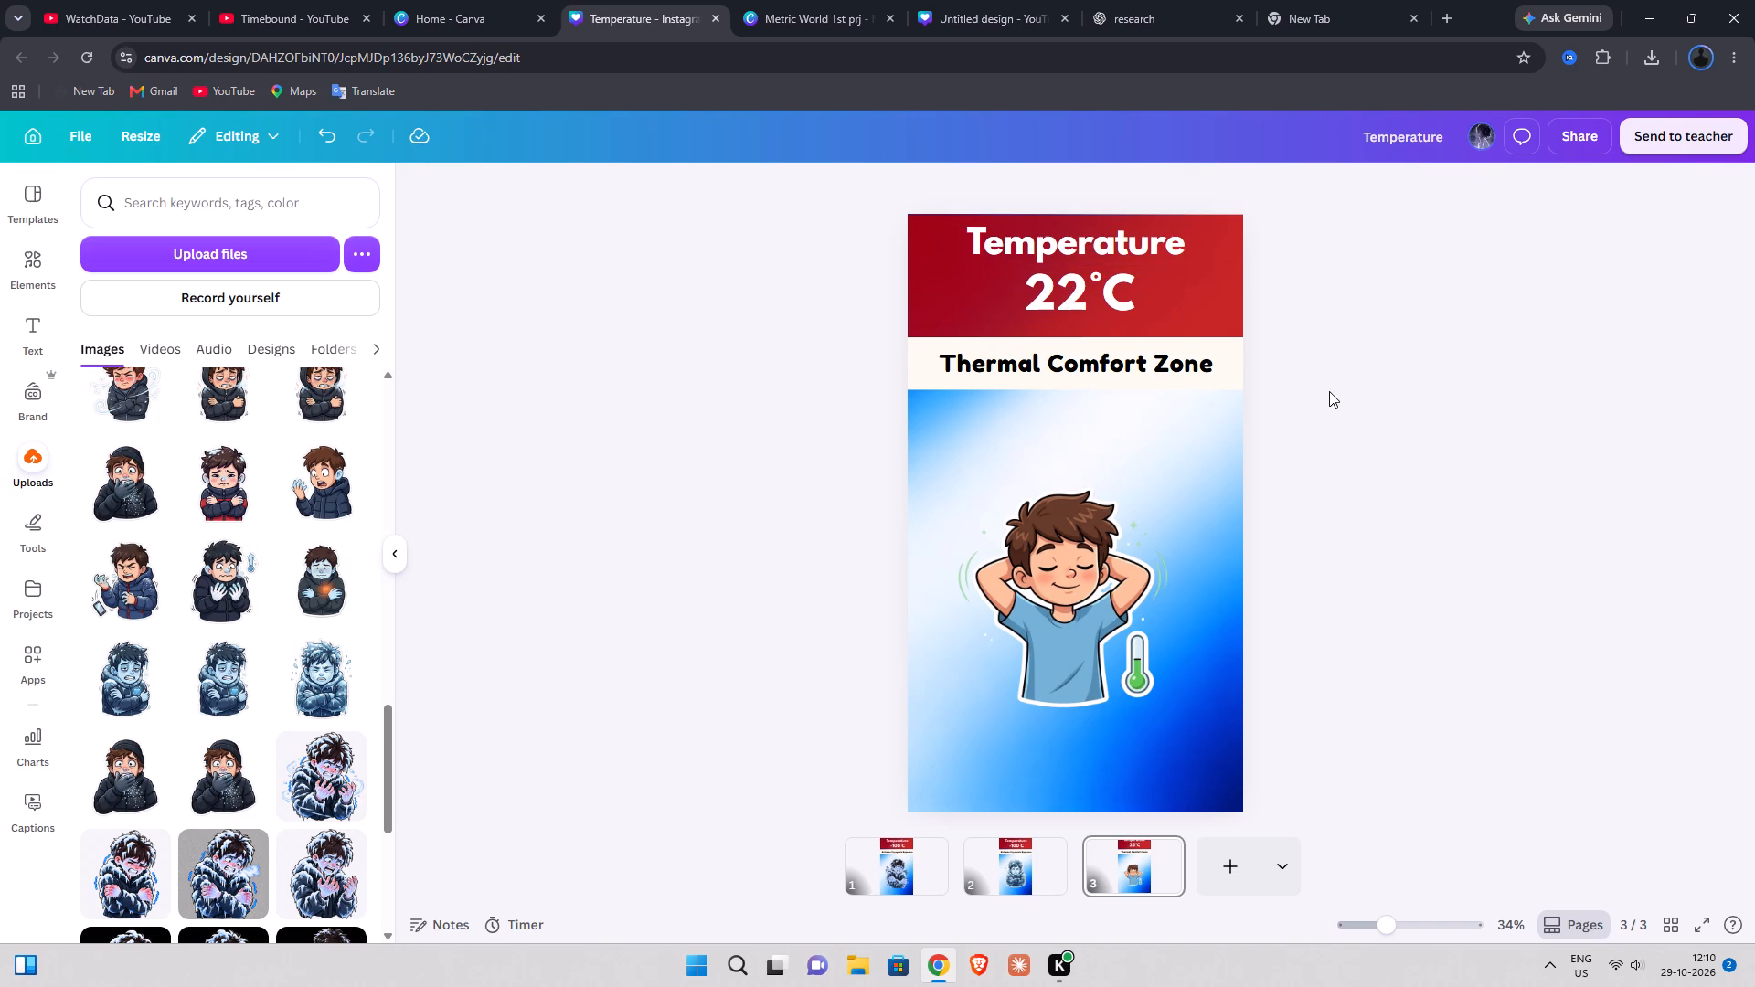
Unlock the red header band on page 3 and nudge it up slightly.
{"action": "left_click", "coordinate": [1327, 295]}
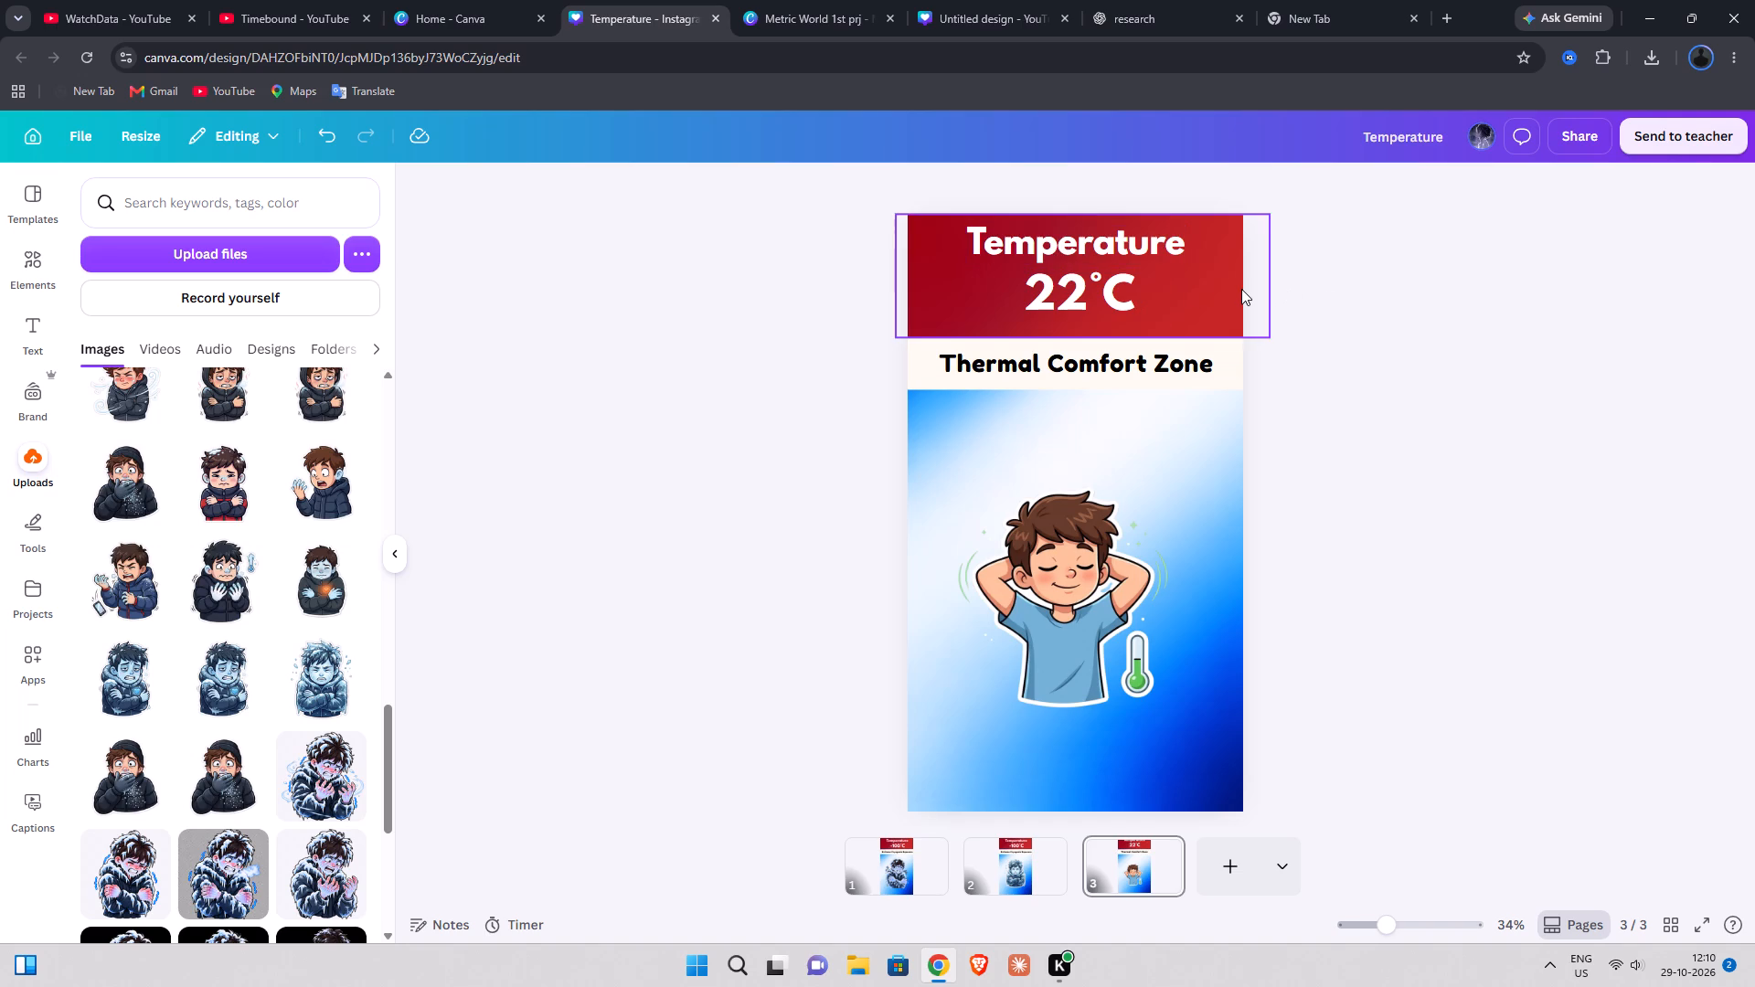
{"action": "left_click", "coordinate": [1241, 289]}
{"action": "left_click", "coordinate": [1357, 271]}
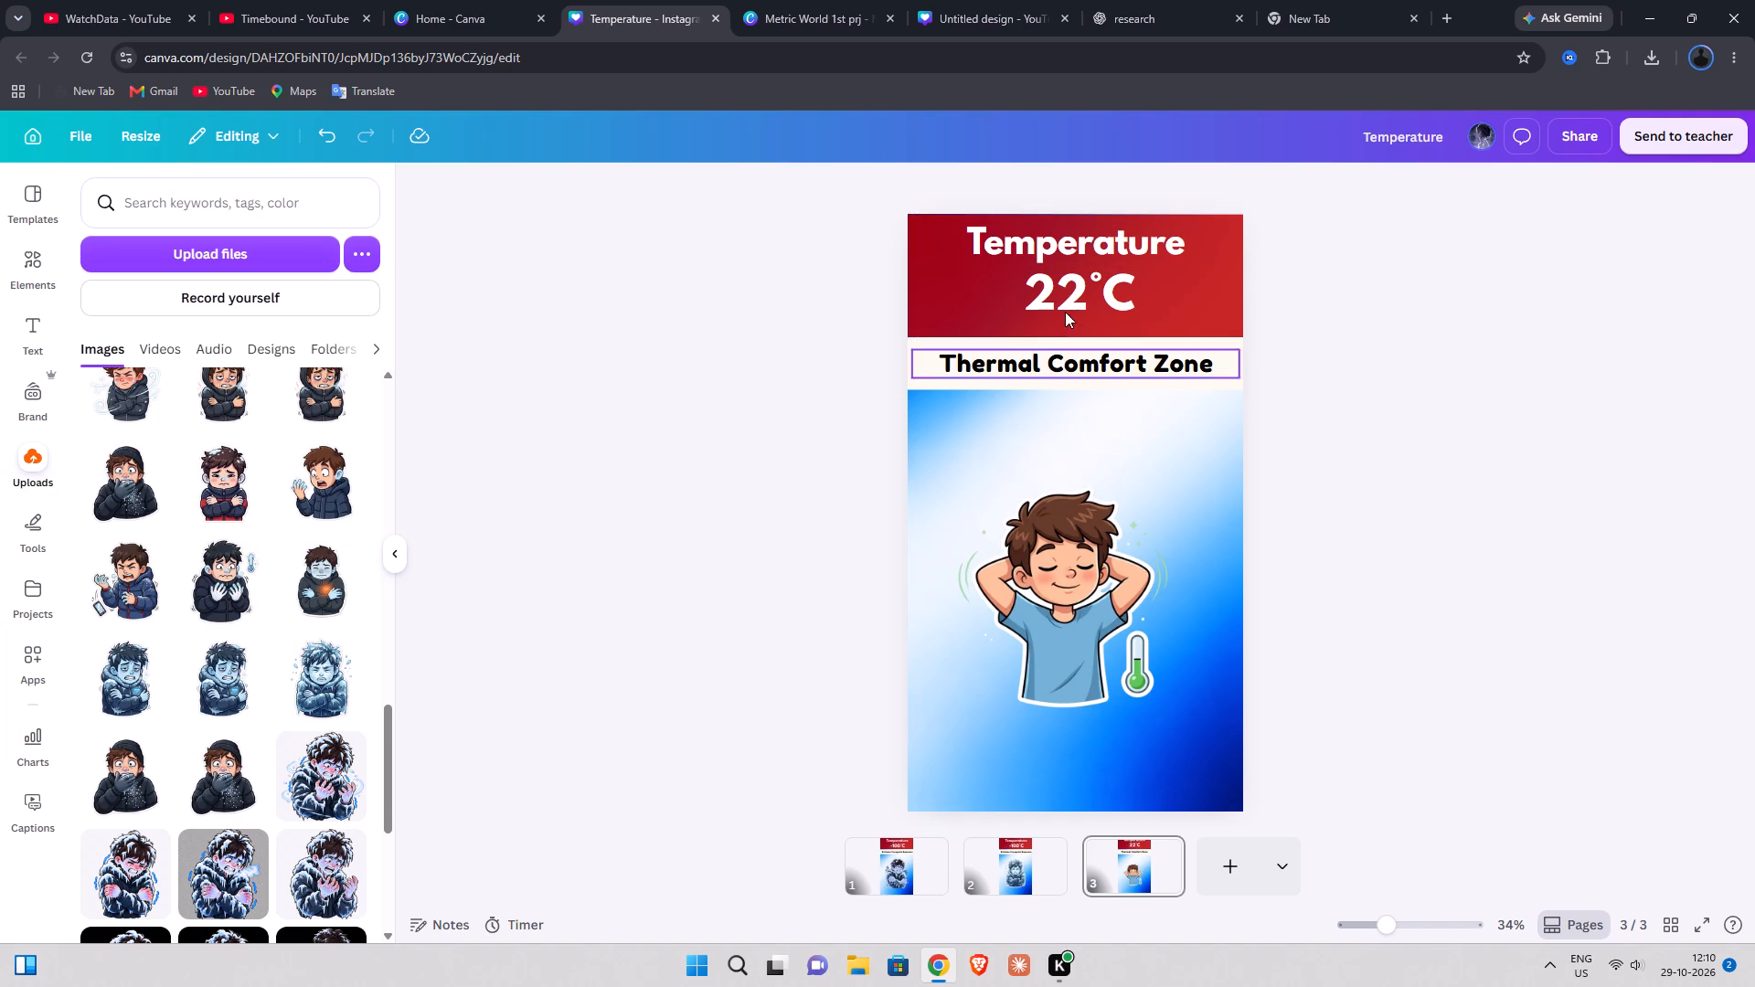
{"action": "left_click", "coordinate": [1242, 287]}
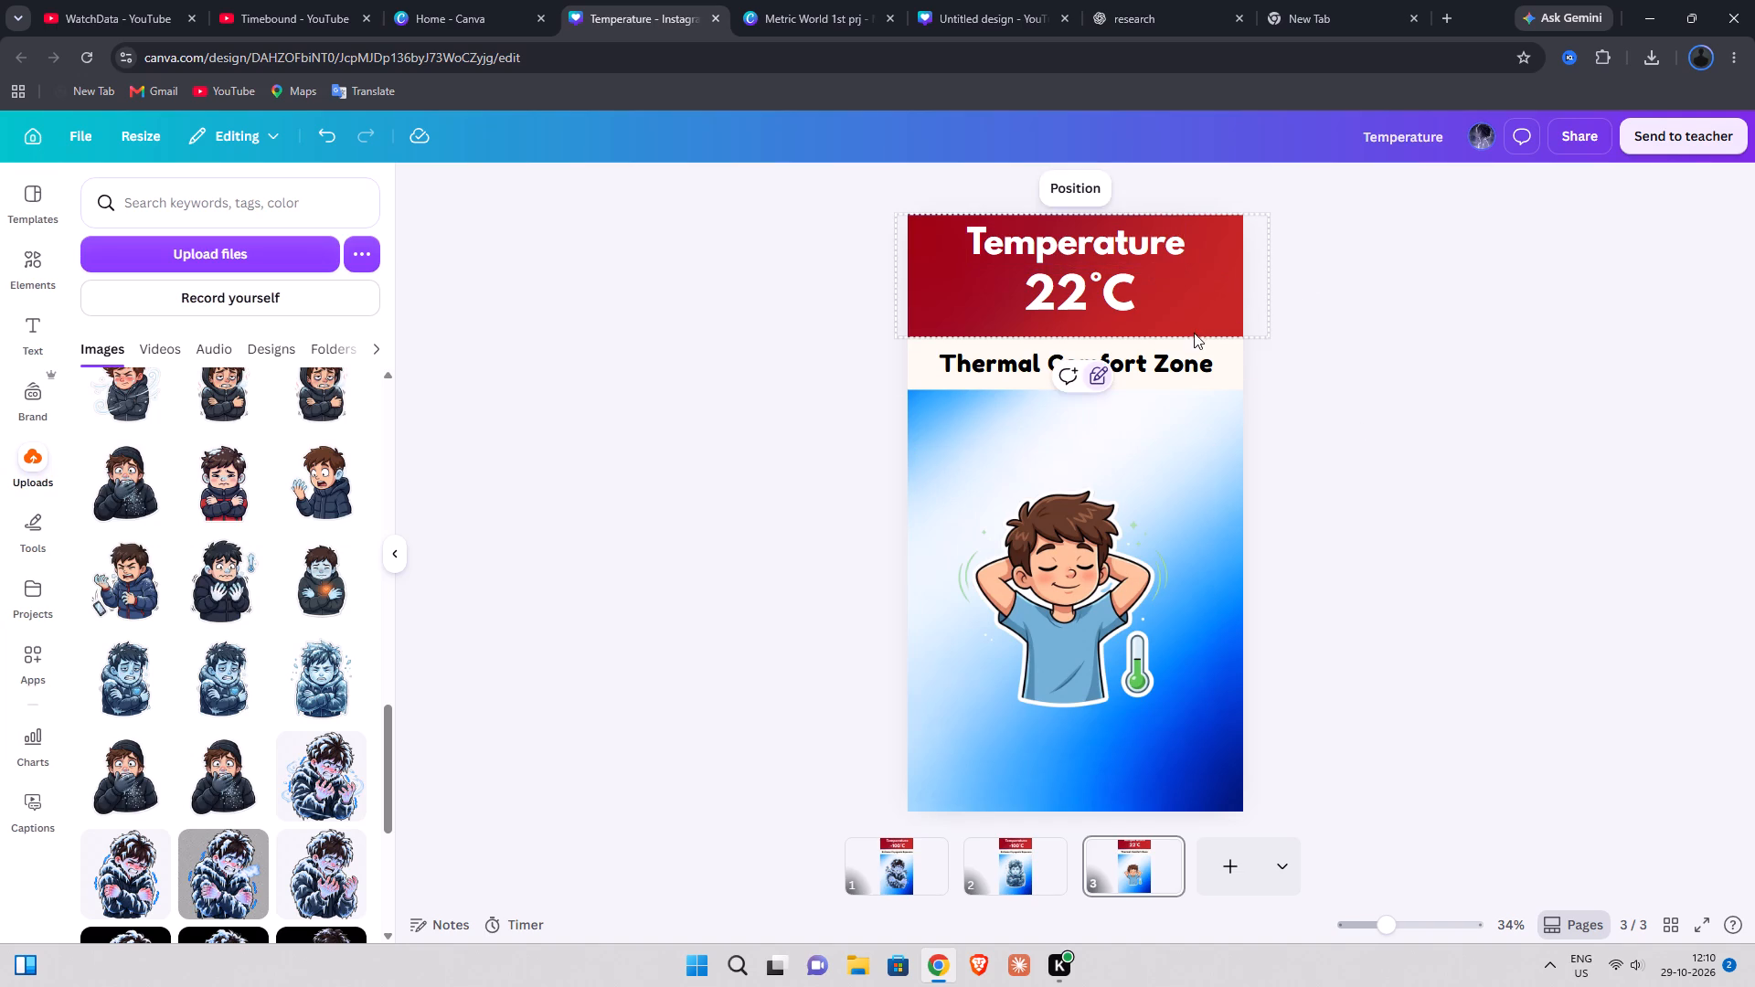
{"action": "left_click", "coordinate": [1098, 375]}
{"action": "left_click", "coordinate": [1700, 421]}
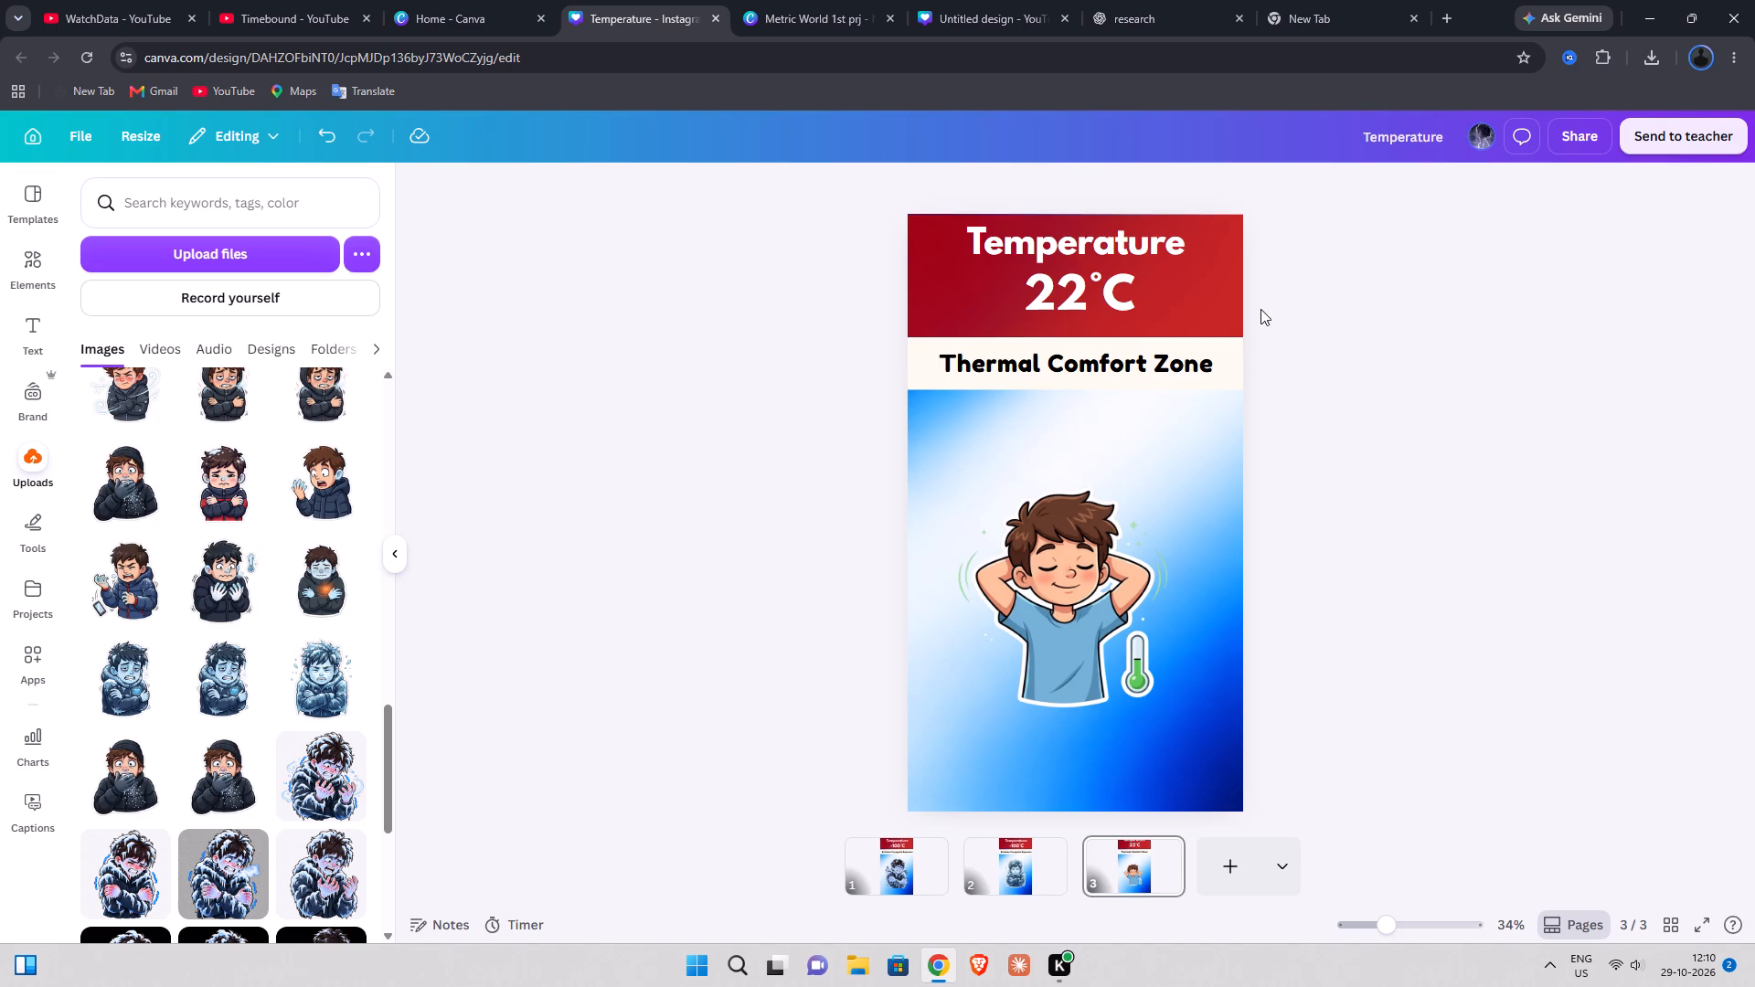
{"action": "left_click", "coordinate": [1231, 296]}
{"action": "key", "text": "Up"}
{"action": "key", "text": "Up"}
{"action": "key", "text": "Up"}
{"action": "key", "text": "Up"}
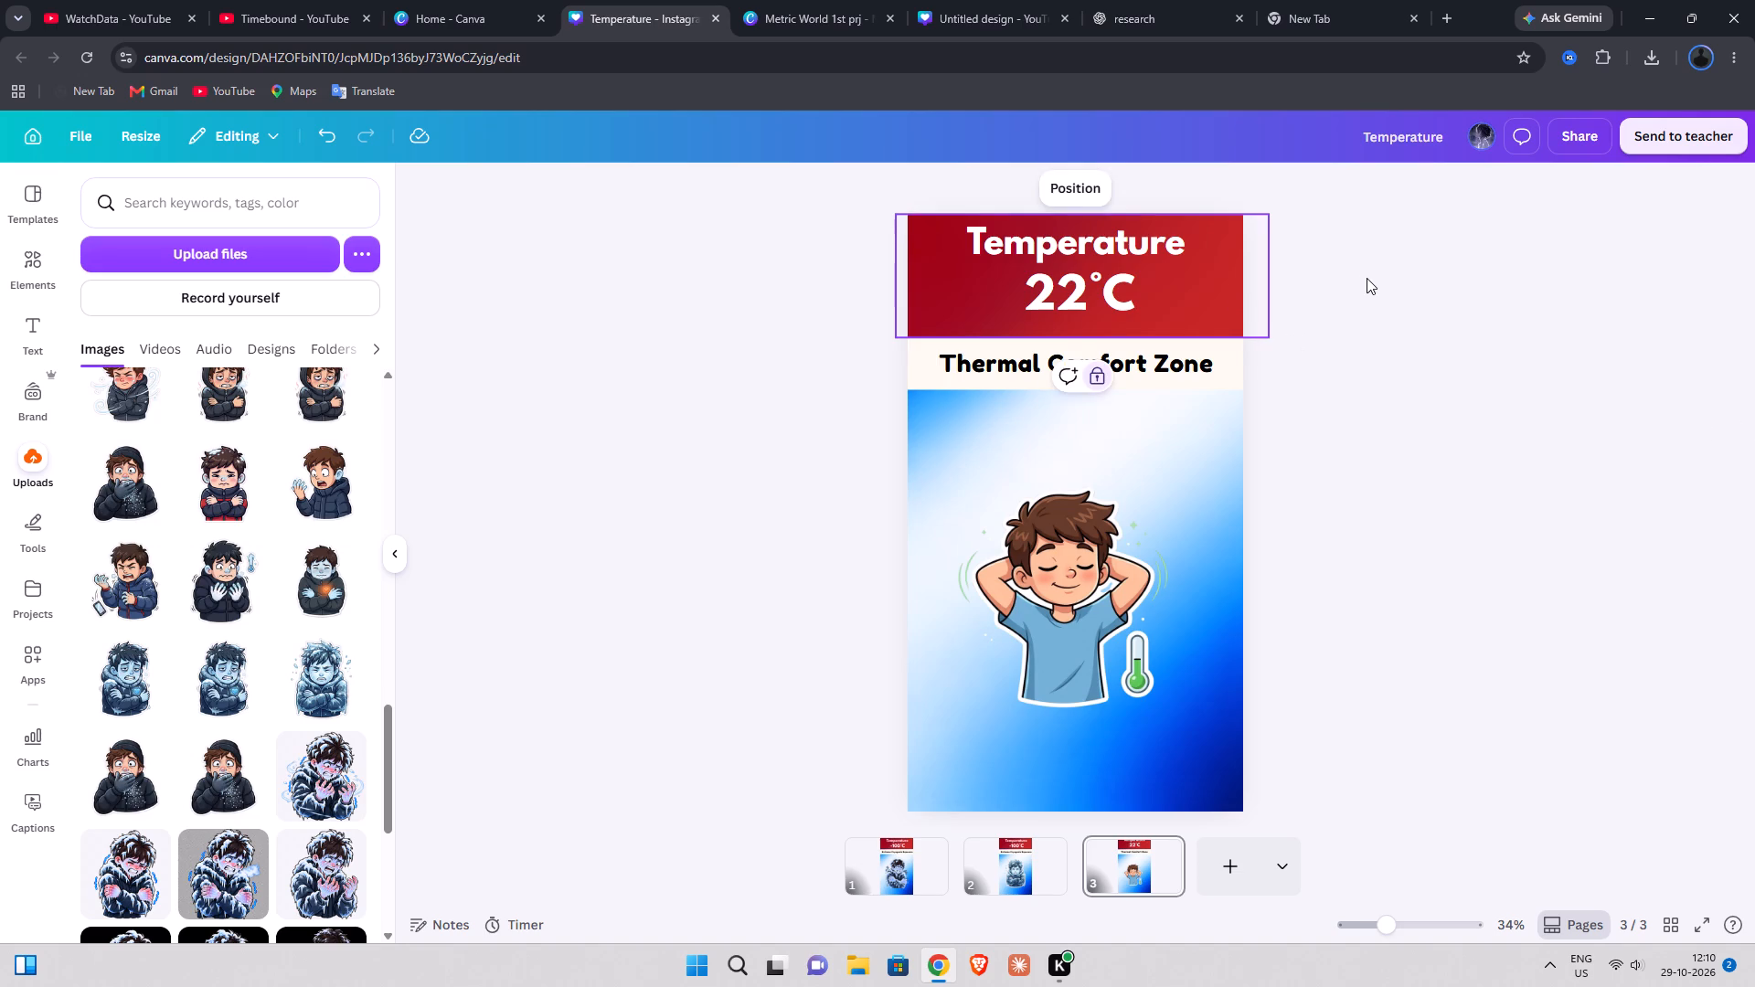
{"action": "left_click", "coordinate": [1097, 374]}
{"action": "left_click", "coordinate": [1362, 348]}
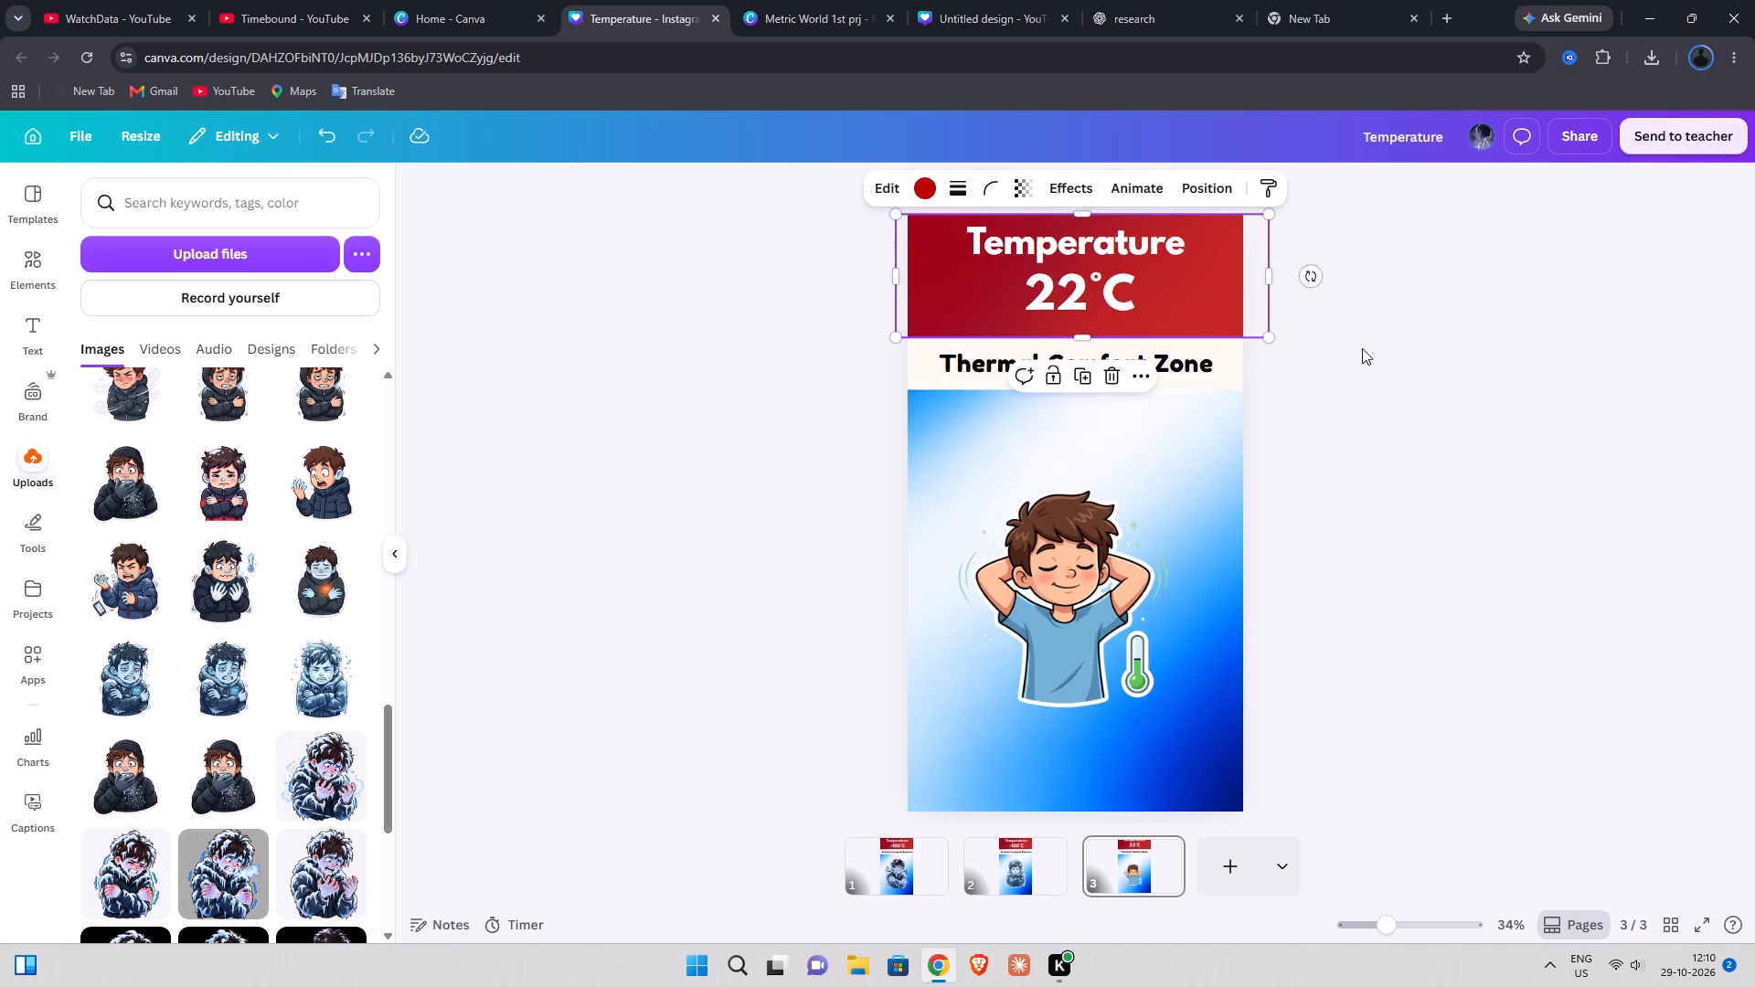
{"action": "left_click", "coordinate": [1215, 302]}
{"action": "key", "text": "Up"}
{"action": "key", "text": "Up"}
{"action": "key", "text": "Up"}
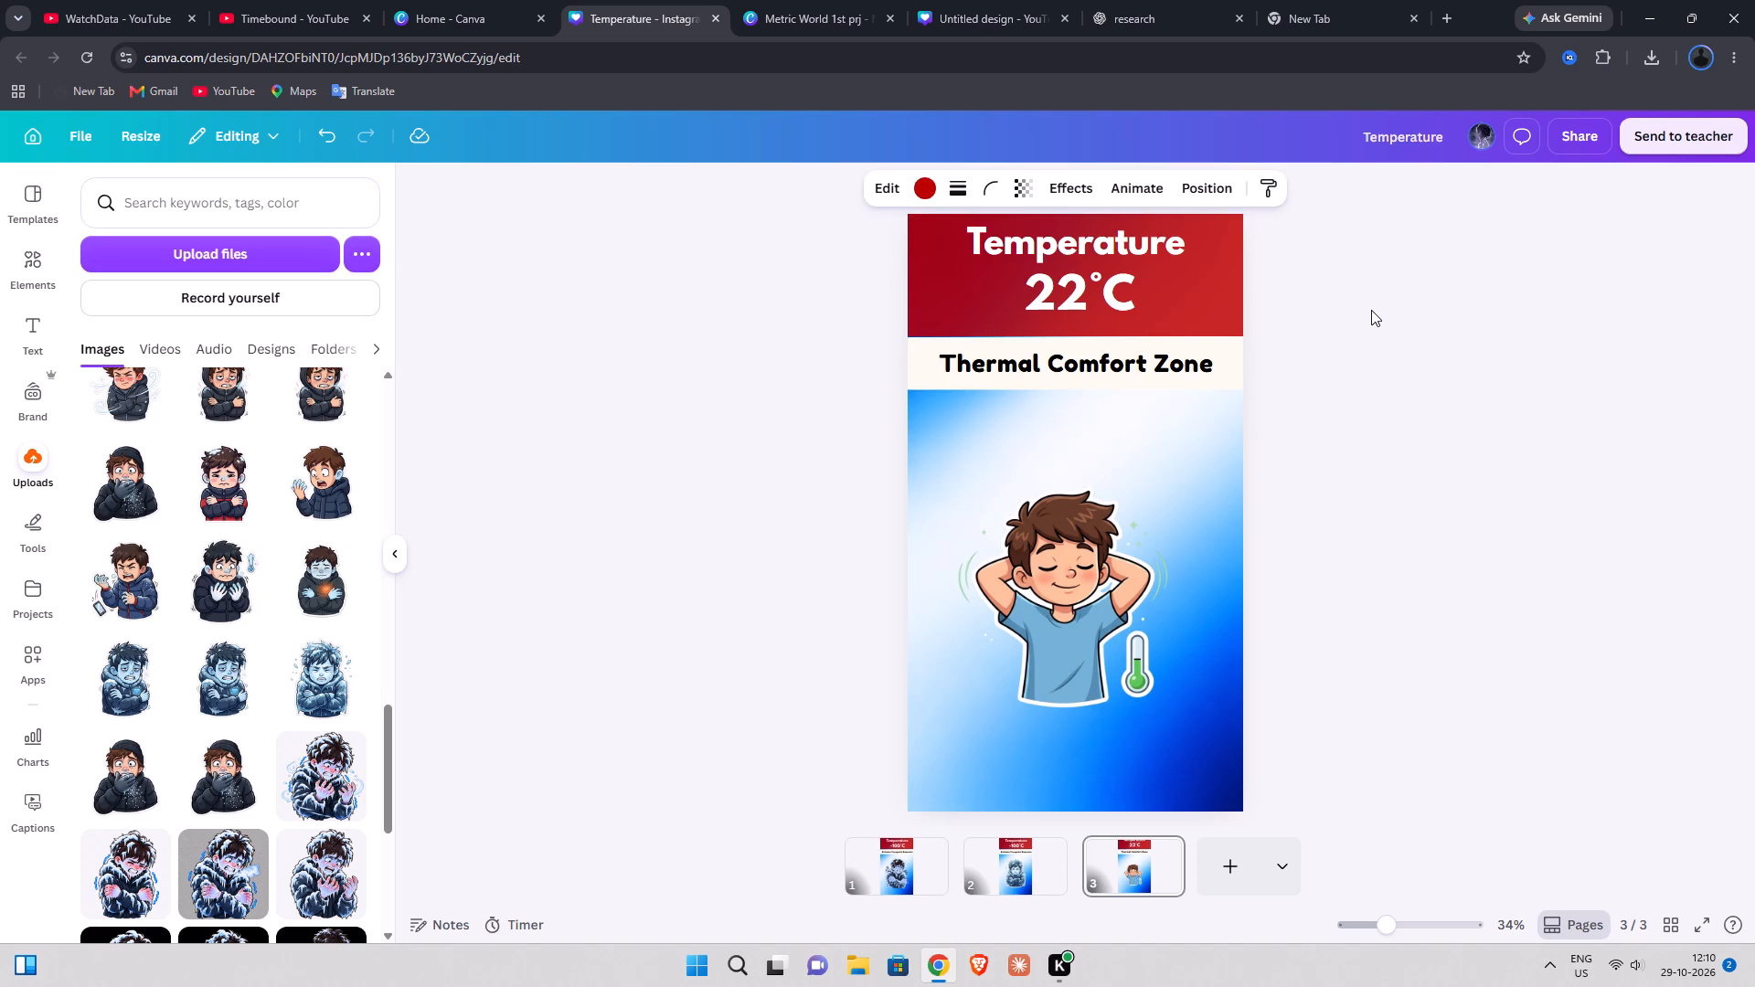
{"action": "key", "text": "Down"}
{"action": "left_click", "coordinate": [1375, 310]}
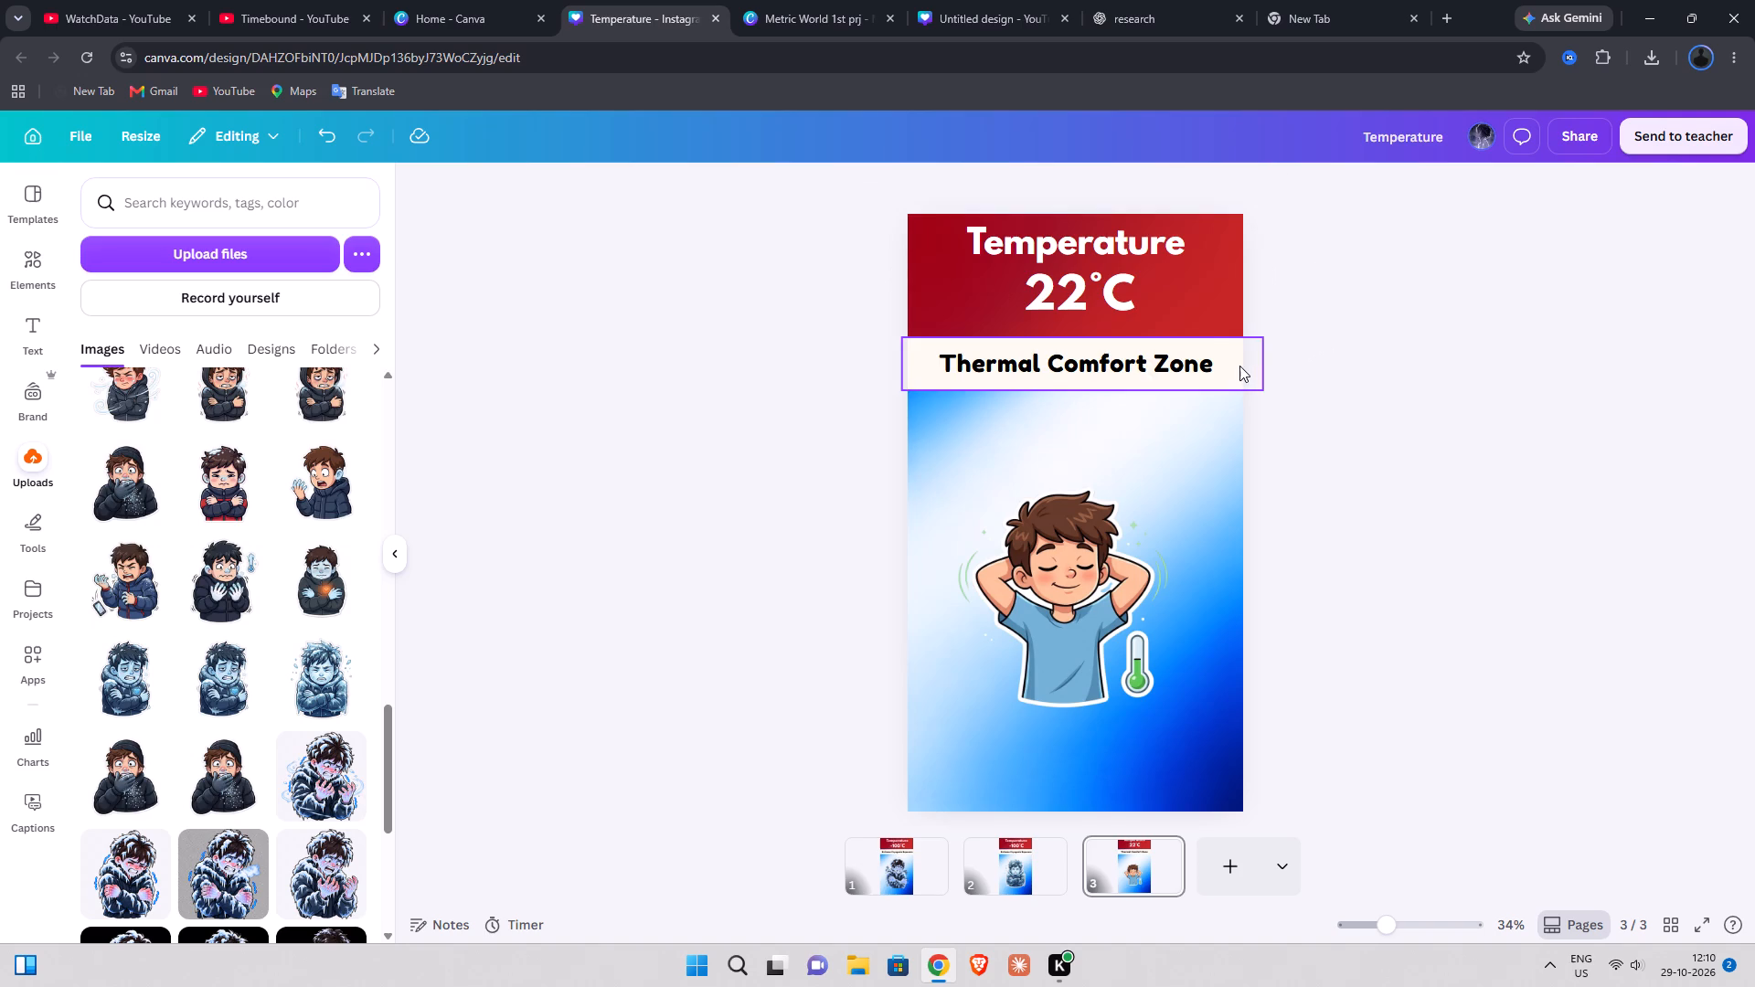
Lock the position and appearance of the red header band on page 3.
{"action": "left_click", "coordinate": [1191, 275]}
{"action": "left_click", "coordinate": [1059, 374]}
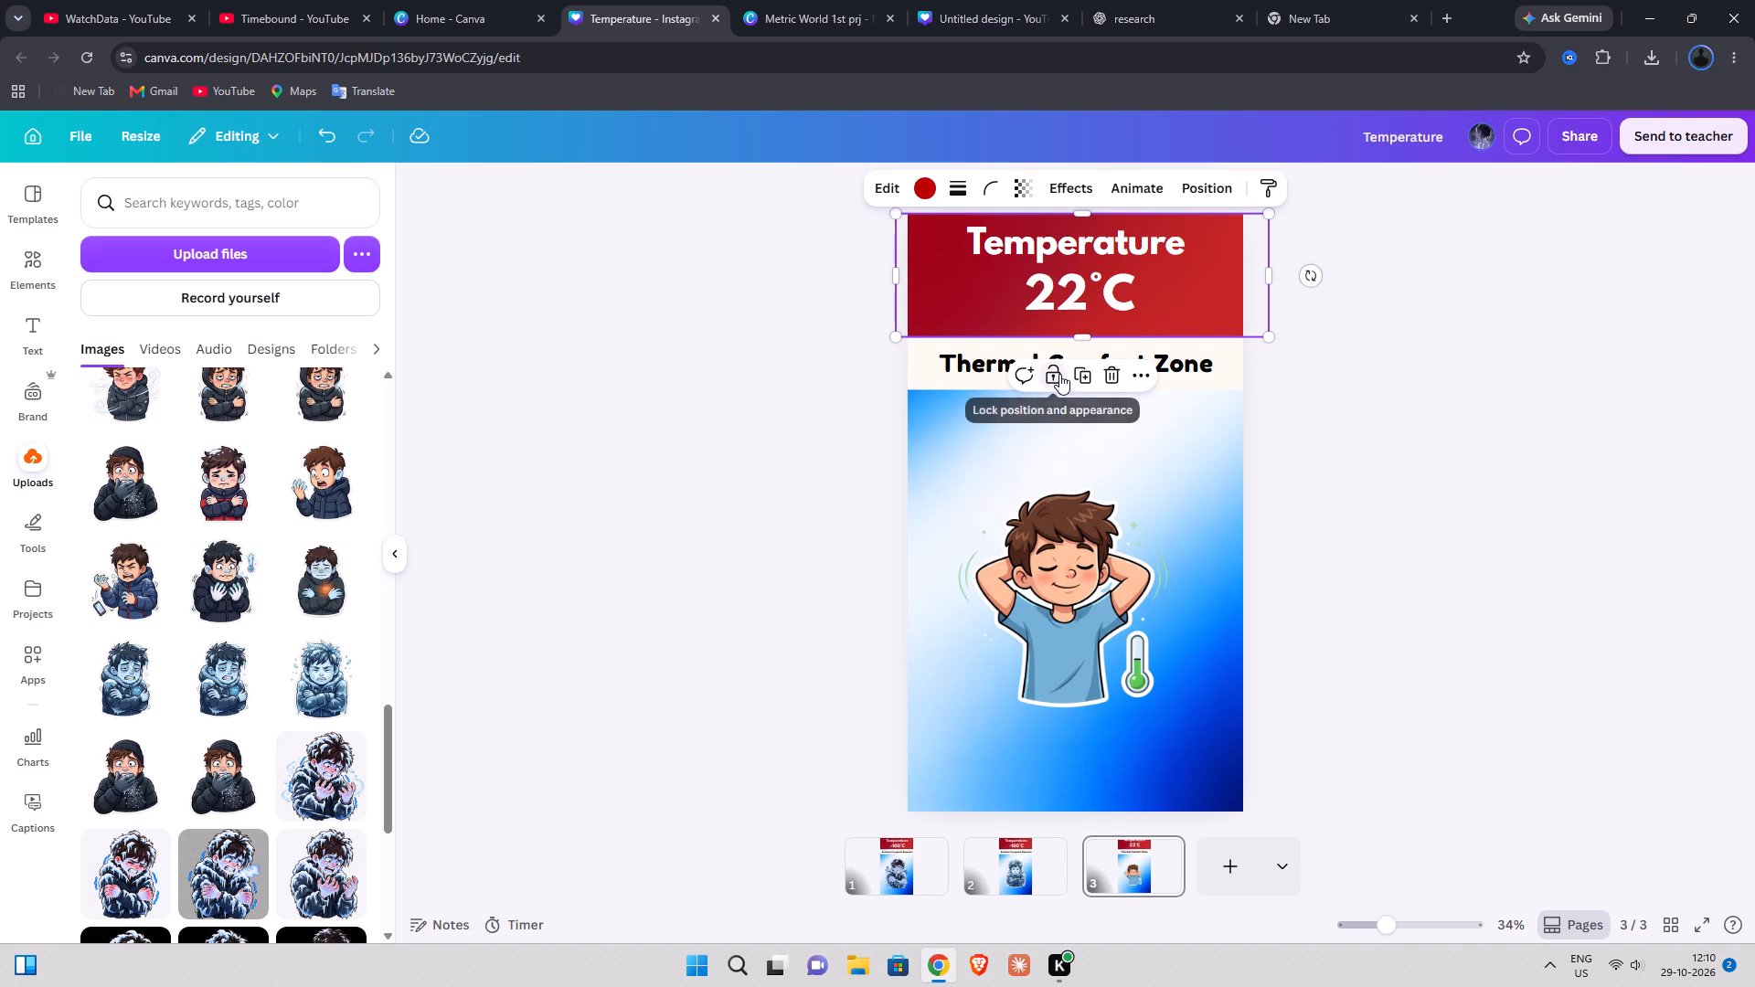
Unlock the cream band behind Thermal Comfort Zone on page 3 and nudge it up slightly against the red header.
{"action": "left_click", "coordinate": [1265, 375]}
{"action": "left_click", "coordinate": [1239, 387]}
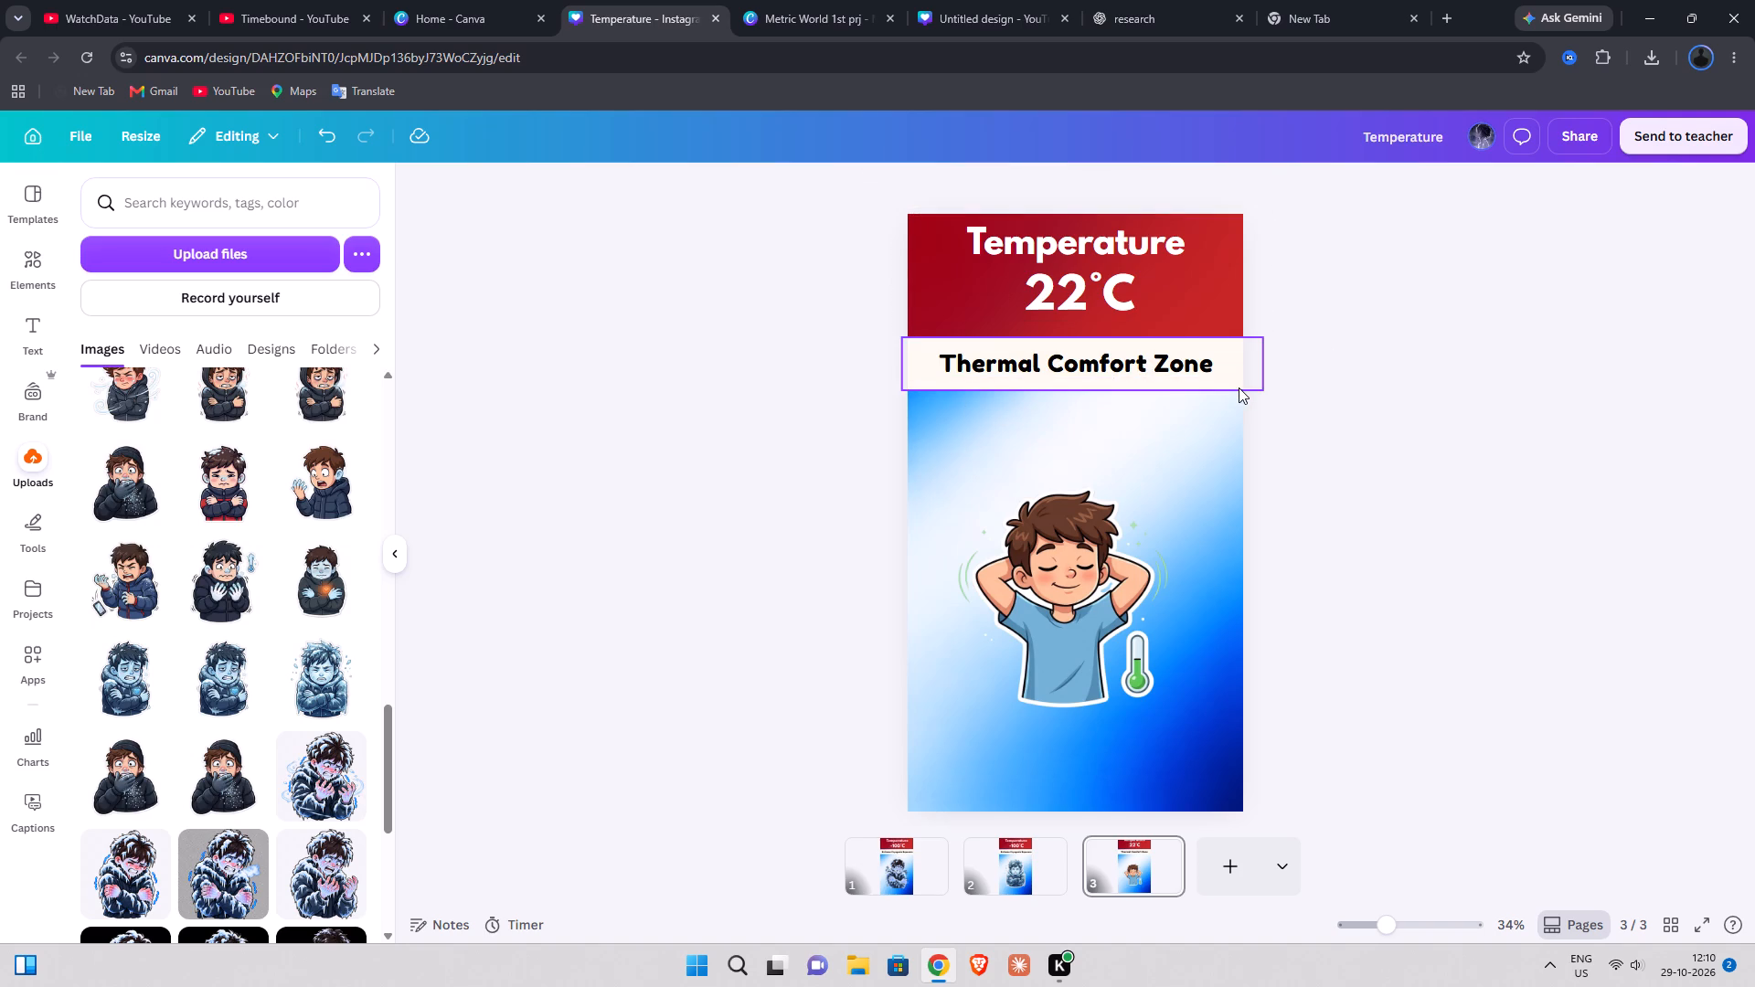
{"action": "left_click", "coordinate": [1092, 298]}
{"action": "left_click", "coordinate": [1093, 299]}
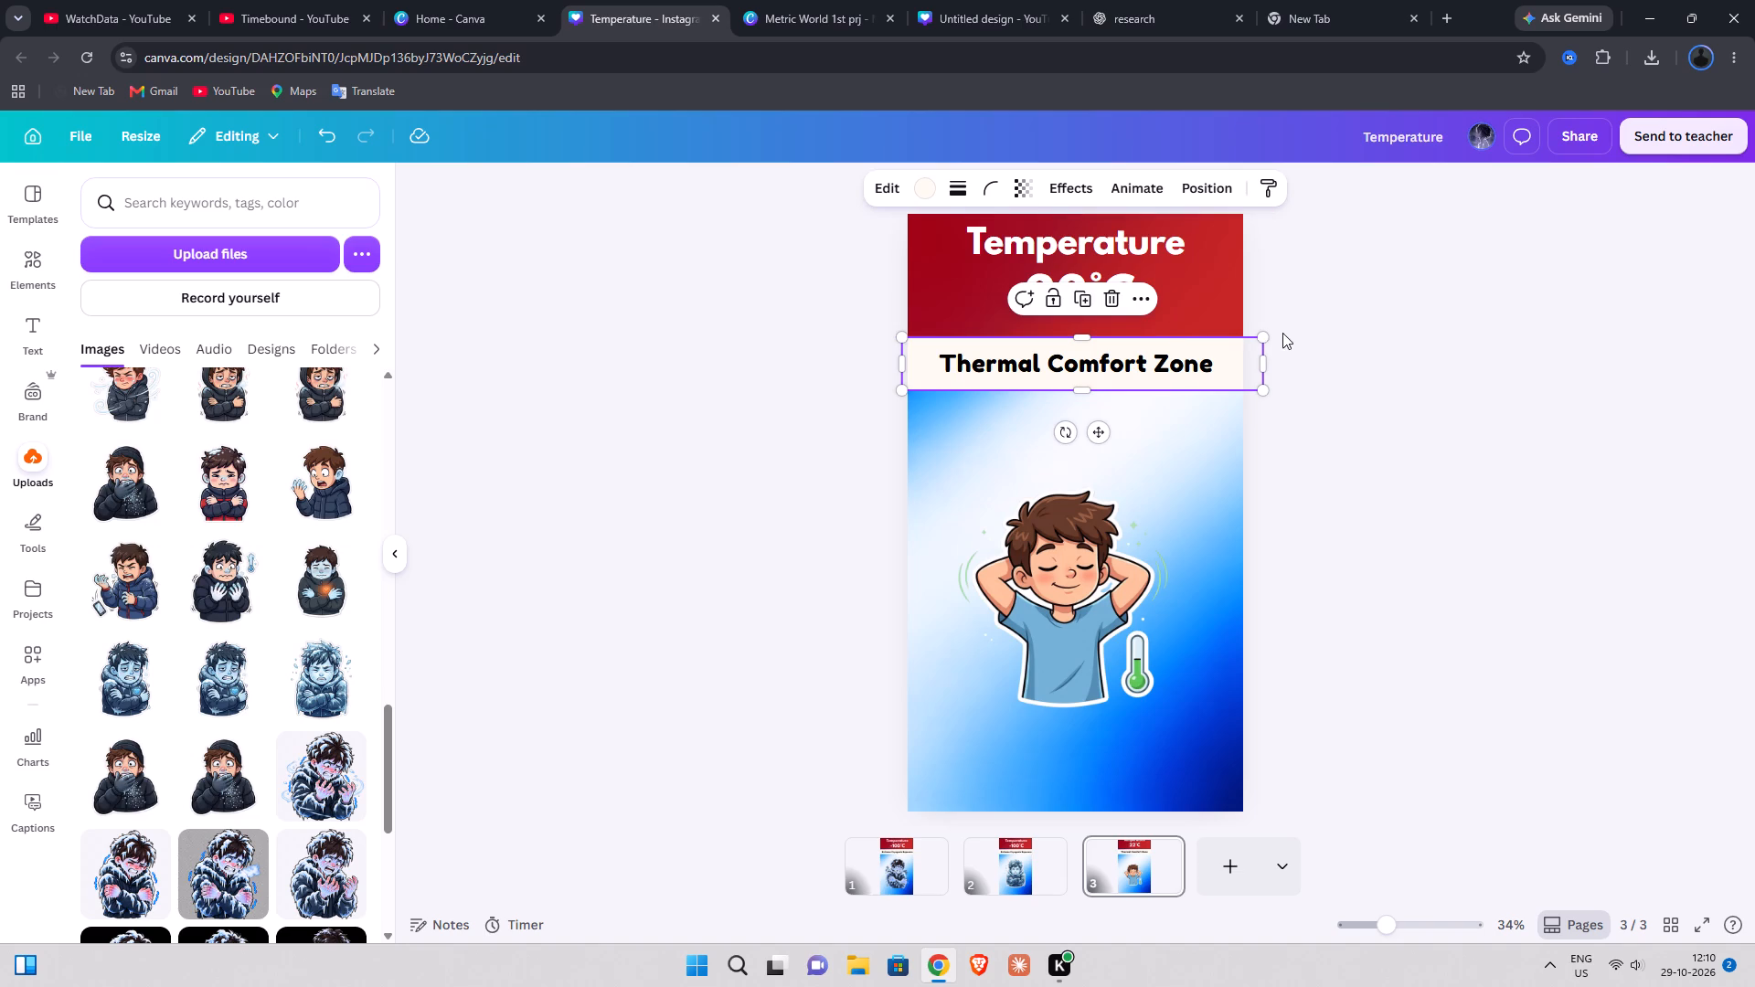
{"action": "key", "text": "Up"}
{"action": "key", "text": "Up"}
{"action": "left_click", "coordinate": [1333, 341]}
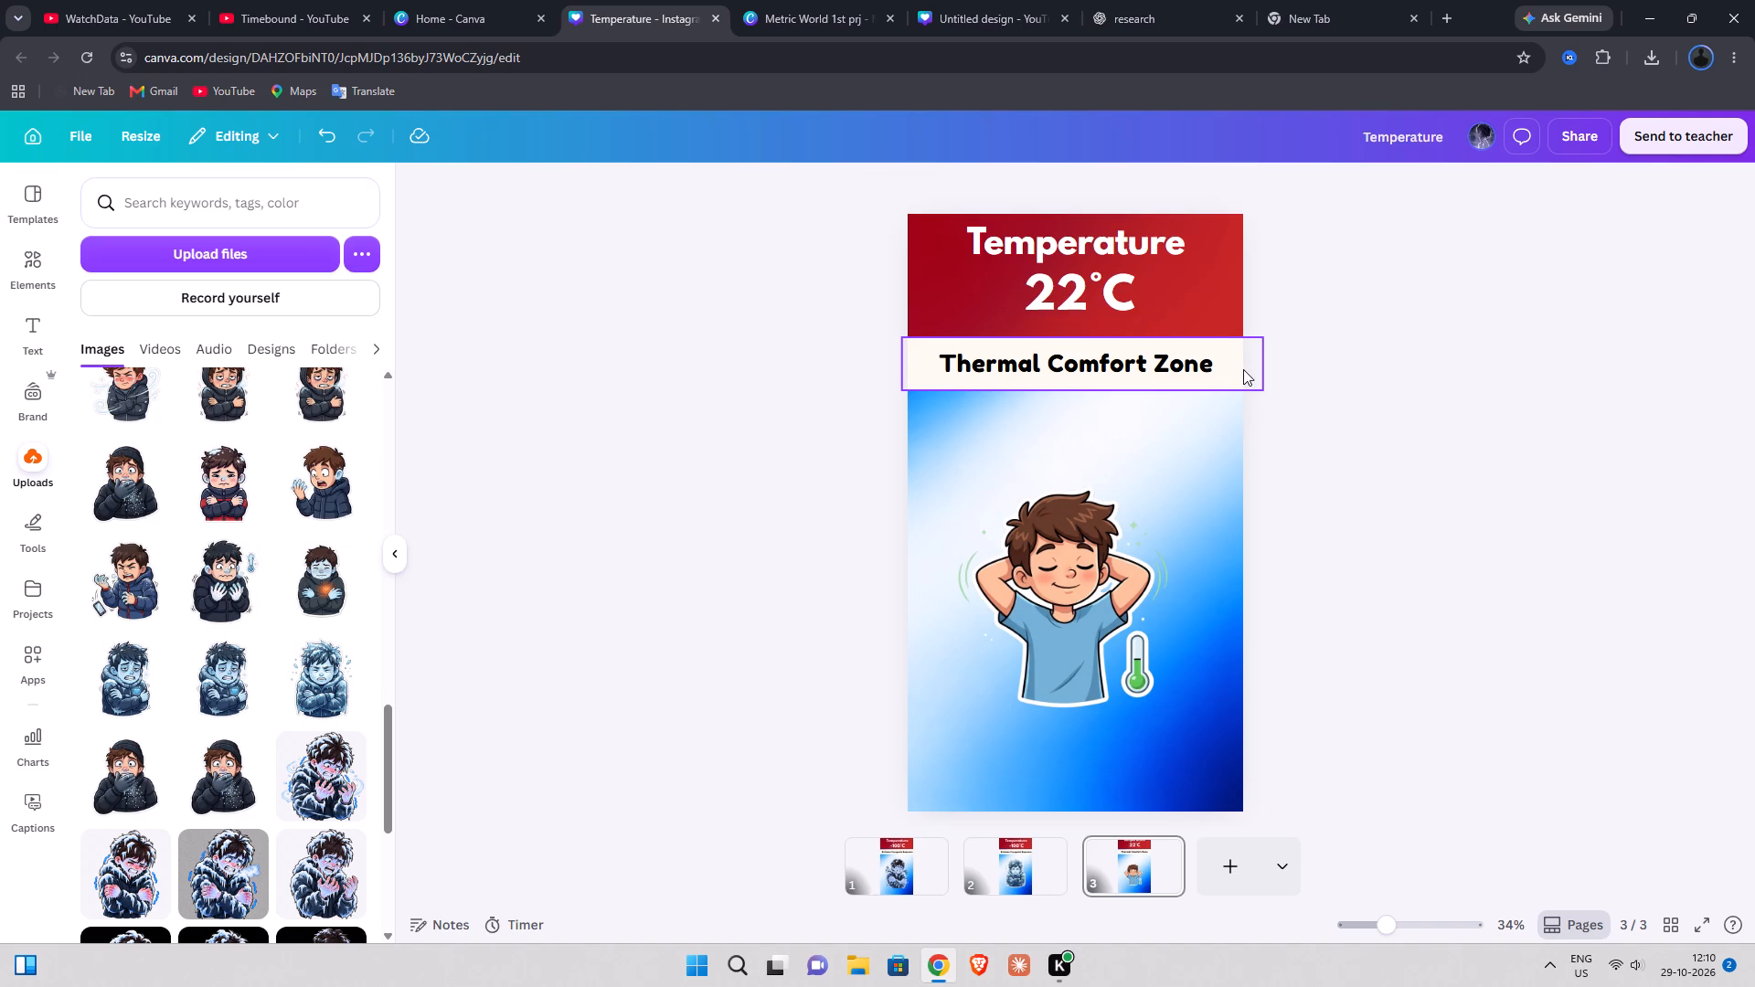
{"action": "left_click", "coordinate": [1245, 370]}
{"action": "left_click", "coordinate": [1242, 367]}
{"action": "key", "text": "Up"}
{"action": "key", "text": "Up"}
{"action": "key", "text": "Up"}
{"action": "key", "text": "Up"}
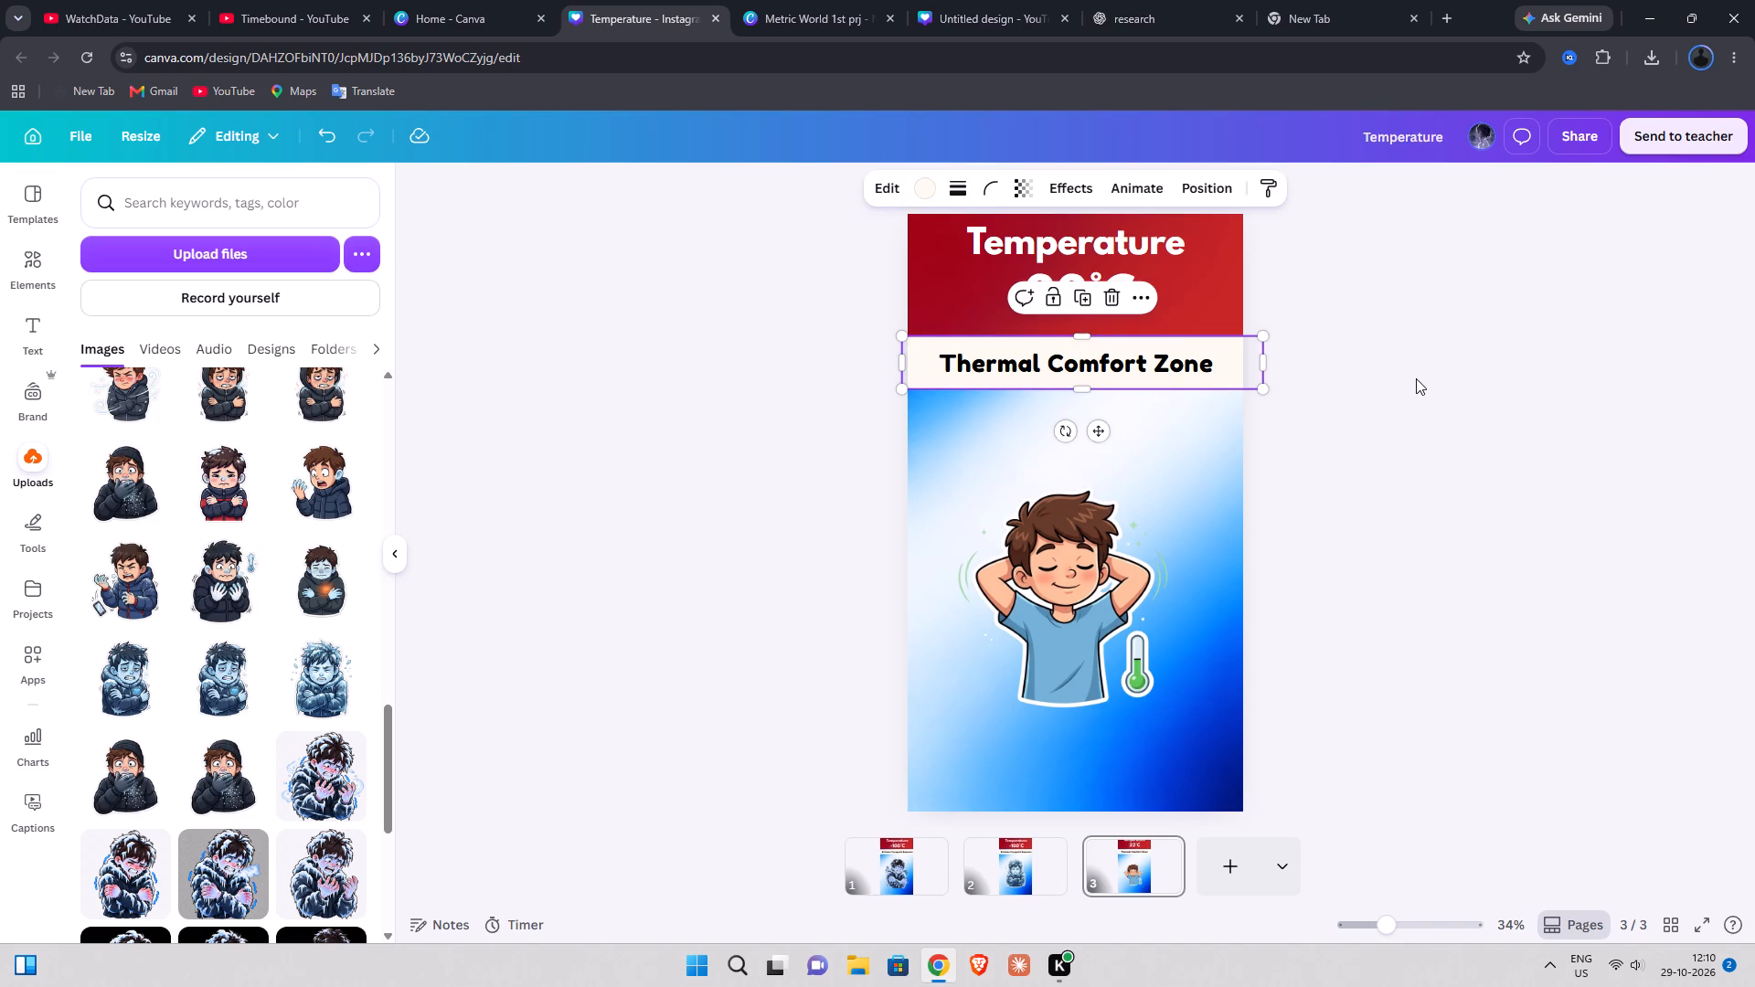
Lock the cream title band on page 3.
{"action": "left_click", "coordinate": [1055, 297]}
{"action": "left_click", "coordinate": [1299, 382]}
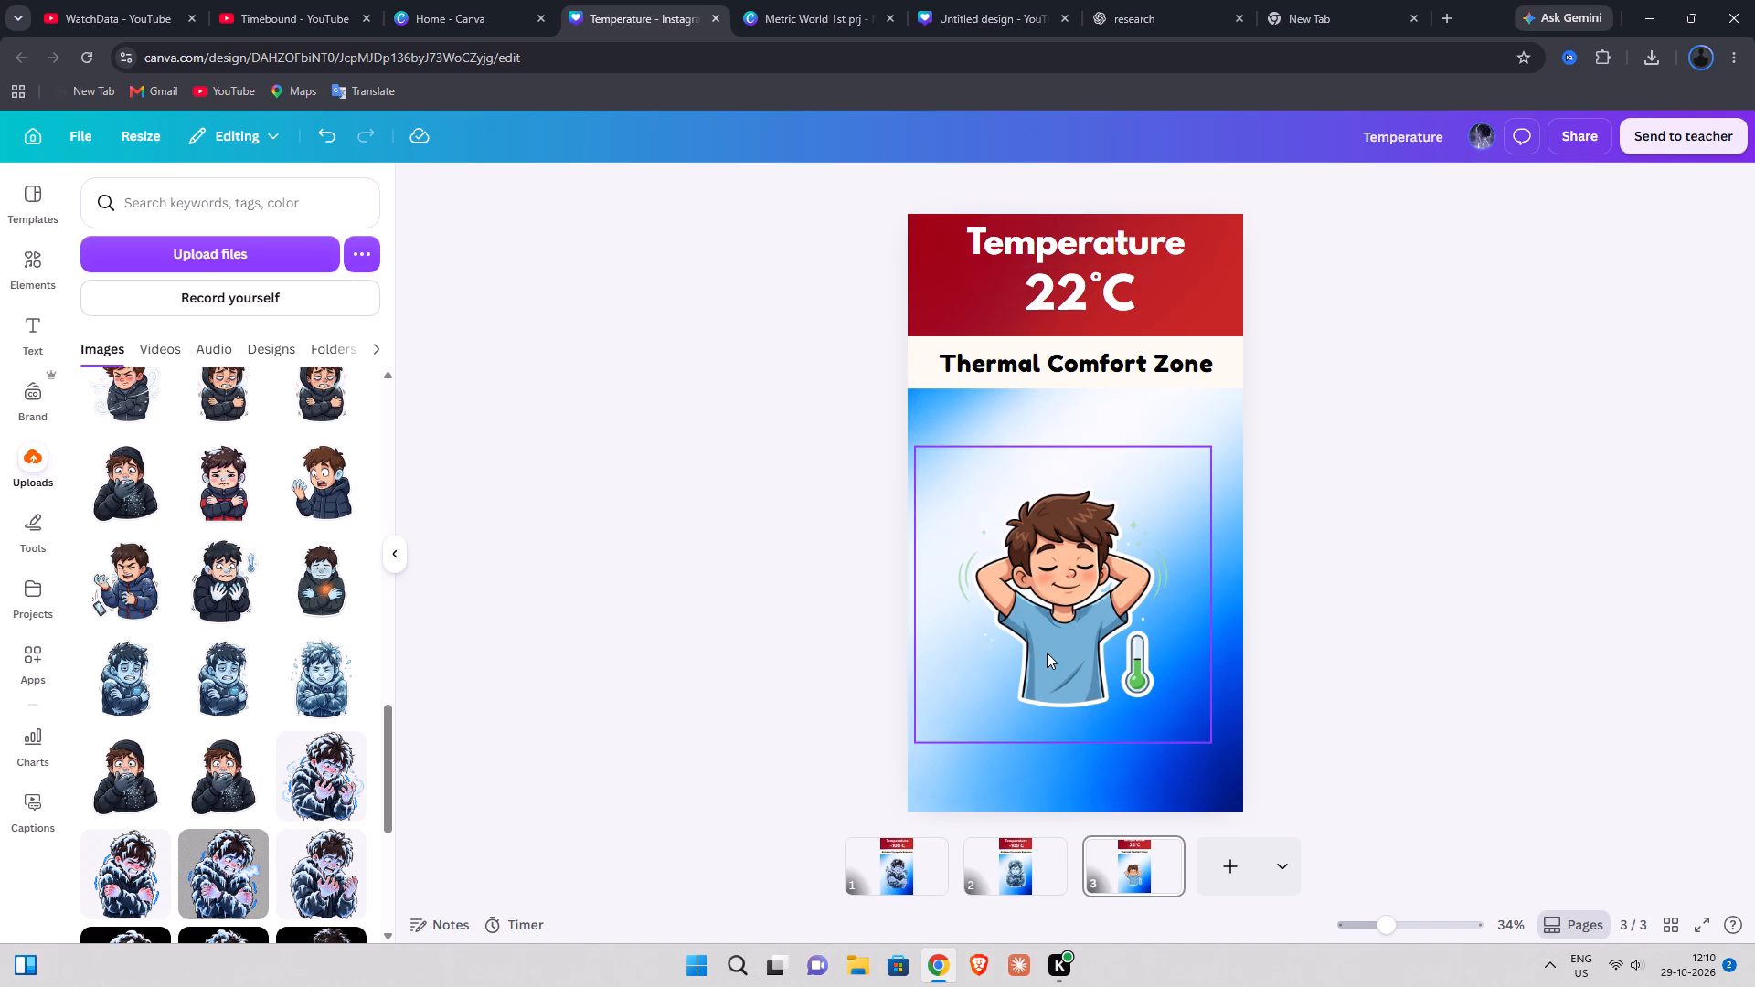
Unlock the red header band behind Temperature -100°C on page 2 and nudge it up slightly.
{"action": "left_click", "coordinate": [1056, 867]}
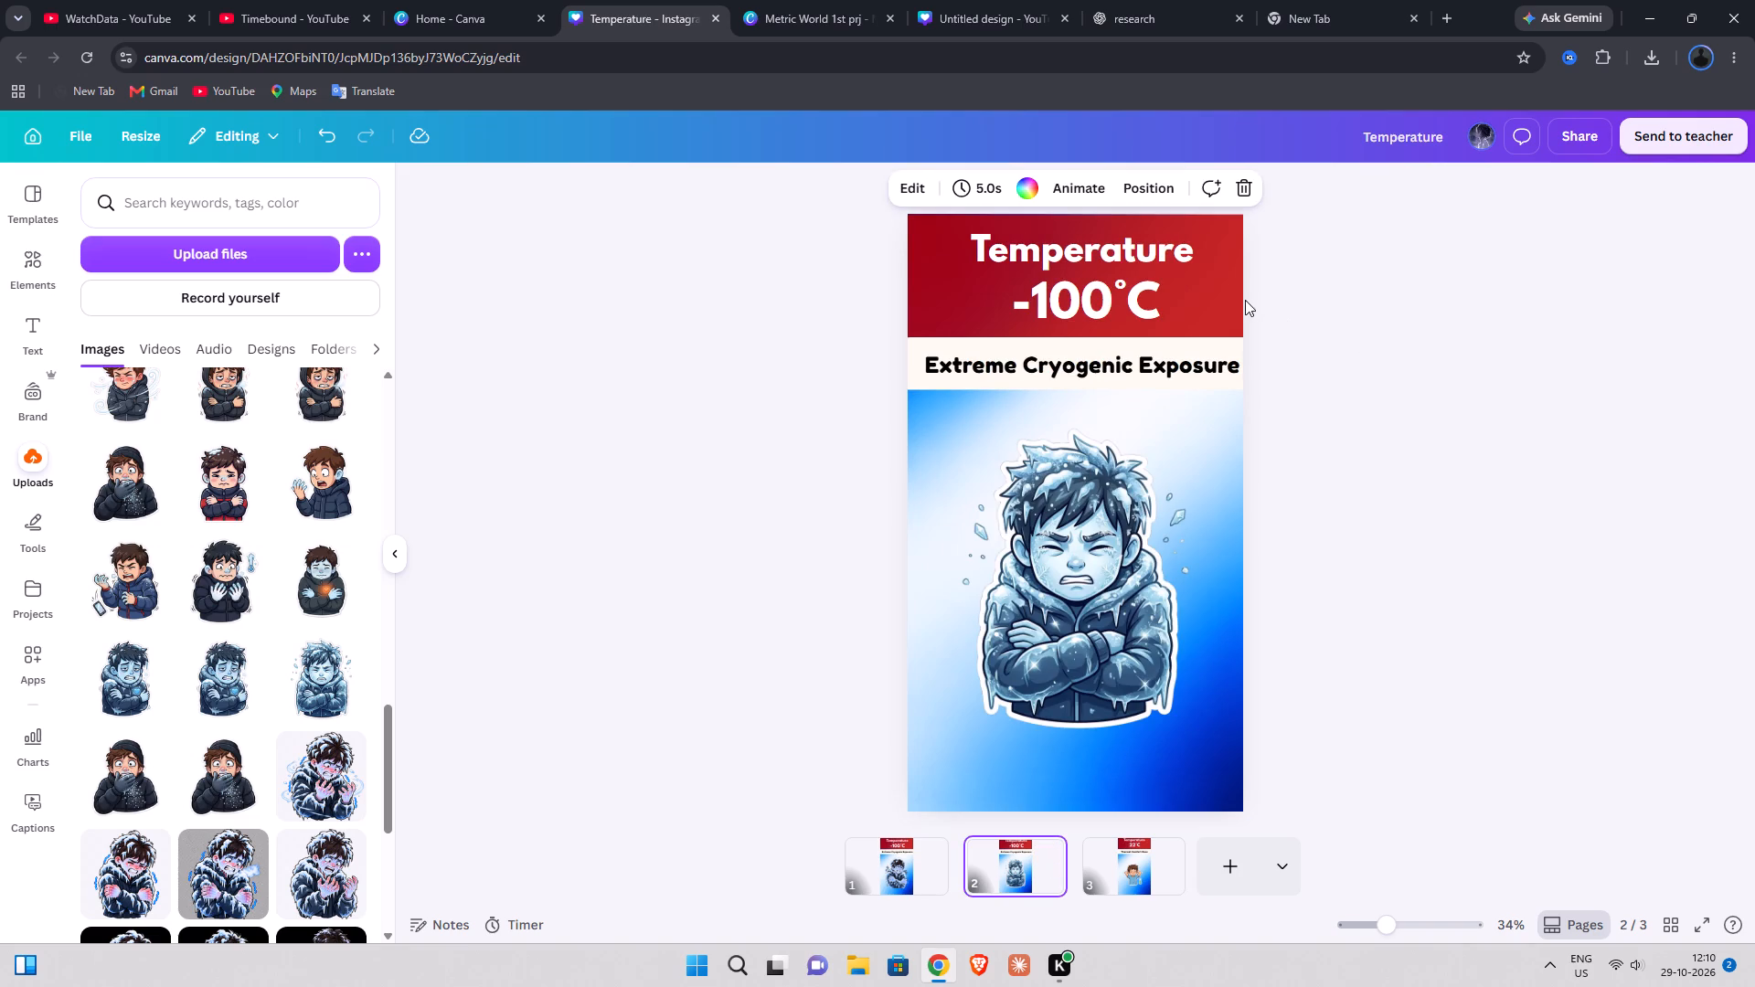
{"action": "left_click", "coordinate": [1239, 291]}
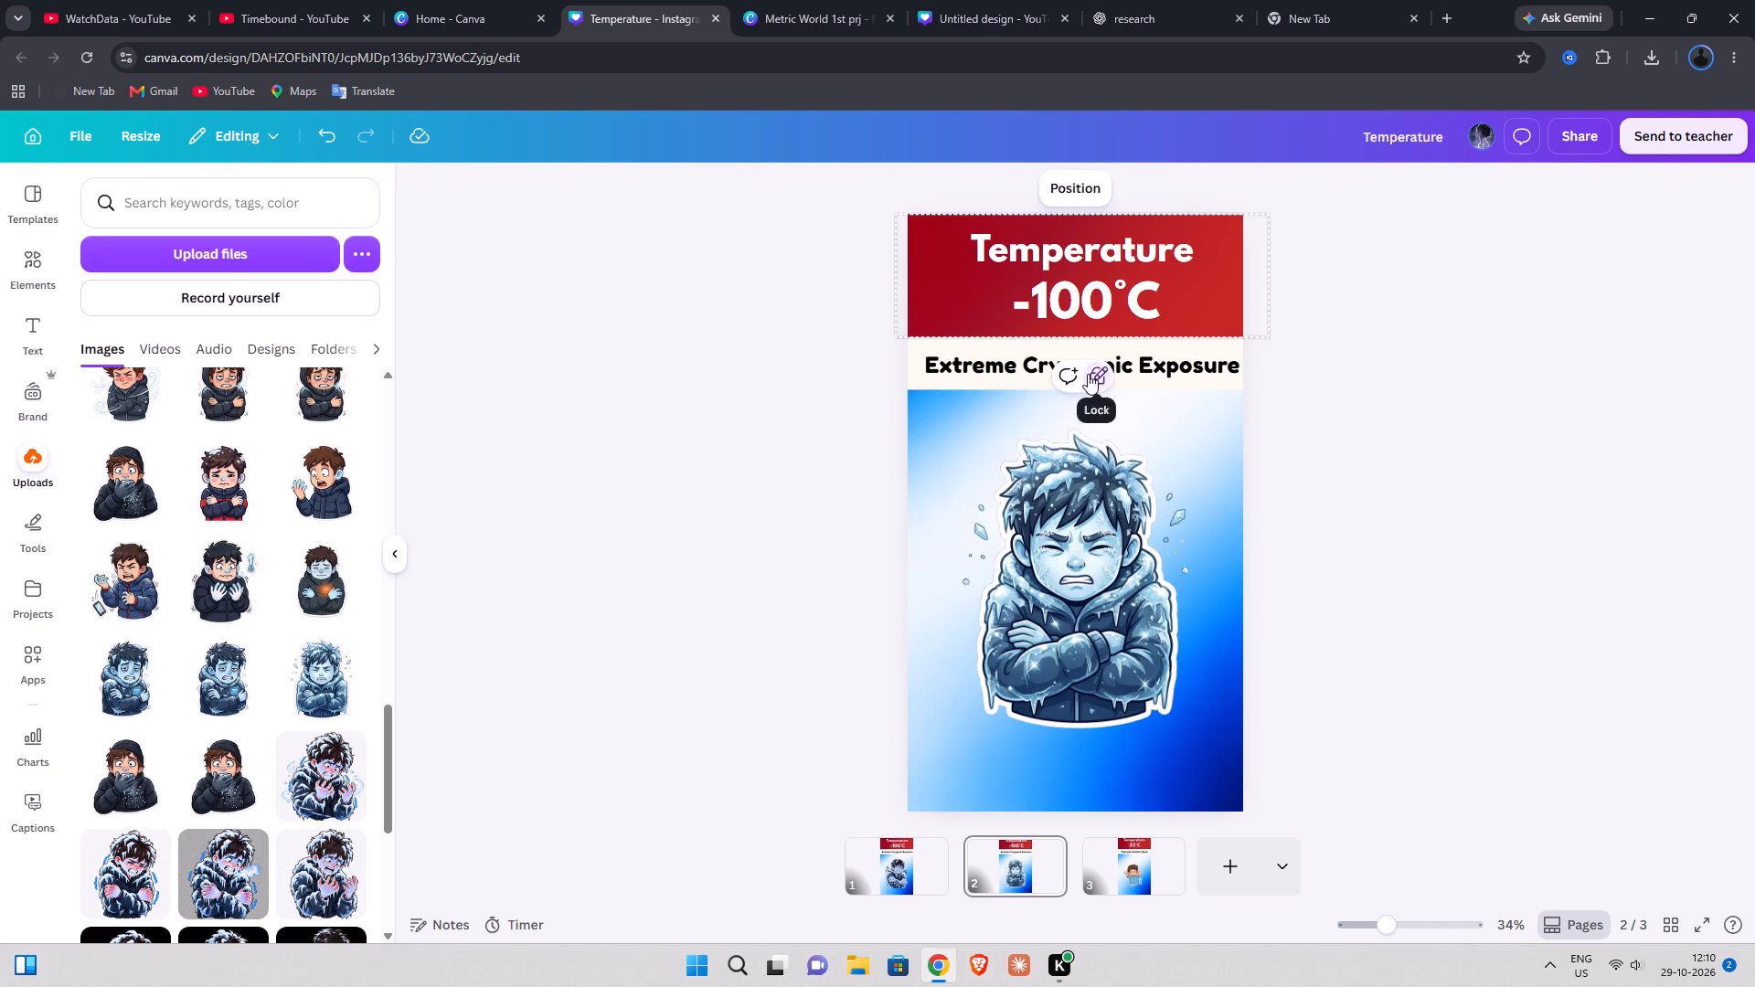
{"action": "double_click", "coordinate": [1088, 374]}
{"action": "key", "text": "Up"}
{"action": "key", "text": "Up"}
{"action": "key", "text": "Up"}
{"action": "key", "text": "Up"}
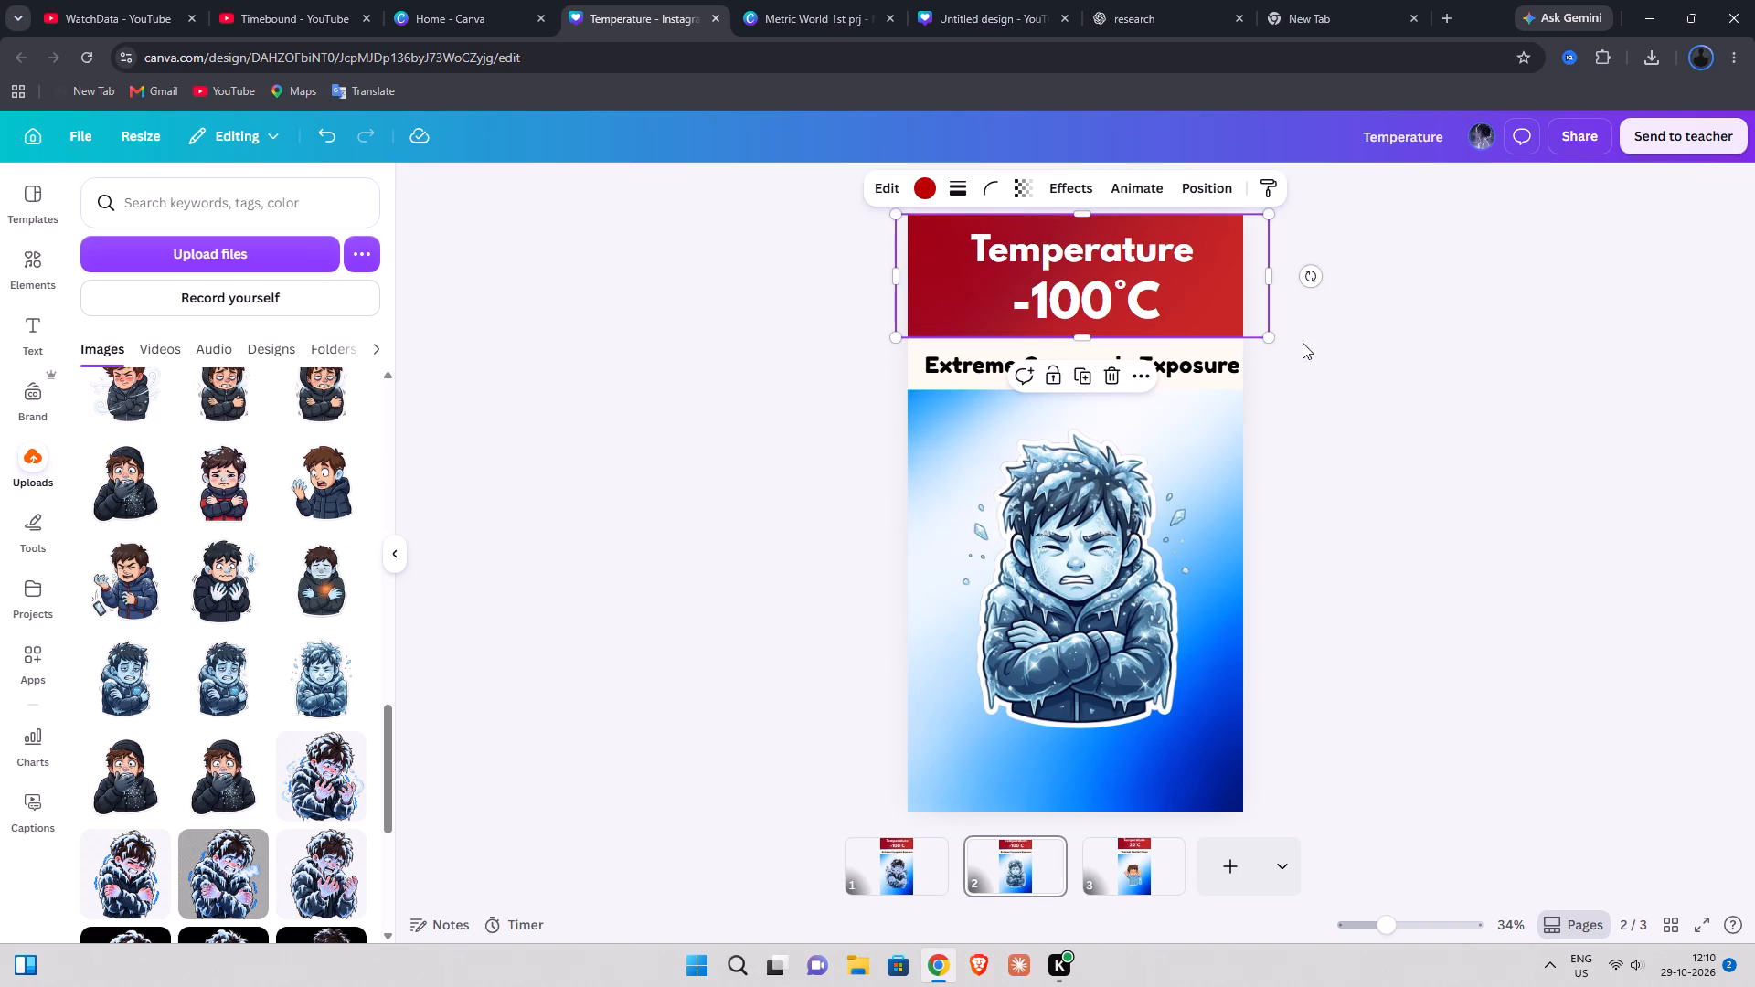
{"action": "key", "text": "Up"}
{"action": "key", "text": "Up"}
{"action": "key", "text": "Up"}
{"action": "left_click", "coordinate": [1309, 348]}
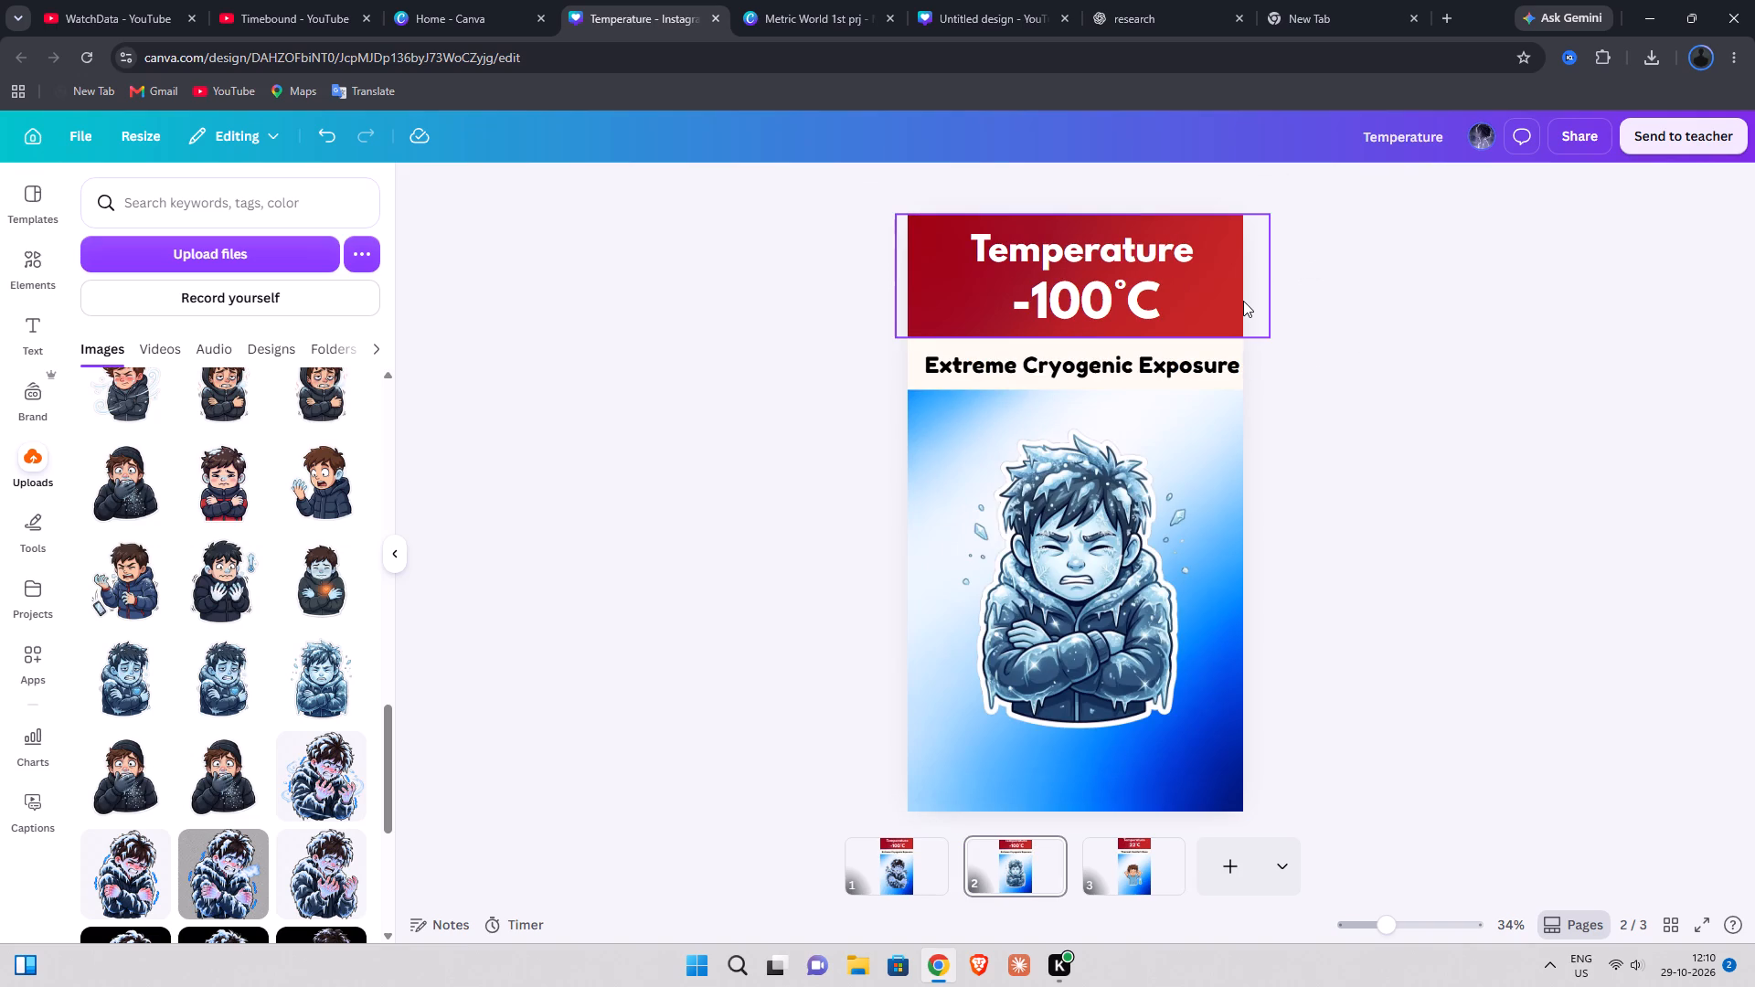
{"action": "left_click", "coordinate": [1243, 301]}
{"action": "key", "text": "Up"}
{"action": "key", "text": "Up"}
{"action": "key", "text": "Up"}
{"action": "key", "text": "Up"}
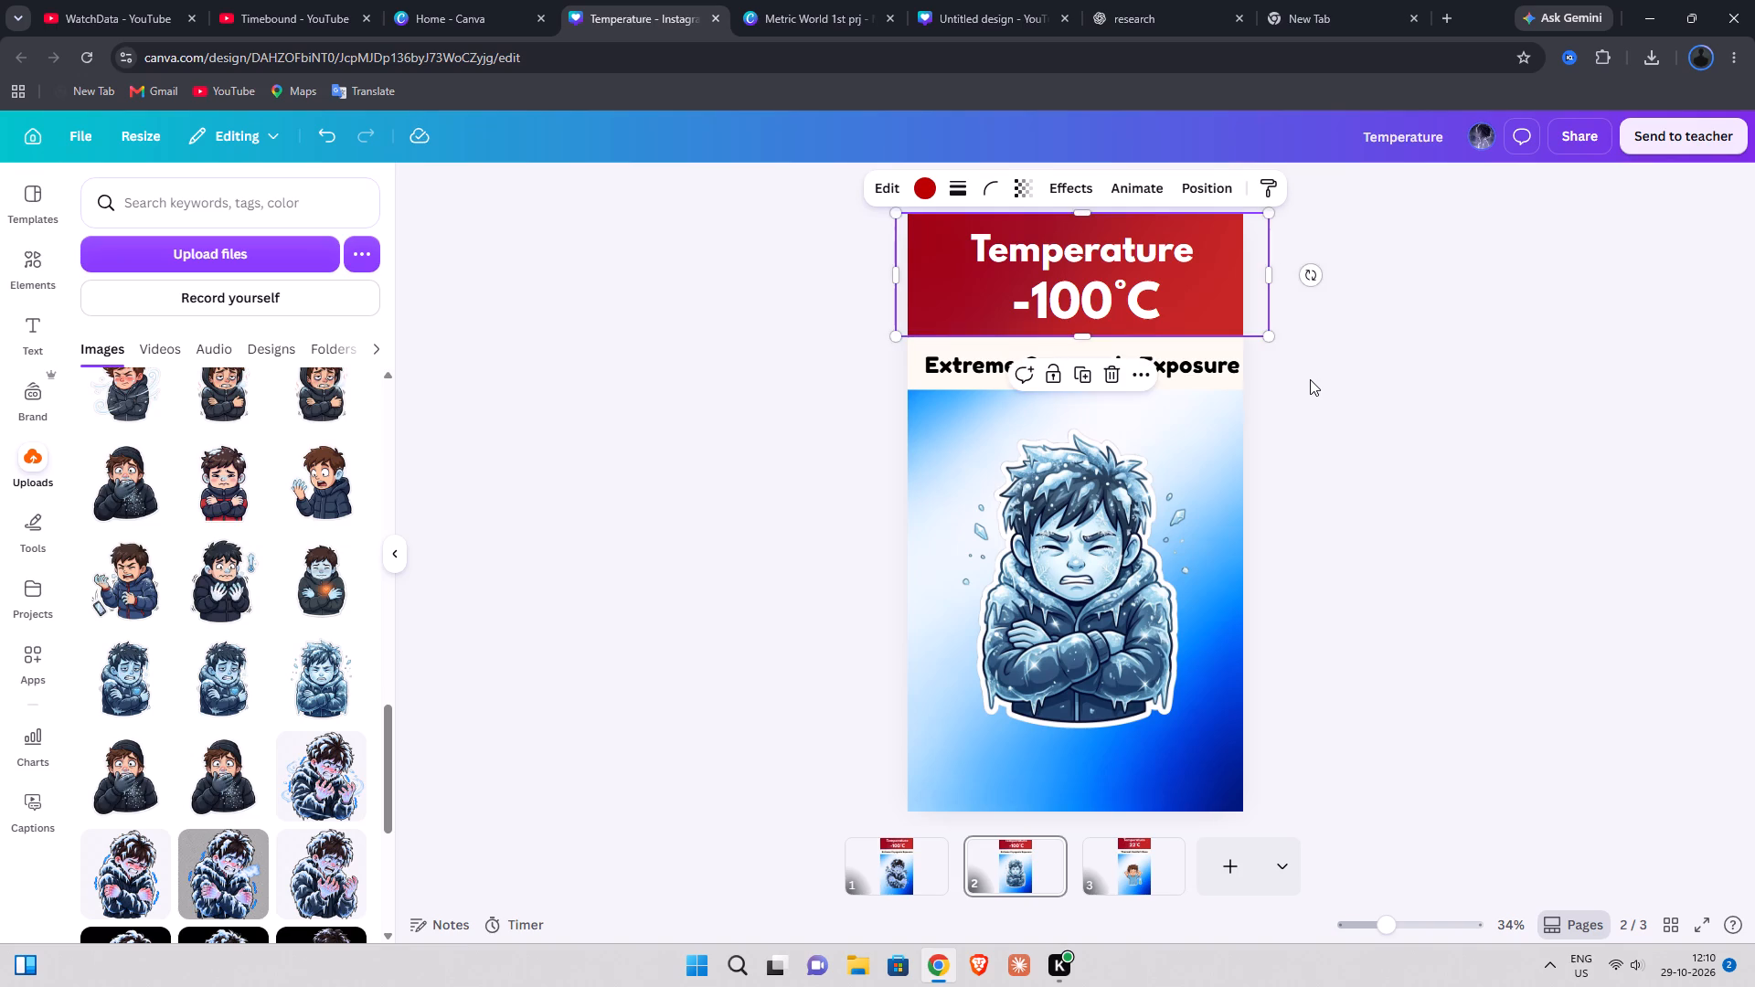
{"action": "key", "text": "Up"}
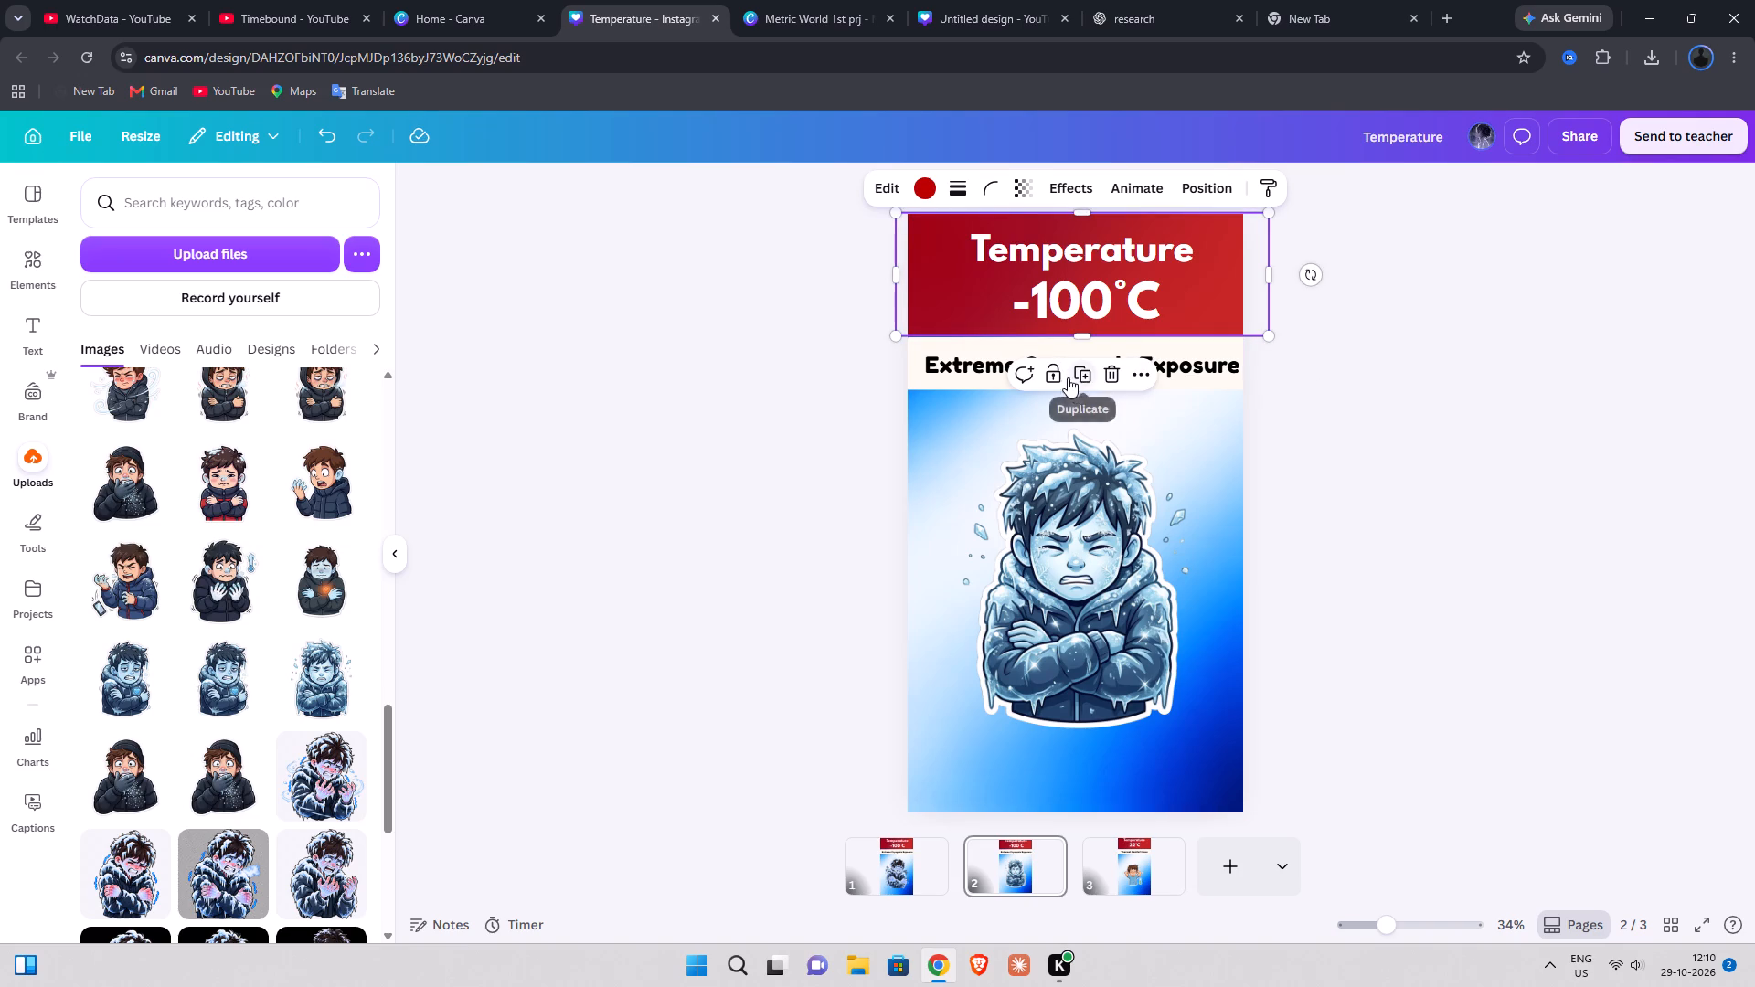
Lock the red header band on page 2.
{"action": "left_click", "coordinate": [1054, 377]}
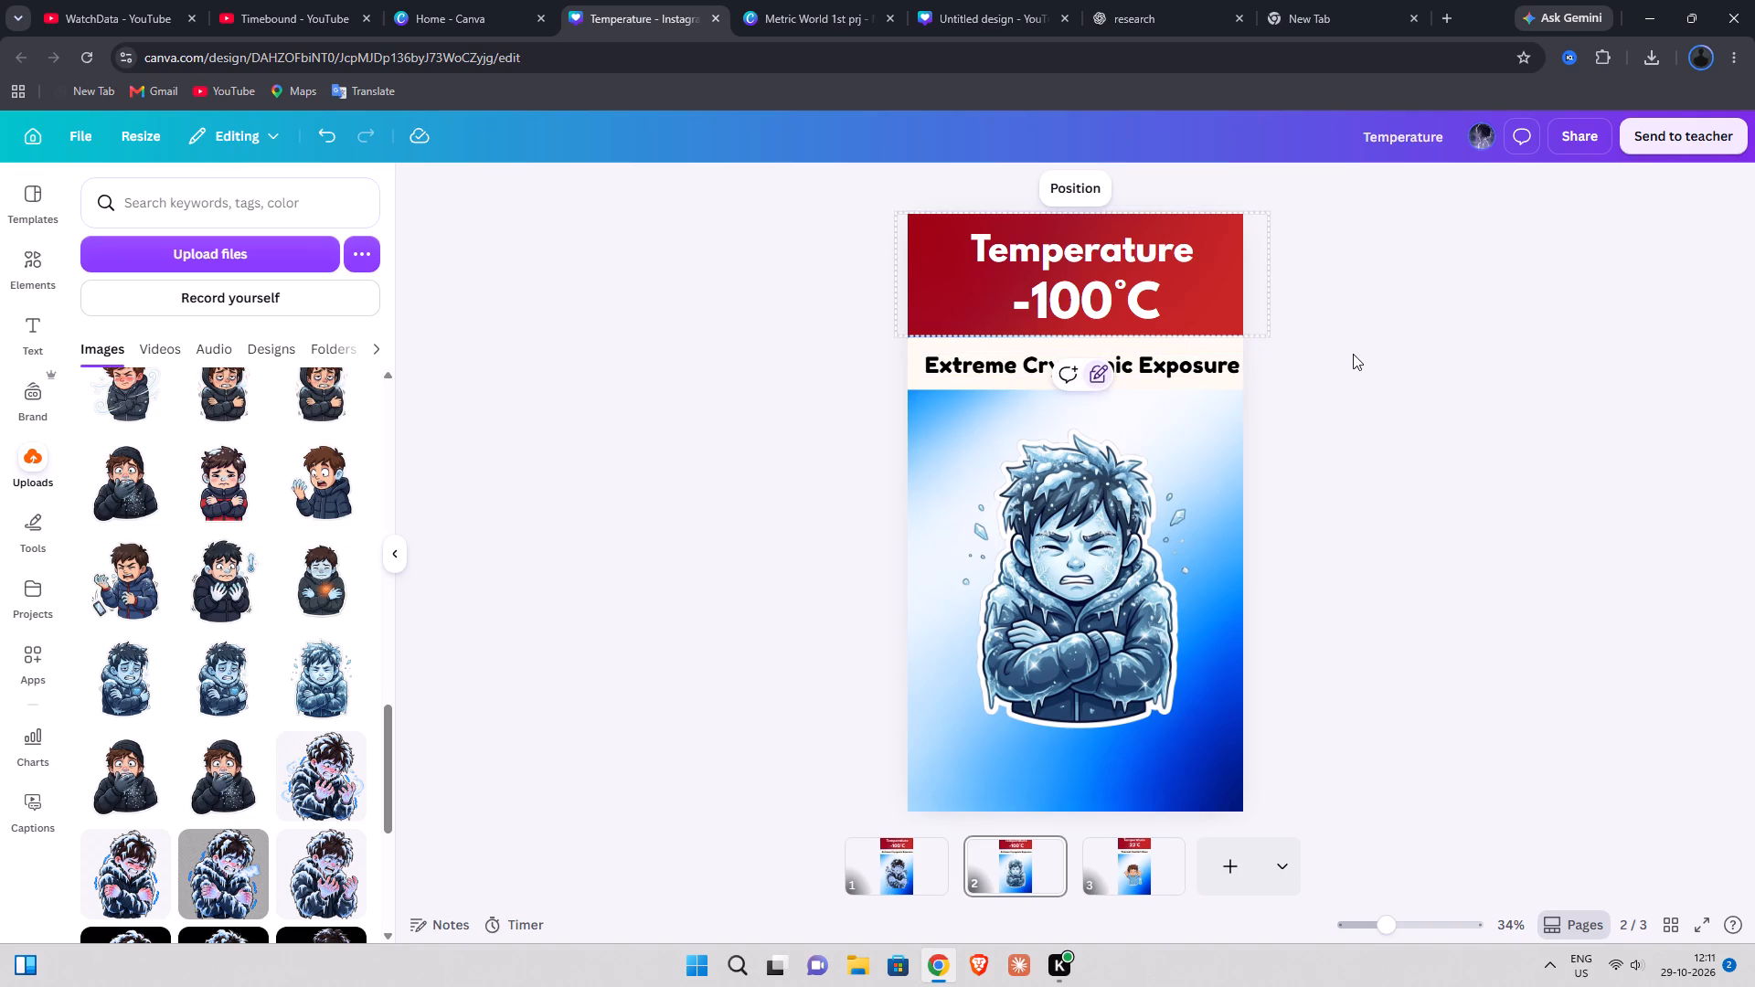
{"action": "left_click", "coordinate": [1278, 376]}
Unlock the cream band behind Extreme Cryogenic Exposure on page 2 and nudge it up slightly against the red header.
{"action": "left_click", "coordinate": [1236, 387]}
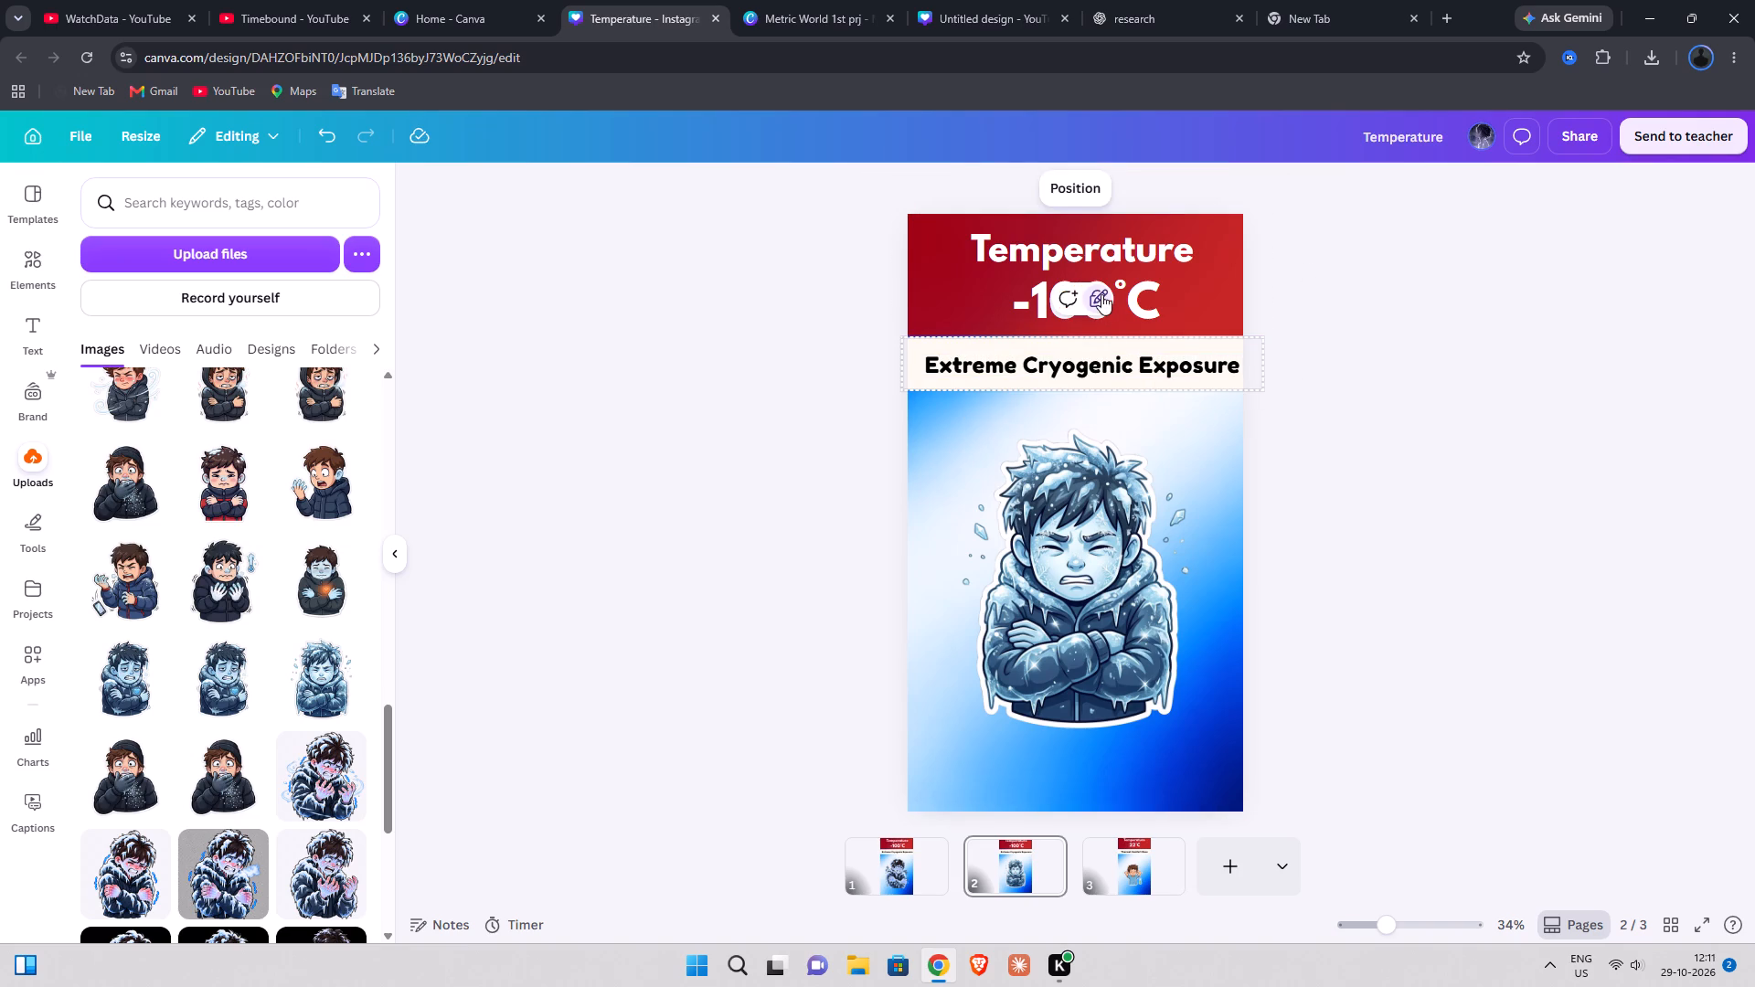
{"action": "double_click", "coordinate": [1101, 293]}
{"action": "left_click", "coordinate": [1250, 371]}
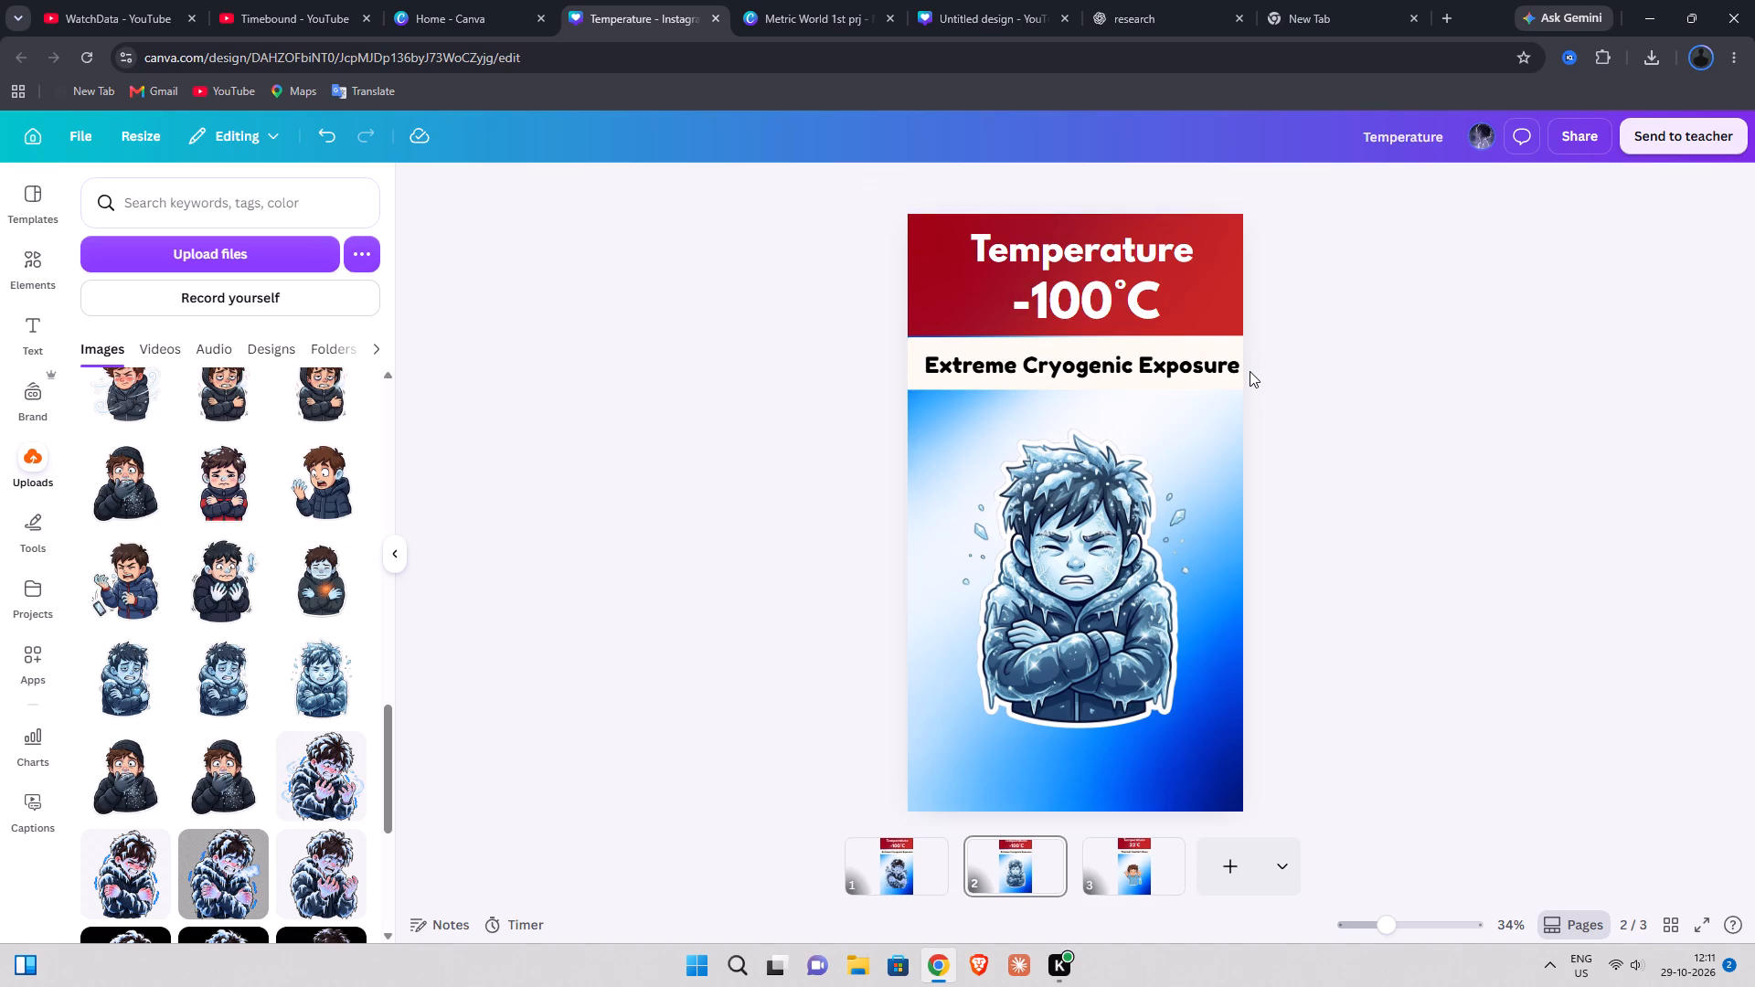
{"action": "left_click", "coordinate": [1250, 371]}
{"action": "left_click", "coordinate": [1214, 337]}
{"action": "key", "text": "Up"}
{"action": "key", "text": "Up"}
{"action": "key", "text": "Up"}
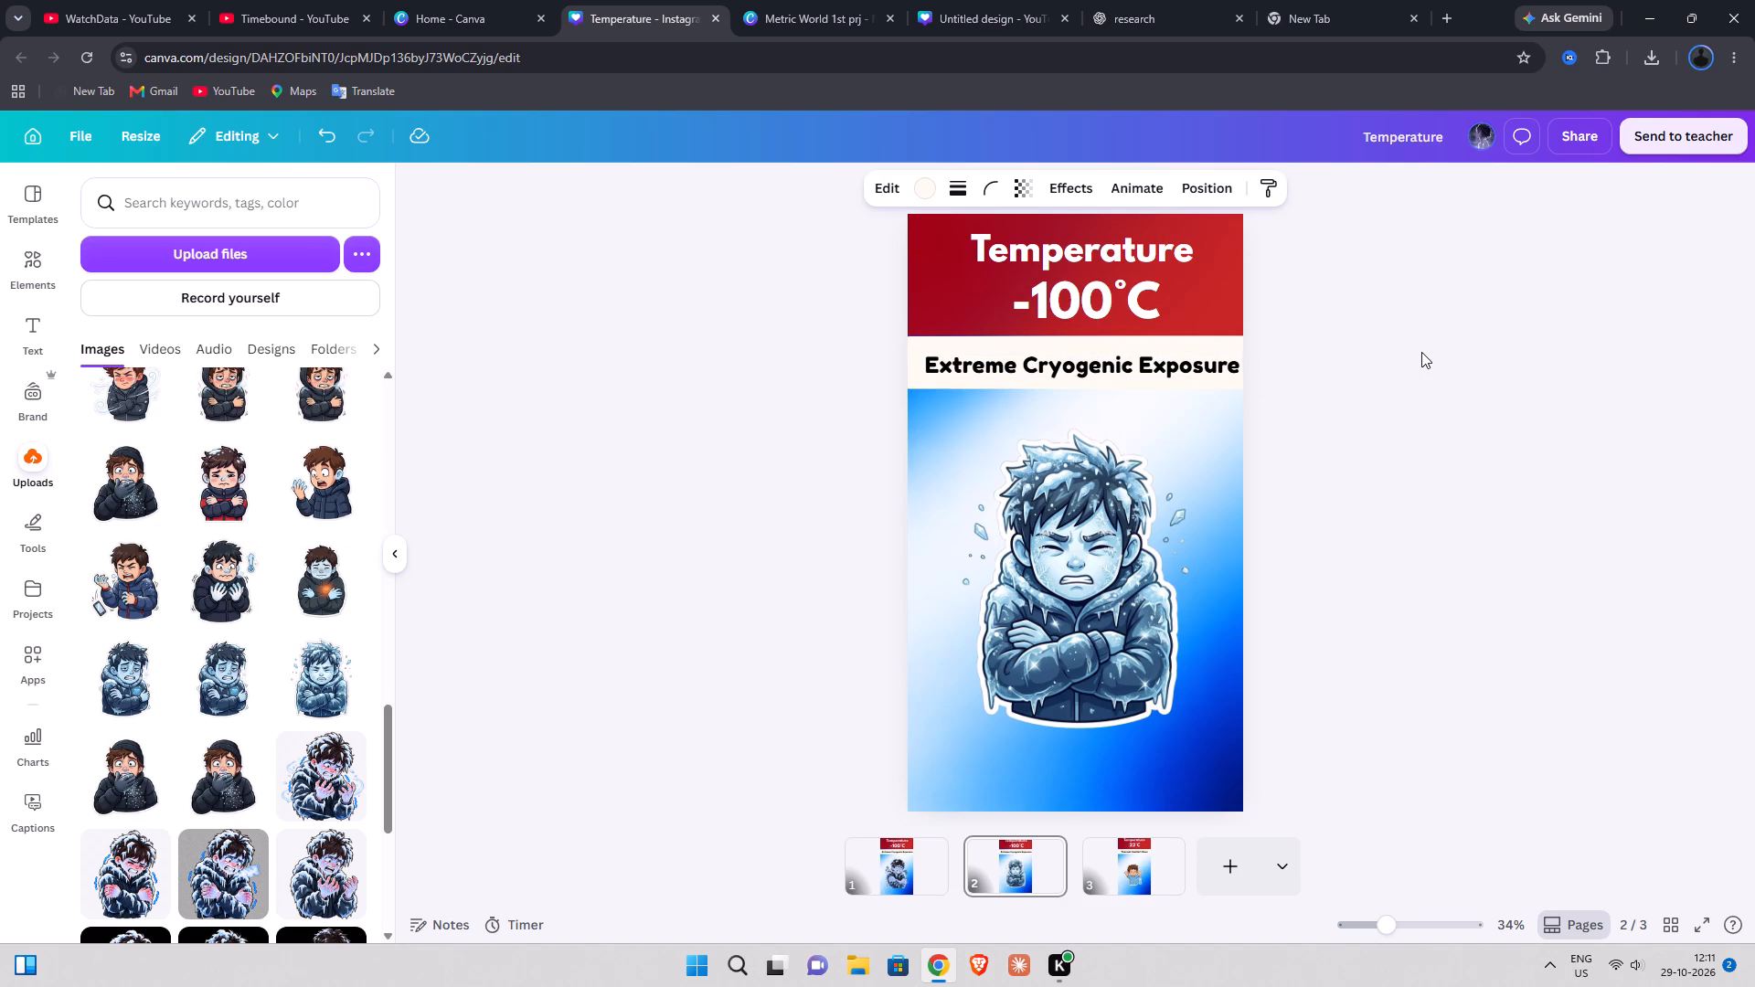
Nudge the cream band on page 2 further up so it sits flush beneath the red header band.
{"action": "key", "text": "Up"}
{"action": "key", "text": "Up"}
{"action": "key", "text": "Up"}
{"action": "key", "text": "Up"}
{"action": "key", "text": "Up"}
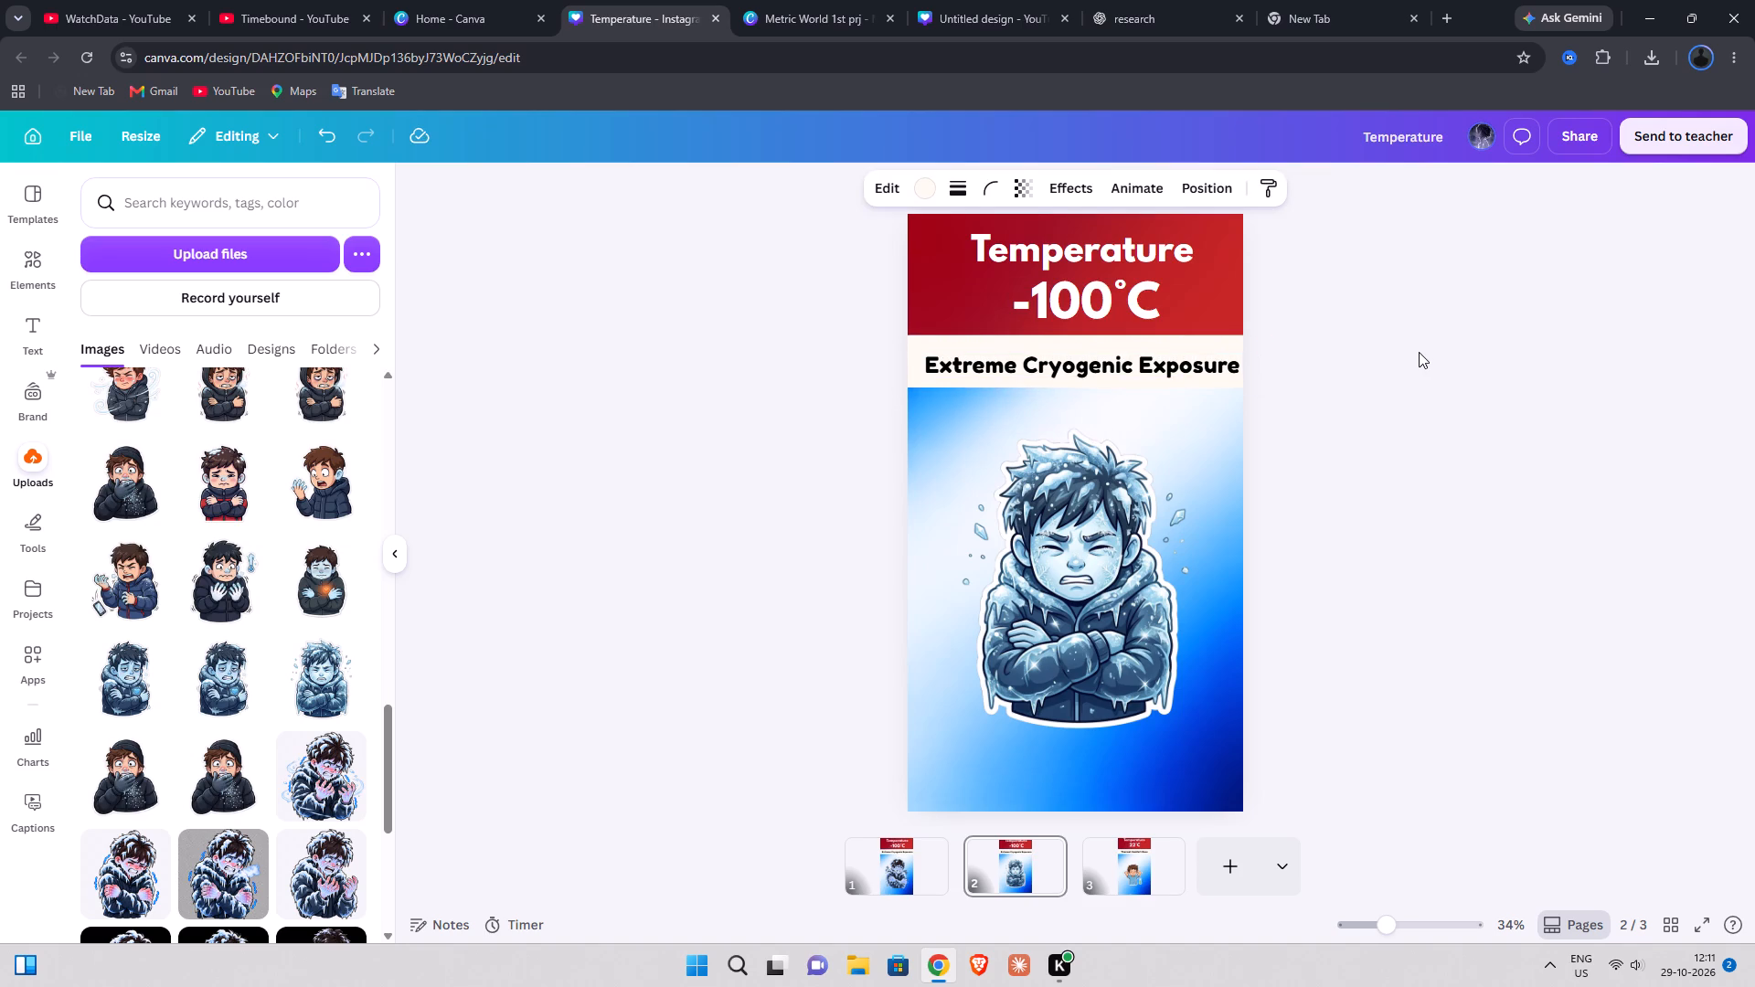
{"action": "left_click", "coordinate": [1048, 293]}
{"action": "left_click", "coordinate": [1293, 429]}
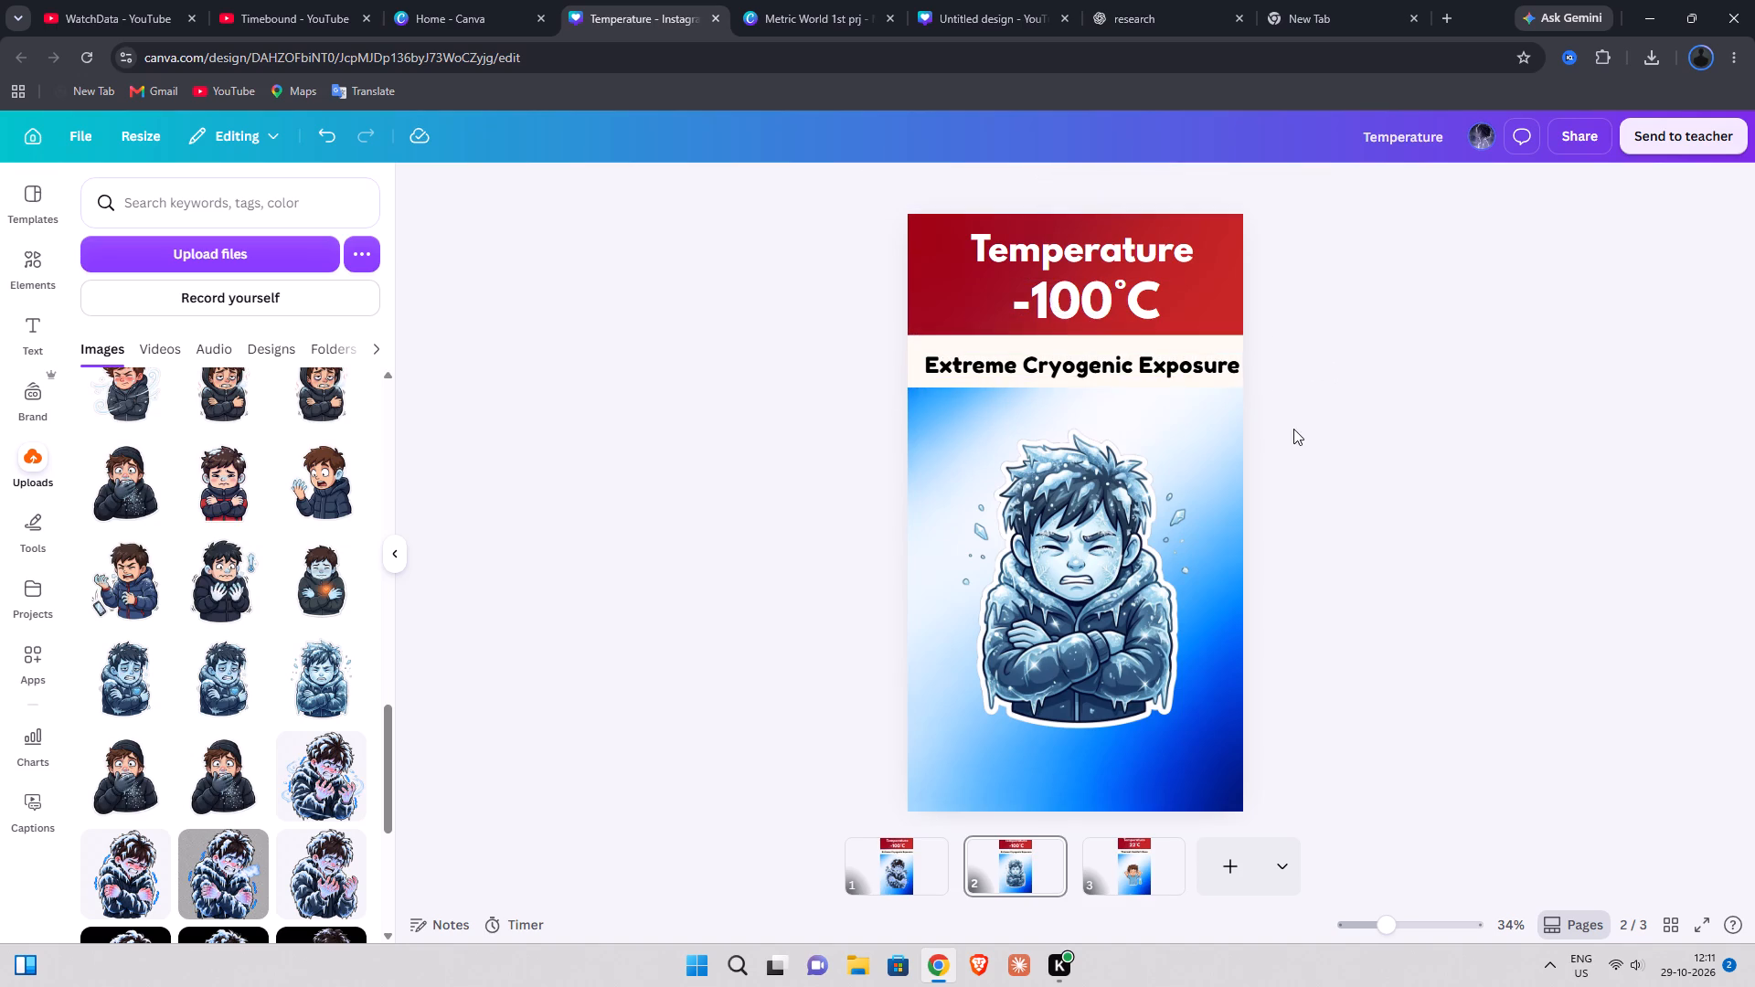
Nudge the Extreme Cryogenic Exposure title on page 2 up and left to centre it within the cream band.
{"action": "left_click", "coordinate": [1192, 379]}
{"action": "key", "text": "Up"}
{"action": "key", "text": "Up"}
{"action": "key", "text": "Up"}
{"action": "key", "text": "Up"}
{"action": "key", "text": "Left"}
{"action": "key", "text": "Left"}
{"action": "key", "text": "Left"}
{"action": "key", "text": "Left"}
{"action": "key", "text": "Left"}
{"action": "key", "text": "Left"}
{"action": "key", "text": "Left"}
{"action": "key", "text": "Left"}
{"action": "key", "text": "Left"}
{"action": "key", "text": "Left"}
{"action": "key", "text": "Left"}
{"action": "key", "text": "Left"}
{"action": "key", "text": "Left"}
{"action": "key", "text": "Left"}
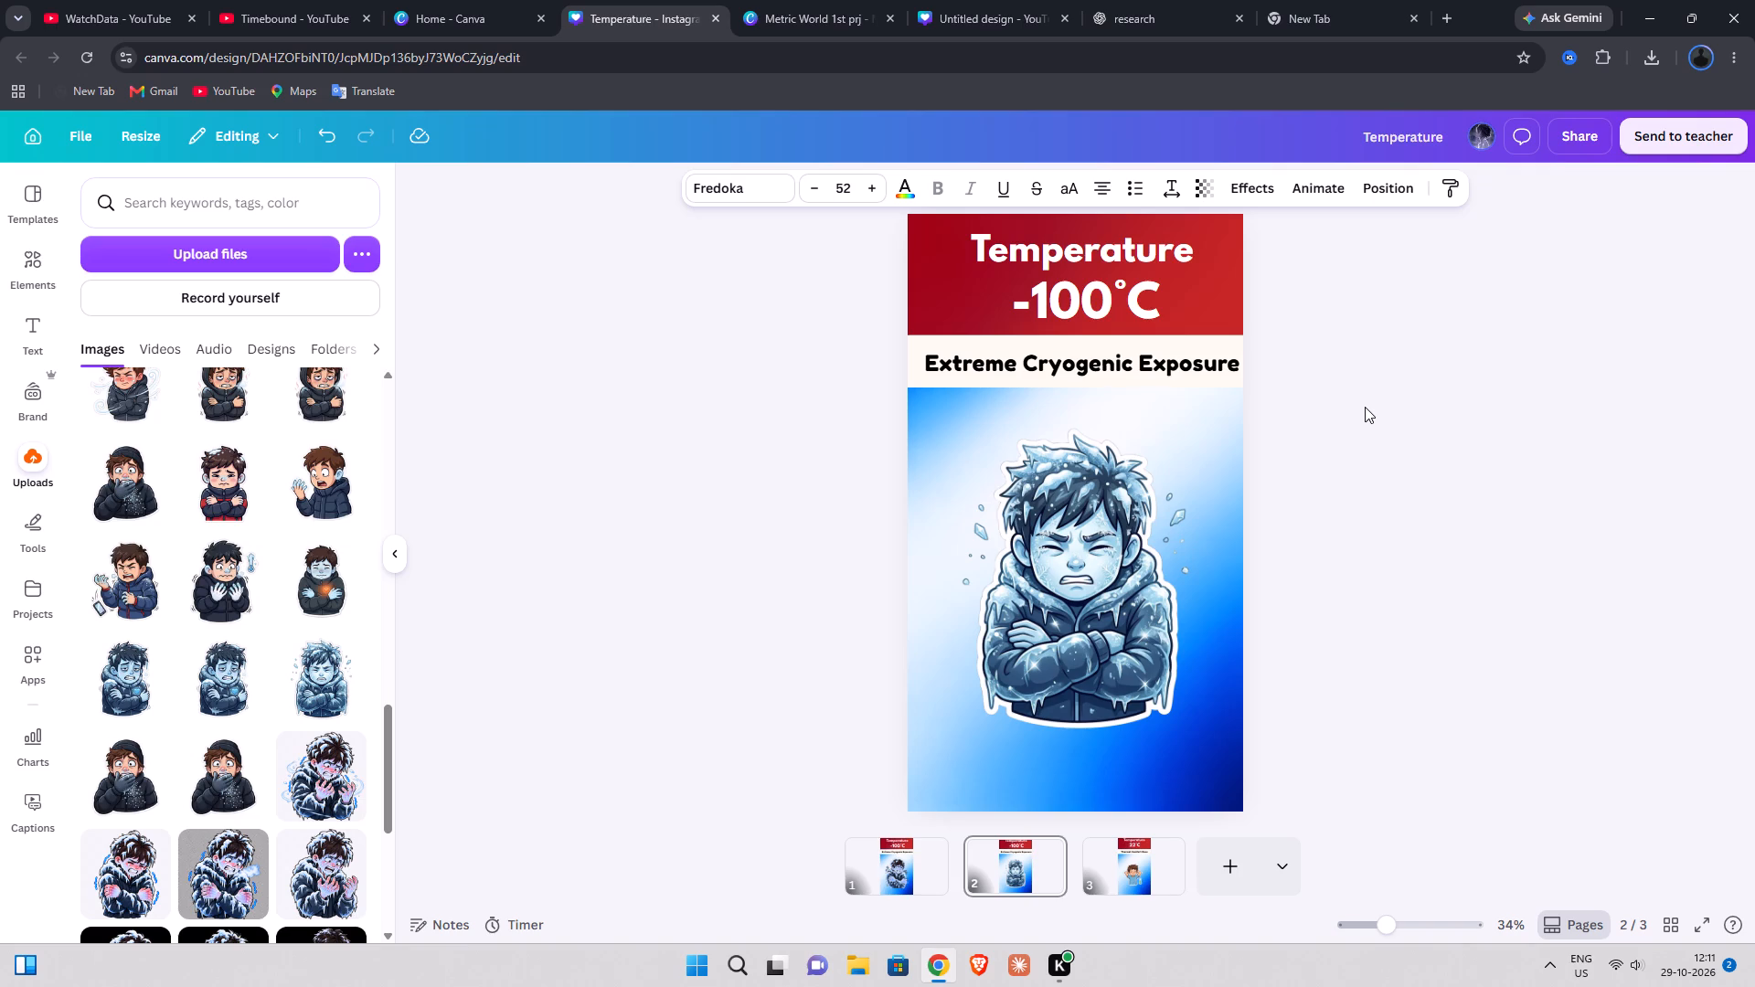
{"action": "key", "text": "Left"}
{"action": "key", "text": "Up"}
{"action": "key", "text": "Up"}
{"action": "key", "text": "Up"}
{"action": "key", "text": "Up"}
{"action": "key", "text": "Up"}
{"action": "key", "text": "Up"}
{"action": "key", "text": "Up"}
{"action": "key", "text": "Up"}
{"action": "key", "text": "Up"}
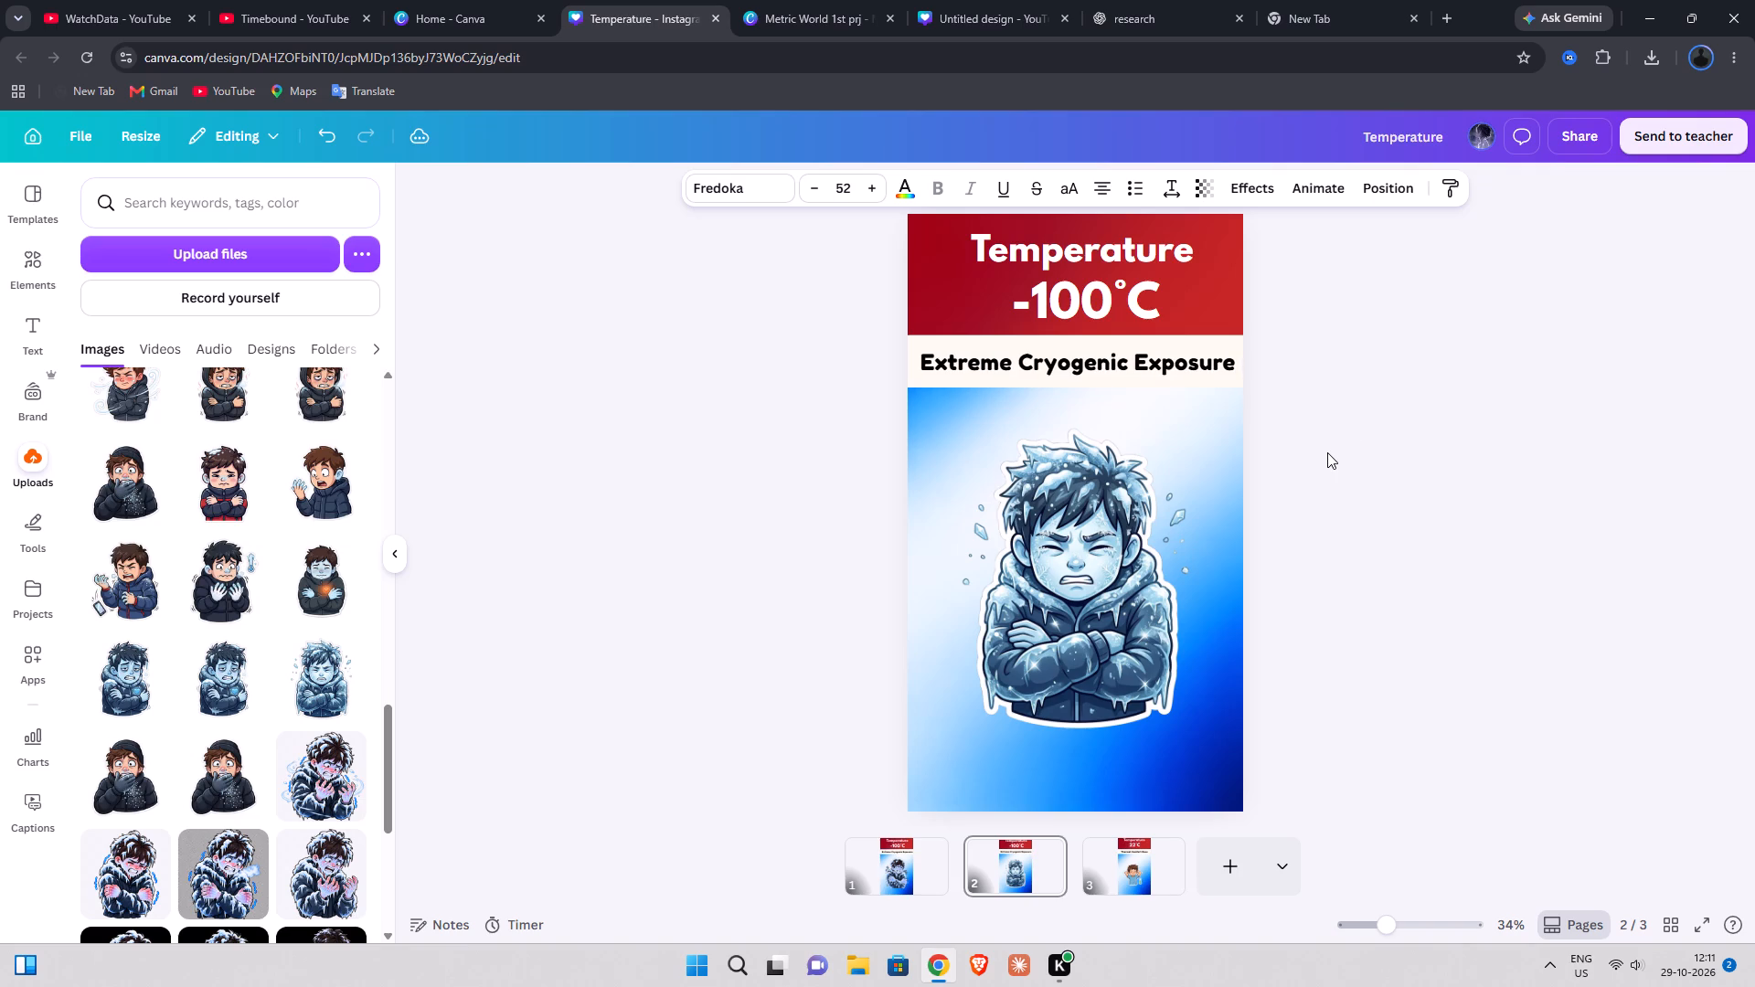
{"action": "key", "text": "Down"}
{"action": "key", "text": "Up"}
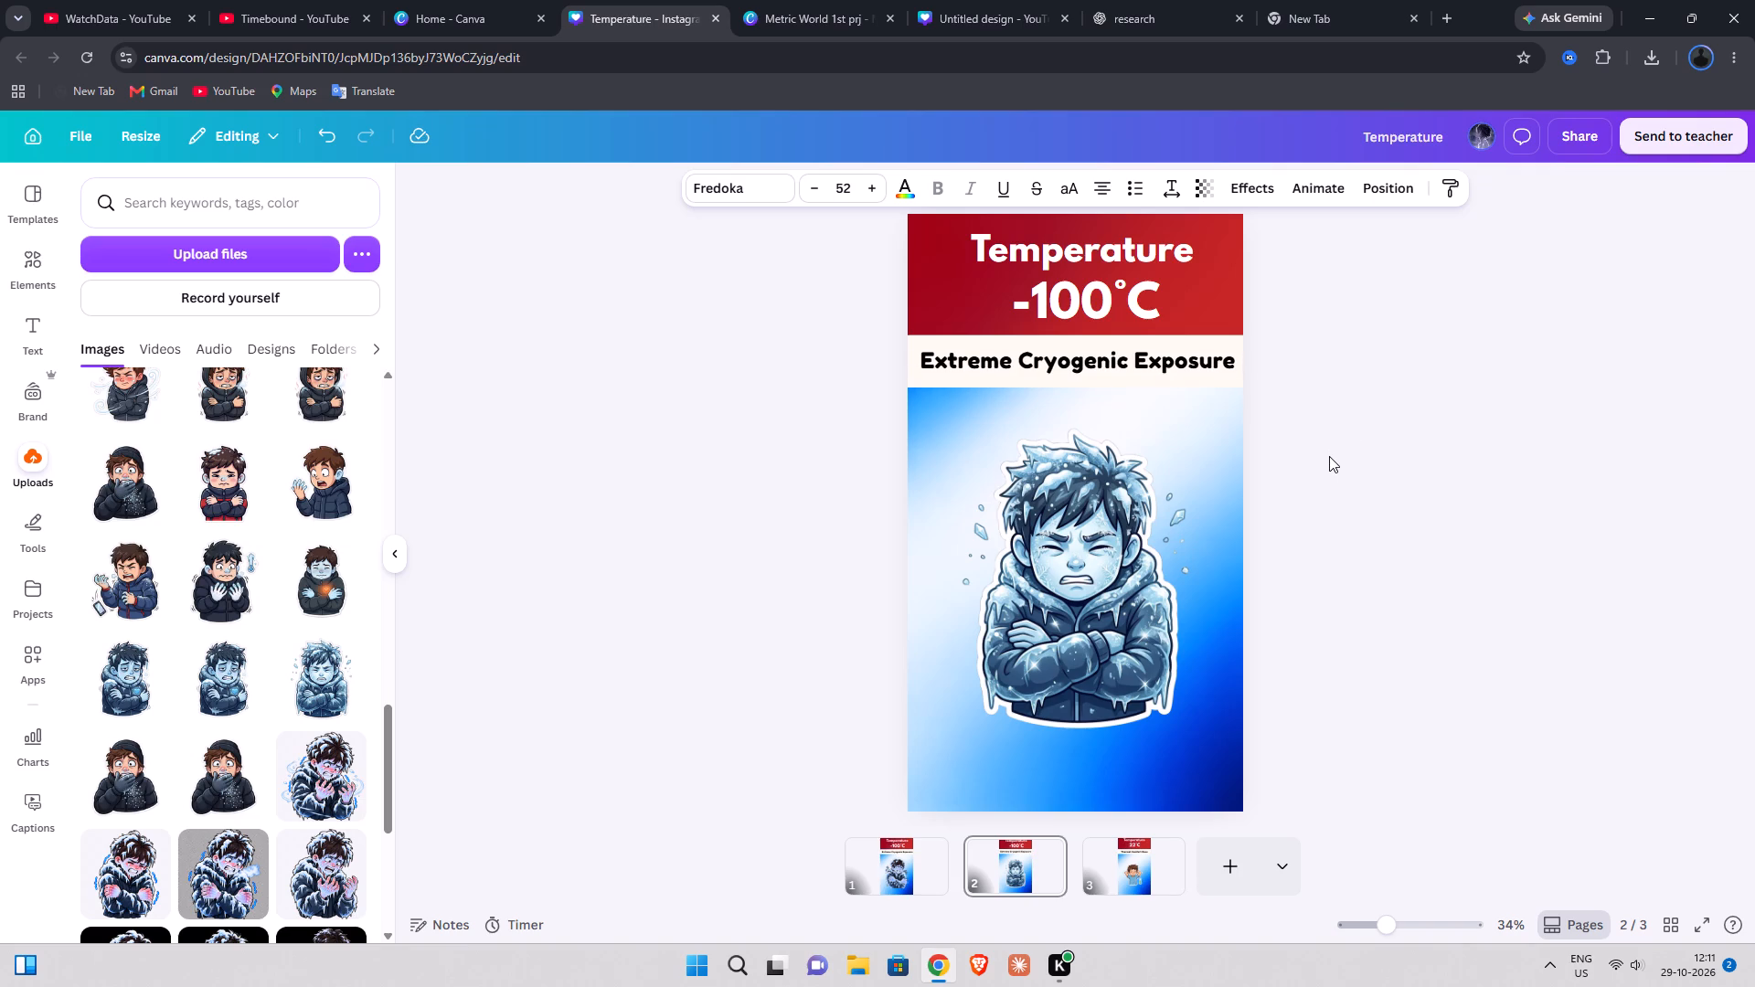
{"action": "left_click", "coordinate": [1386, 298]}
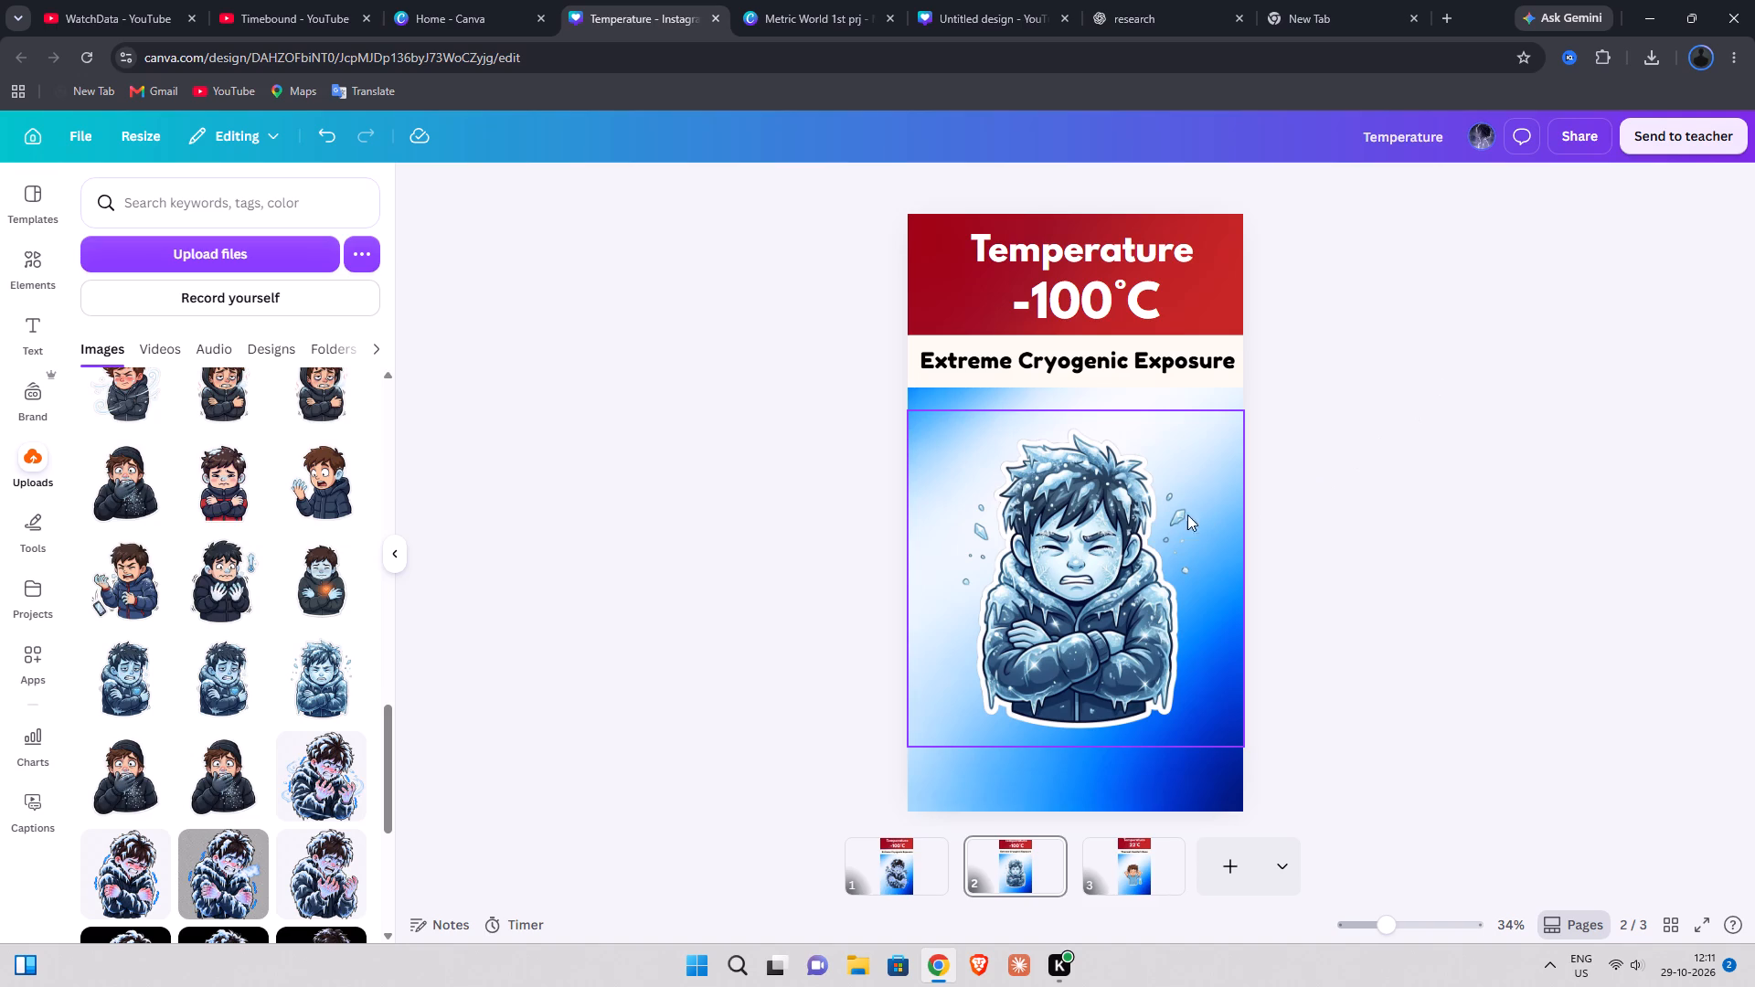
{"action": "left_click", "coordinate": [1142, 540]}
{"action": "left_click", "coordinate": [1436, 483]}
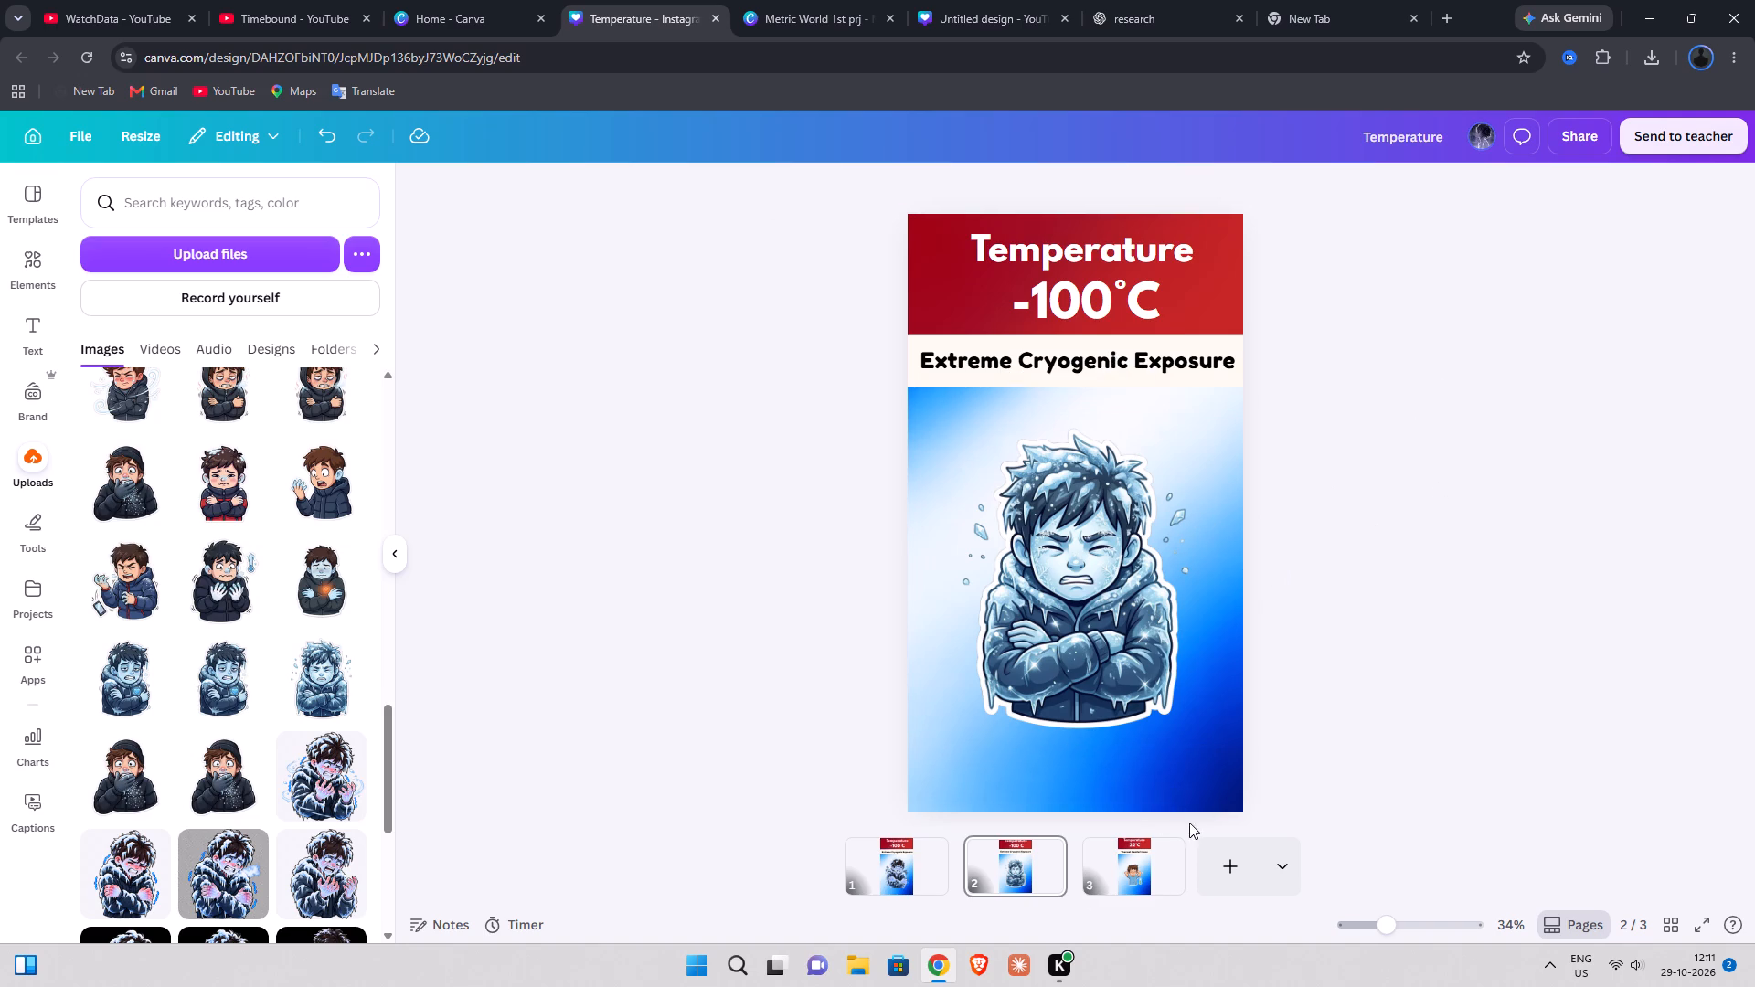
Enlarge the relaxed boy illustration on page 3 to nearly the page width and centre it below the cream title band.
{"action": "left_click", "coordinate": [1159, 863]}
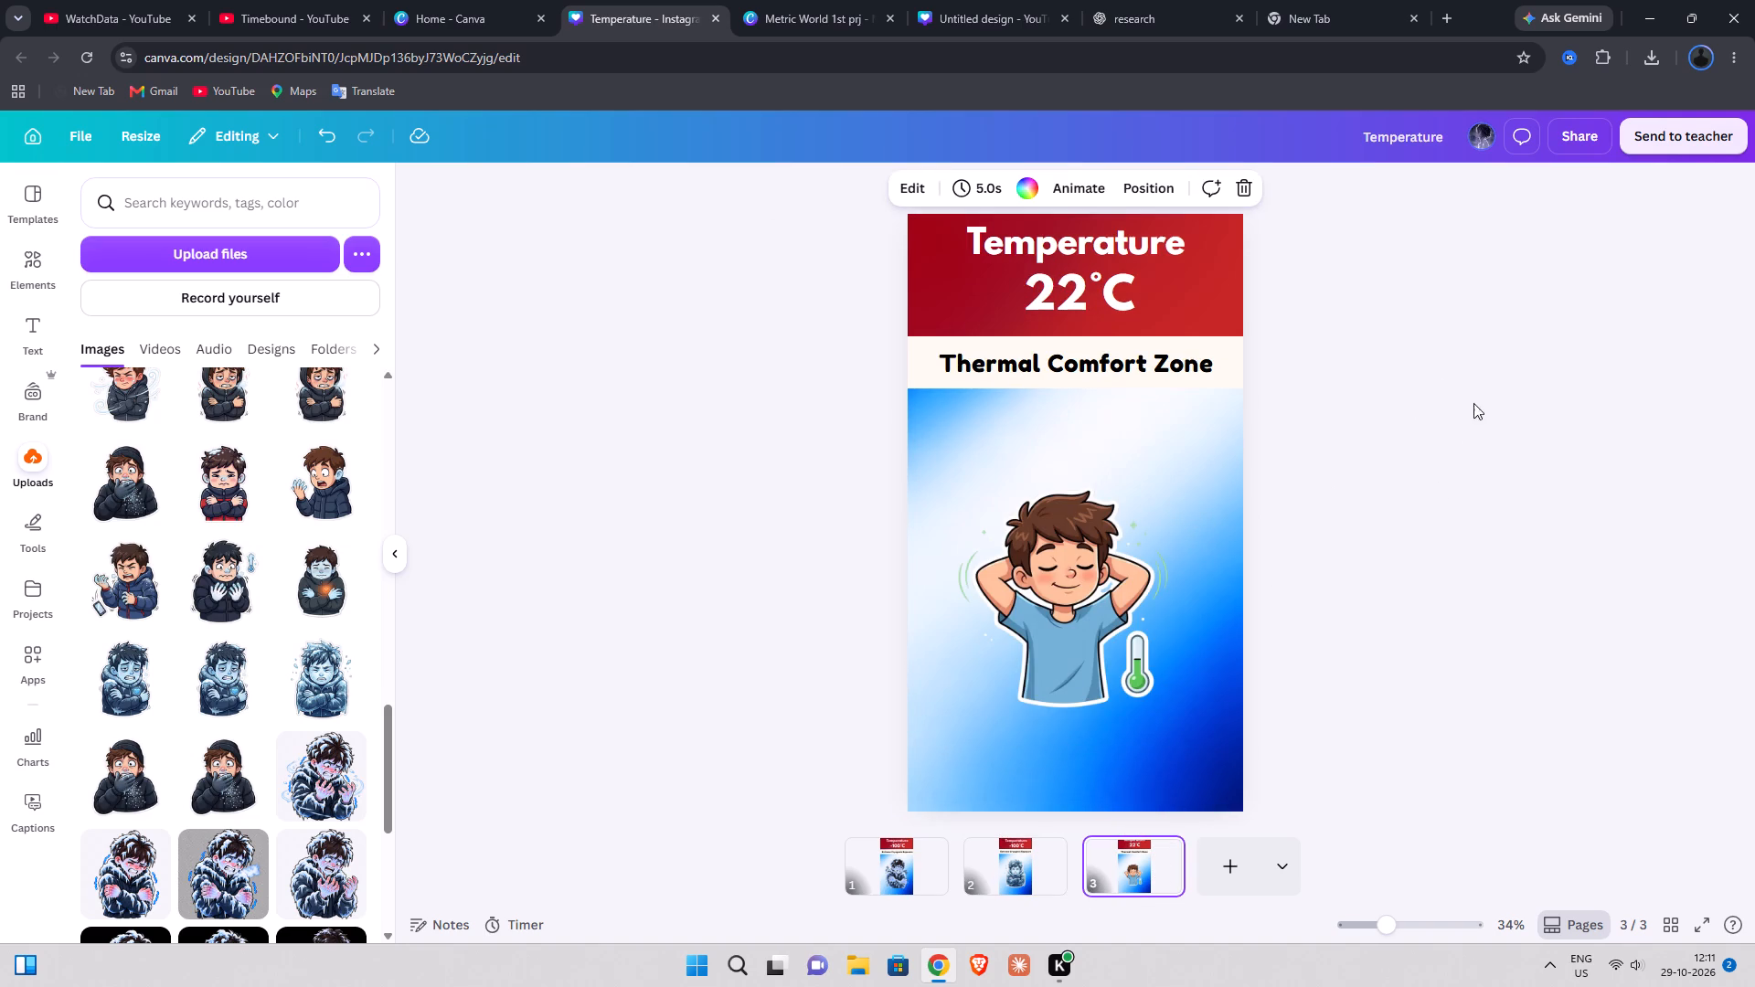
{"action": "left_click", "coordinate": [1059, 560]}
{"action": "left_click_drag", "start_coordinate": [1205, 738], "coordinate": [1249, 761]}
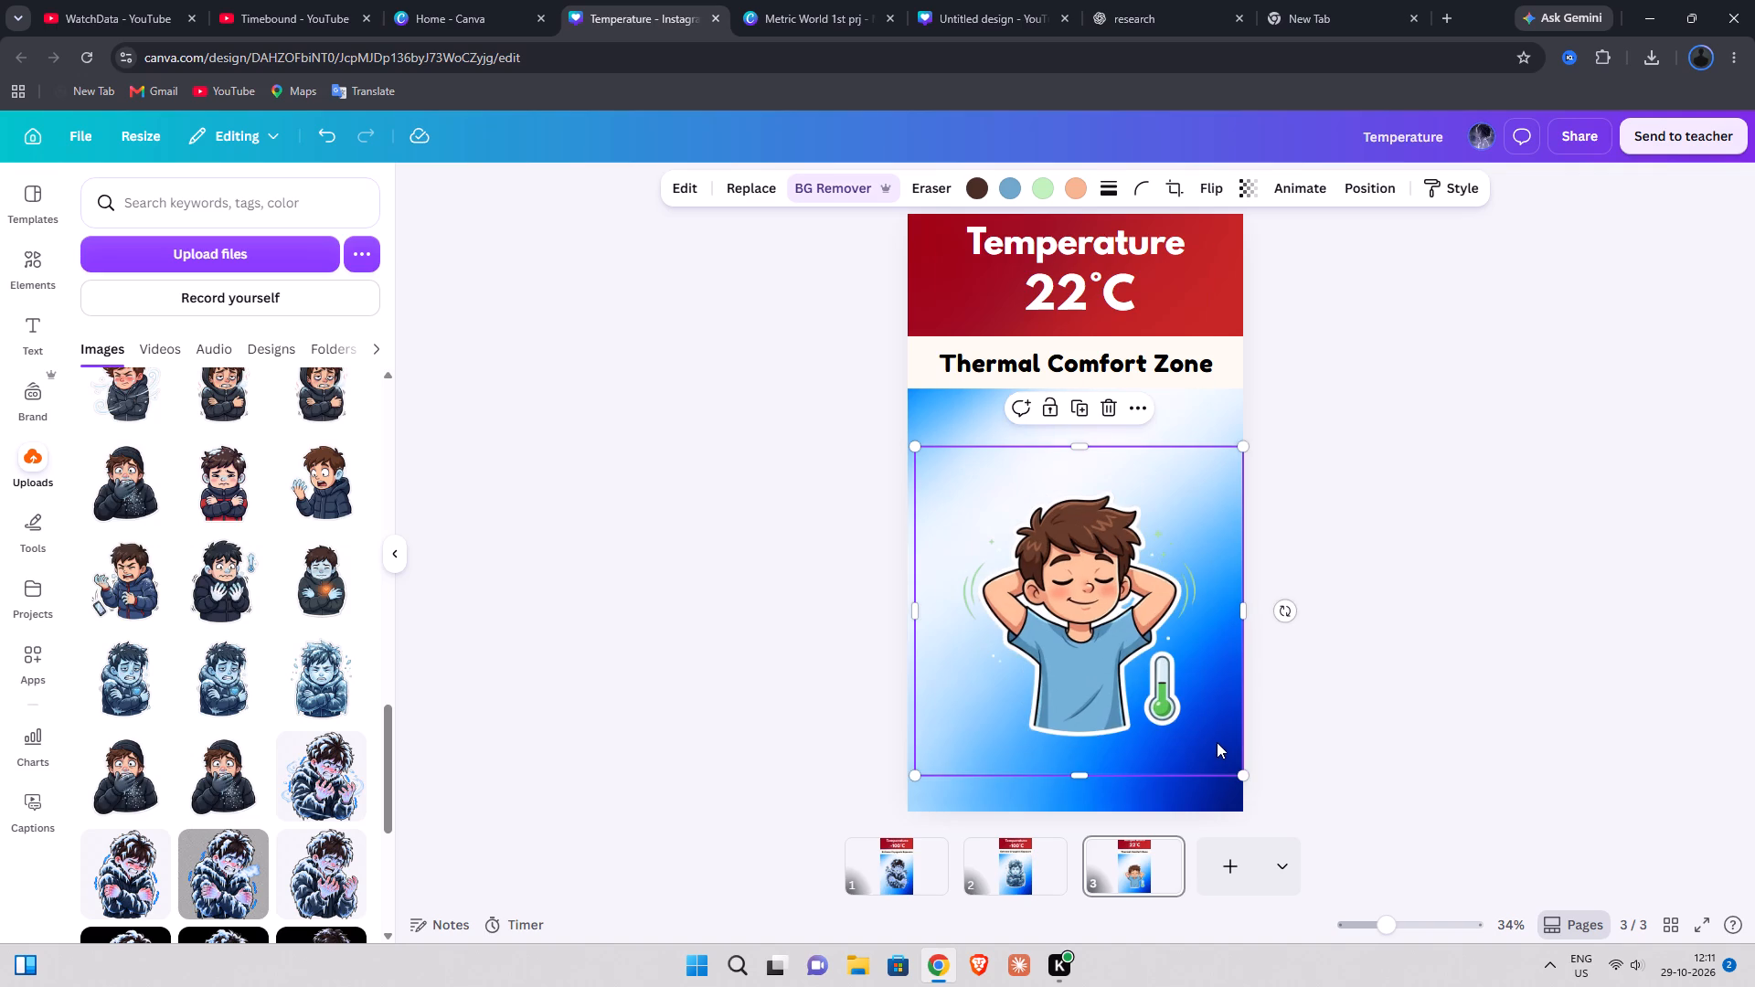
{"action": "left_click", "coordinate": [1388, 682]}
{"action": "left_click_drag", "start_coordinate": [1139, 654], "coordinate": [1122, 619]}
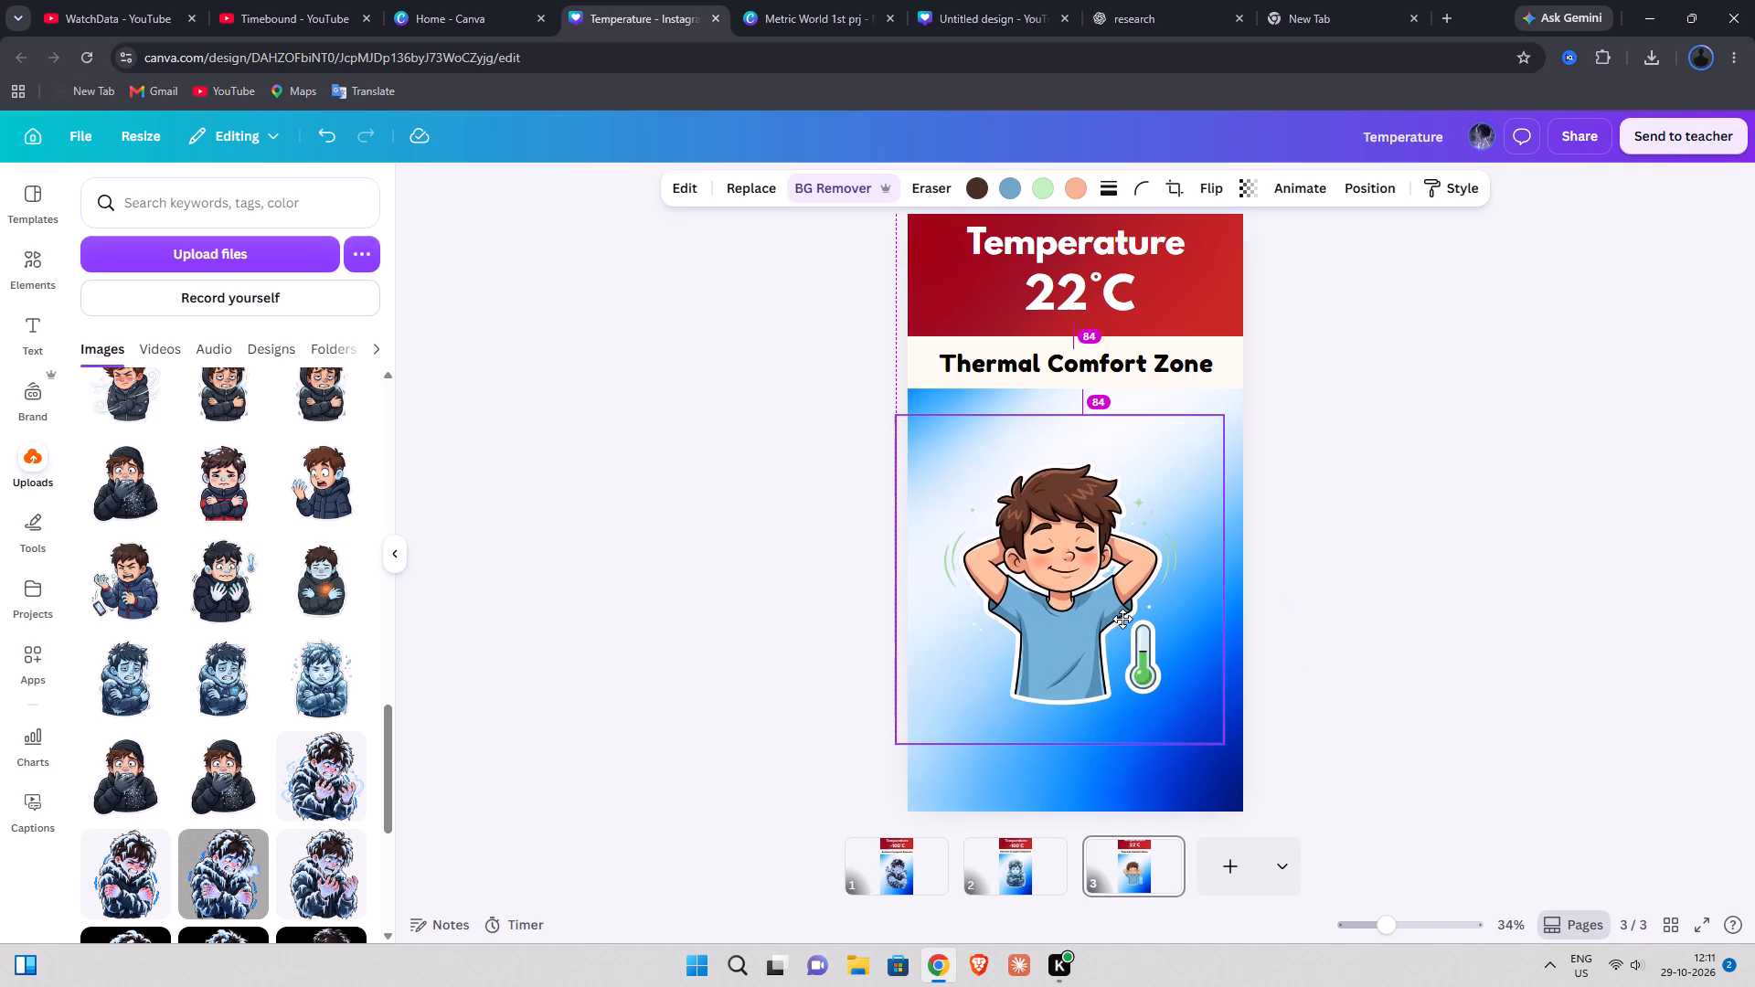
{"action": "left_click_drag", "start_coordinate": [1122, 619], "coordinate": [1136, 617]}
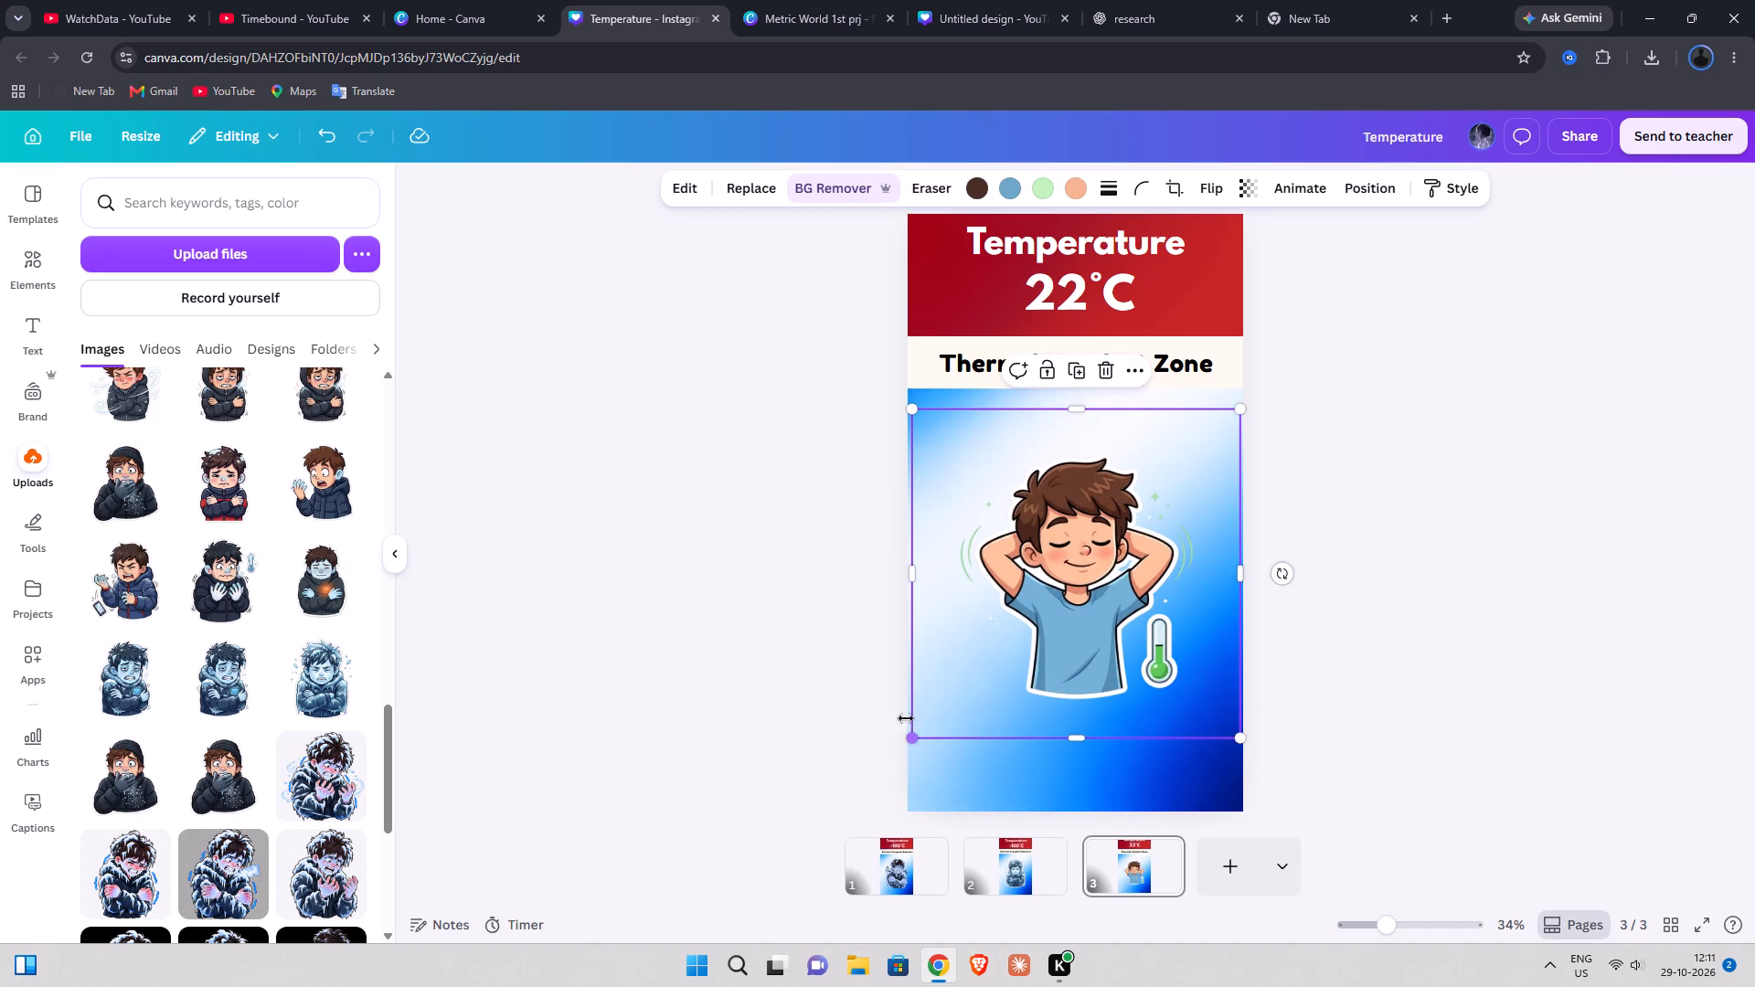
{"action": "left_click", "coordinate": [917, 733]}
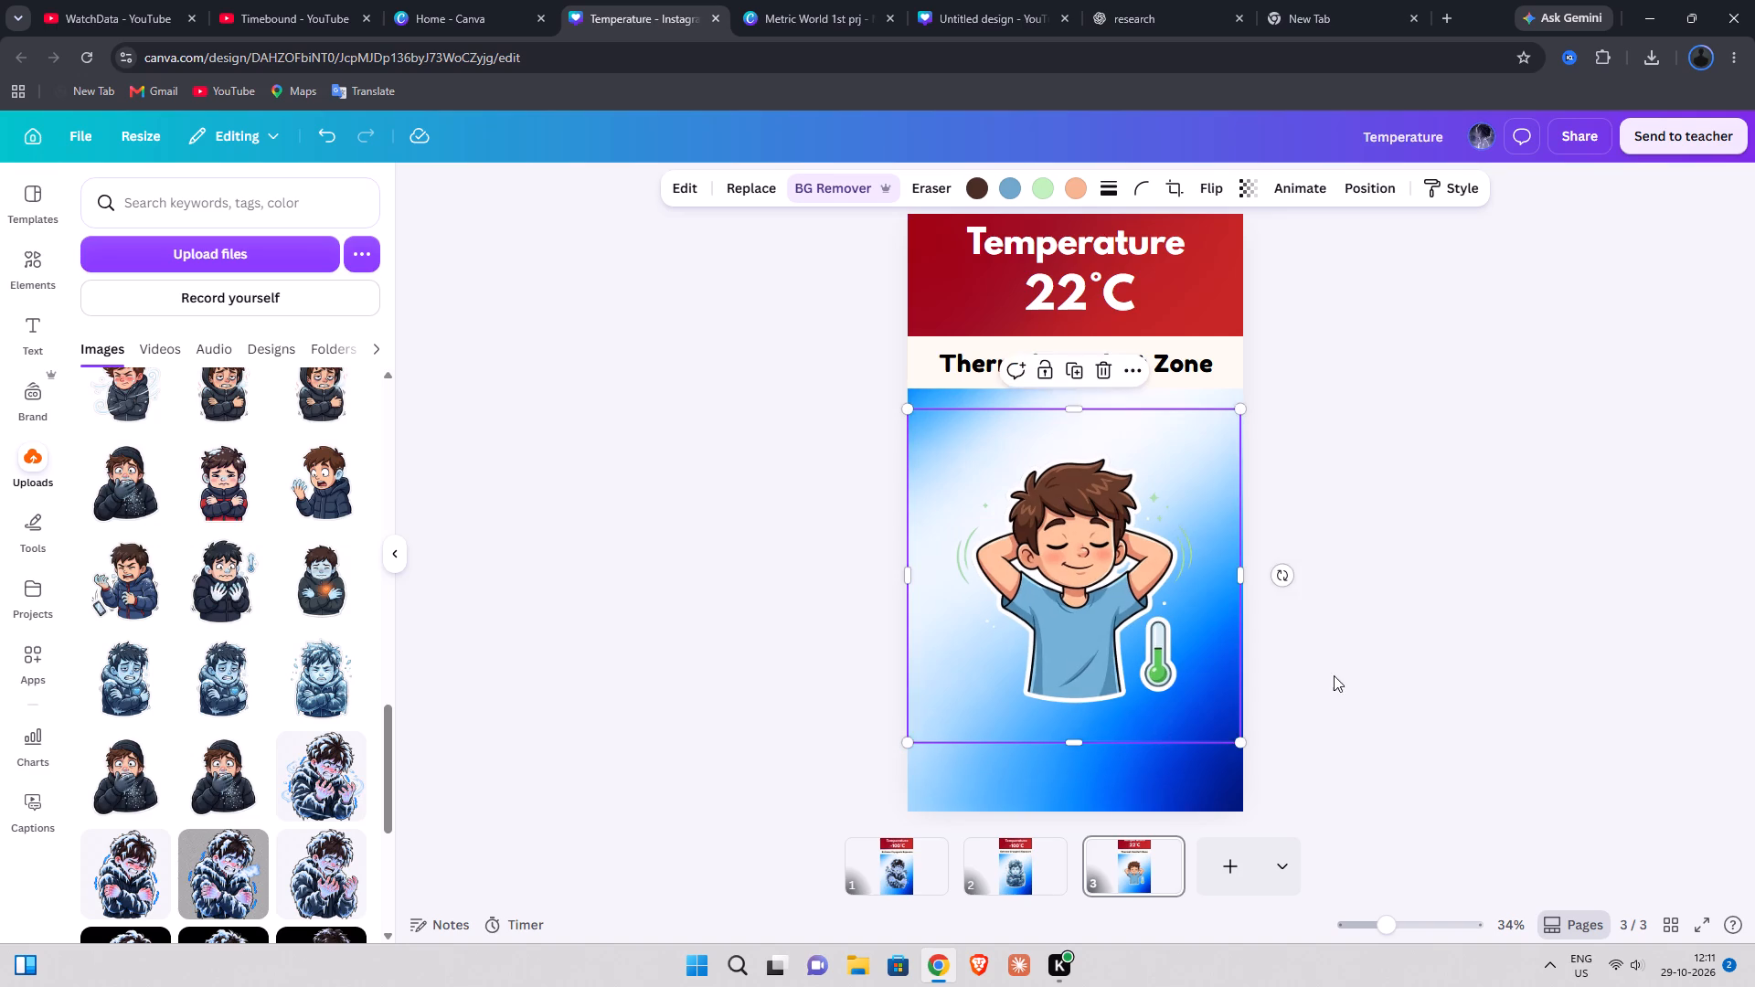
{"action": "left_click", "coordinate": [1351, 661]}
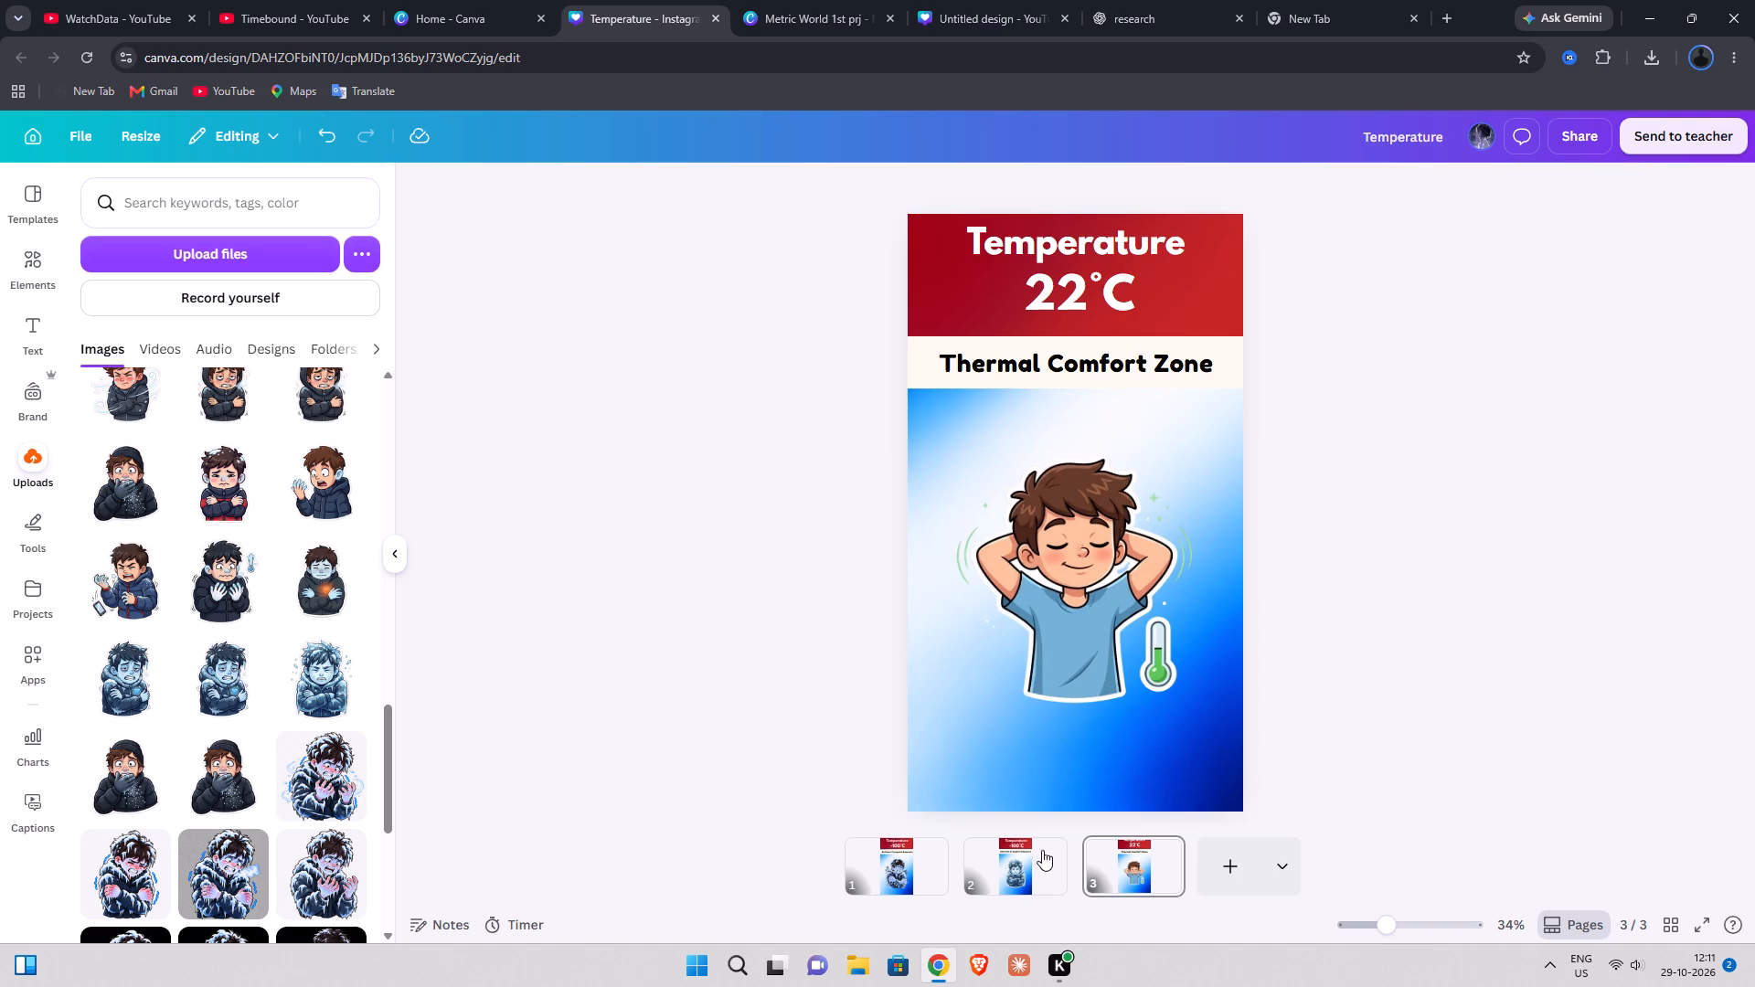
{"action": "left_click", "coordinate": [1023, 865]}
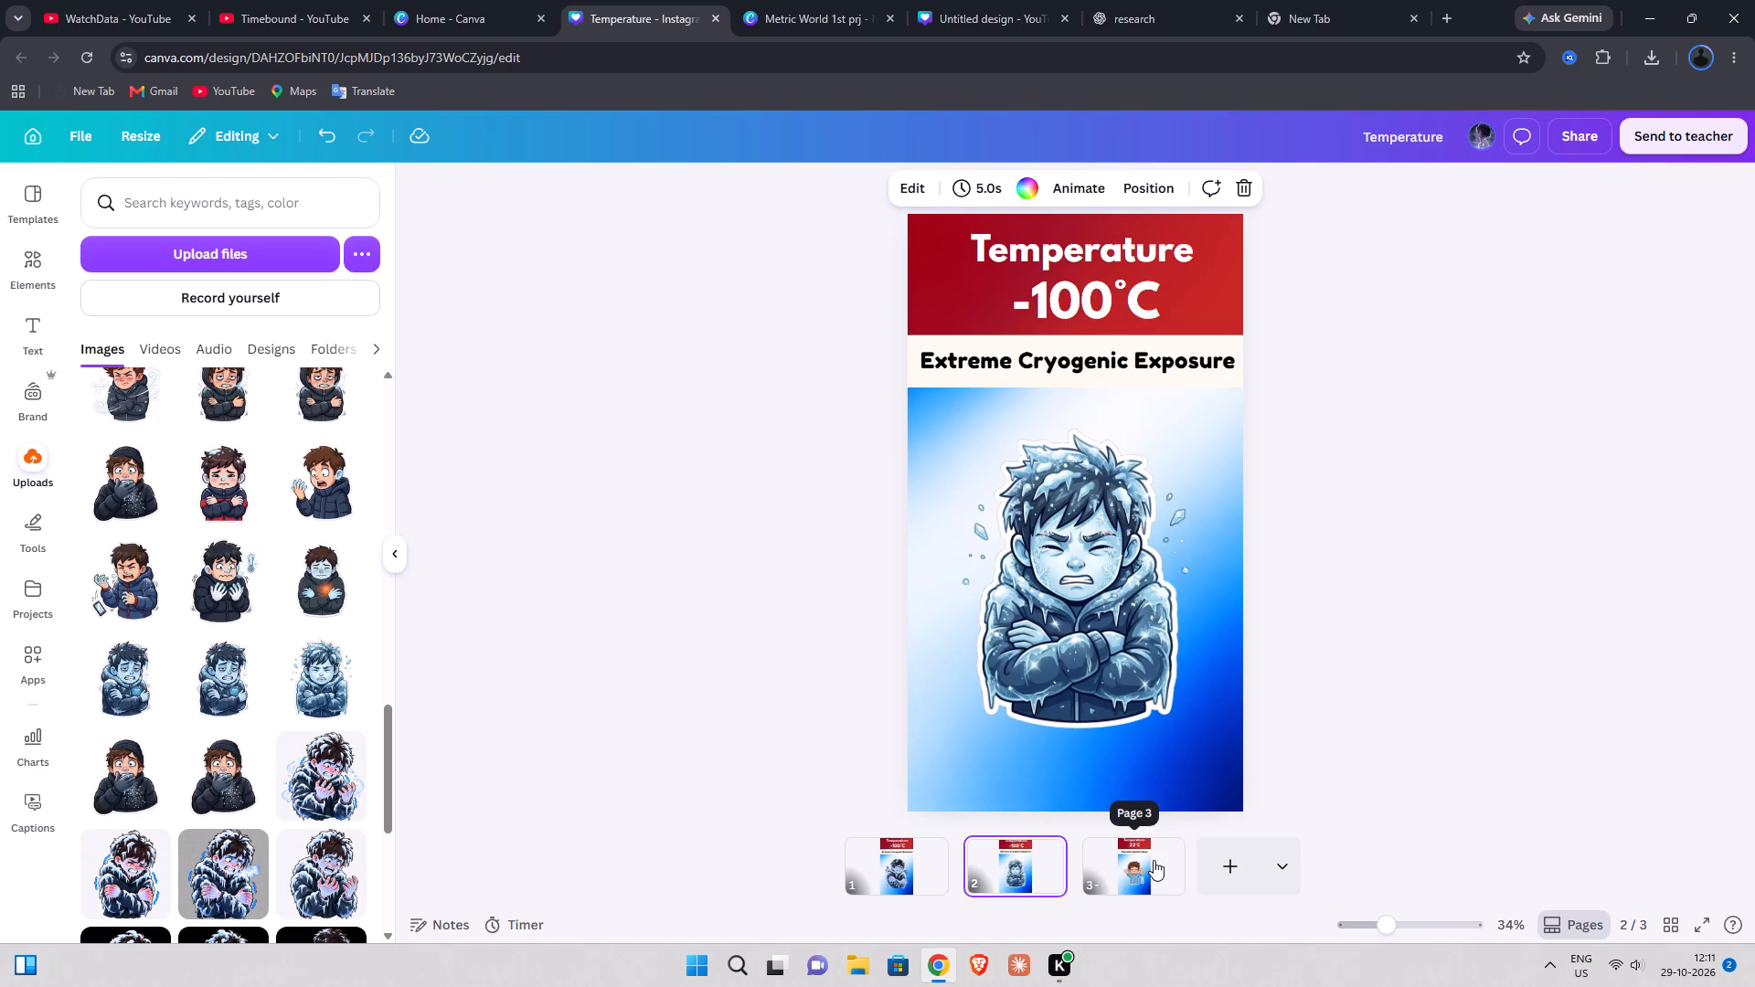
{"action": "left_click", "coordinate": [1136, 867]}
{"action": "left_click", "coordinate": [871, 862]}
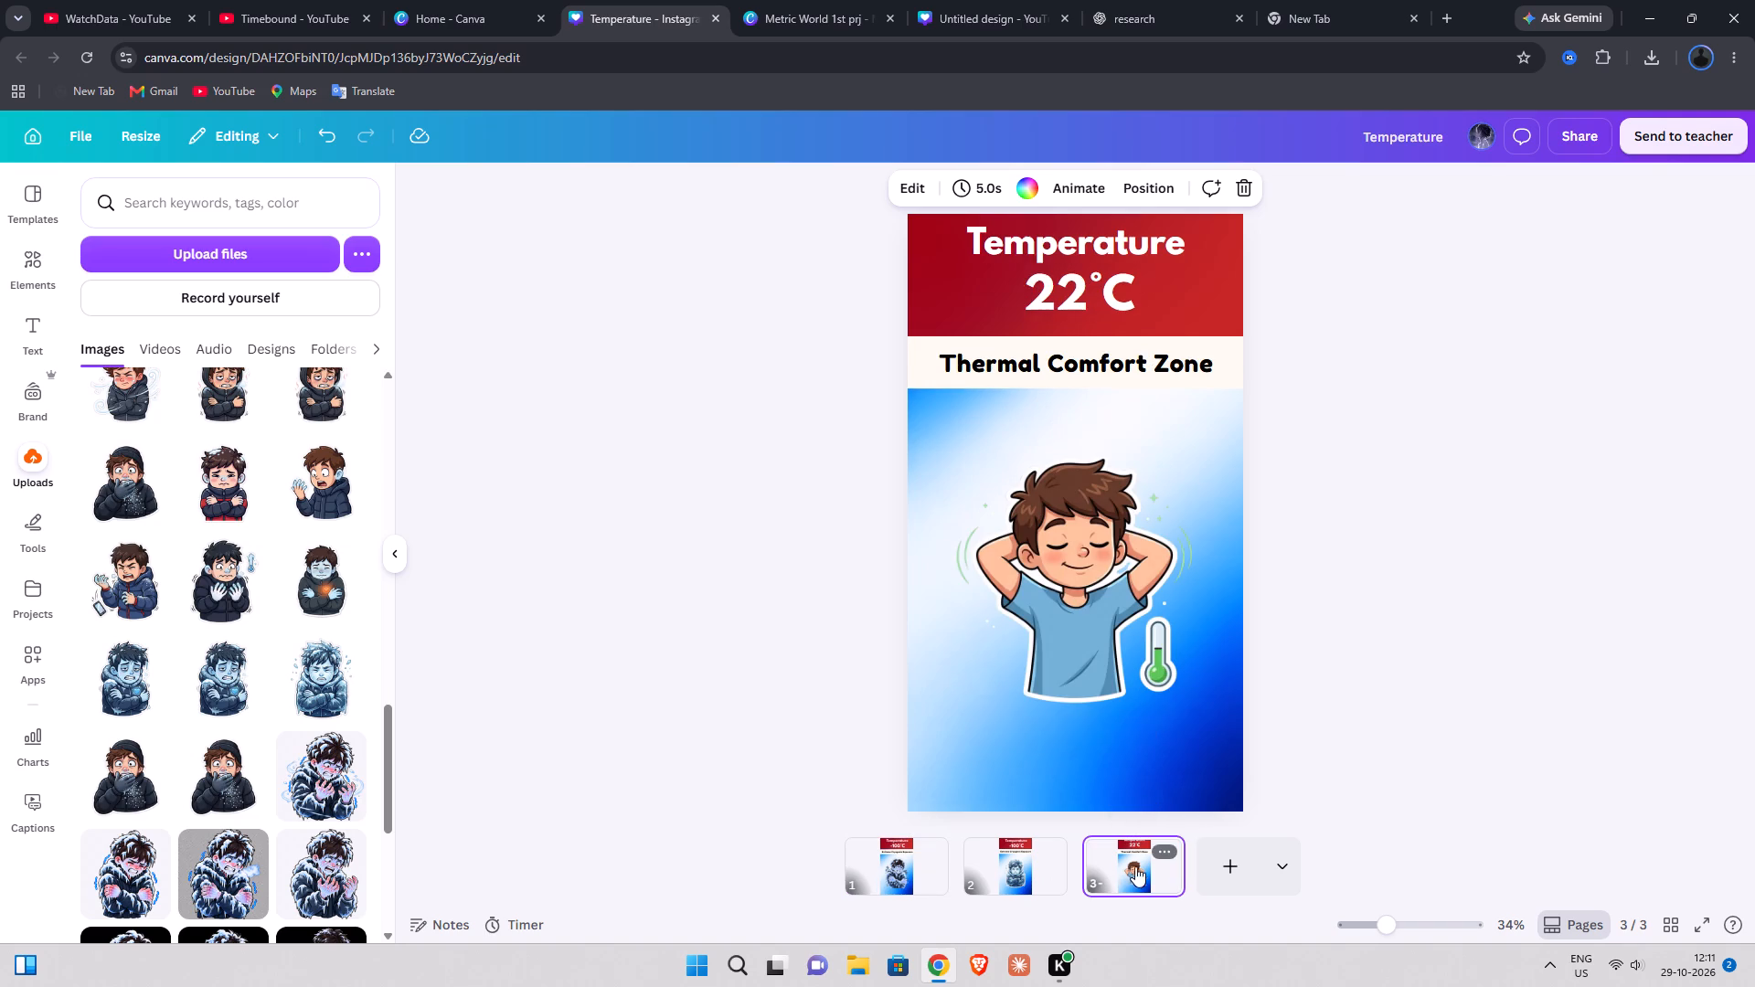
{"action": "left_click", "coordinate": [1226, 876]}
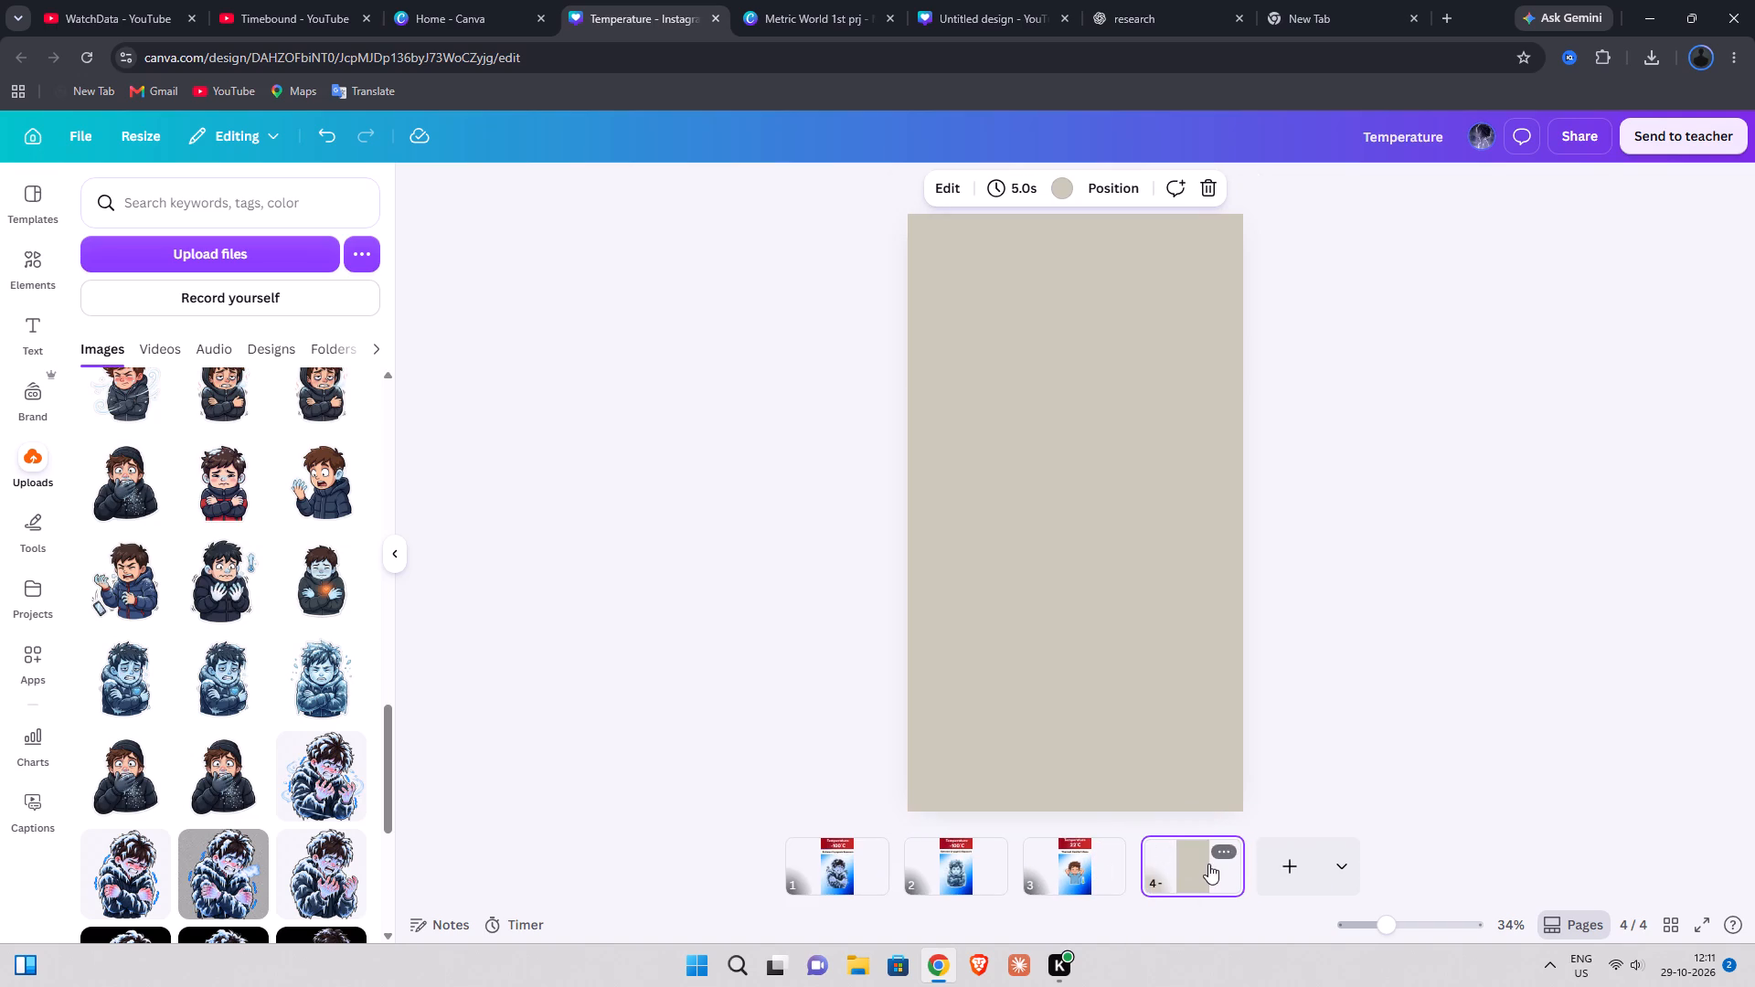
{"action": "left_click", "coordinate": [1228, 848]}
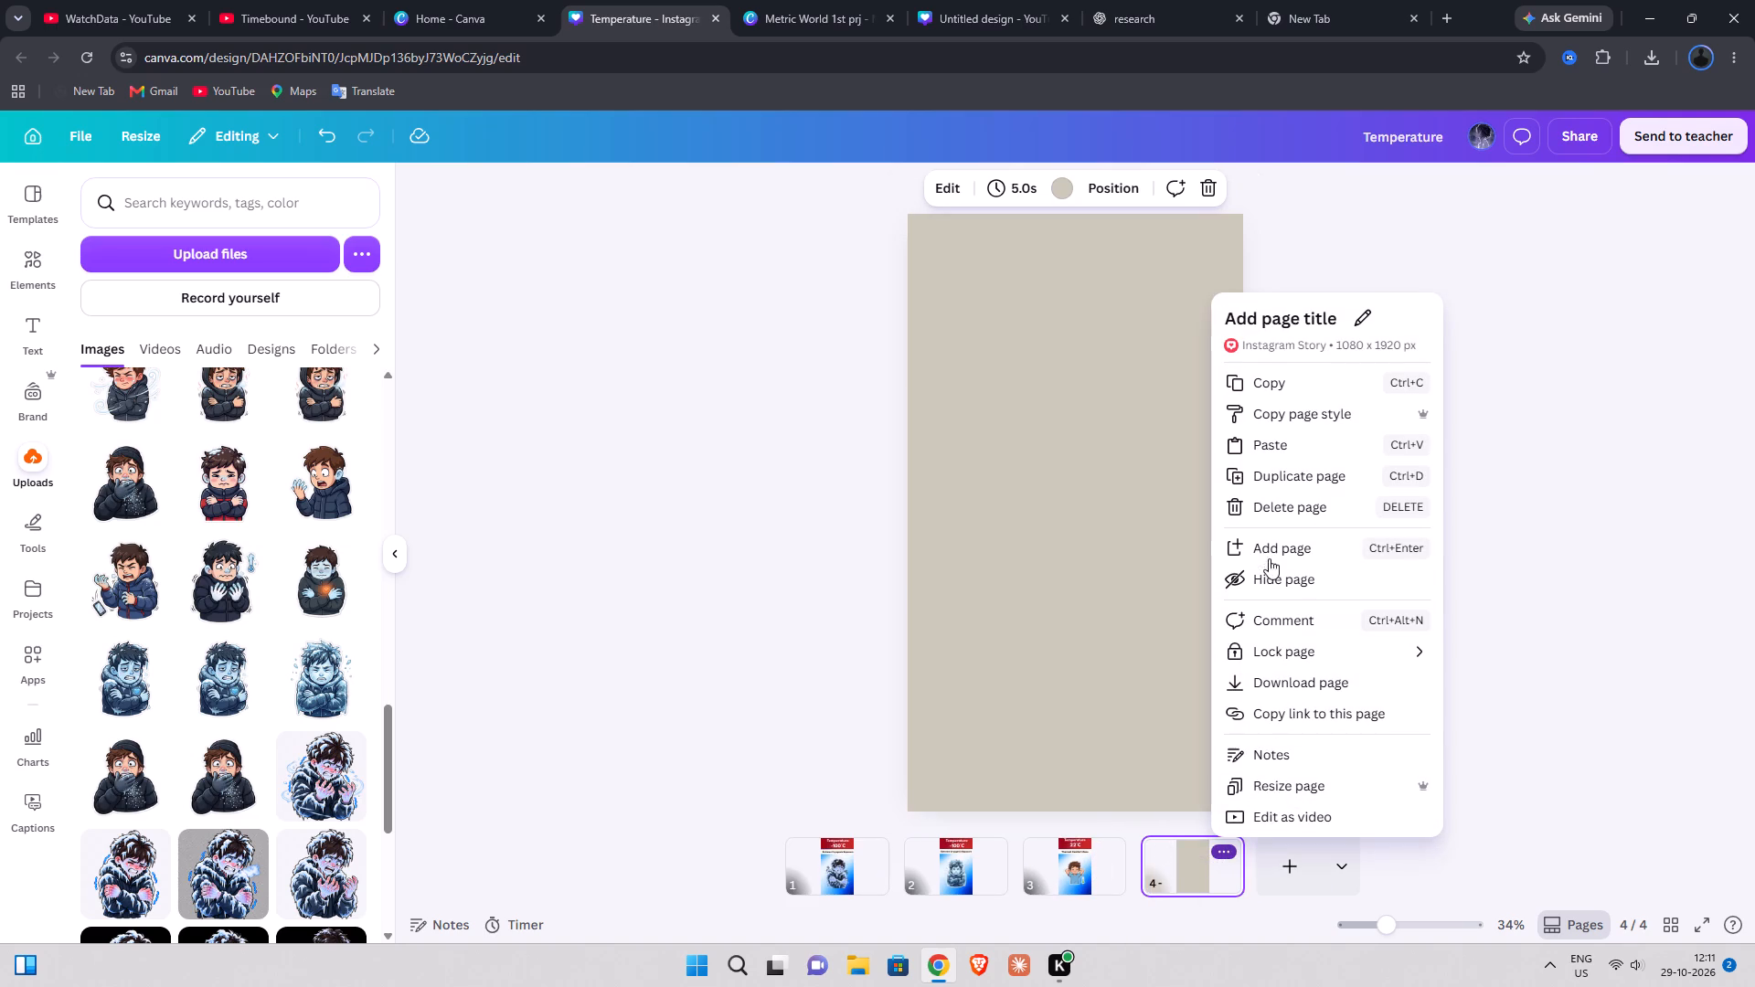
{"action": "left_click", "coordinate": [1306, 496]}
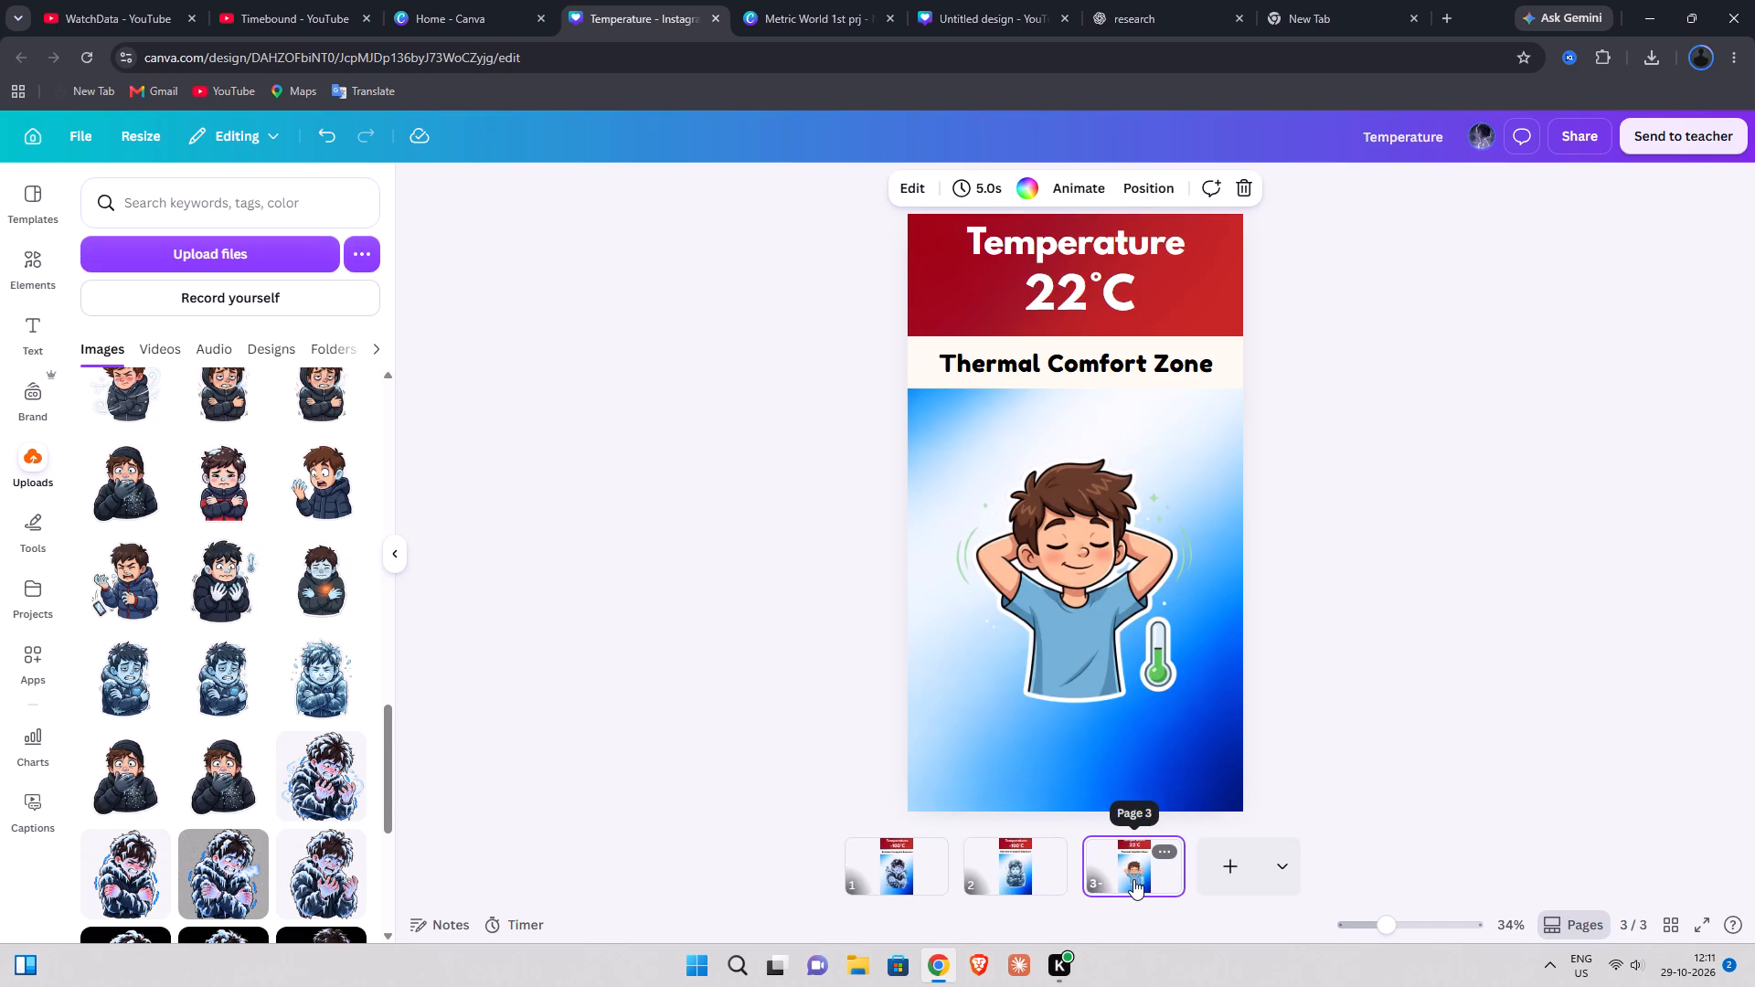
Duplicate the 22°C page as page 4 and delete the boy illustration from the copy.
{"action": "key", "text": "ctrl+d"}
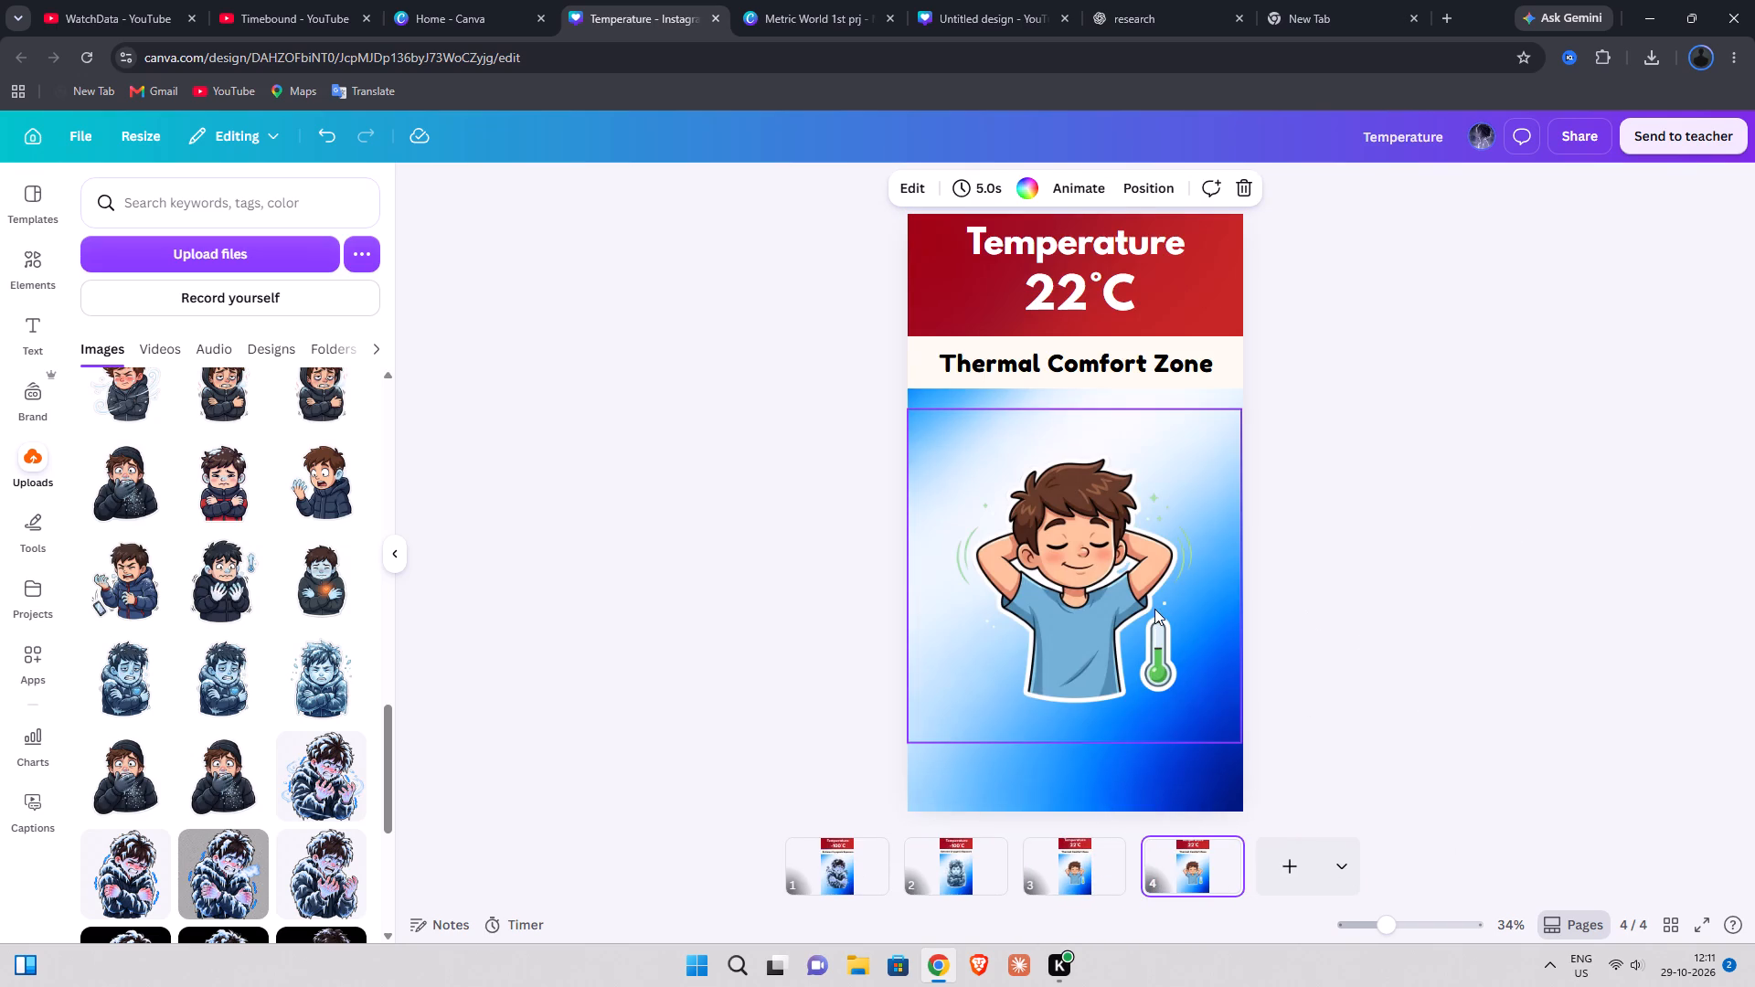
{"action": "left_click", "coordinate": [1154, 609]}
{"action": "left_click", "coordinate": [1101, 371]}
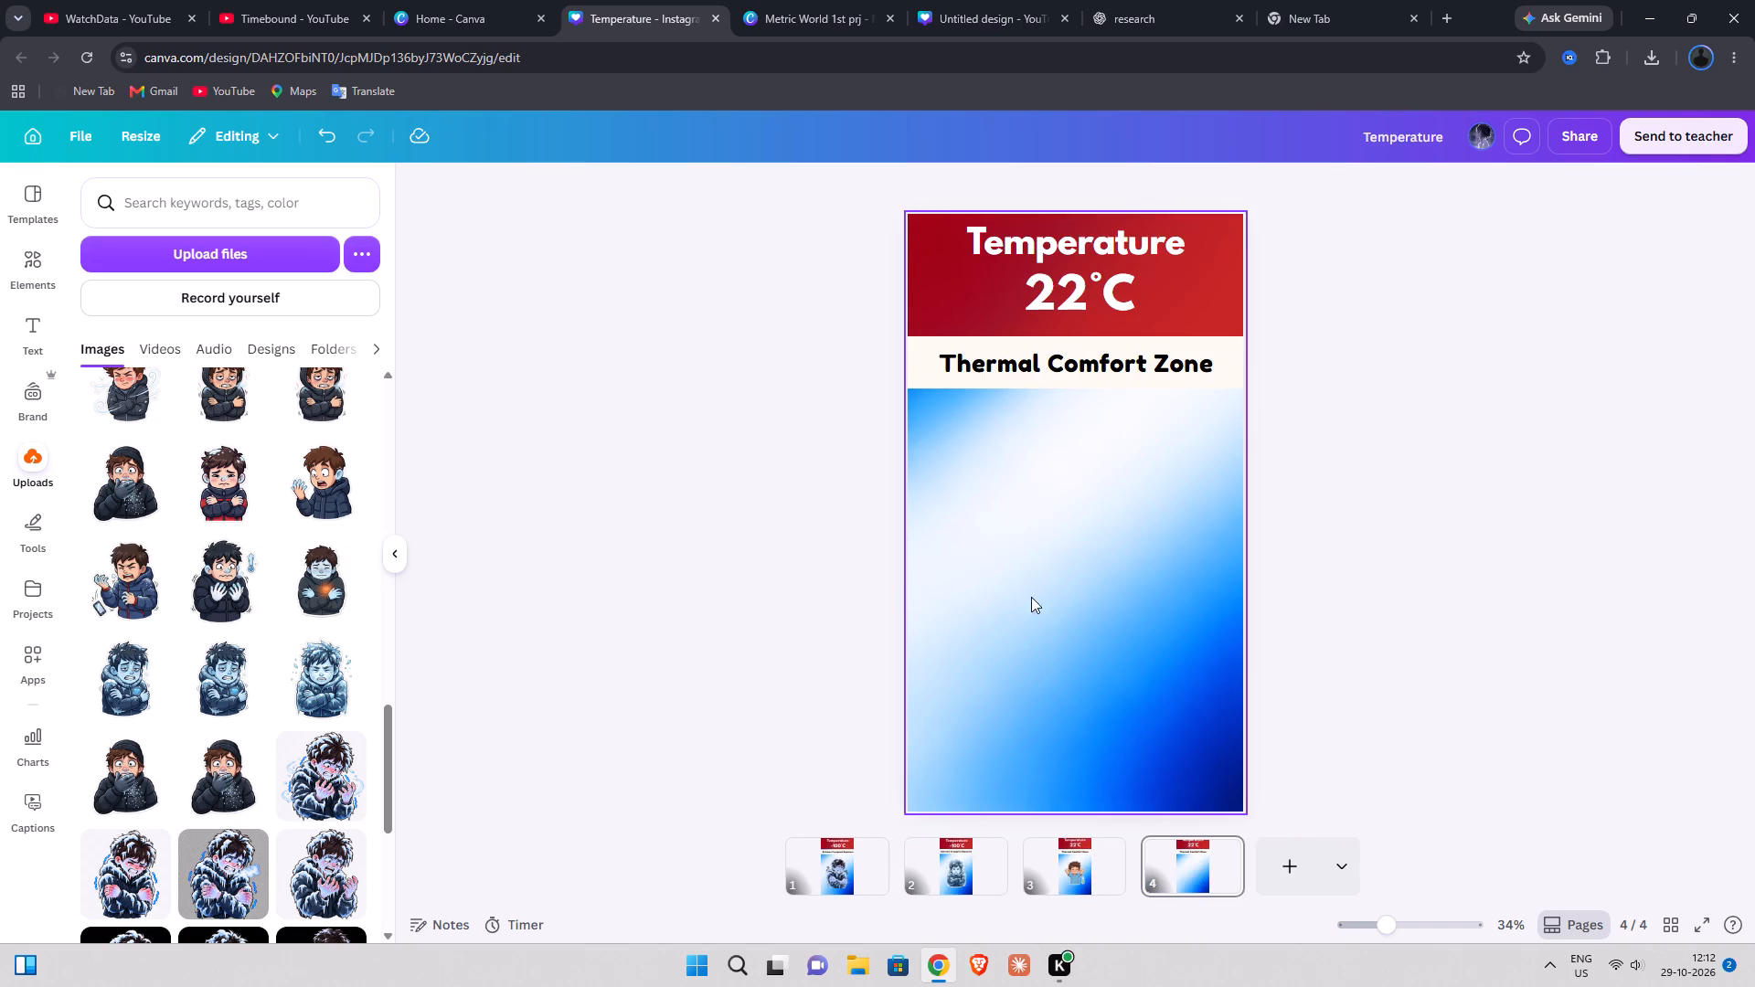
Switch to the Metric World 1st prj design and open page 35, the Temperature +100°C page.
{"action": "left_click", "coordinate": [827, 1]}
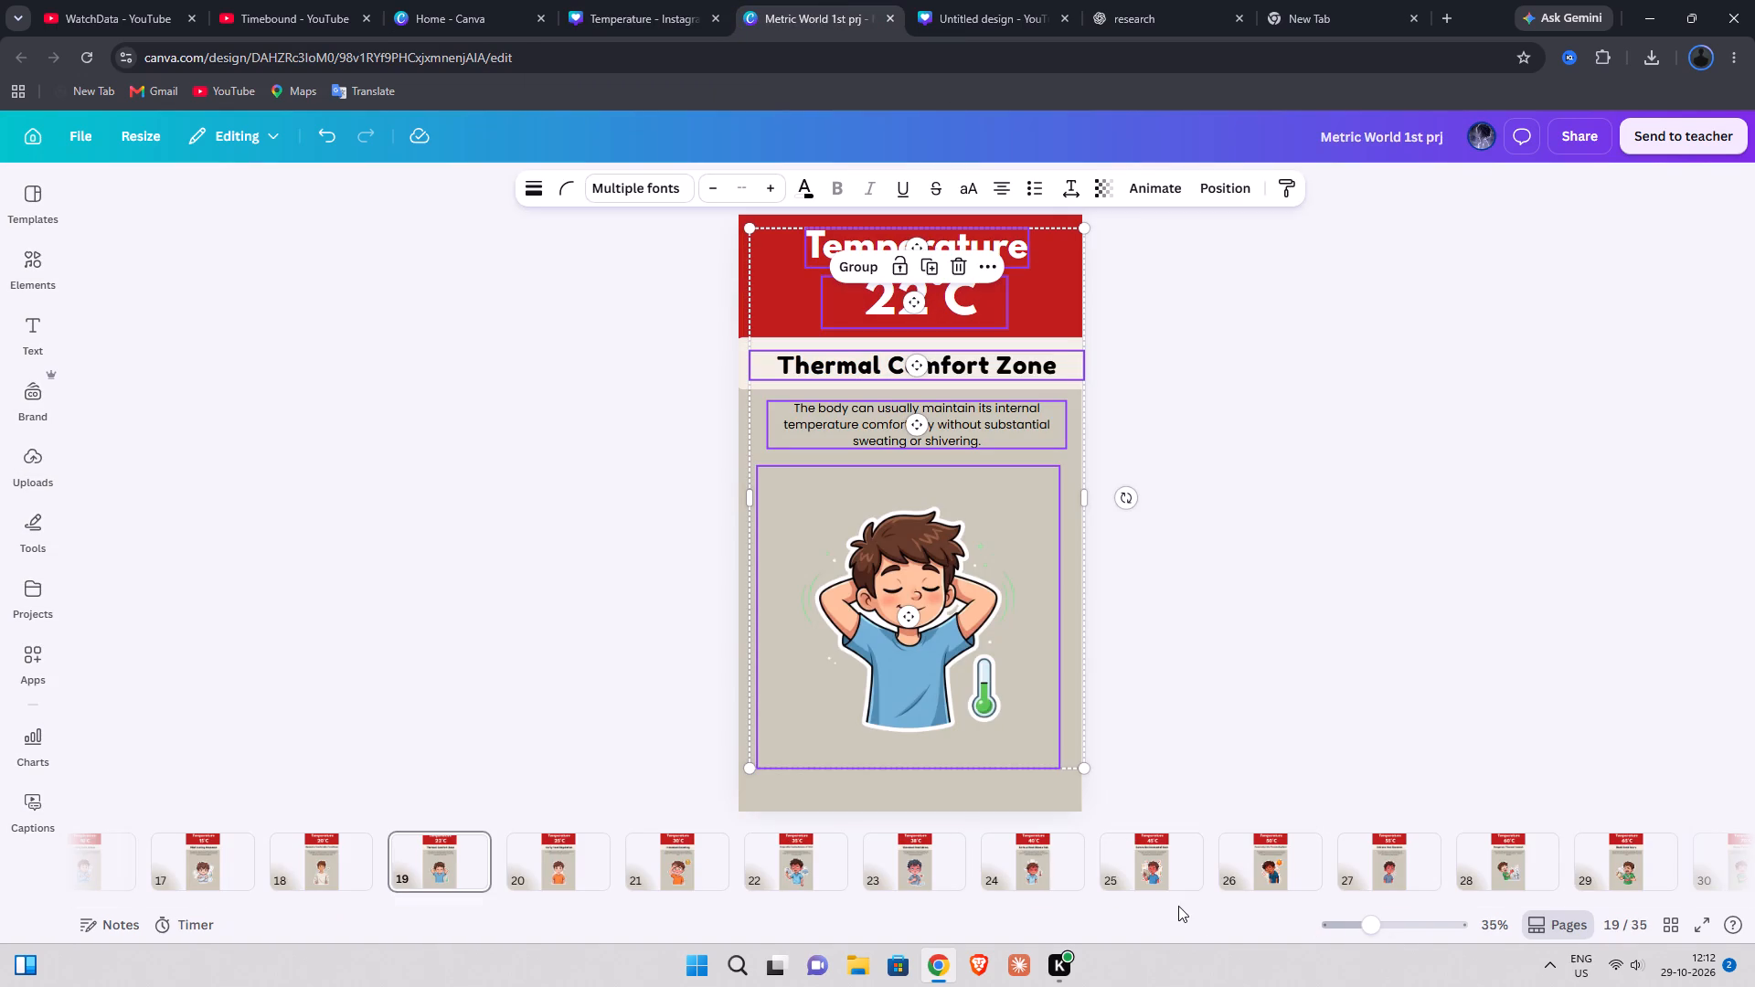
{"action": "left_click_drag", "start_coordinate": [1183, 901], "coordinate": [1473, 923]}
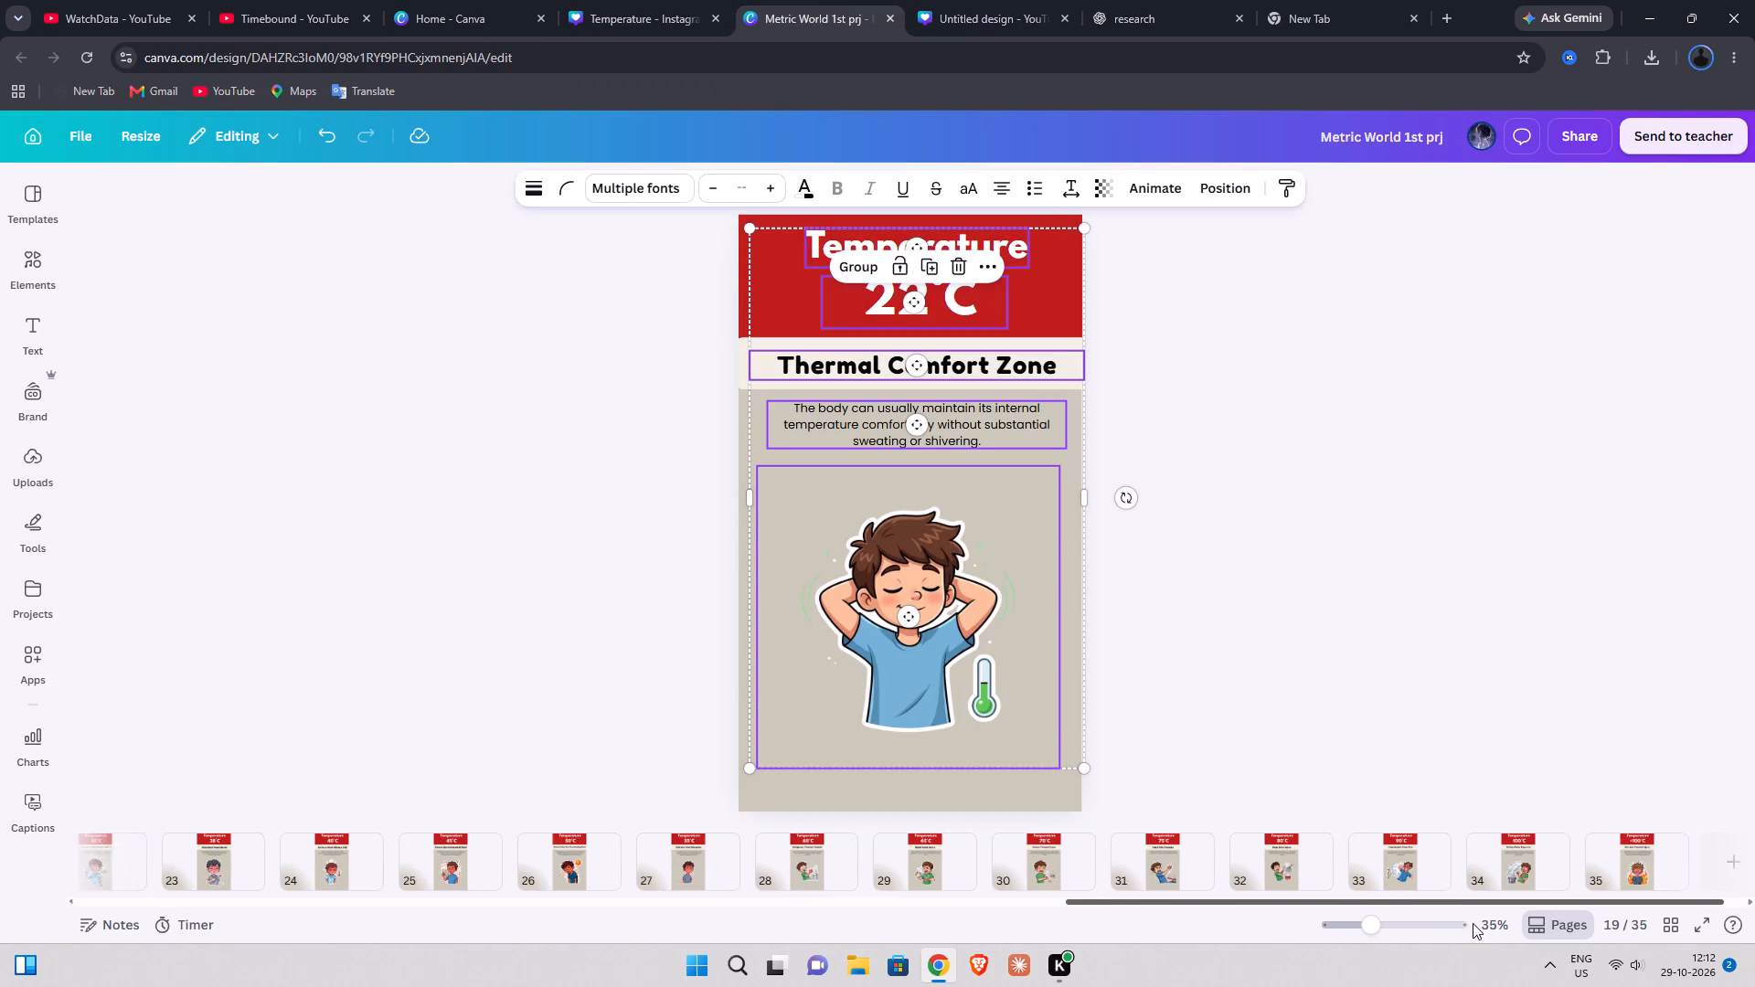
{"action": "left_click_drag", "start_coordinate": [1473, 923], "coordinate": [1514, 923]}
{"action": "left_click", "coordinate": [1571, 854]}
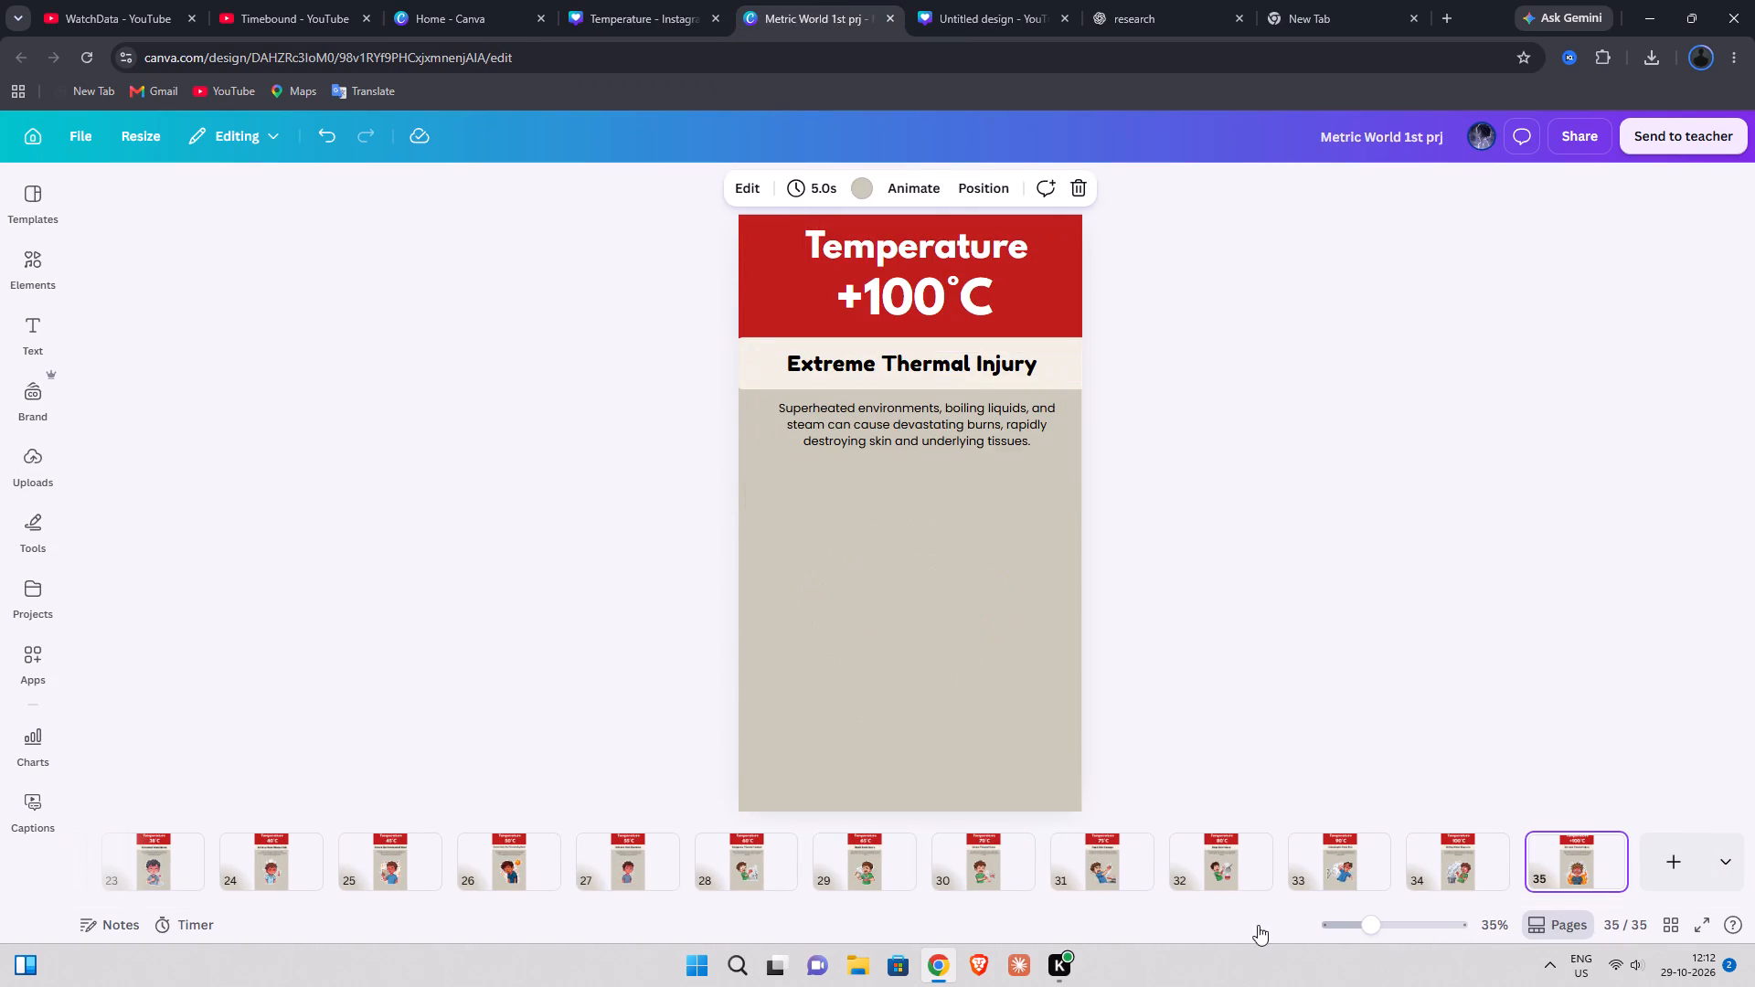
{"action": "left_click", "coordinate": [945, 592]}
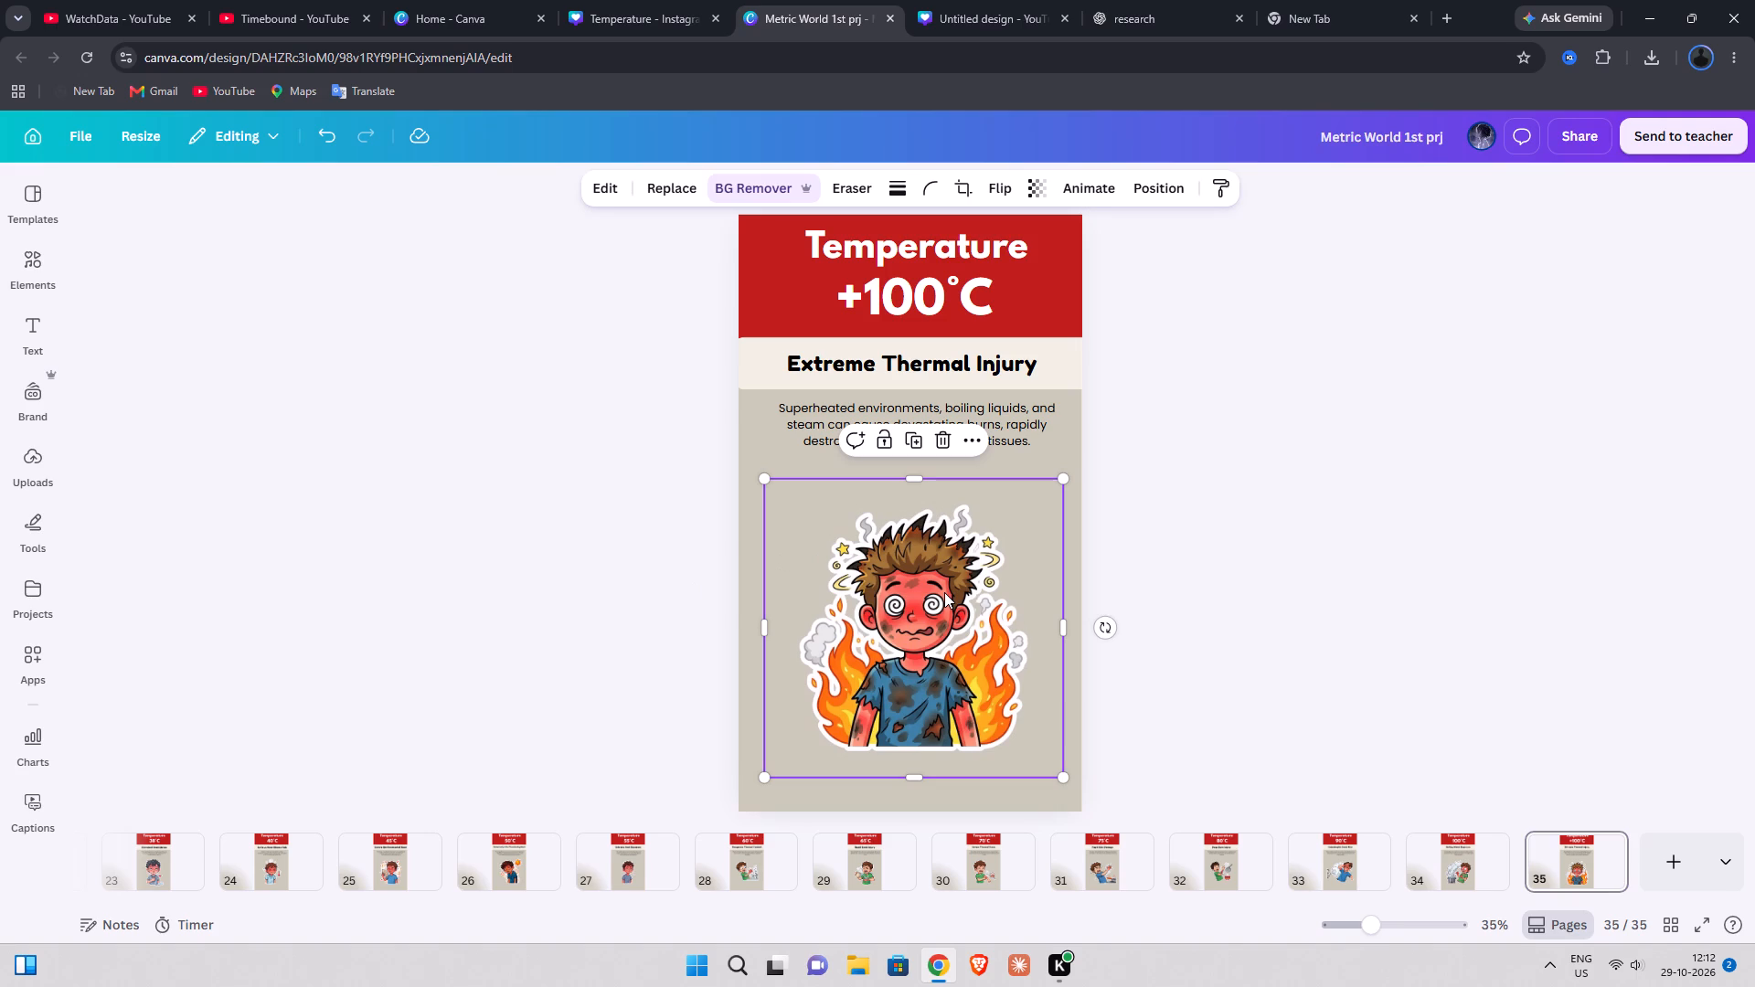
{"action": "left_click", "coordinate": [1190, 527]}
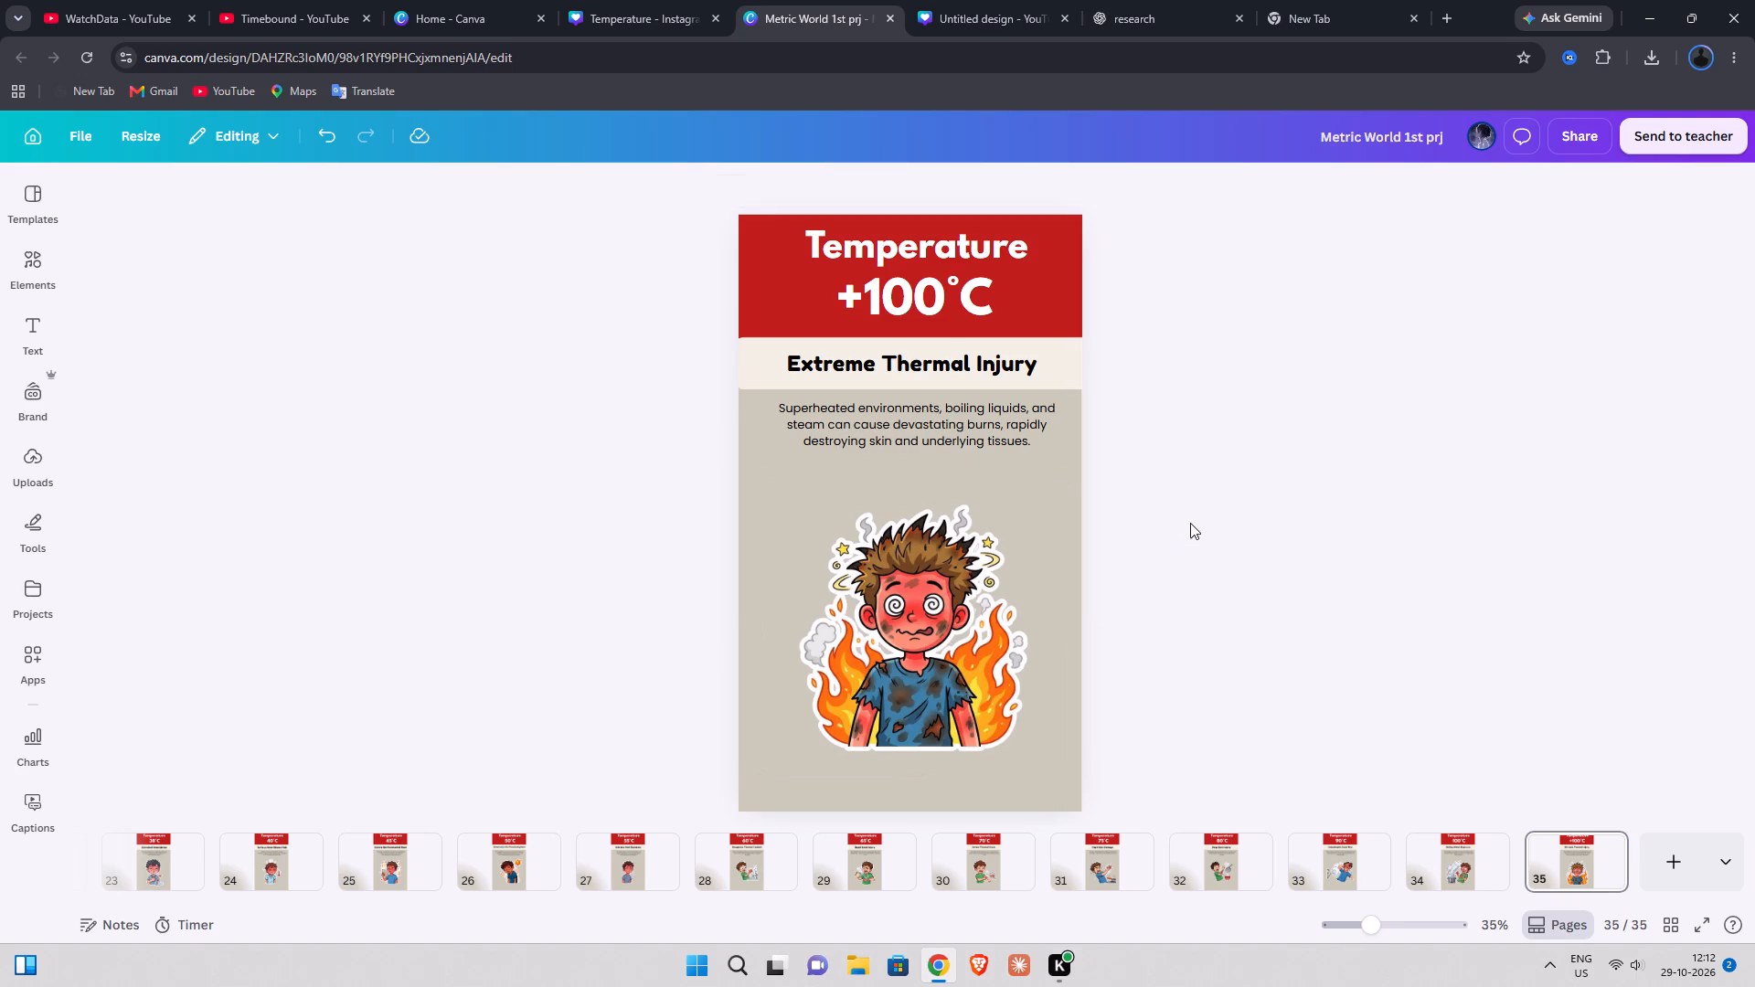
{"action": "left_click", "coordinate": [1081, 365]}
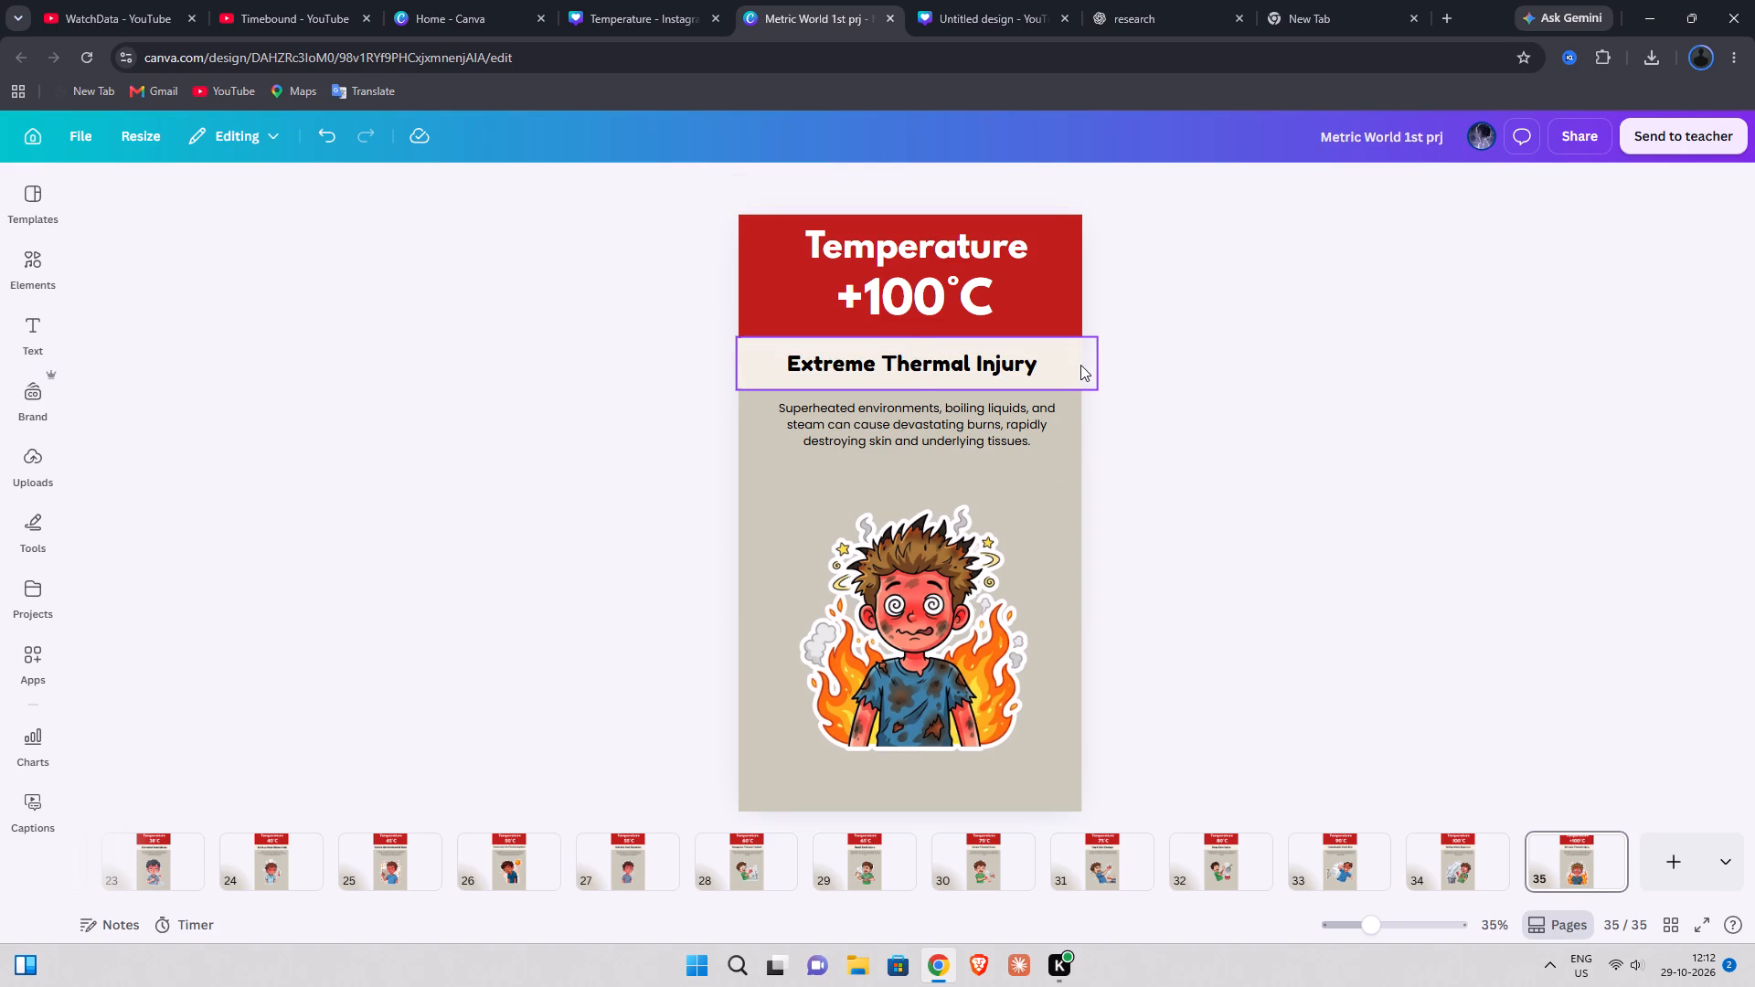
{"action": "left_click", "coordinate": [1192, 314]}
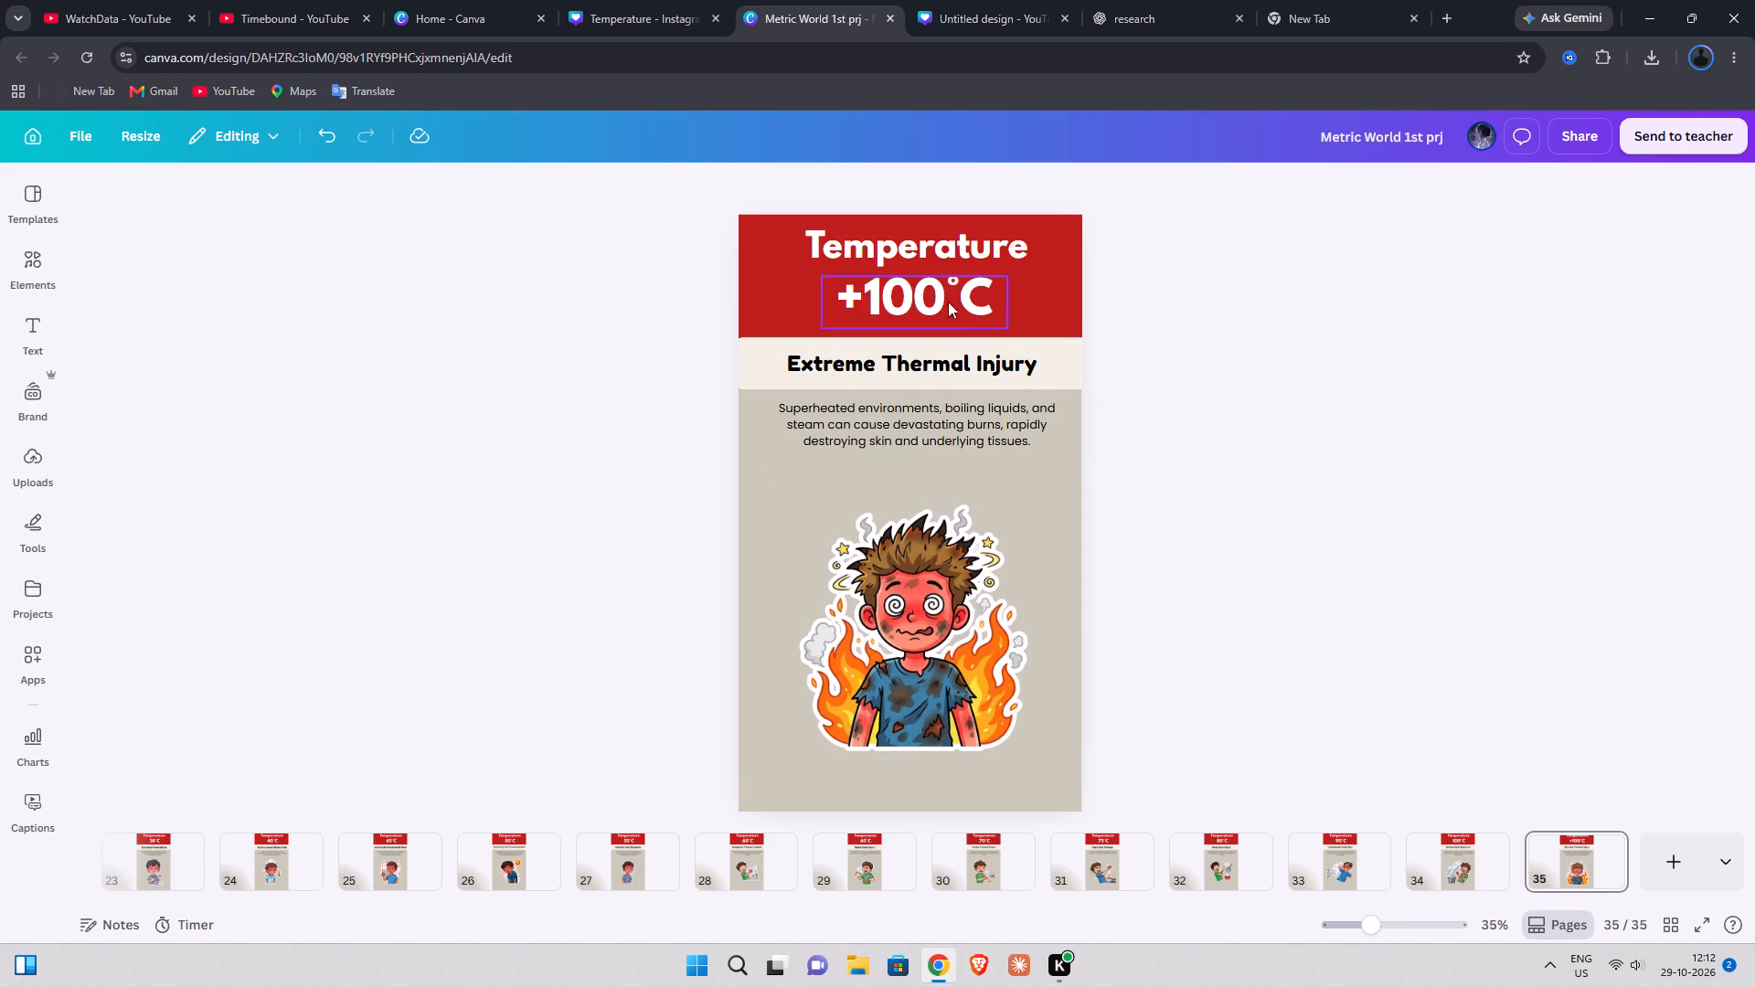
Copy the +100°C heading into the Temperature design, replacing 22°C on page 4, and remove the extra blank line below it.
{"action": "left_click", "coordinate": [921, 282]}
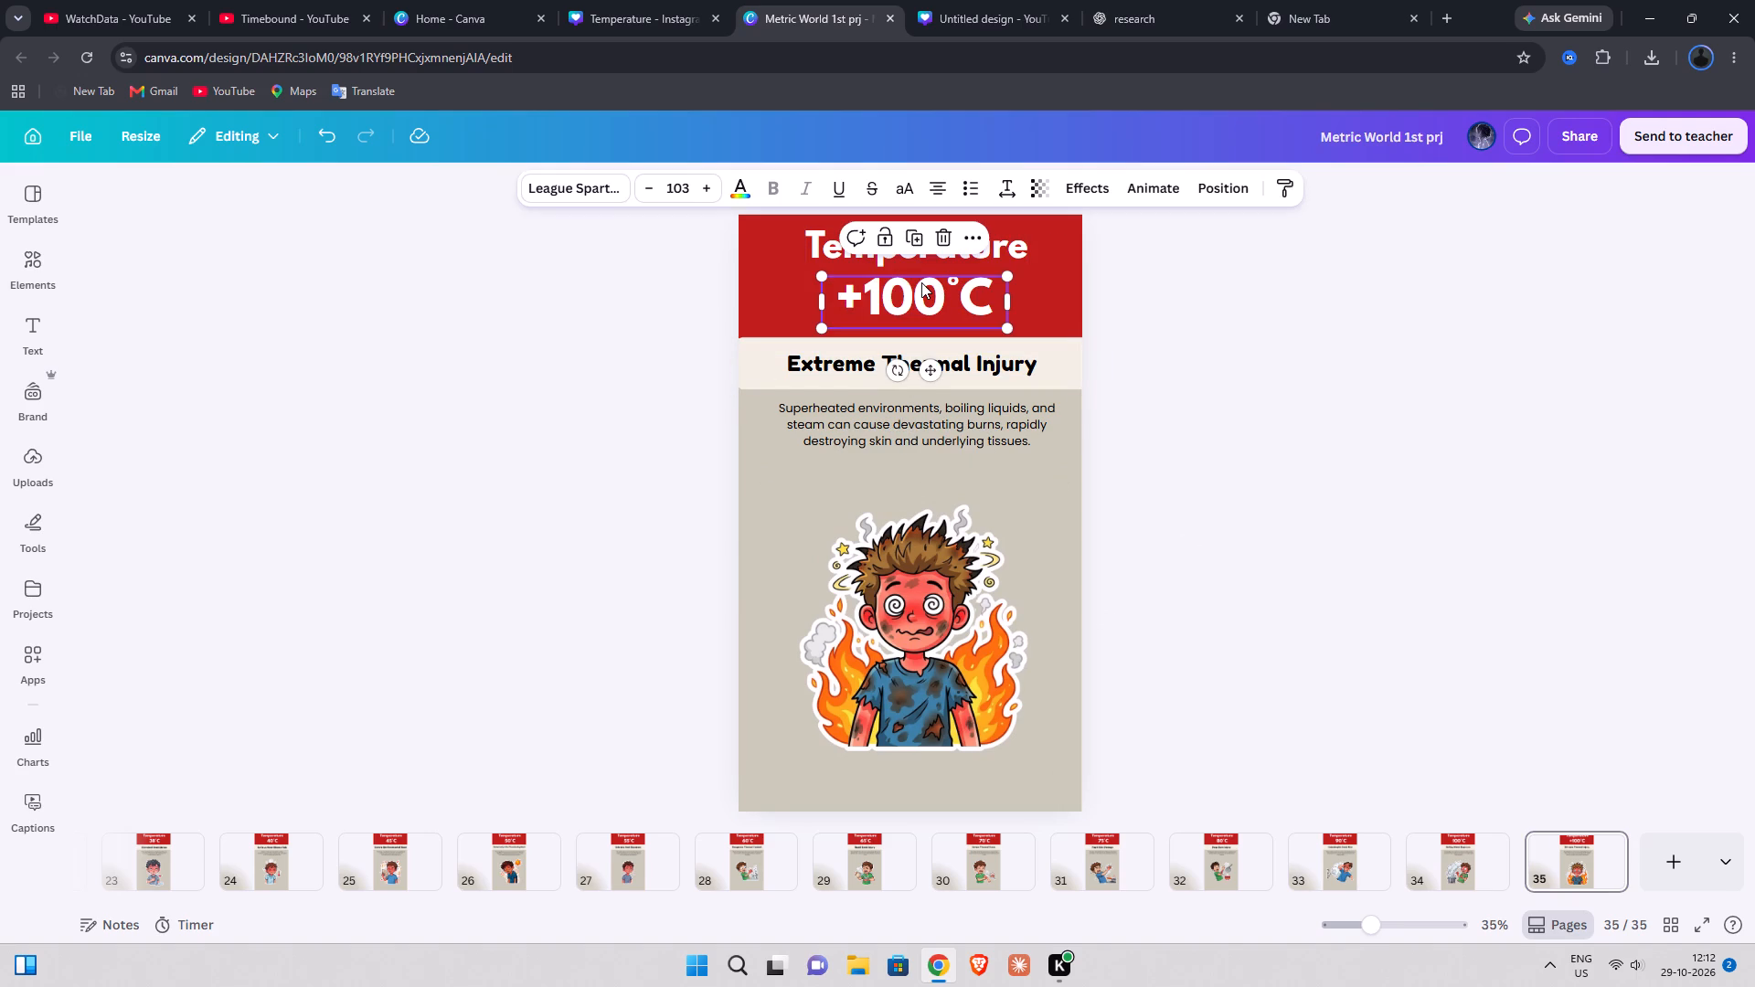
{"action": "key", "text": "ctrl+c"}
{"action": "left_click", "coordinate": [580, 0]}
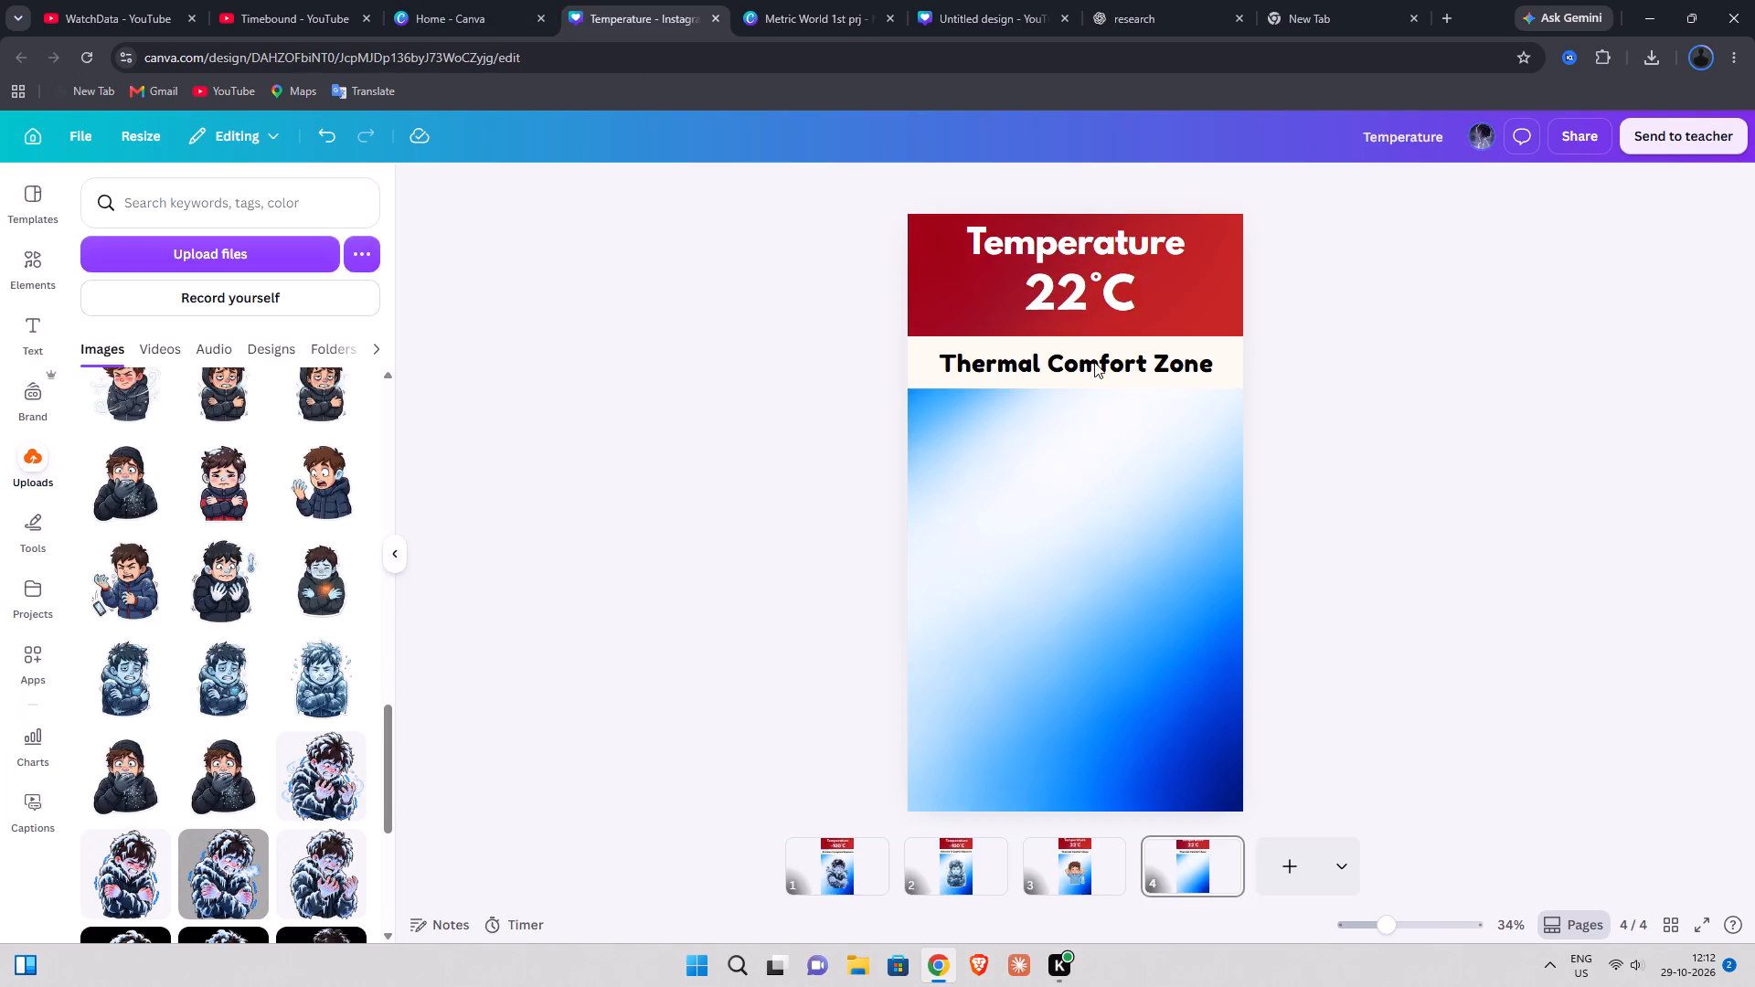
{"action": "double_click", "coordinate": [1076, 288]}
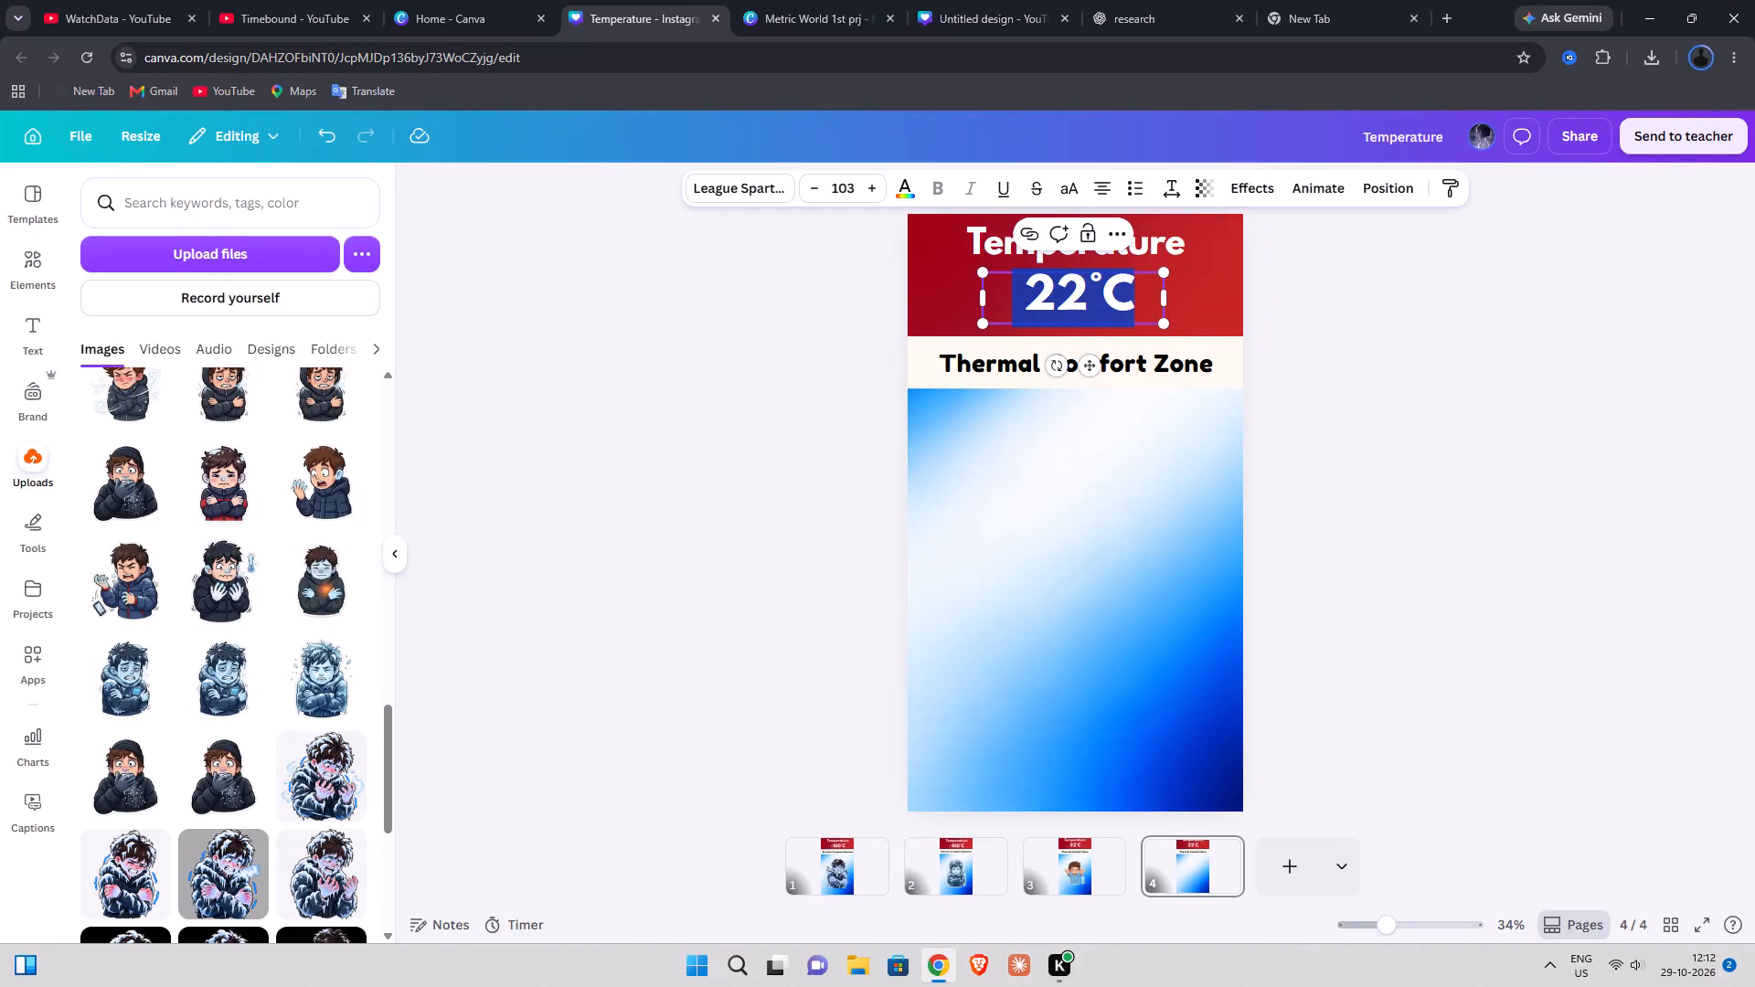
{"action": "key", "text": "ctrl+v"}
{"action": "left_click", "coordinate": [1376, 322]}
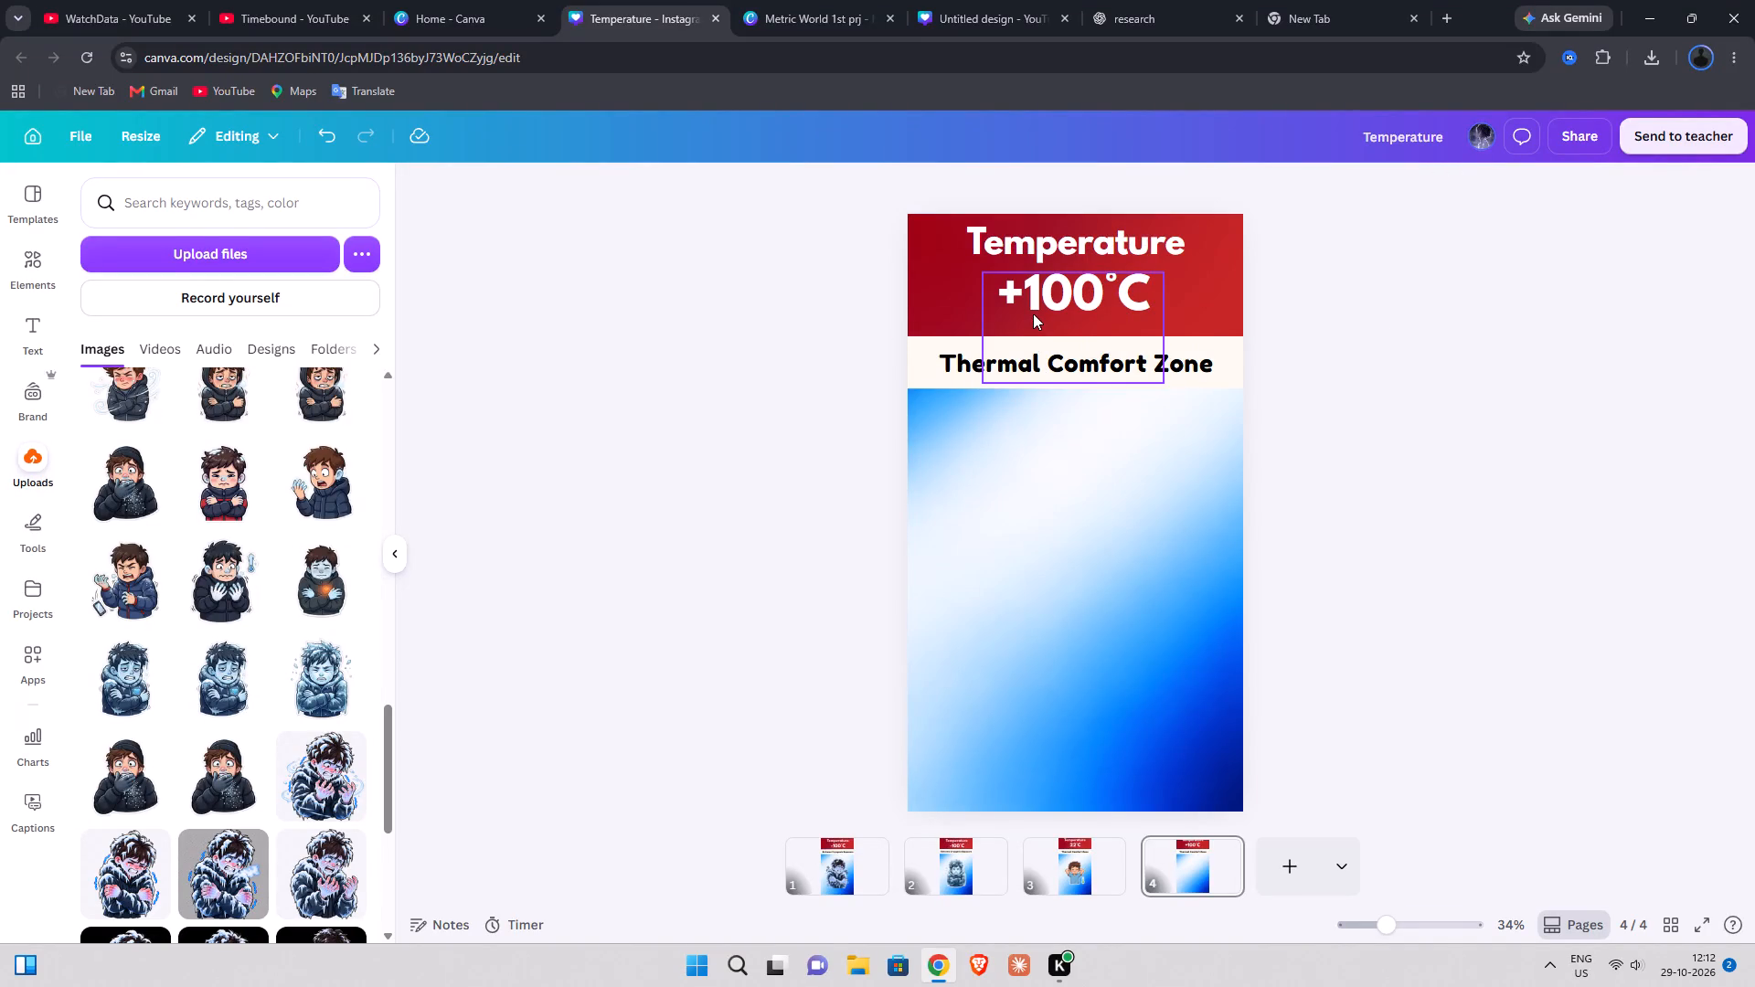
{"action": "left_click", "coordinate": [1034, 313]}
{"action": "left_click", "coordinate": [1069, 335]}
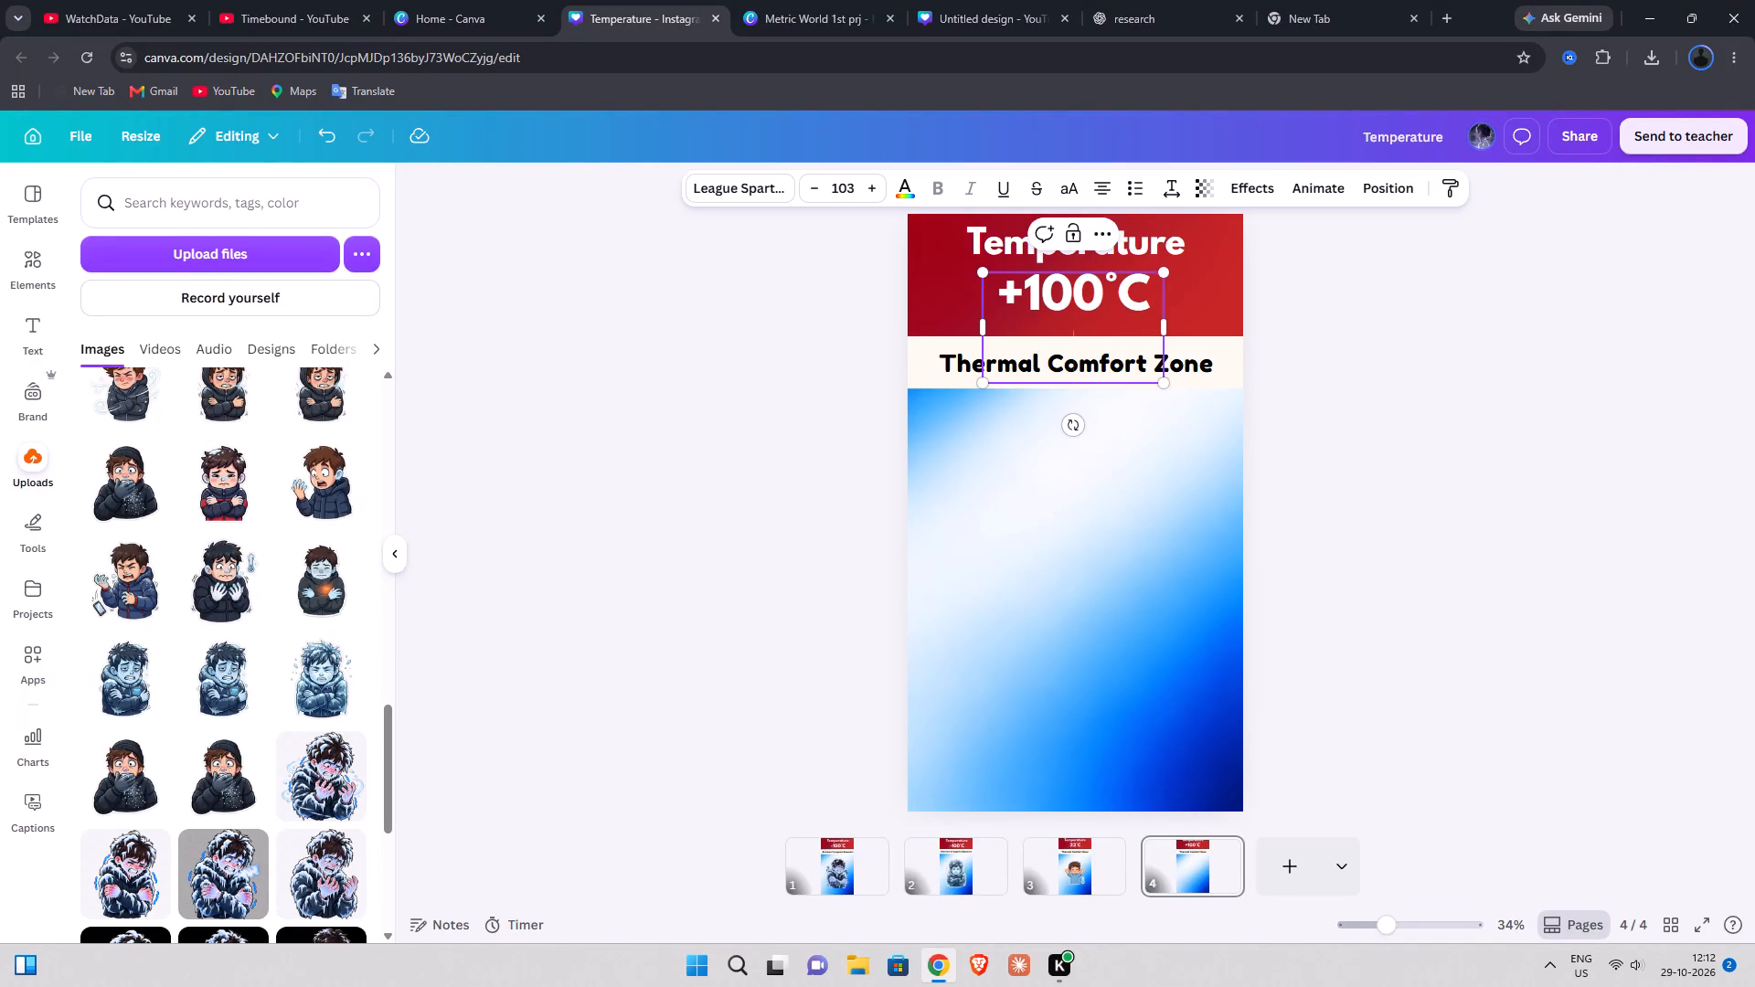
{"action": "key", "text": "BackSpace"}
{"action": "left_click", "coordinate": [1348, 323]}
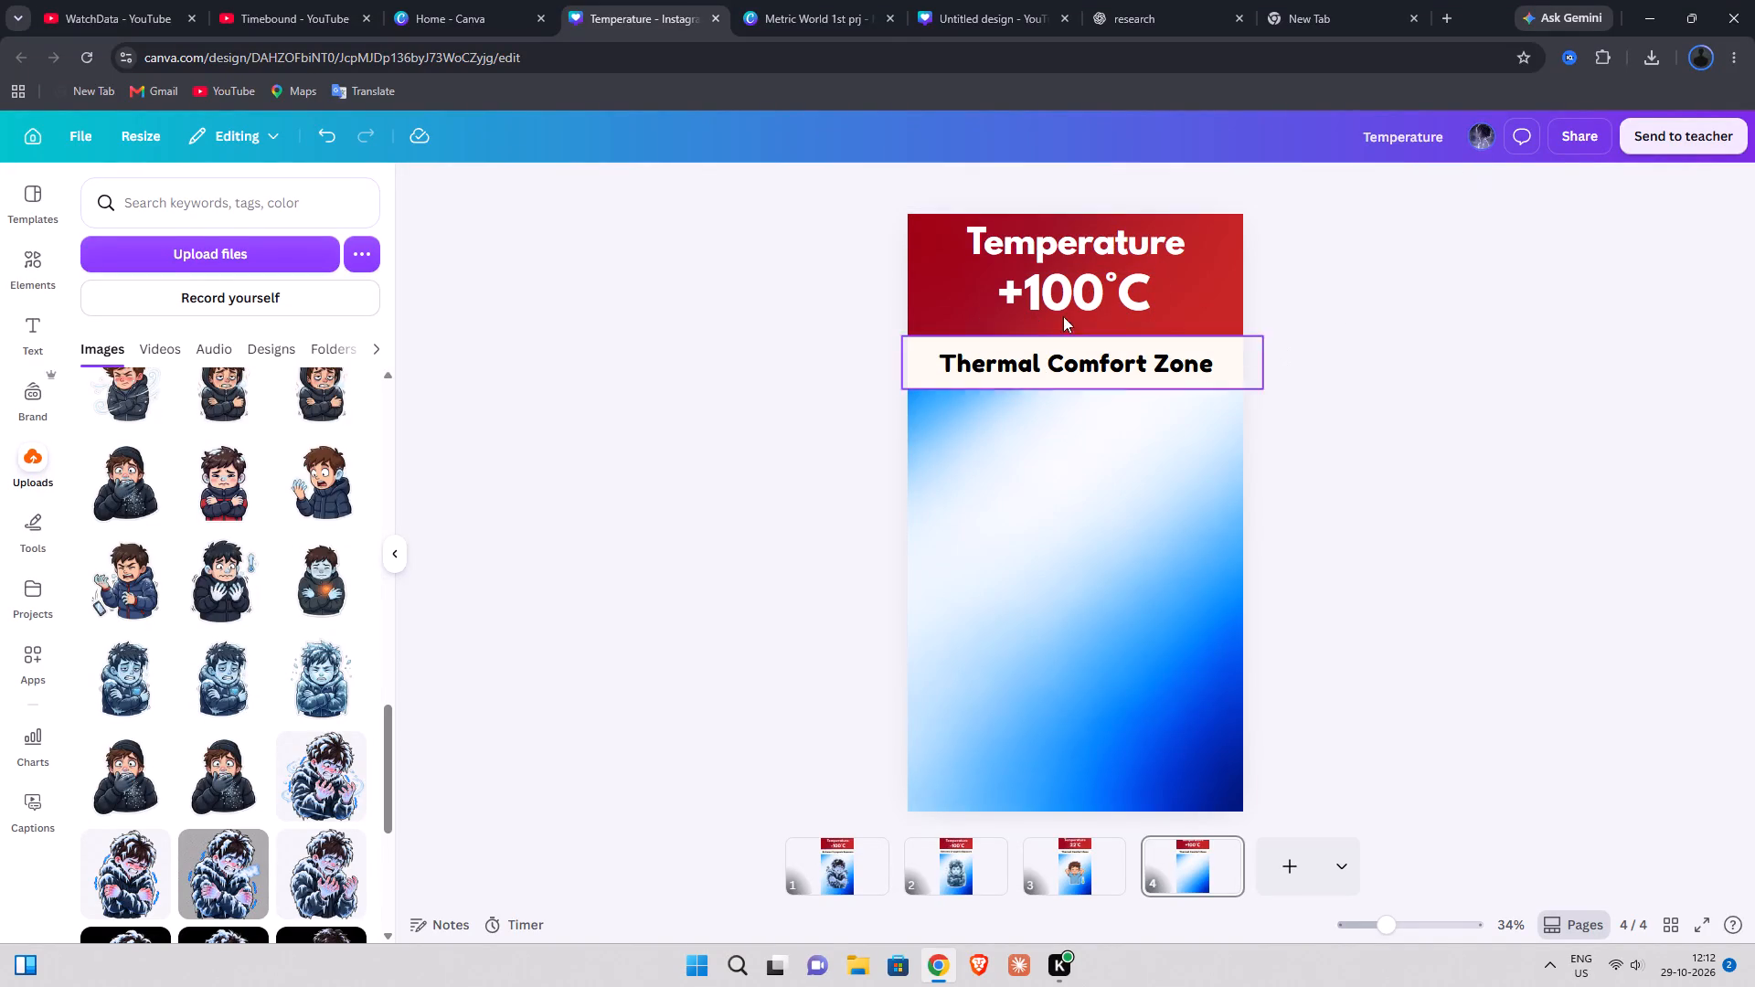
Copy the Extreme Thermal Injury subtitle from Metric World 1st prj into the Temperature design, replacing Thermal Comfort Zone on page 4 without an extra blank line.
{"action": "left_click", "coordinate": [799, 0]}
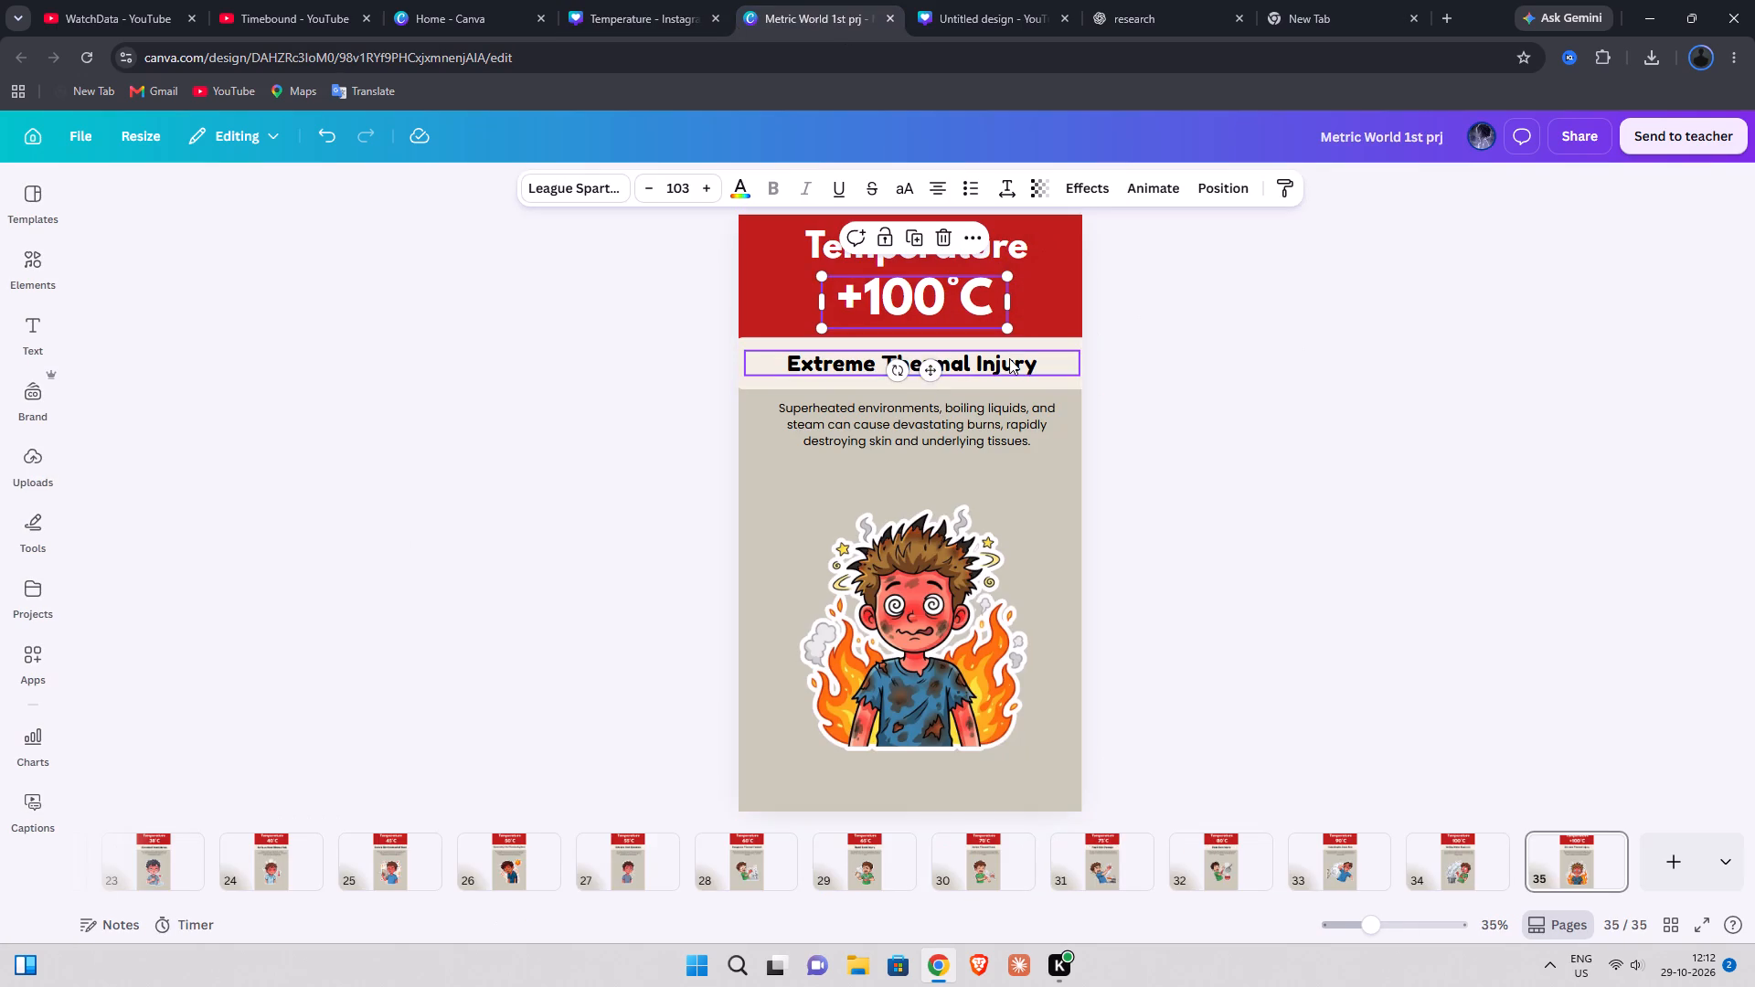
{"action": "double_click", "coordinate": [1009, 358]}
{"action": "left_click", "coordinate": [1218, 358]}
{"action": "left_click", "coordinate": [1043, 362]}
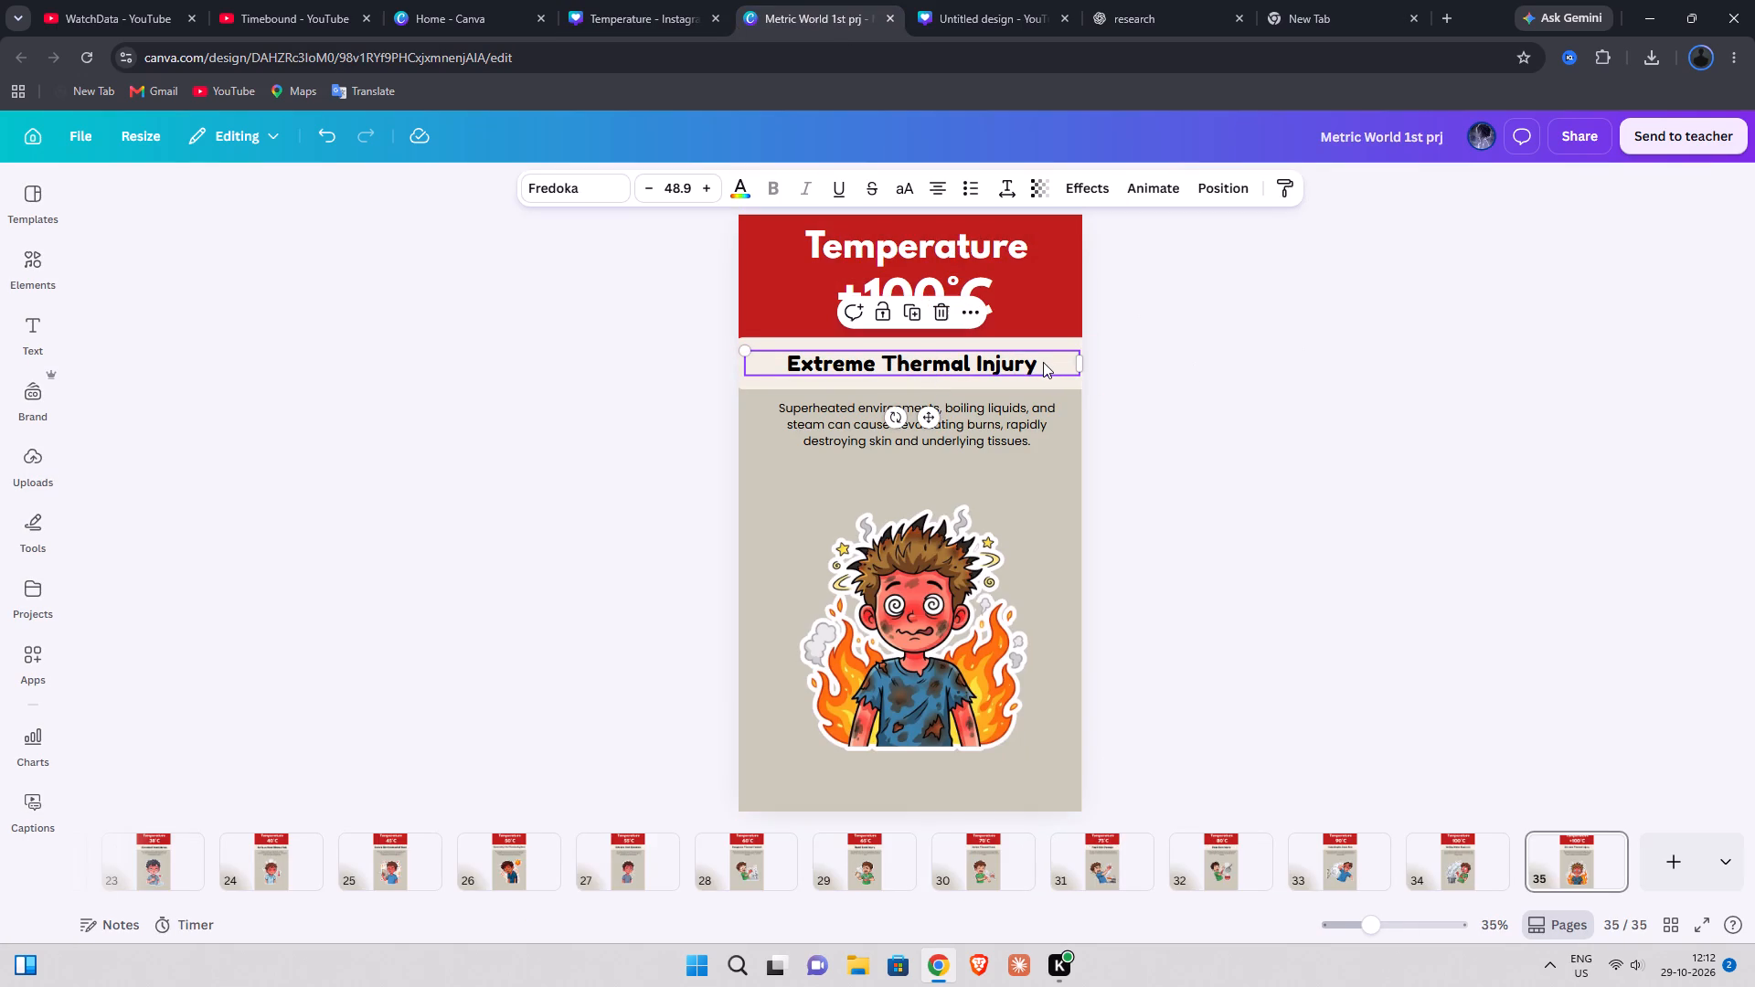
{"action": "key", "text": "ctrl+c"}
{"action": "left_click", "coordinate": [633, 0]}
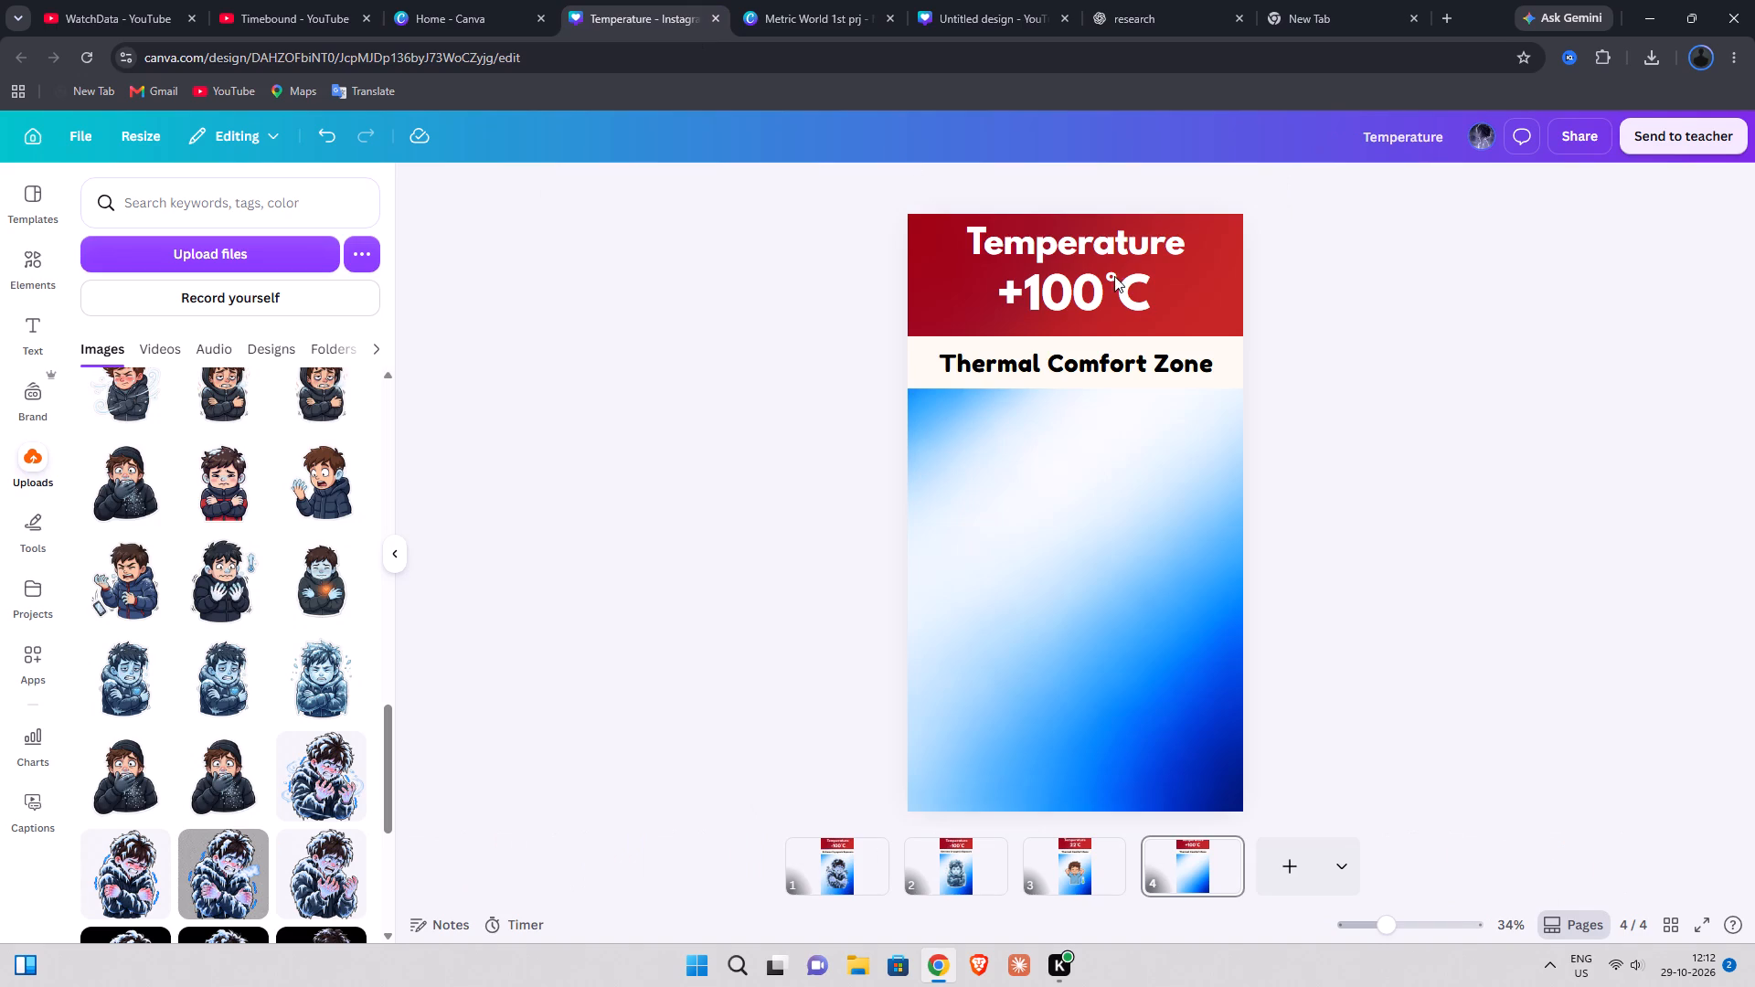
{"action": "left_click", "coordinate": [1117, 352]}
{"action": "key", "text": "ctrl+v"}
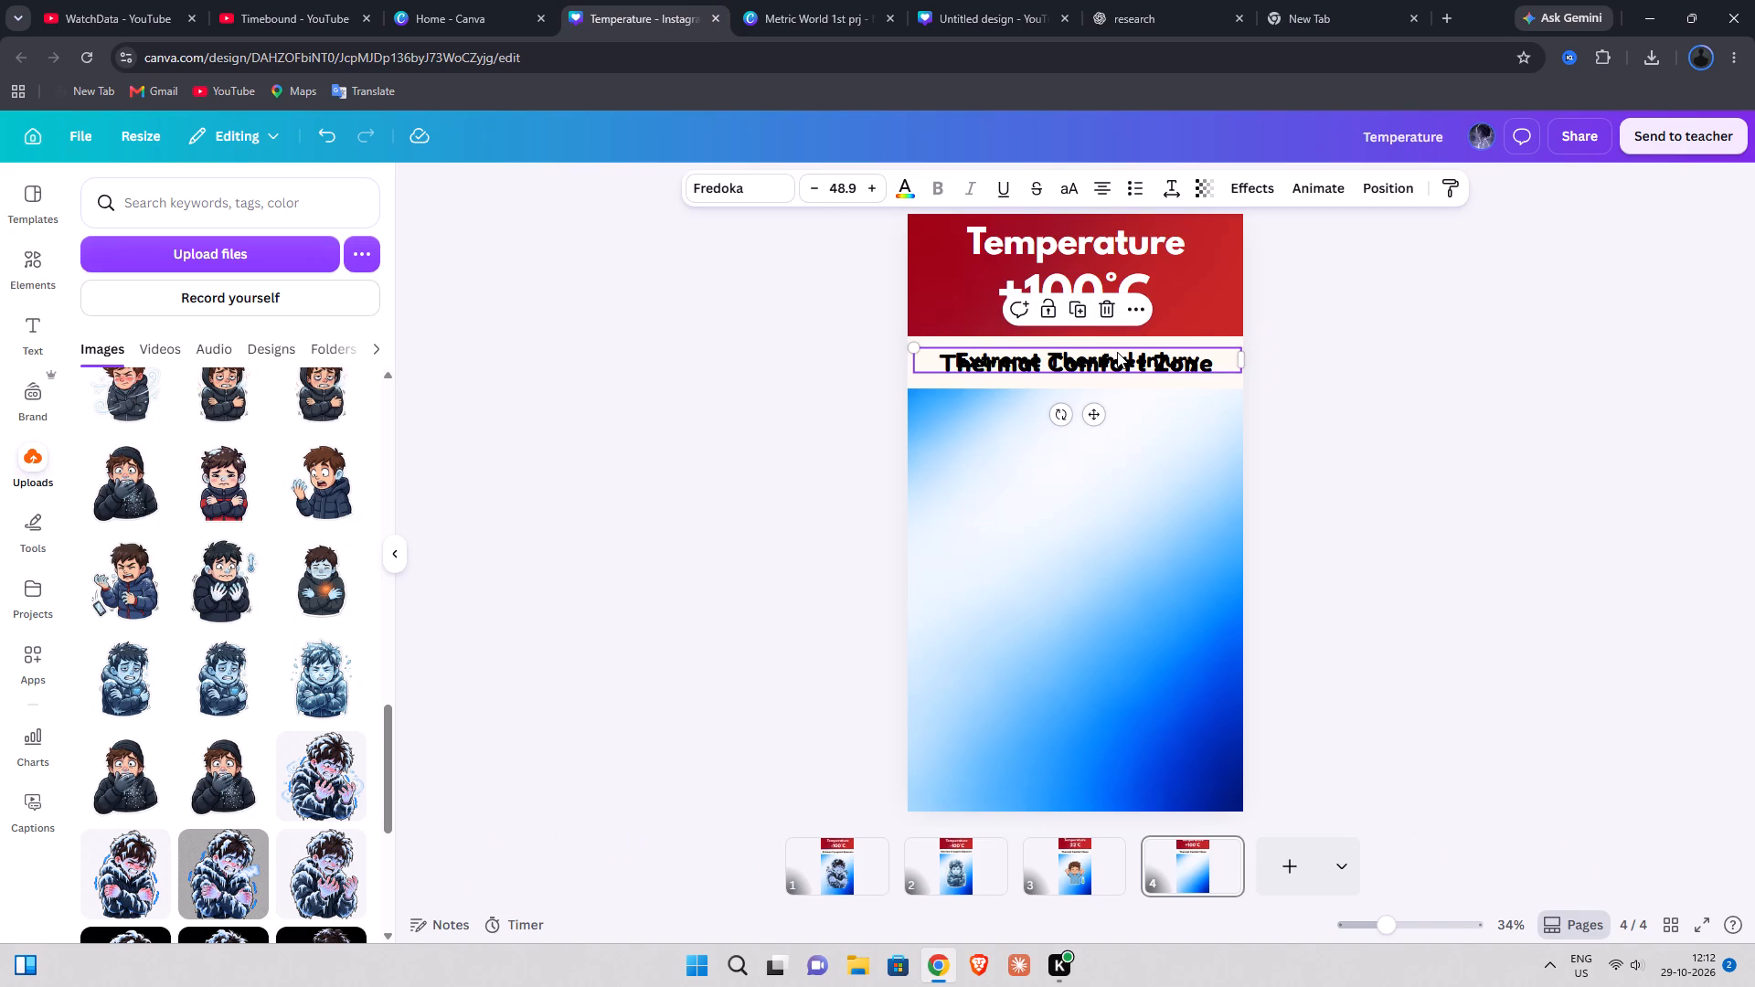
{"action": "key", "text": "ctrl+z"}
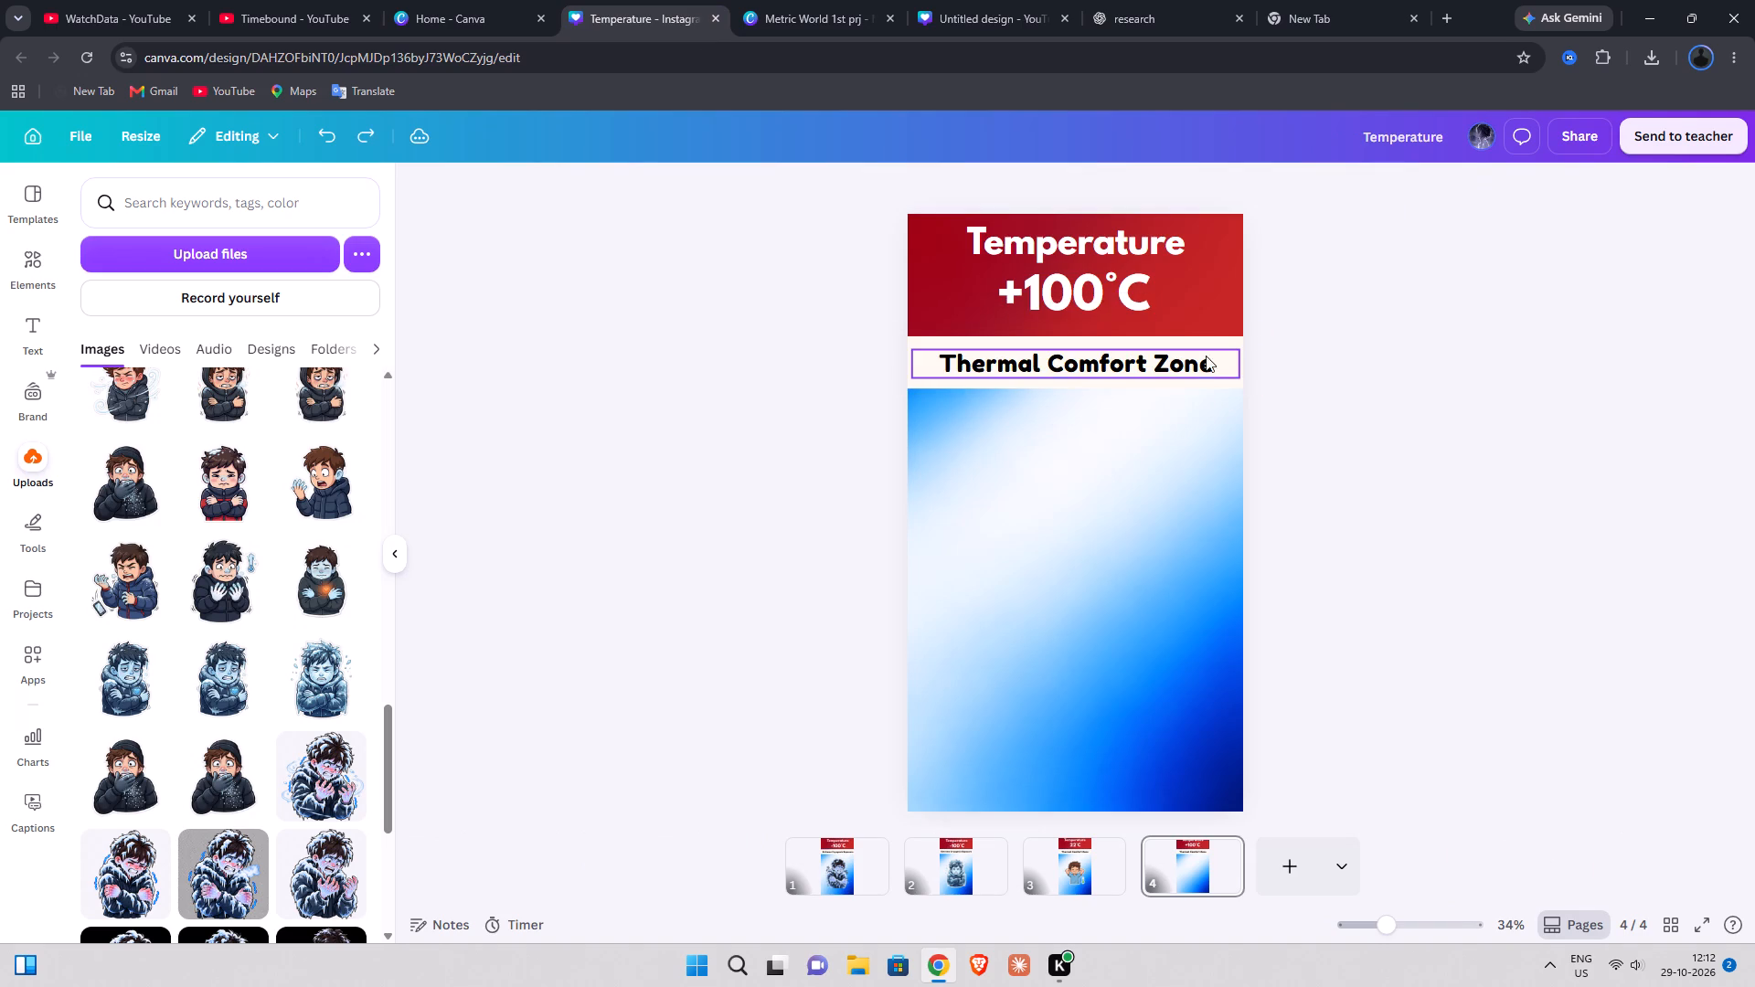
{"action": "double_click", "coordinate": [1196, 353]}
{"action": "key", "text": "ctrl+v"}
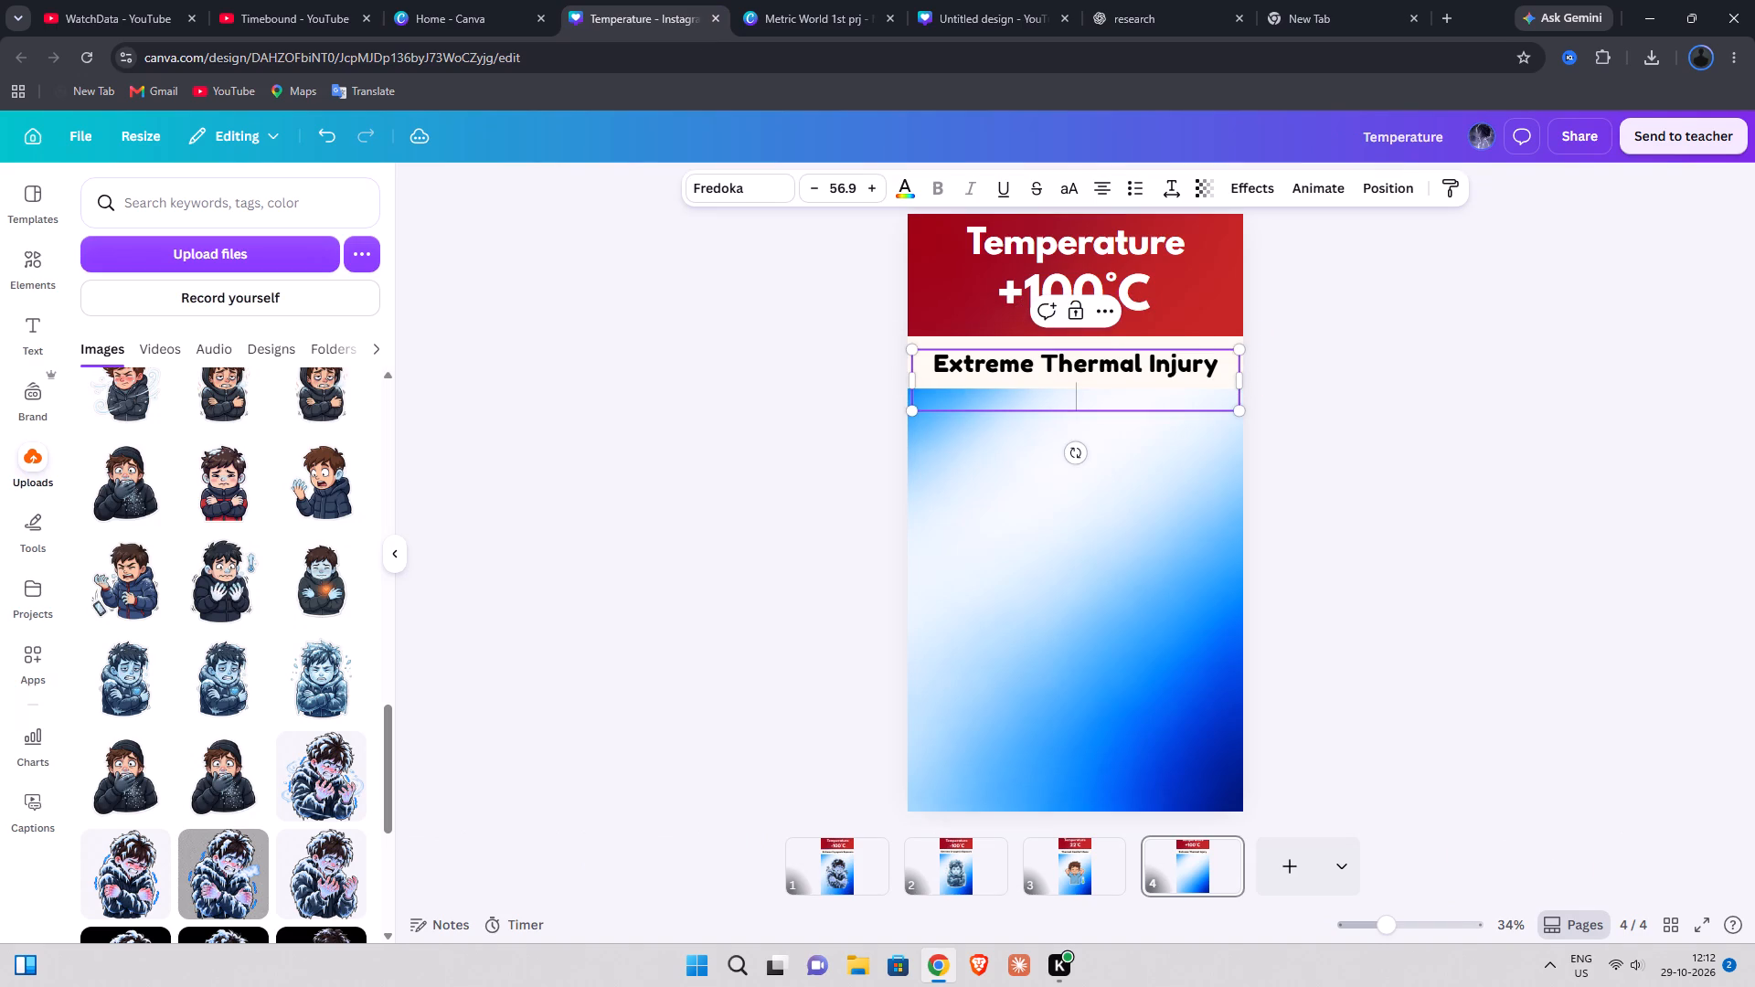
{"action": "key", "text": "BackSpace"}
{"action": "left_click", "coordinate": [1416, 366]}
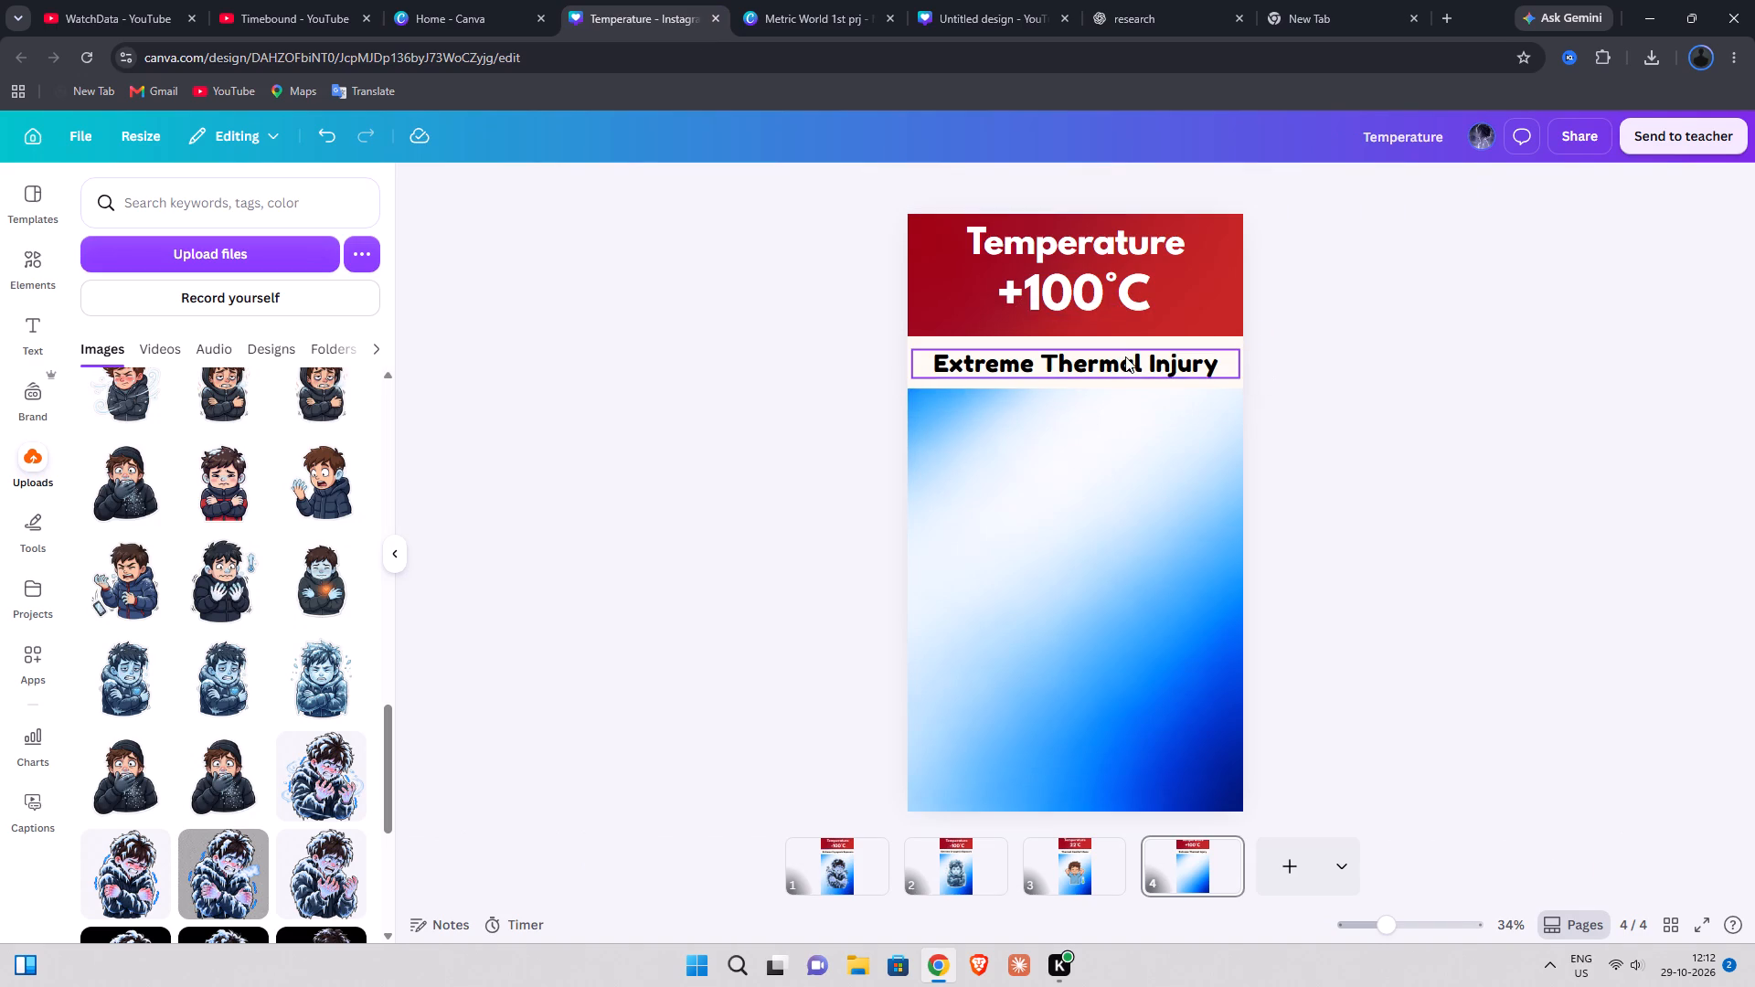
Nudge the Extreme Thermal Injury subtitle slightly upward within the cream title band on page 4.
{"action": "left_click", "coordinate": [1124, 356]}
{"action": "key", "text": "Up"}
{"action": "key", "text": "Up"}
{"action": "key", "text": "Up"}
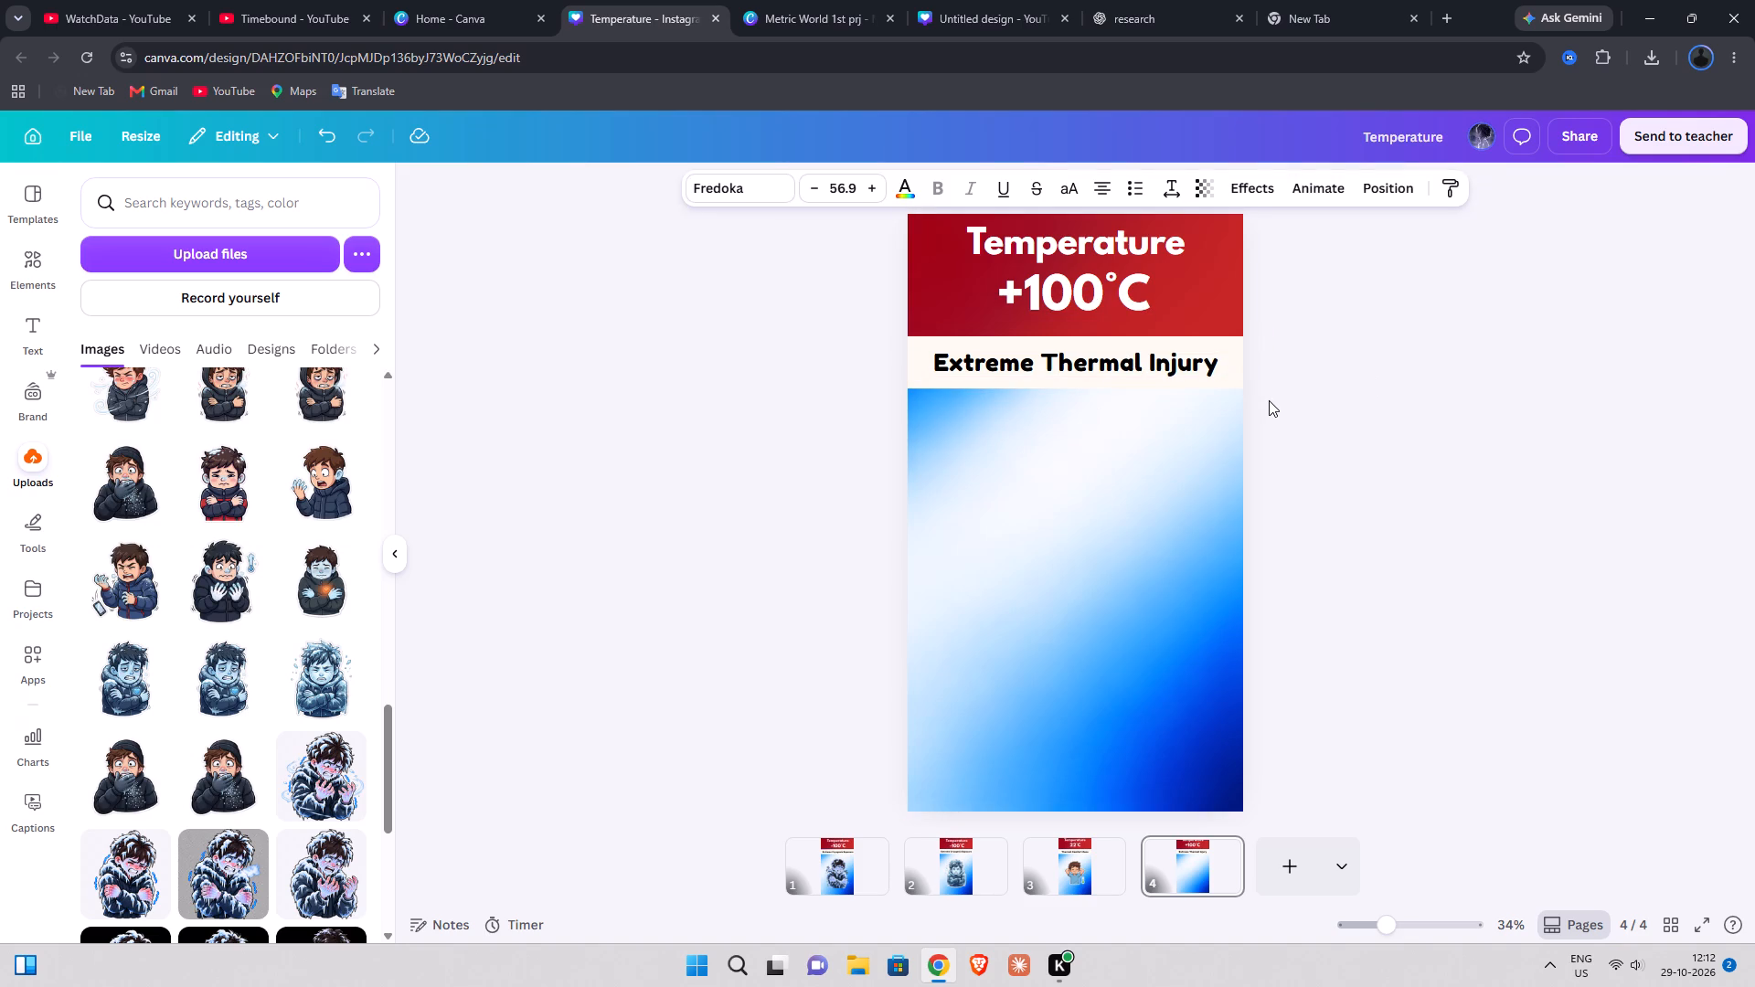
{"action": "key", "text": "Right"}
{"action": "key", "text": "Left"}
{"action": "left_click", "coordinate": [1282, 411]}
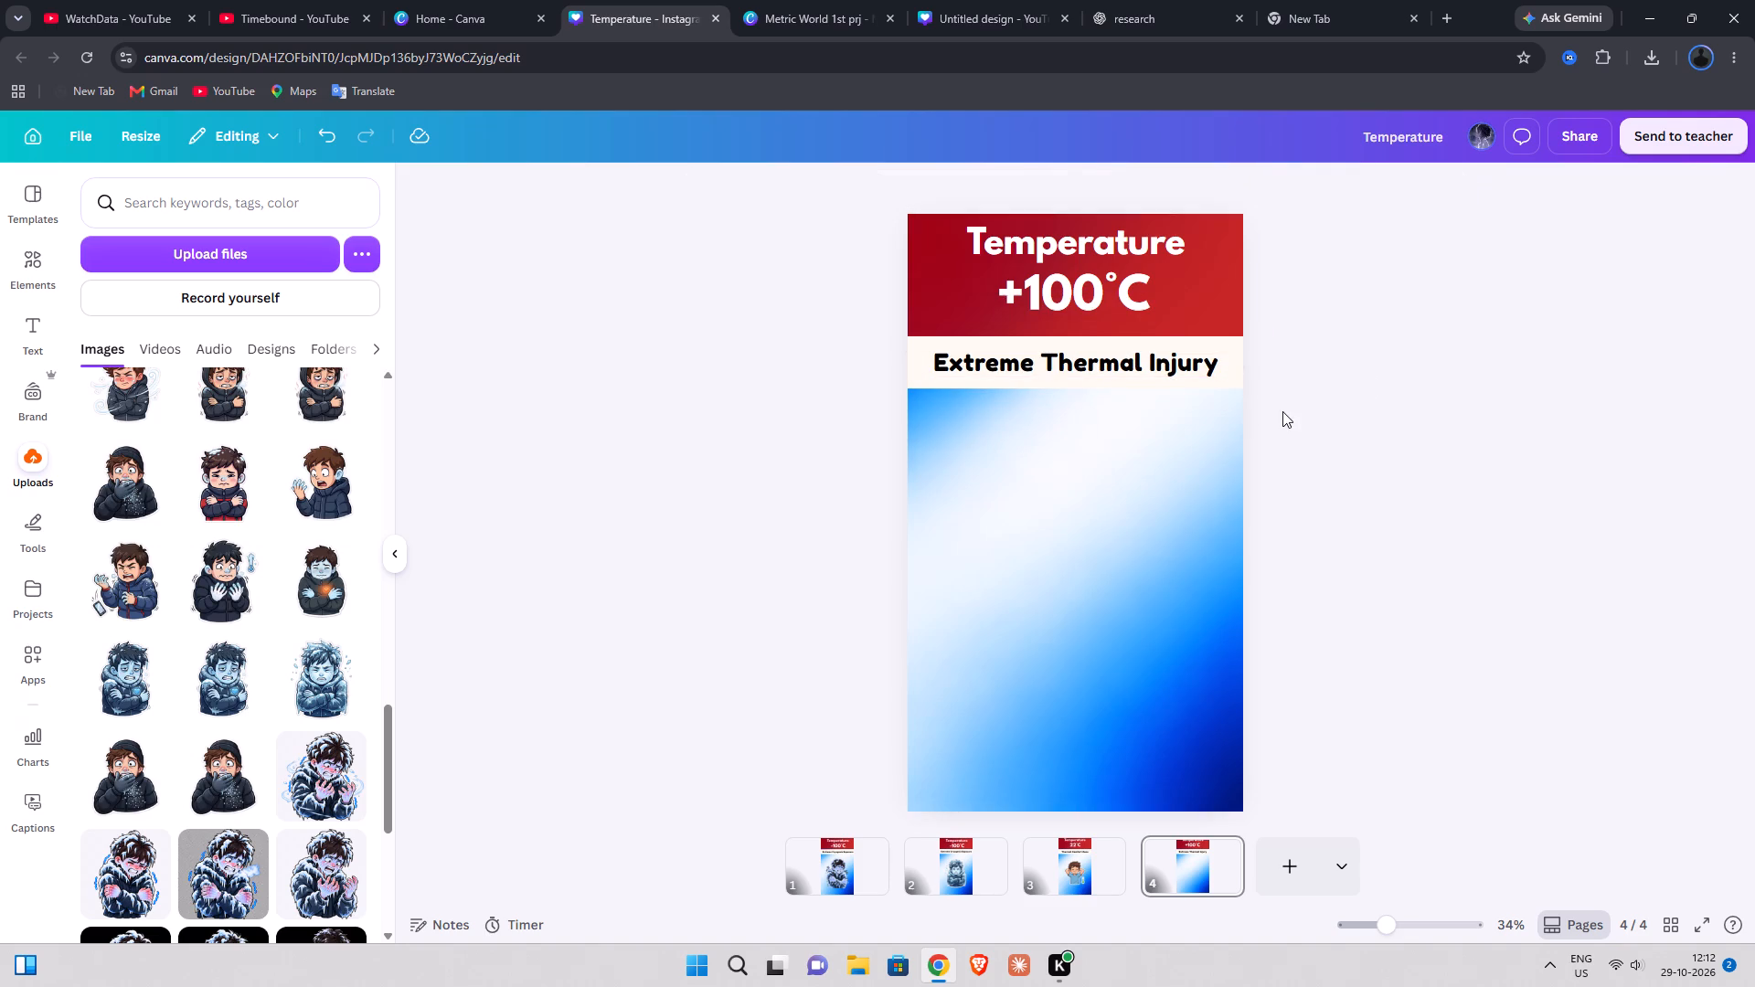
Copy the burned boy with flames illustration from Metric World 1st prj page 35 onto page 4 of the Temperature design.
{"action": "left_click", "coordinate": [853, 0]}
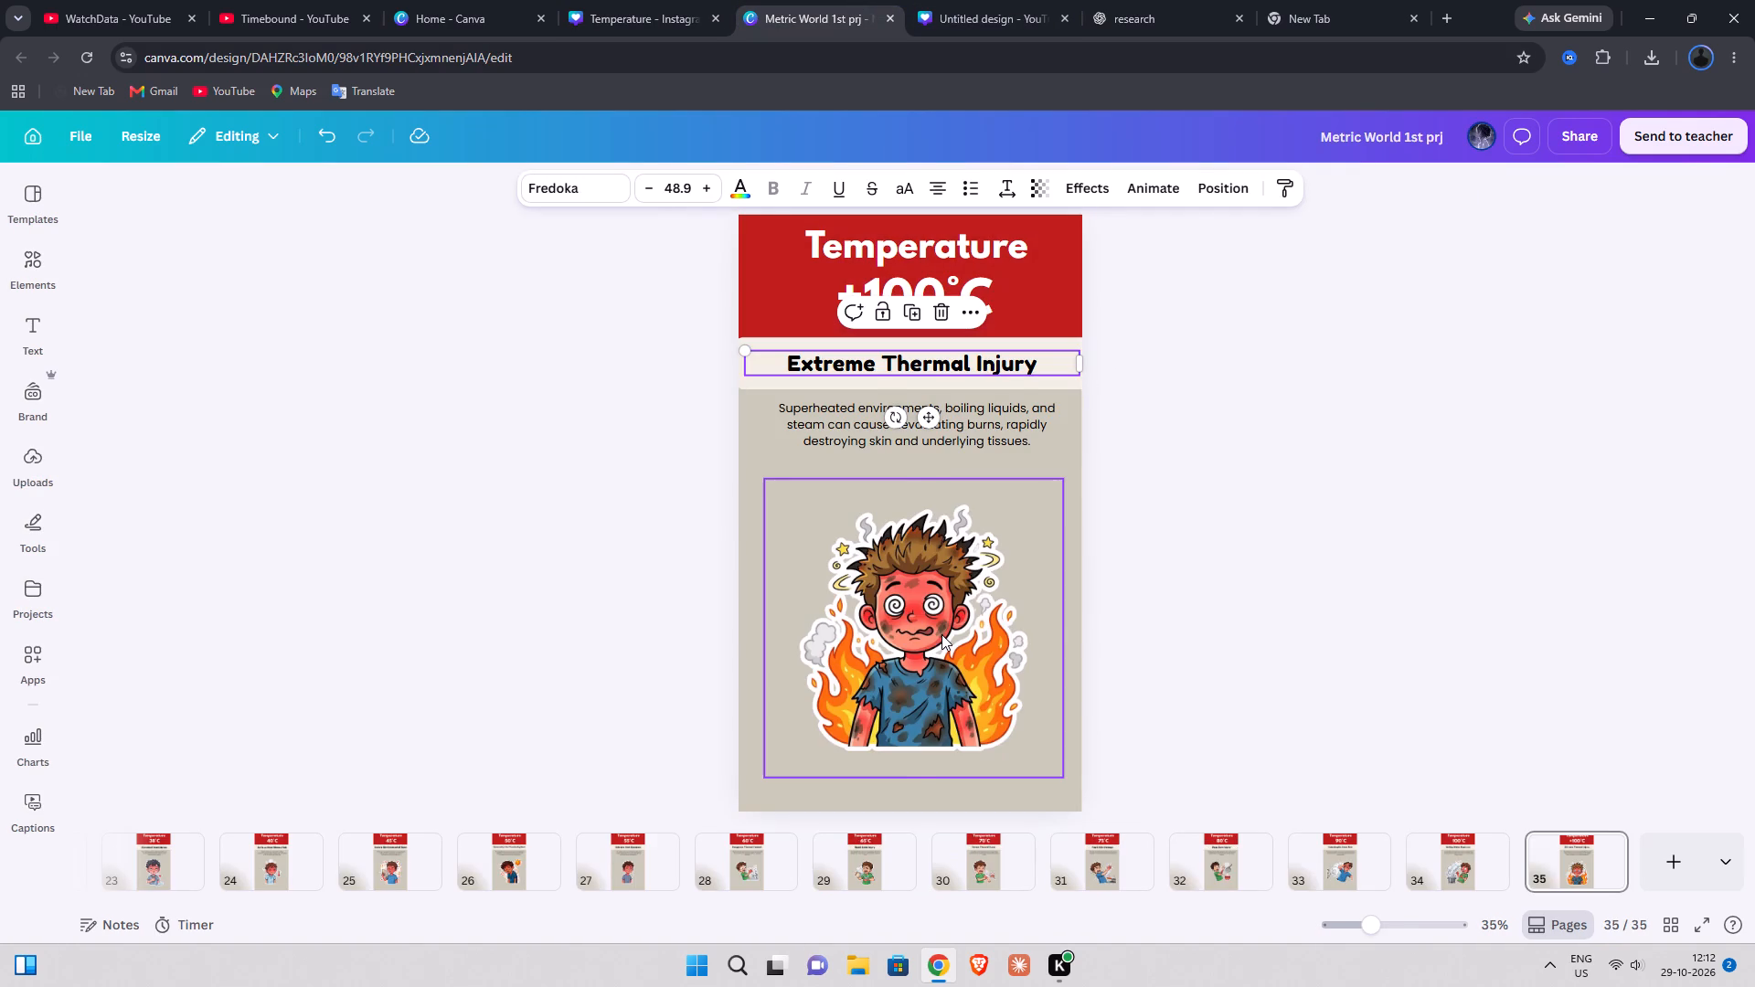
{"action": "left_click", "coordinate": [941, 634]}
{"action": "key", "text": "ctrl+c"}
{"action": "left_click", "coordinate": [632, 0]}
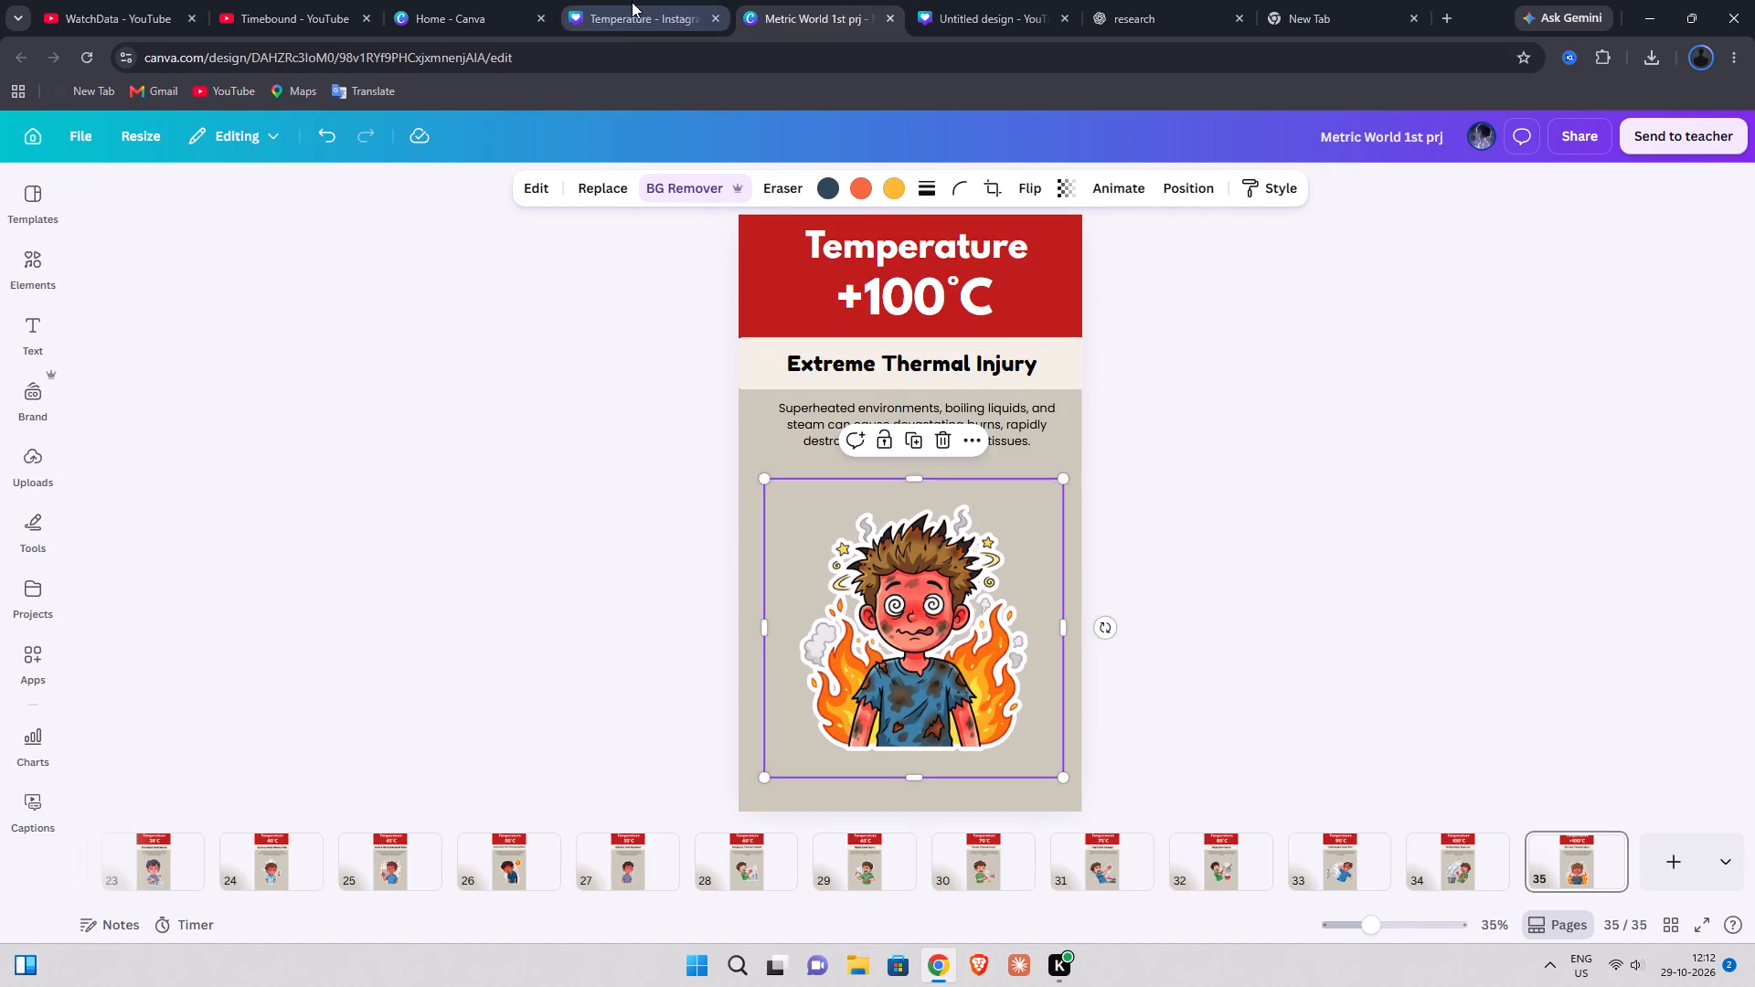
{"action": "left_click", "coordinate": [1036, 547]}
{"action": "key", "text": "ctrl+v"}
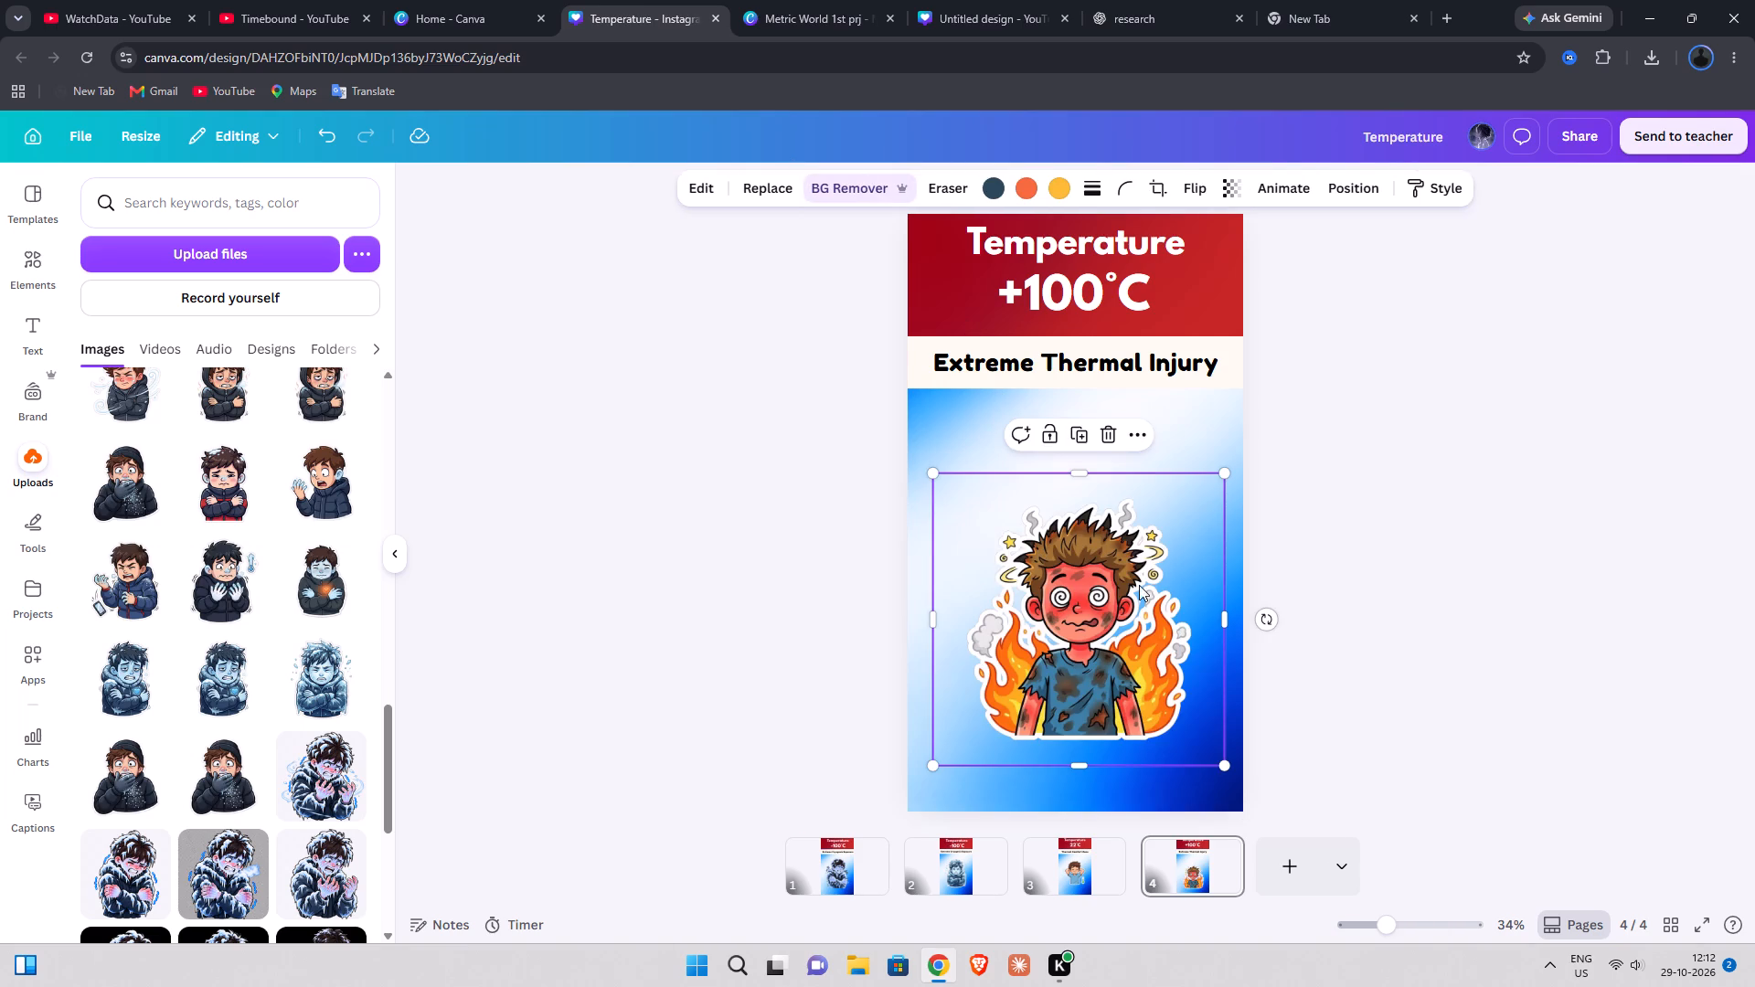
Enlarge the burned boy illustration on page 4 until its frame spans about the full page width.
{"action": "left_click_drag", "start_coordinate": [1225, 762], "coordinate": [1239, 781]}
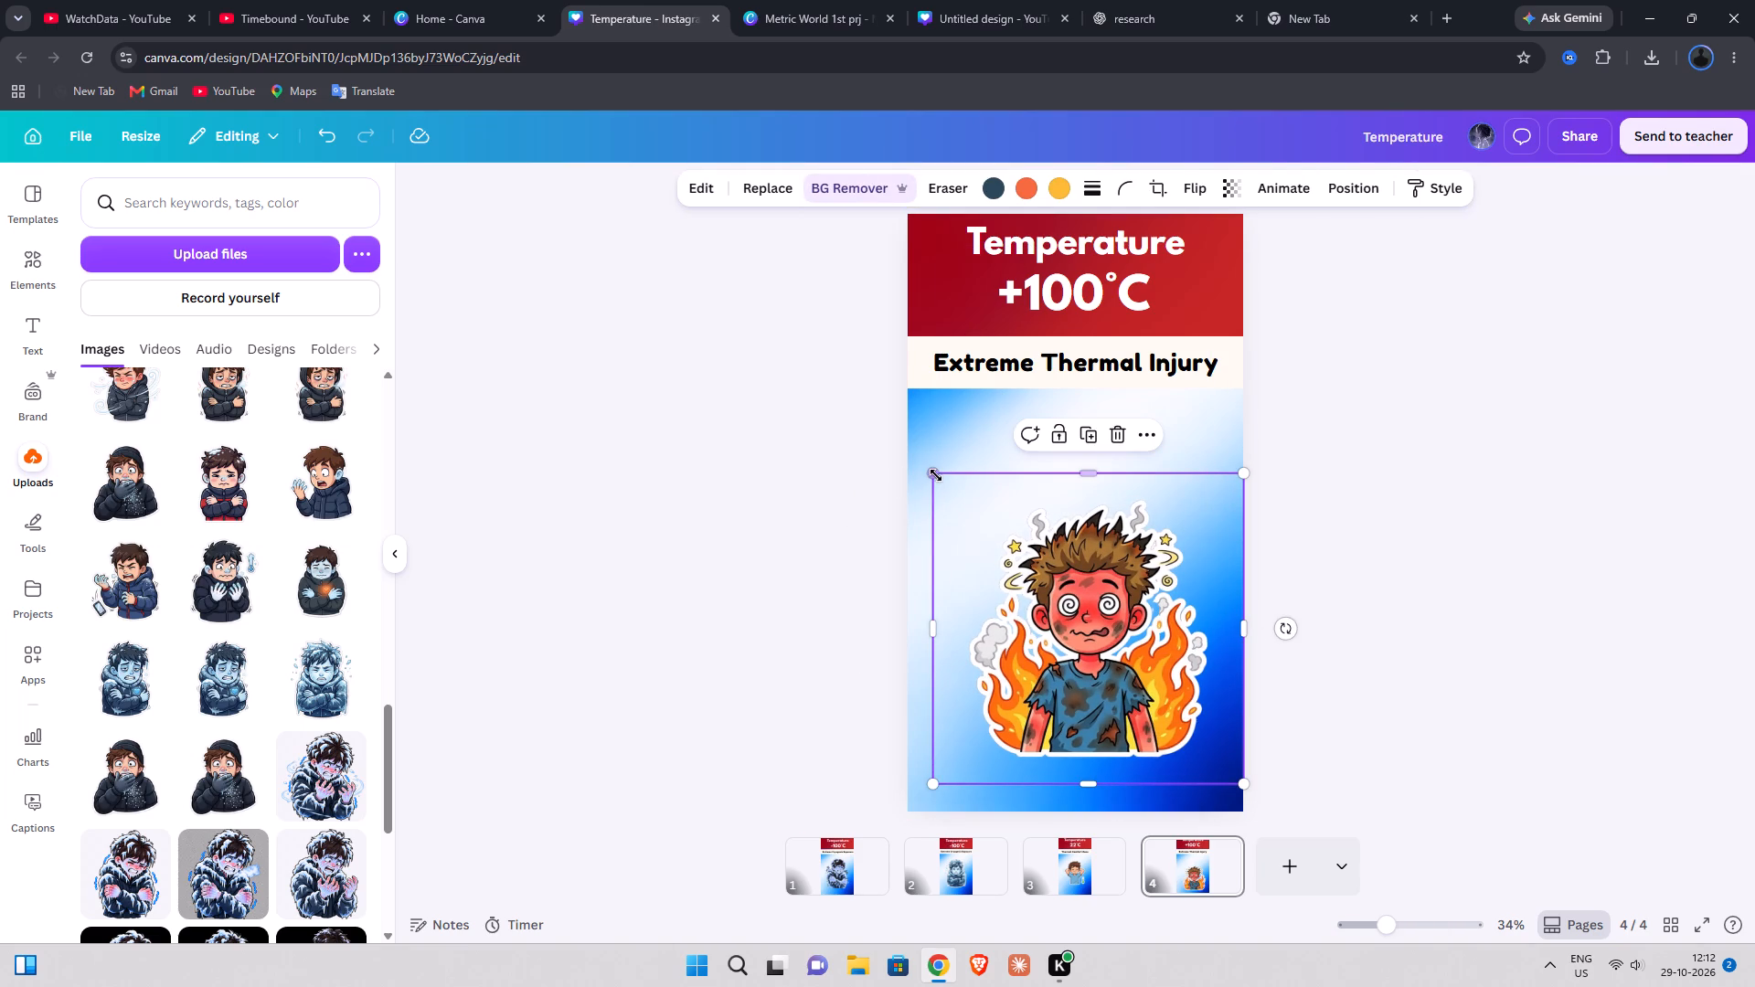
{"action": "left_click_drag", "start_coordinate": [936, 475], "coordinate": [913, 438]}
{"action": "left_click", "coordinate": [1341, 524]}
Move the burned boy illustration upward in small increments and align it with the vertical centre of page 4.
{"action": "left_click", "coordinate": [1132, 574]}
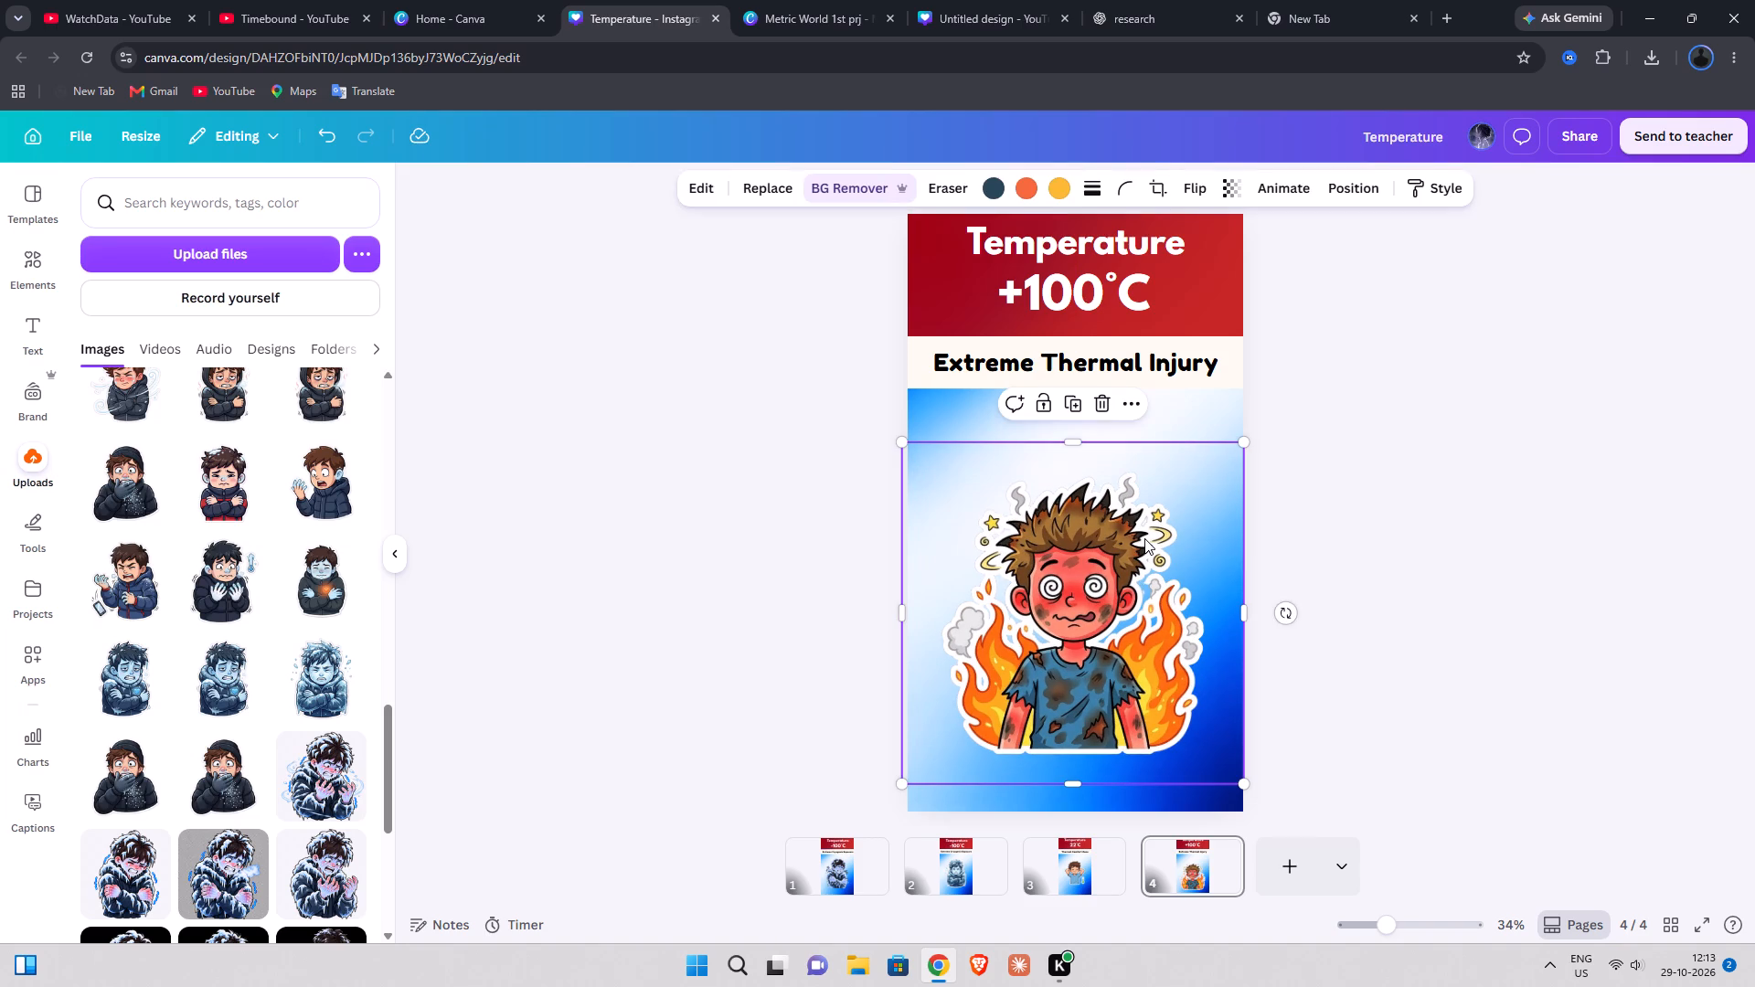
{"action": "key", "text": "Up"}
{"action": "key", "text": "Up"}
{"action": "key", "text": "Up"}
{"action": "key", "text": "Up"}
{"action": "key", "text": "Up"}
{"action": "key", "text": "Up"}
{"action": "key", "text": "Up"}
{"action": "key", "text": "Up"}
{"action": "key", "text": "Up"}
{"action": "key", "text": "Up"}
{"action": "key", "text": "Up"}
{"action": "key", "text": "Up"}
{"action": "key", "text": "Up"}
{"action": "key", "text": "Up"}
{"action": "key", "text": "Up"}
{"action": "key", "text": "Up"}
{"action": "key", "text": "Up"}
{"action": "key", "text": "Up"}
{"action": "key", "text": "Up"}
{"action": "key", "text": "Up"}
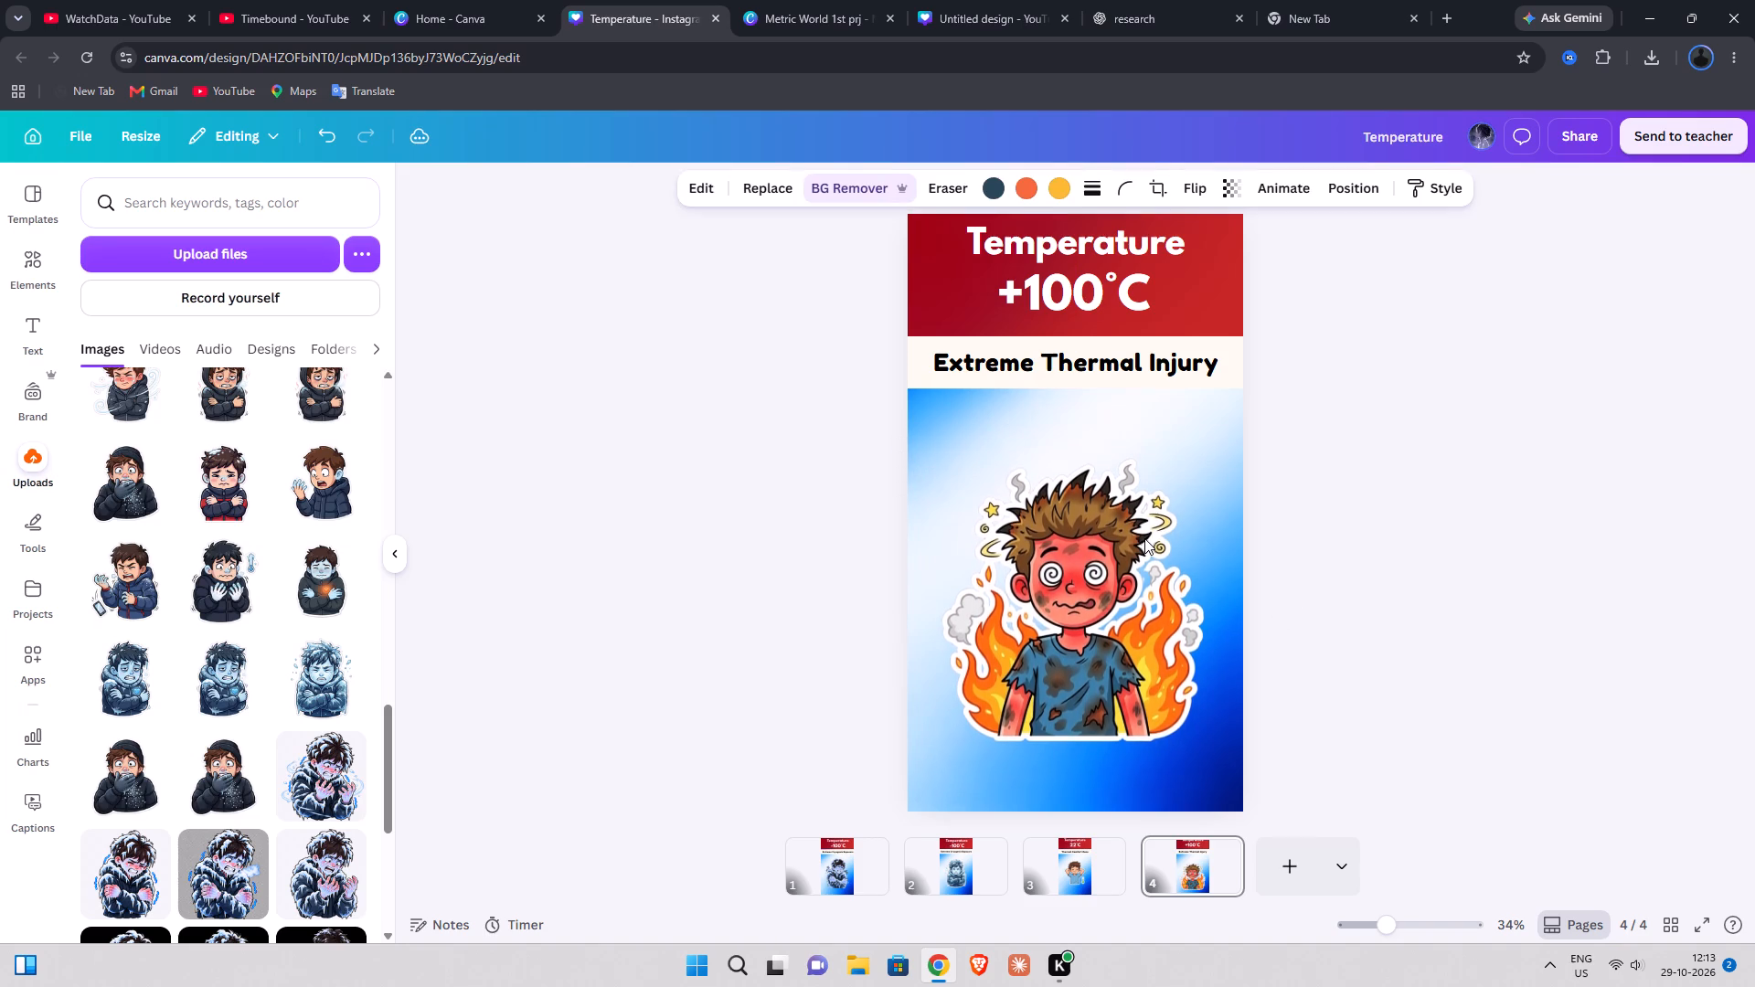
{"action": "key", "text": "Up"}
{"action": "key", "text": "Right"}
{"action": "key", "text": "Right"}
{"action": "key", "text": "Left"}
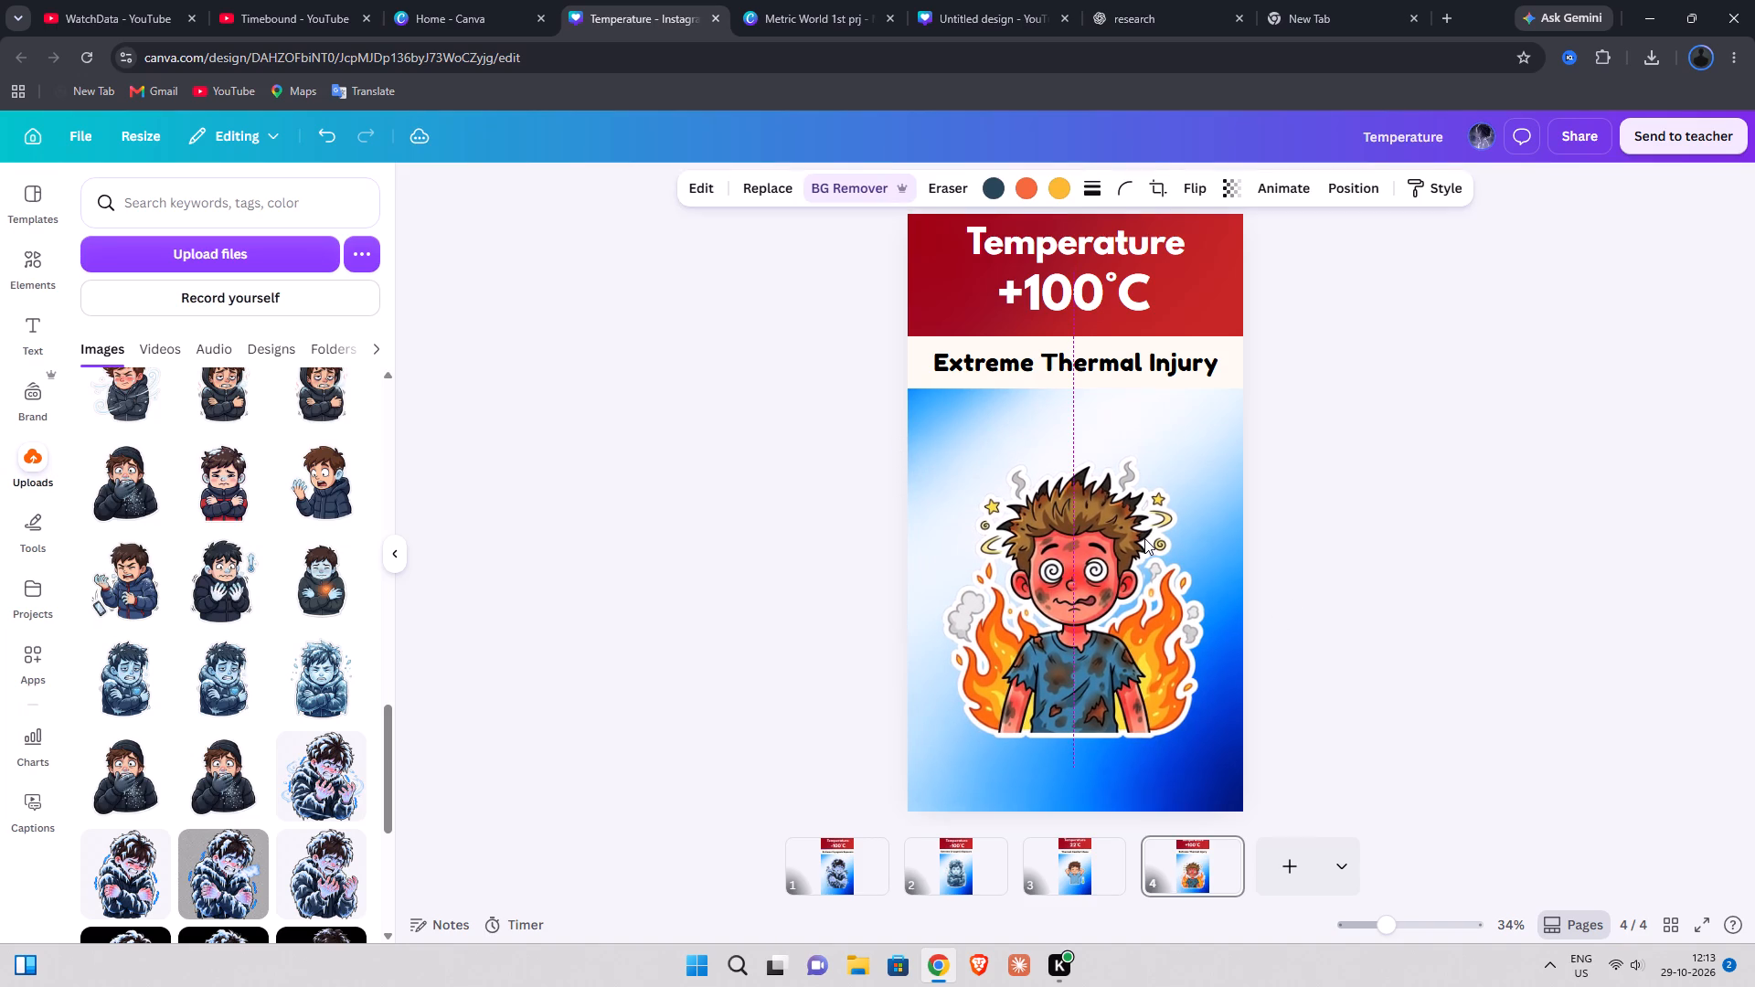
{"action": "left_click", "coordinate": [1362, 536]}
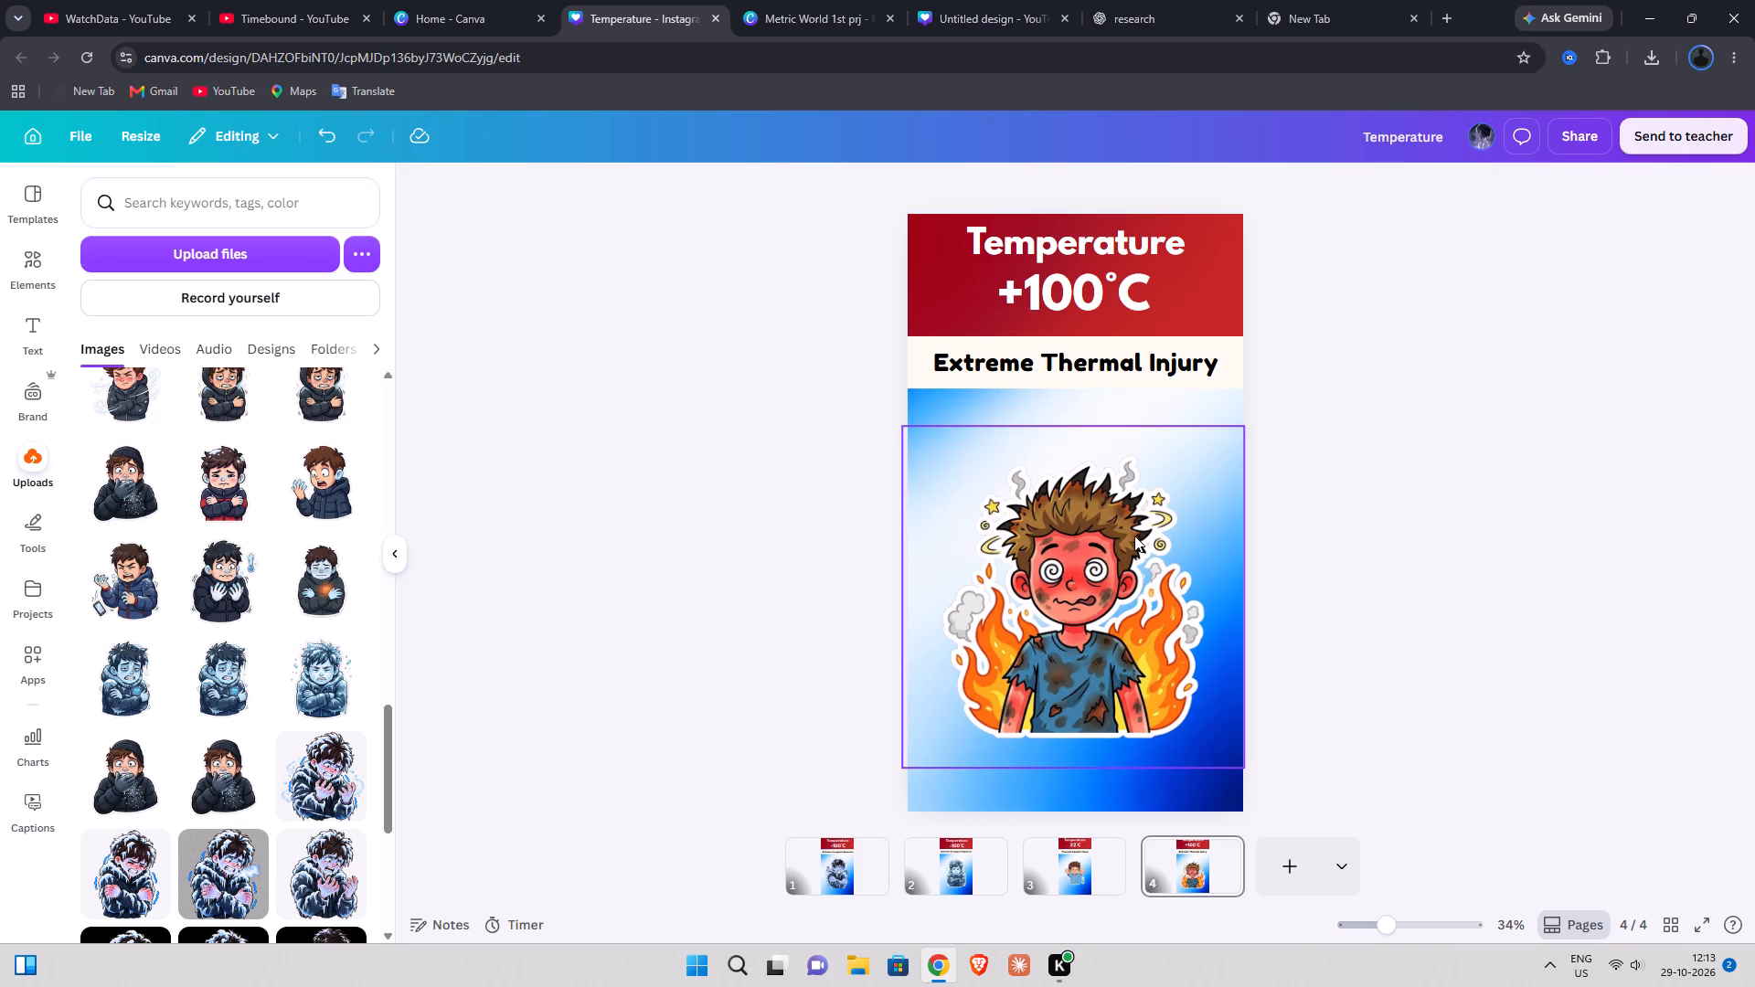
Trim the left side of the burned boy illustration's frame to the page edge and nudge the illustration slightly up and left.
{"action": "left_click", "coordinate": [1134, 536]}
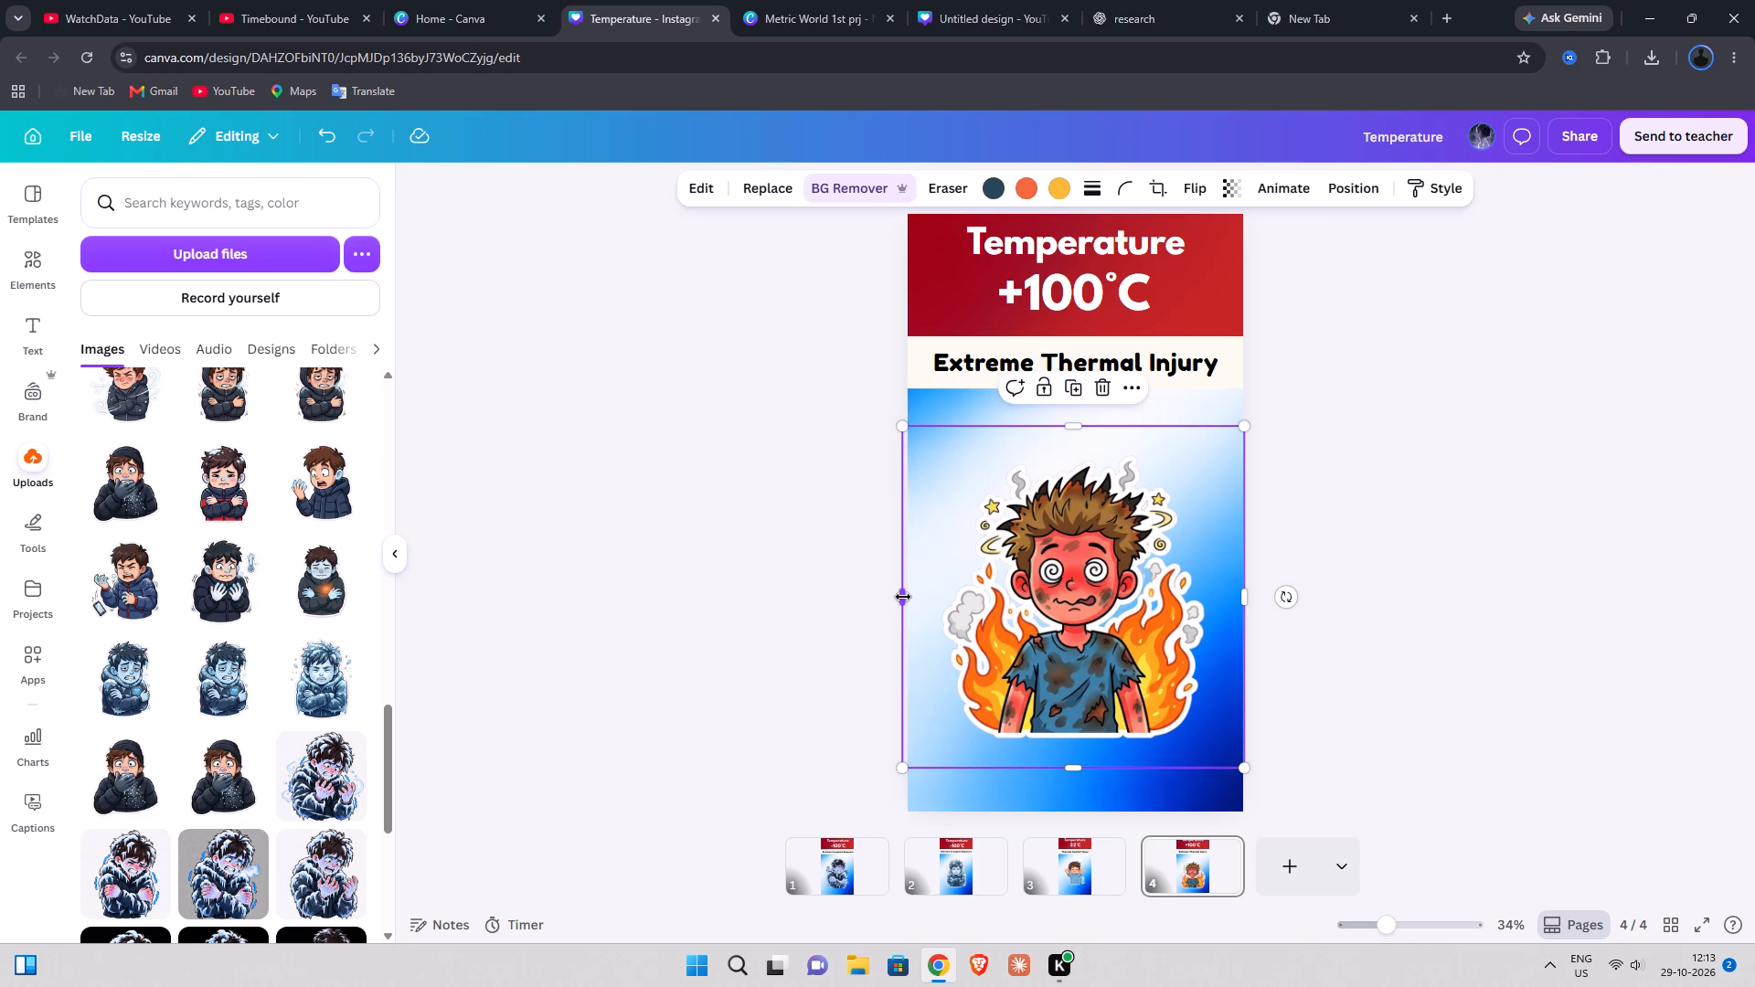
{"action": "left_click", "coordinate": [903, 598]}
{"action": "left_click", "coordinate": [1389, 574]}
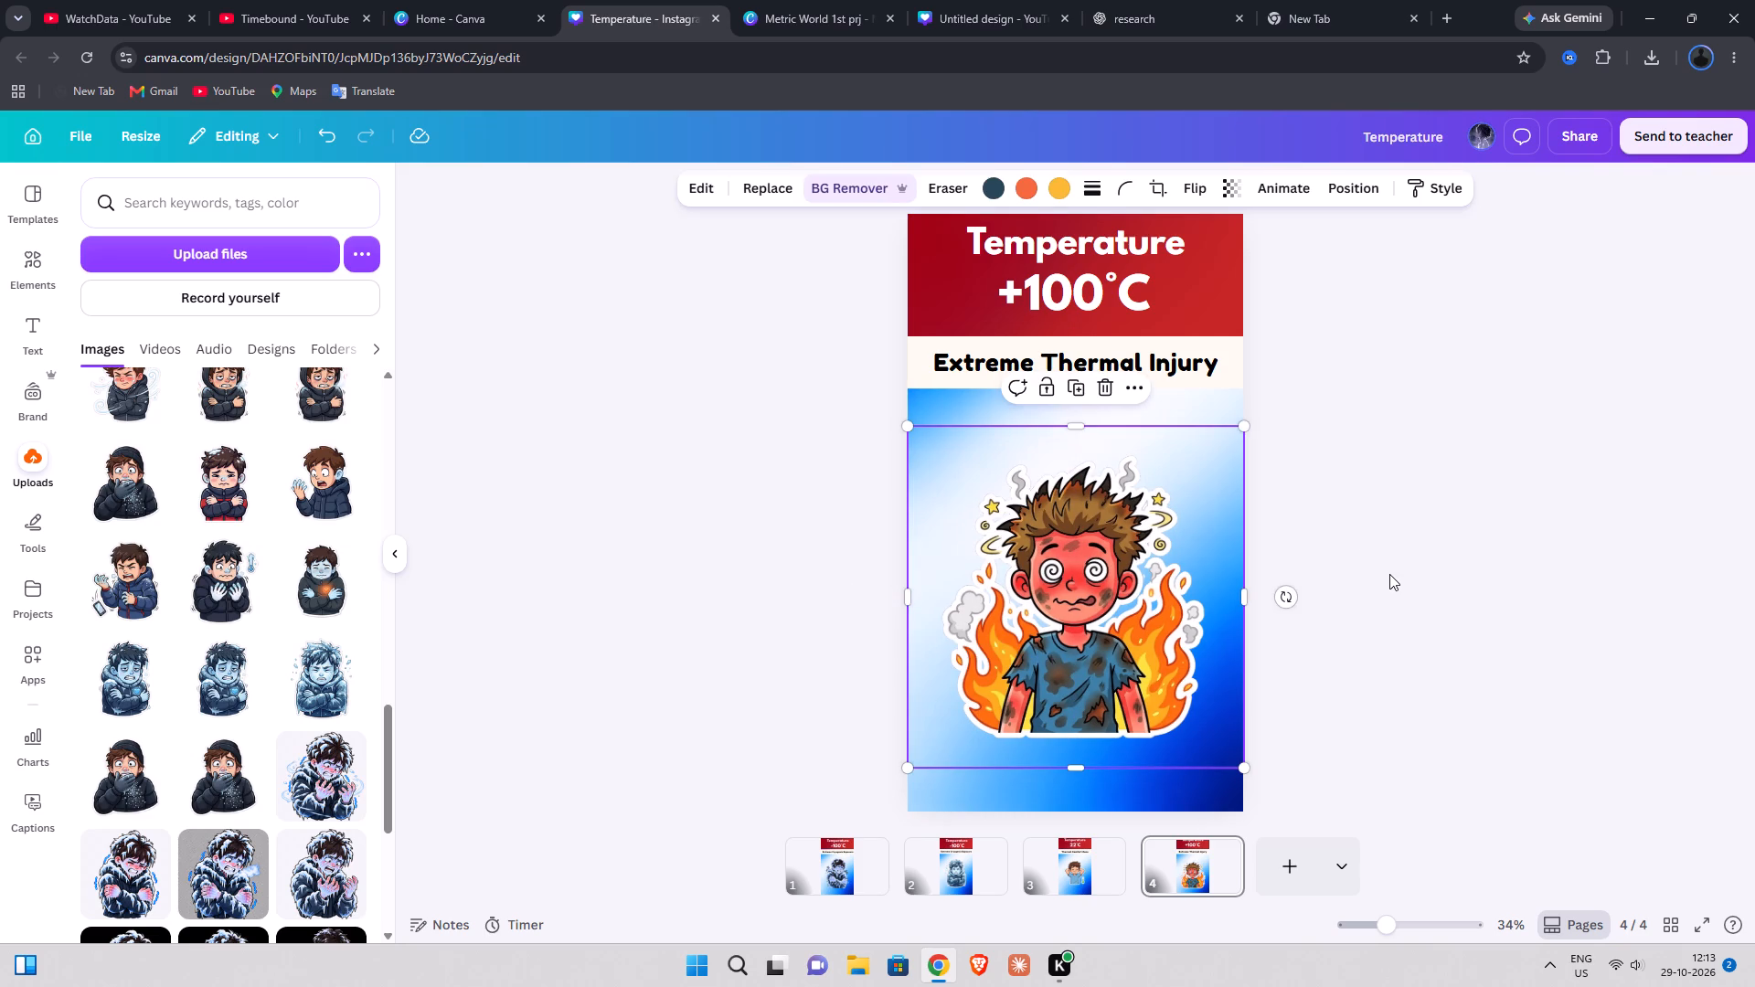
{"action": "left_click", "coordinate": [1010, 578]}
{"action": "key", "text": "Up"}
{"action": "key", "text": "Left"}
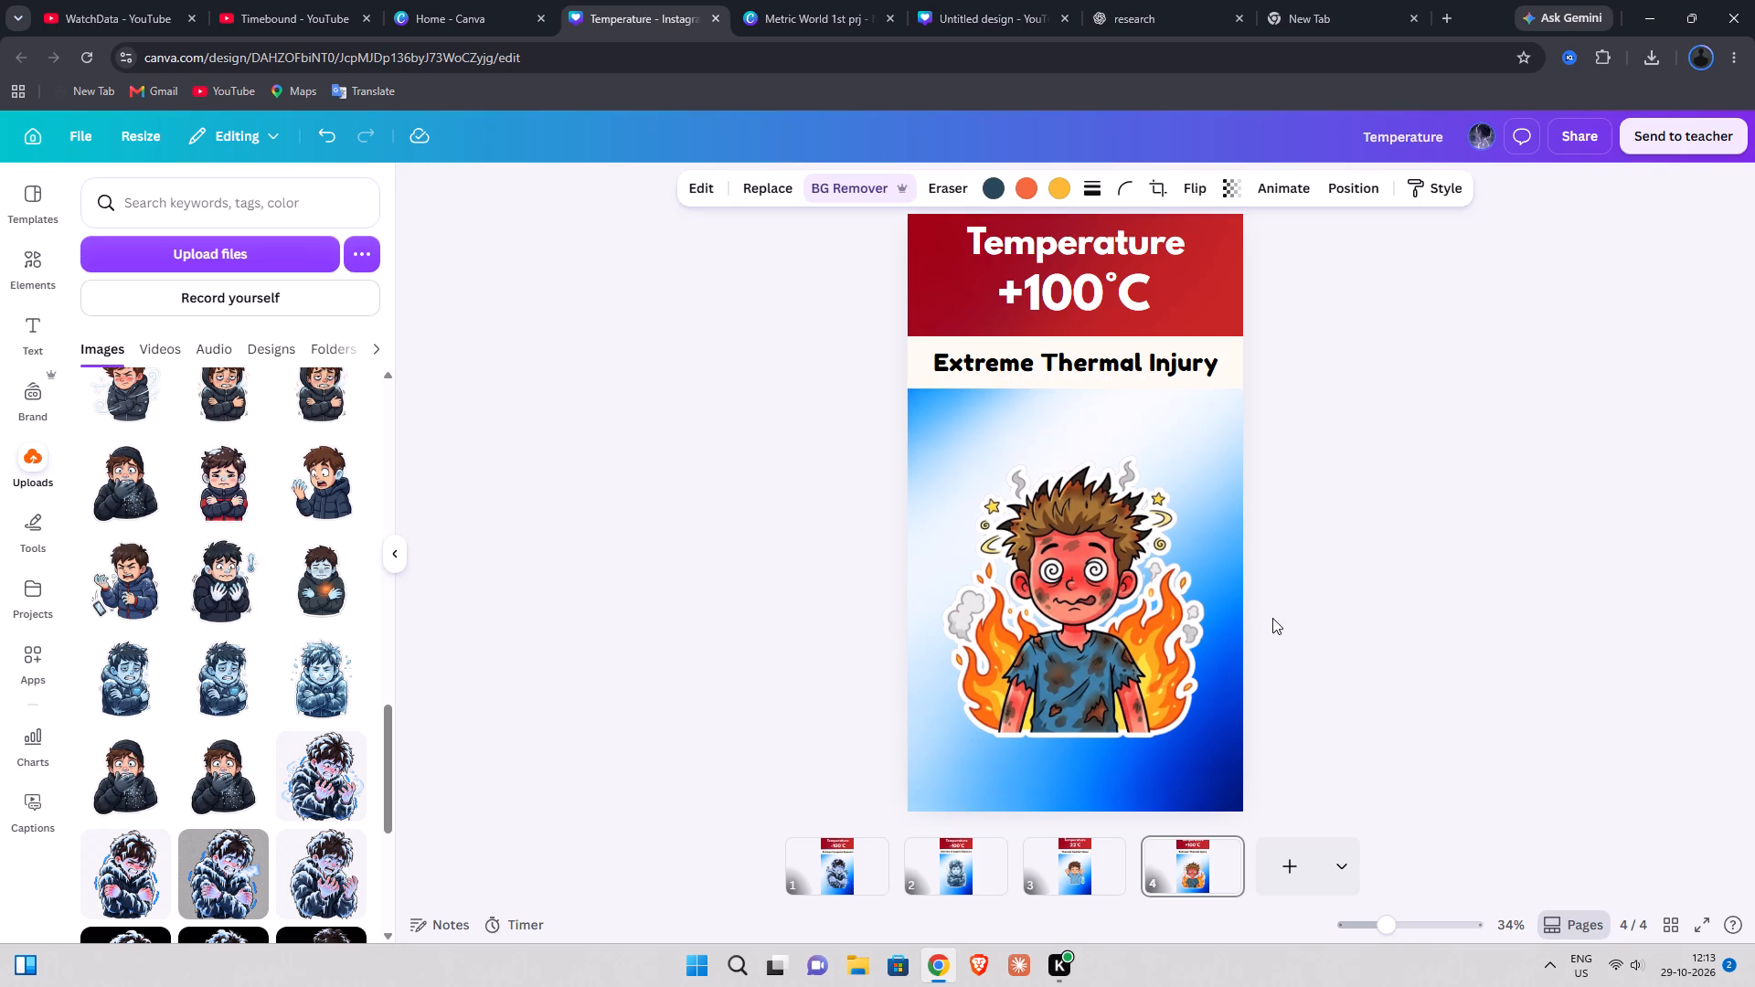
{"action": "key", "text": "Up"}
{"action": "key", "text": "Up"}
{"action": "key", "text": "Up"}
{"action": "left_click", "coordinate": [1347, 582]}
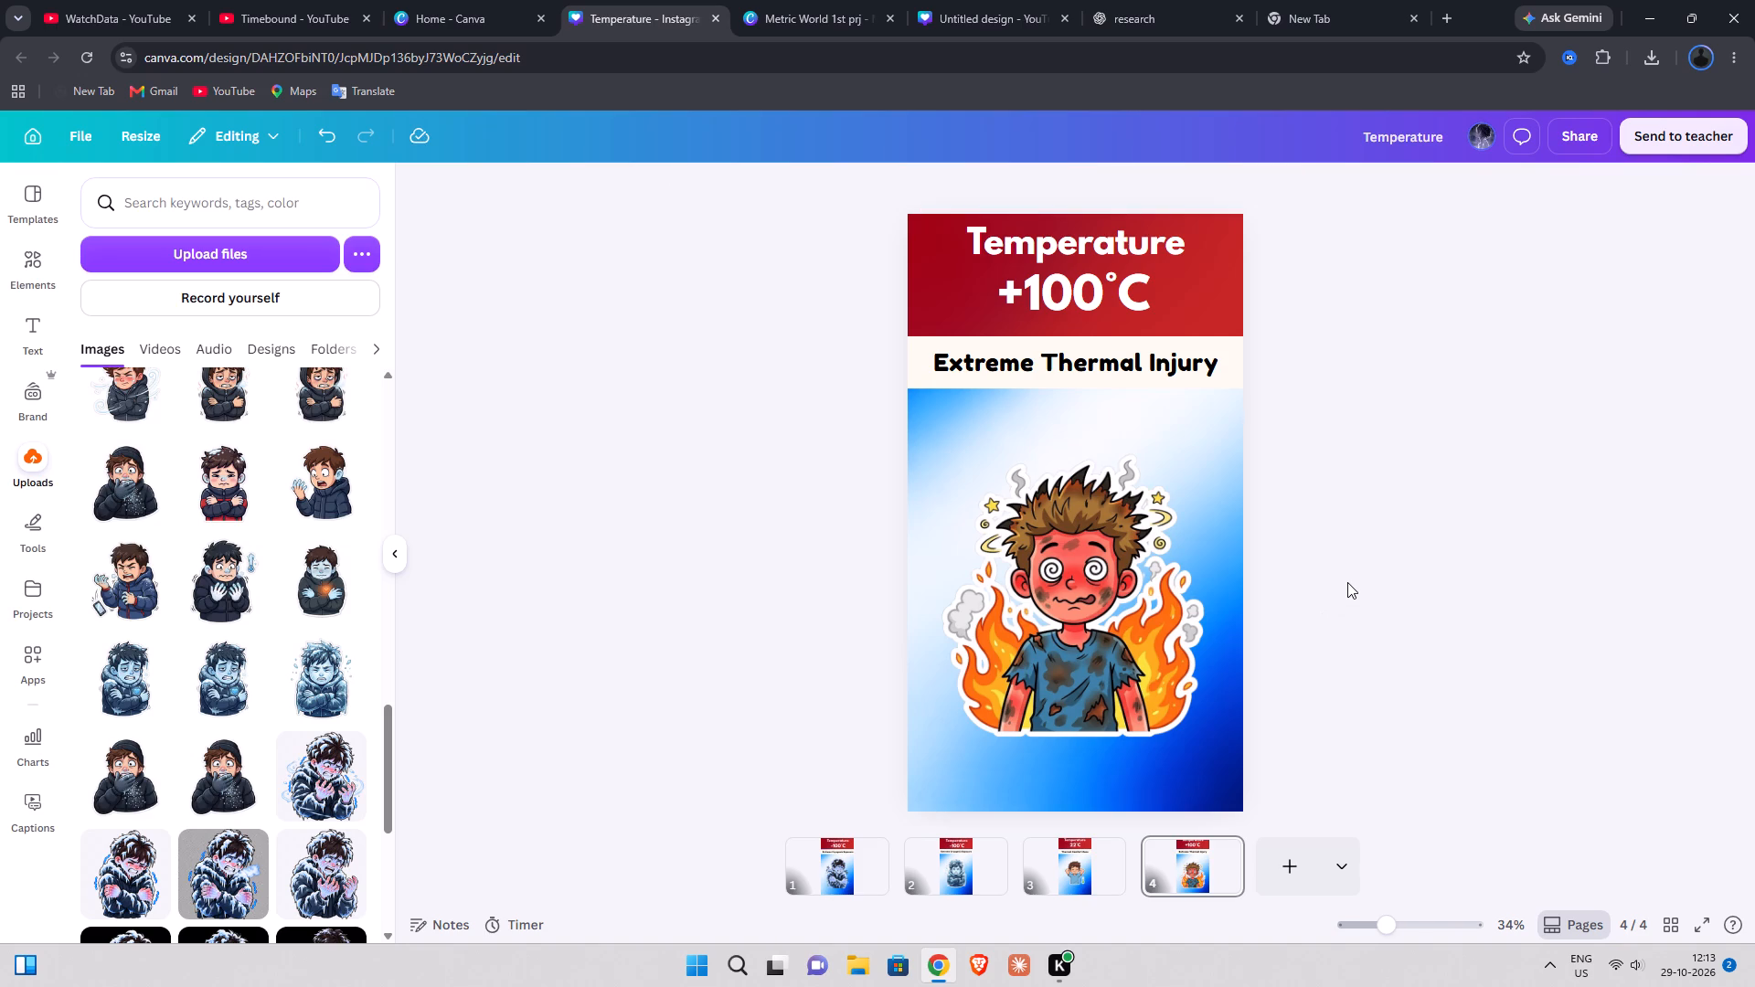
Review pages 3, 2 and 1 of the Temperature design for comparison with the new +100°C page.
{"action": "left_click", "coordinate": [1101, 885]}
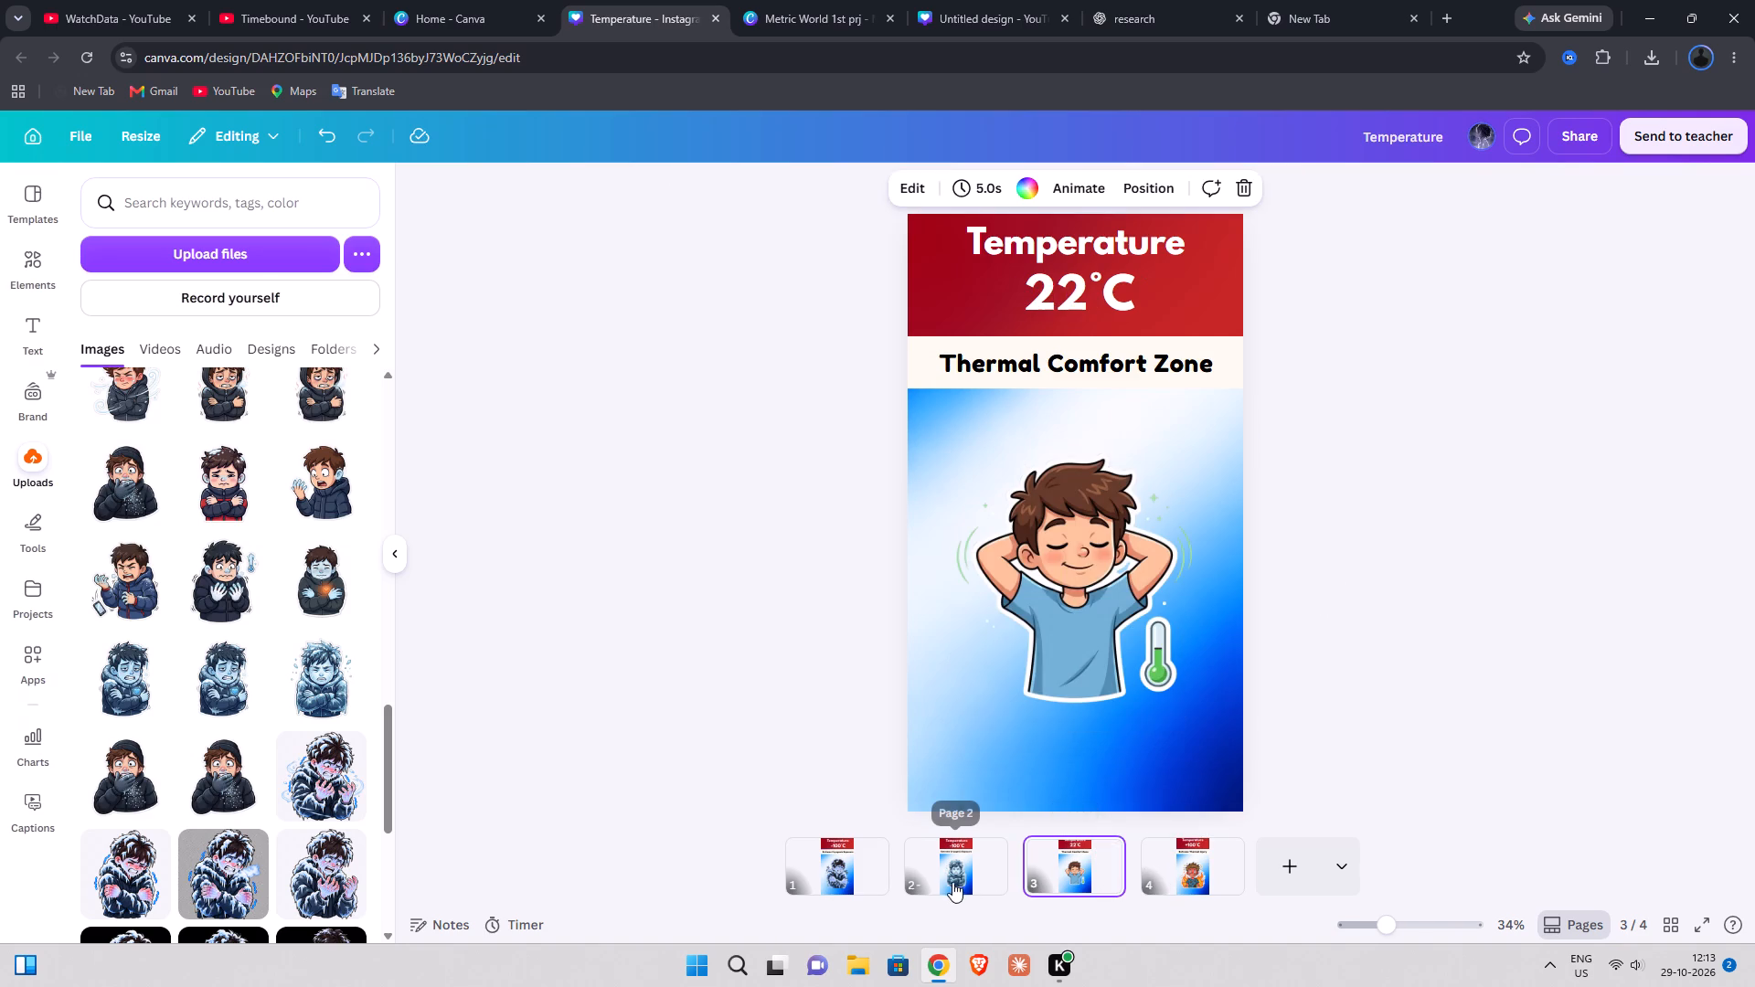
{"action": "left_click", "coordinate": [951, 875]}
{"action": "left_click", "coordinate": [869, 877]}
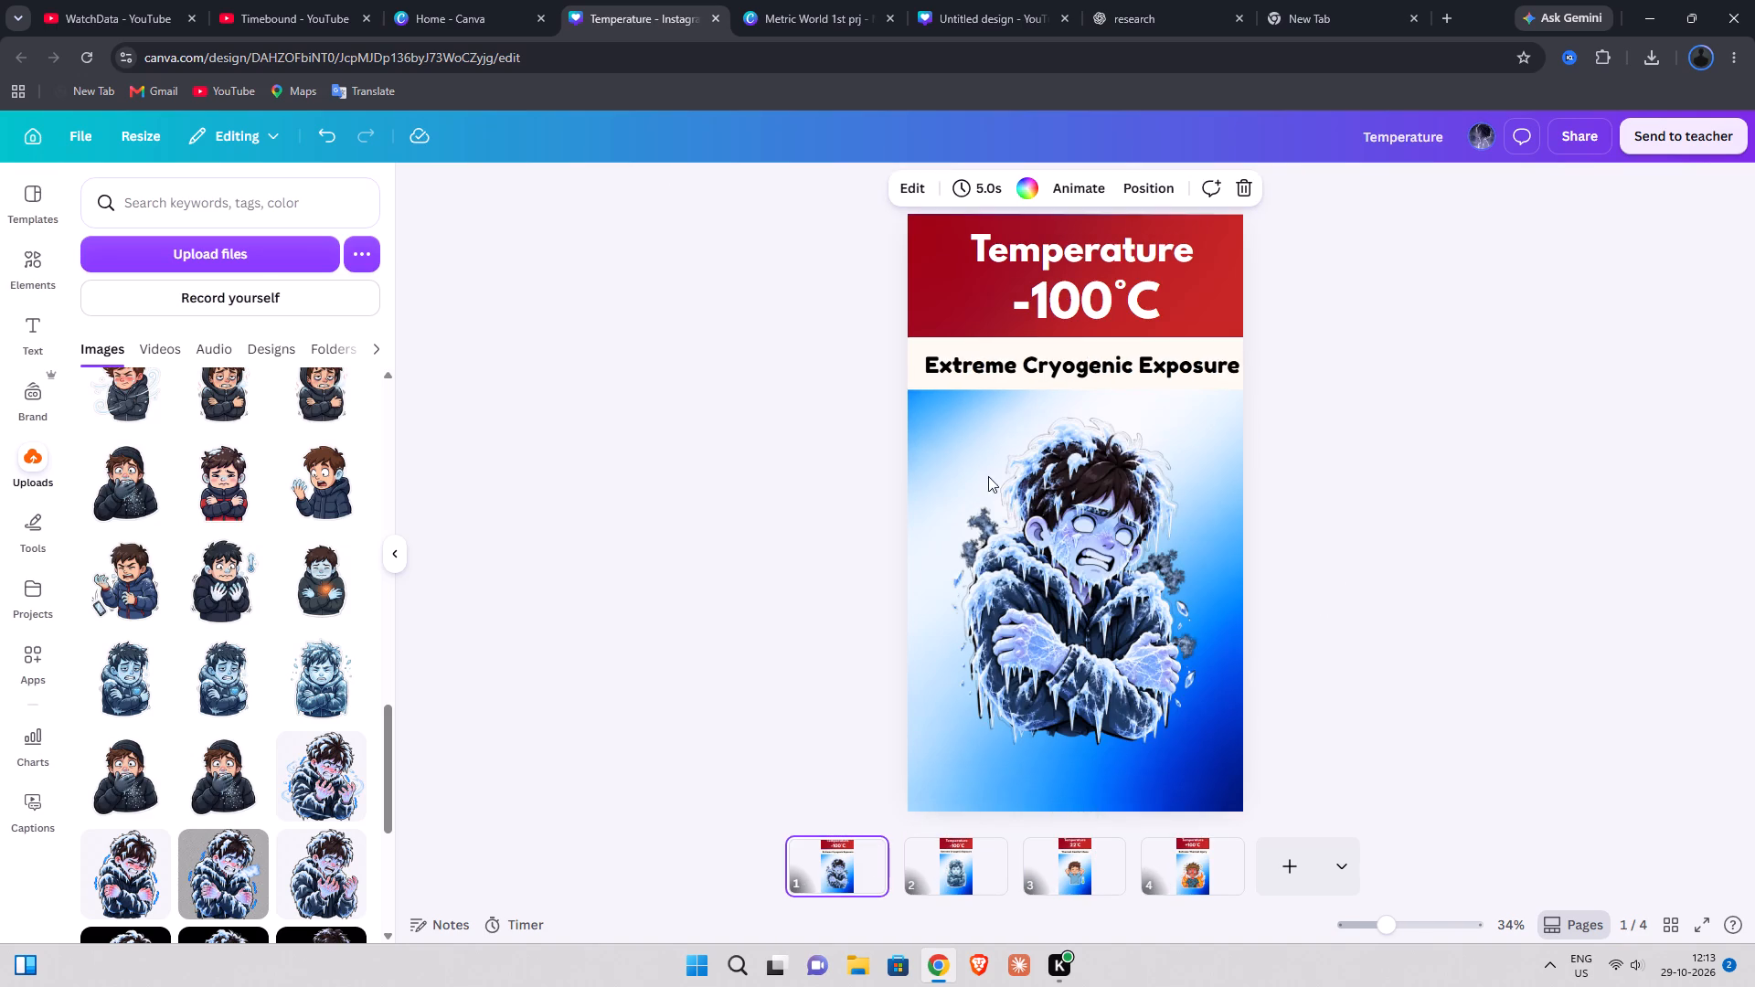
Switch to the Metric World 1st prj design and browse its higher-temperature pages, including pages 34 and 27.
{"action": "left_click", "coordinate": [434, 0]}
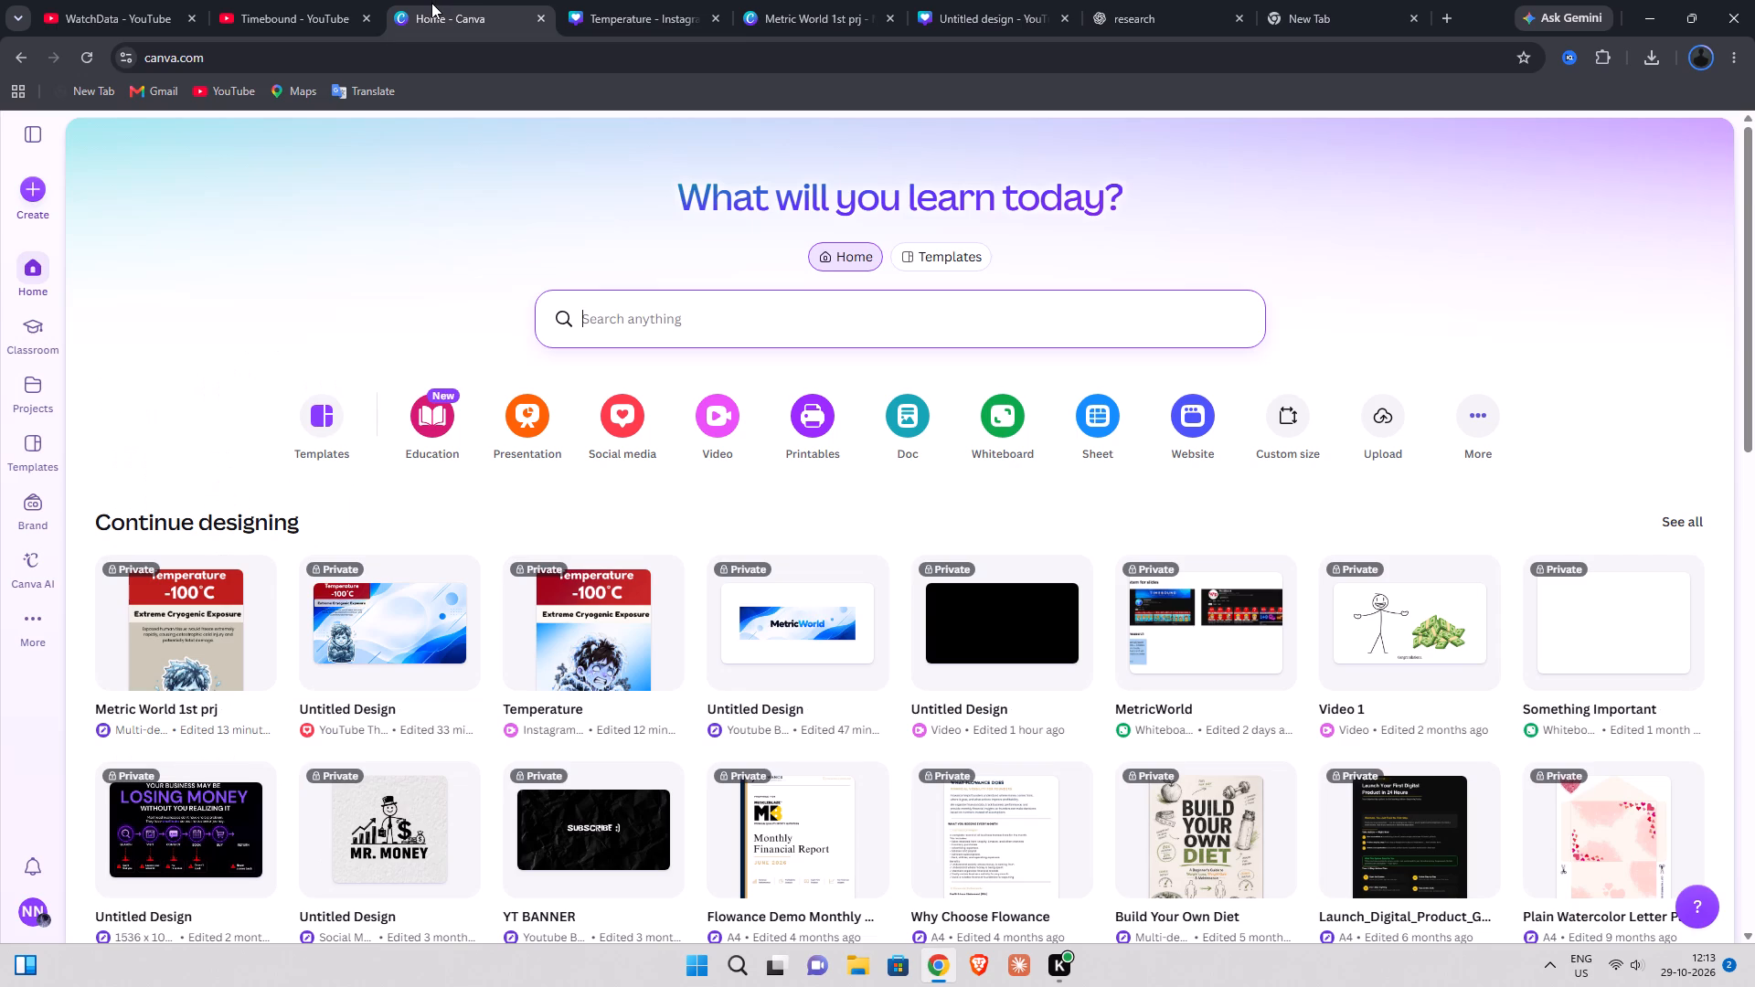
{"action": "left_click", "coordinate": [787, 0]}
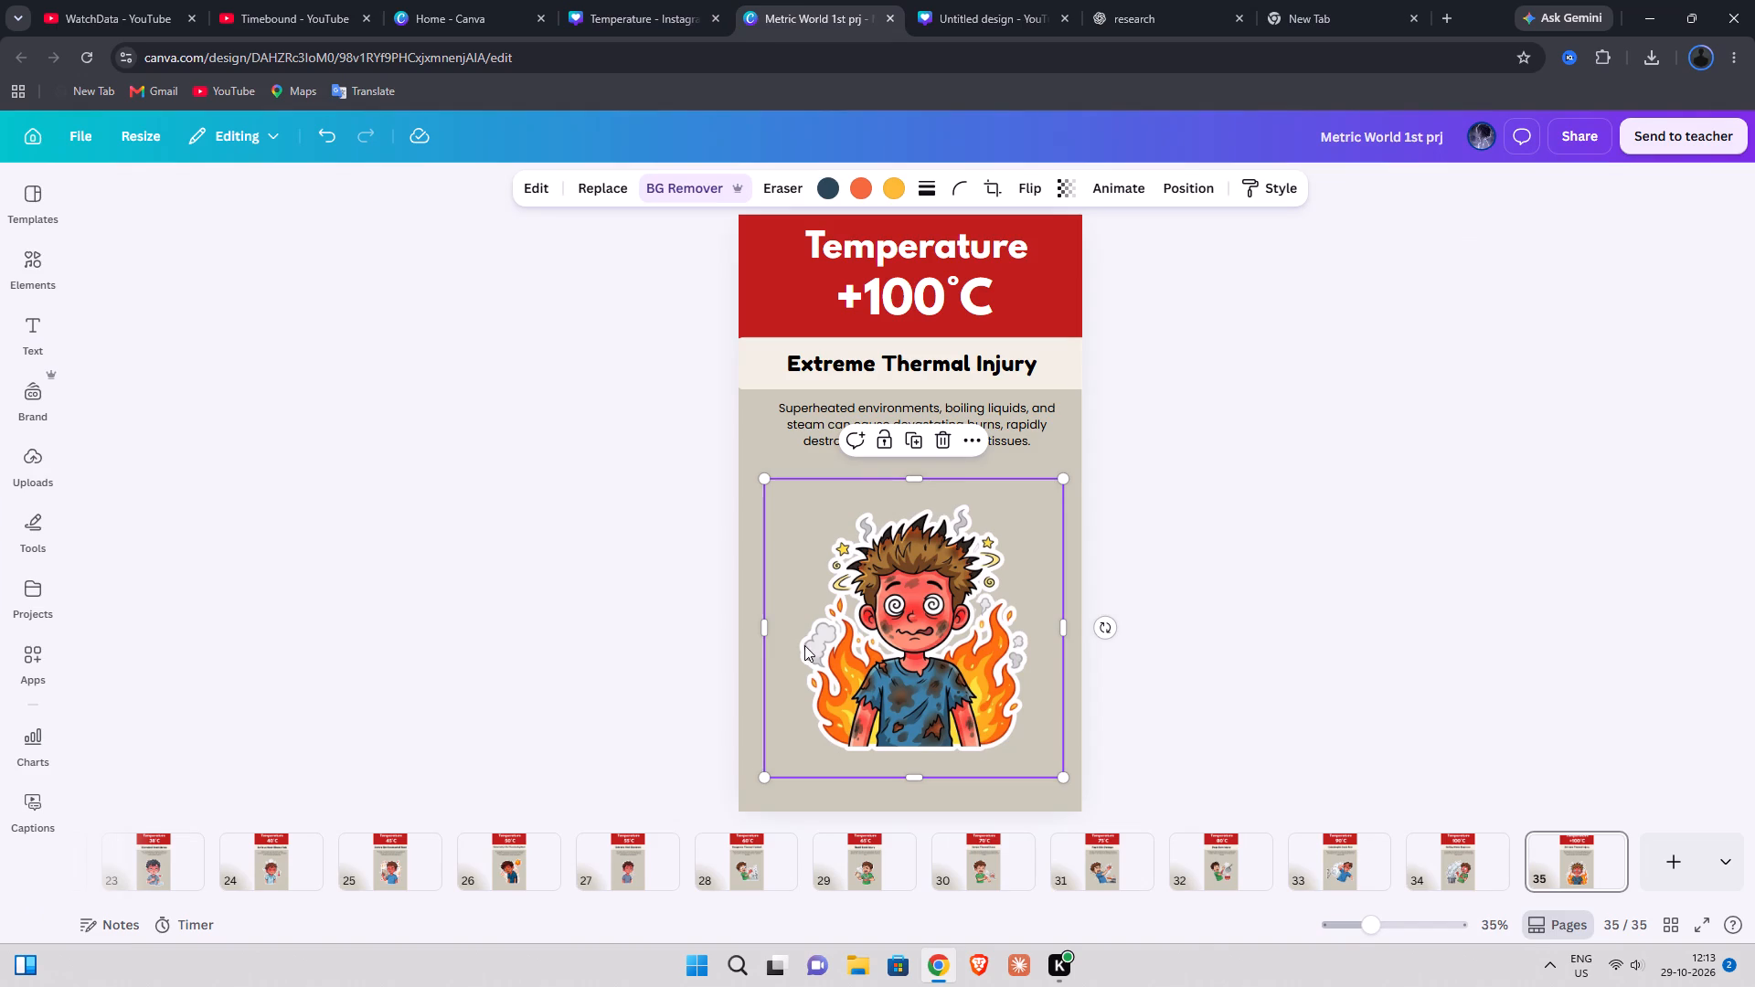
{"action": "left_click", "coordinate": [1475, 861]}
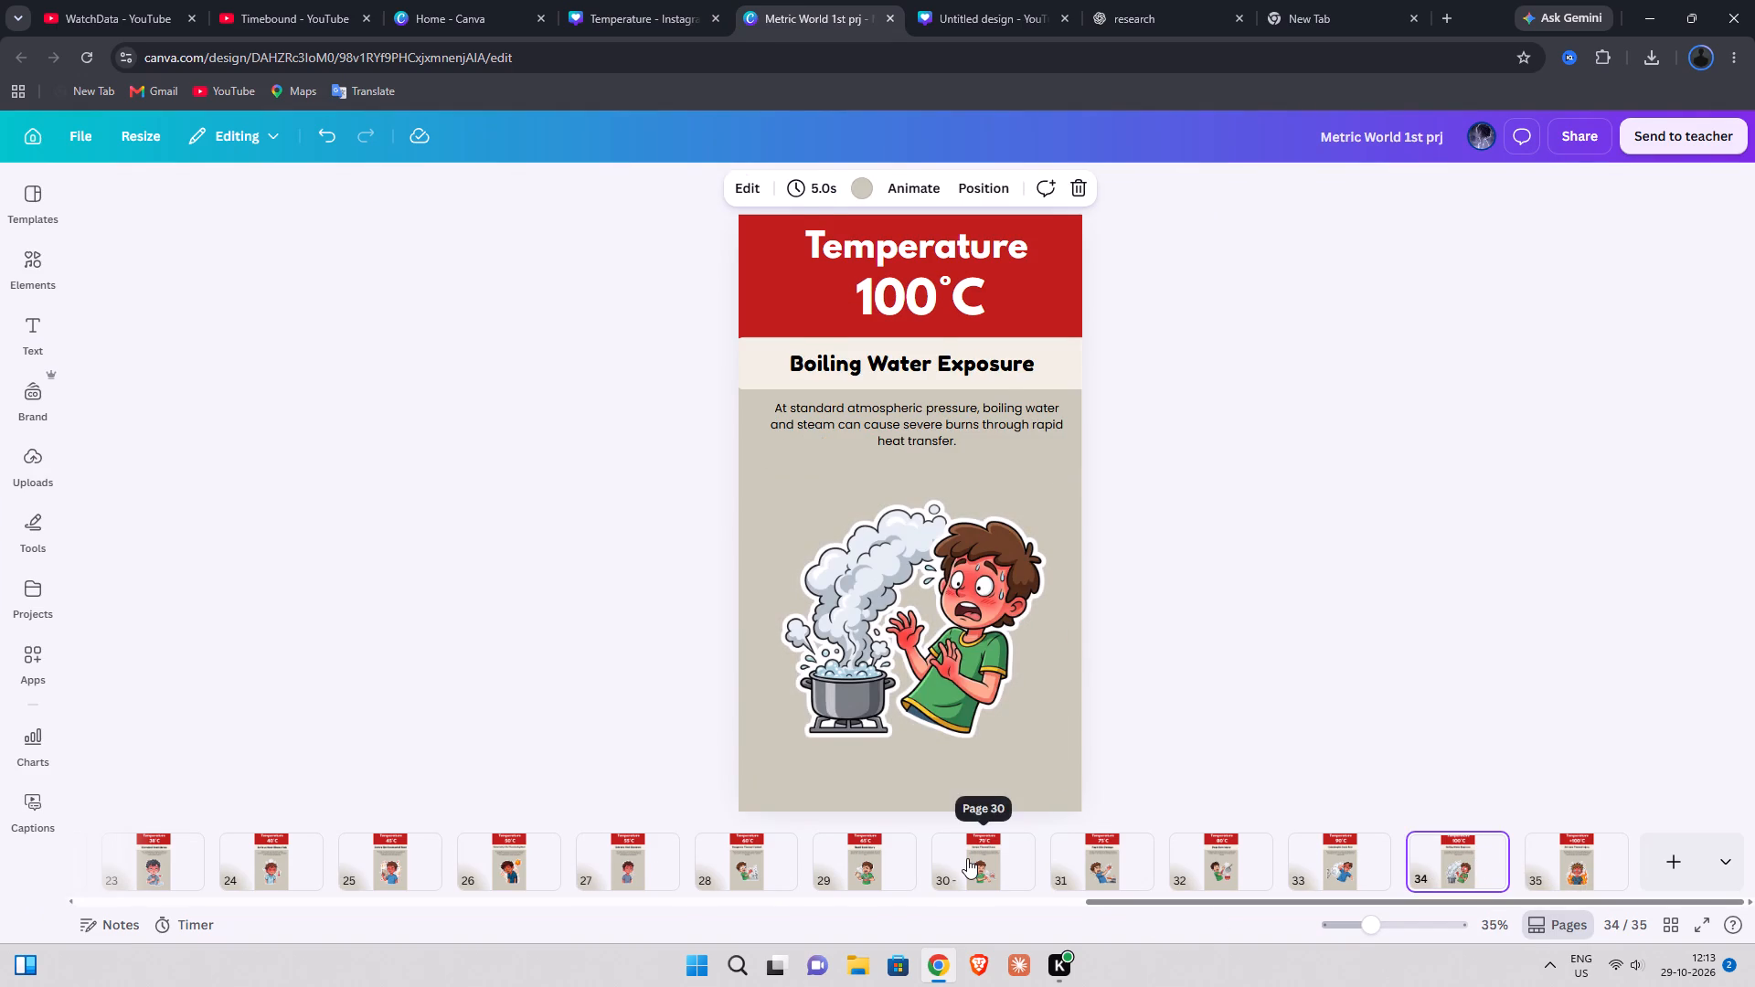
{"action": "left_click", "coordinate": [621, 857]}
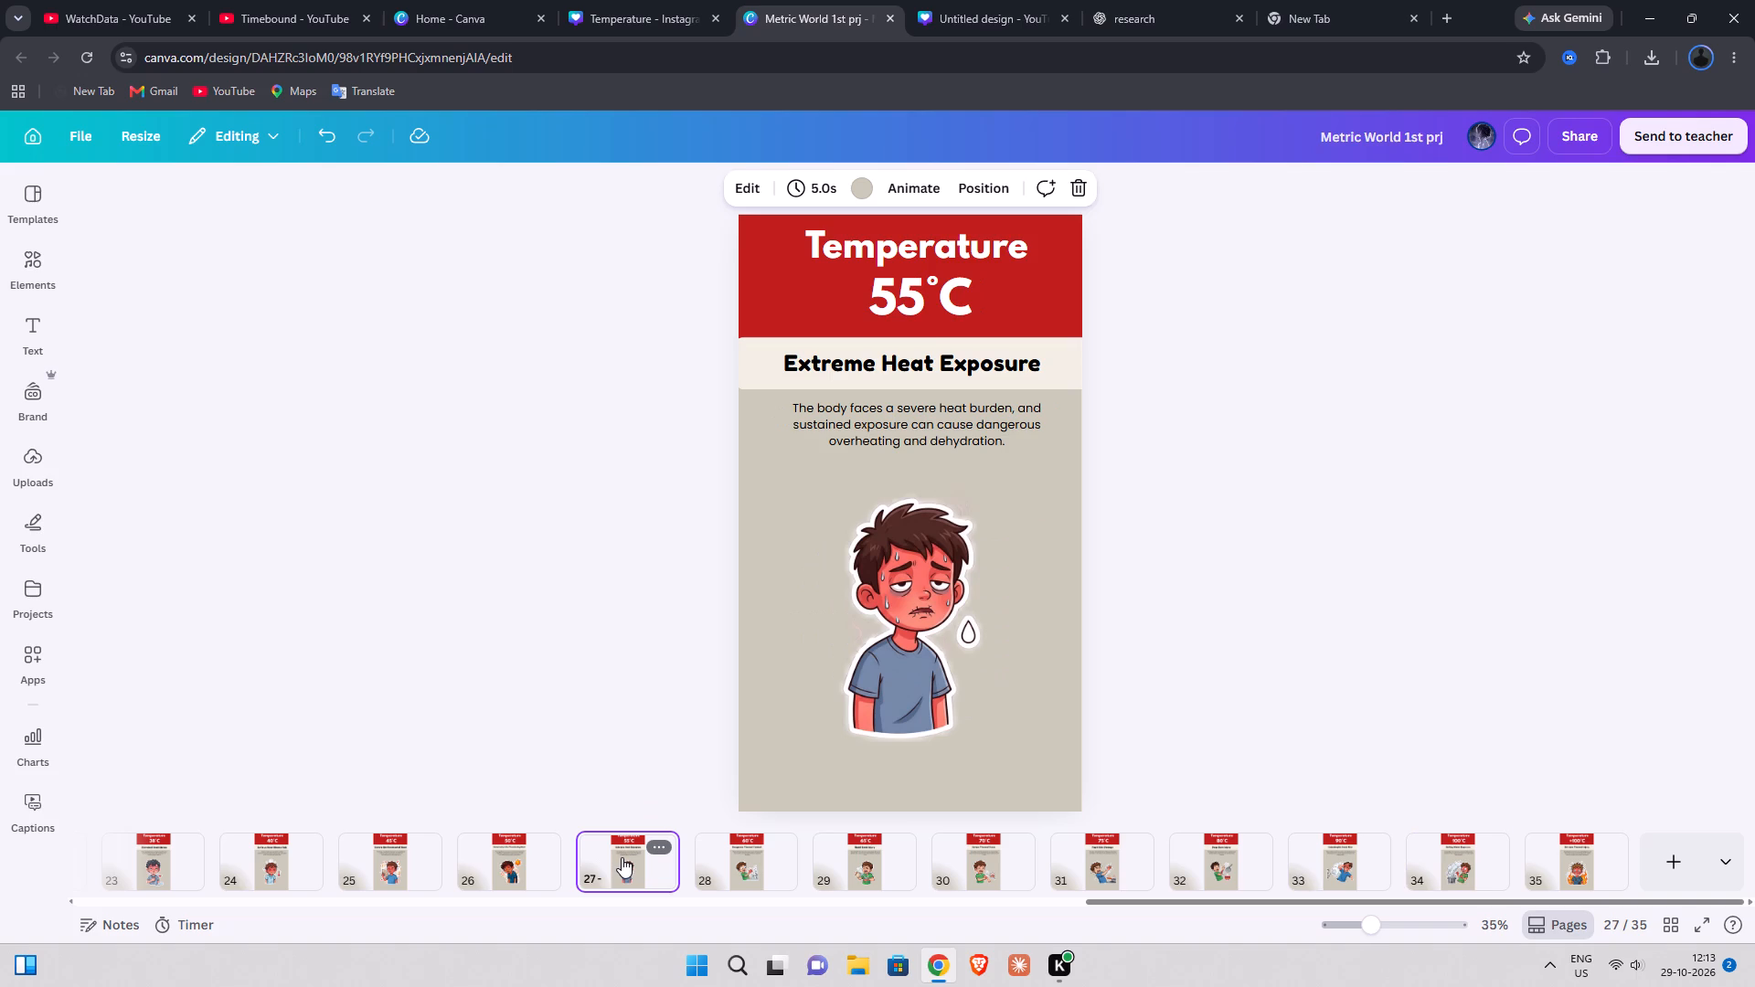
Open page 26 of the Metric World 1st prj design and copy its 50°C temperature text.
{"action": "left_click", "coordinate": [540, 859]}
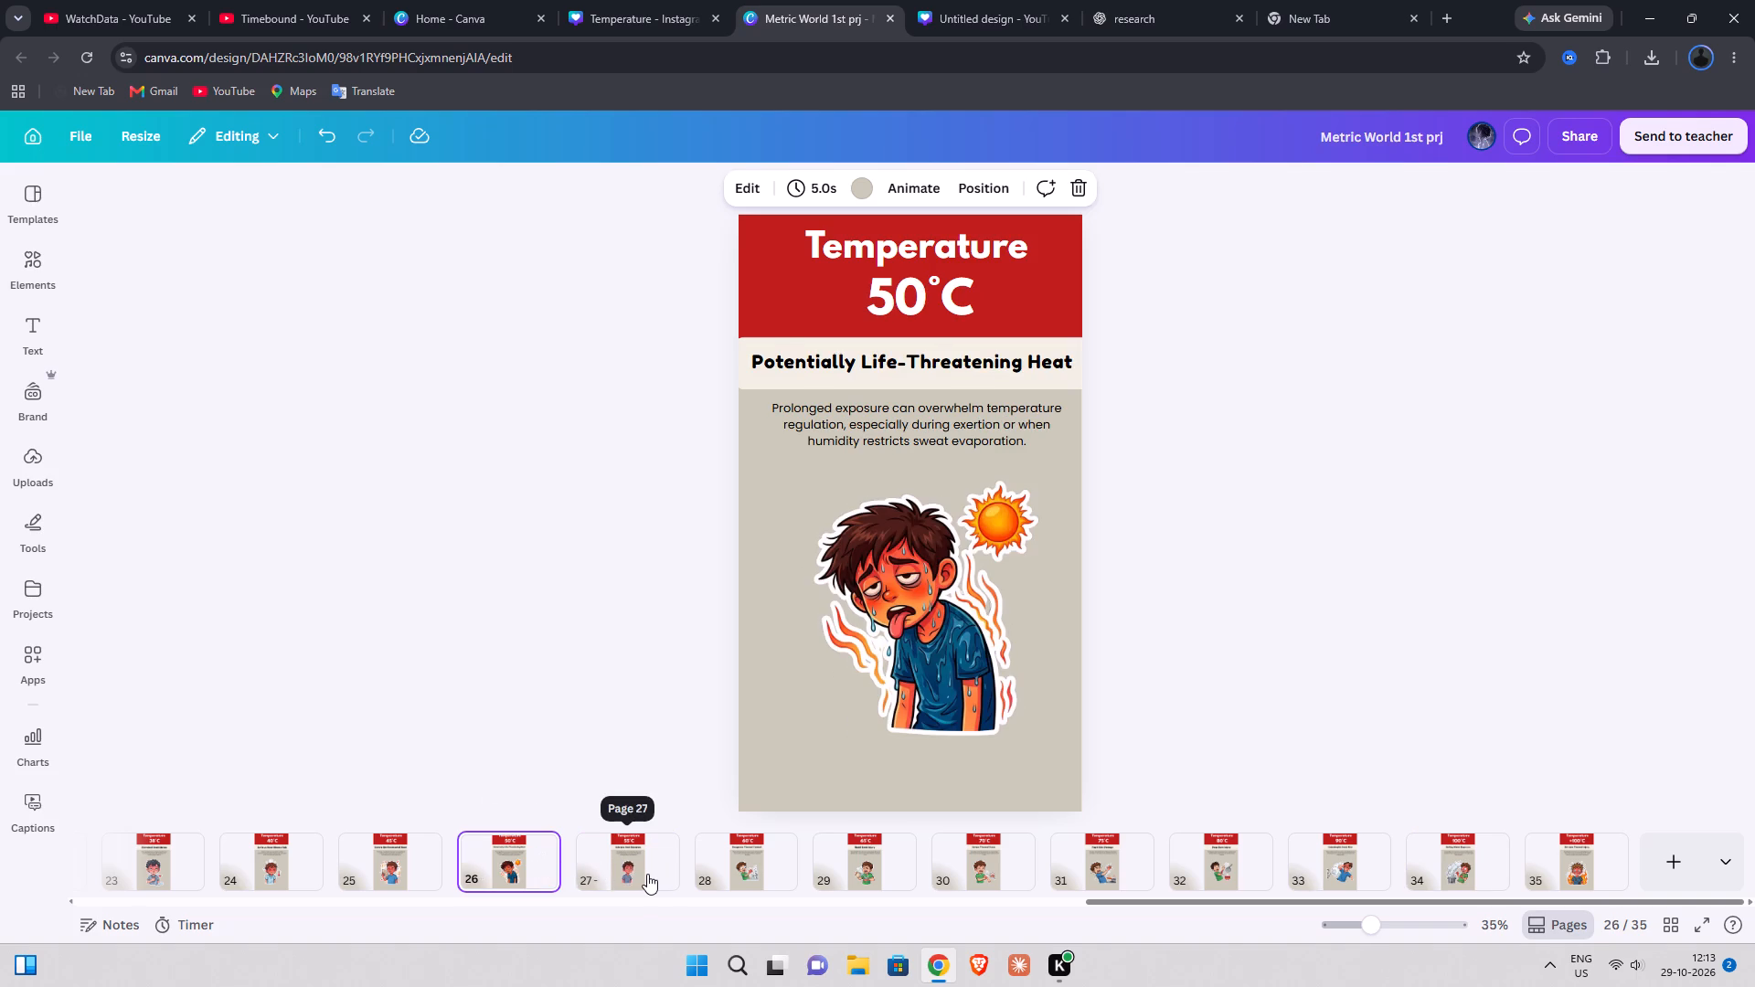
{"action": "left_click", "coordinate": [927, 308]}
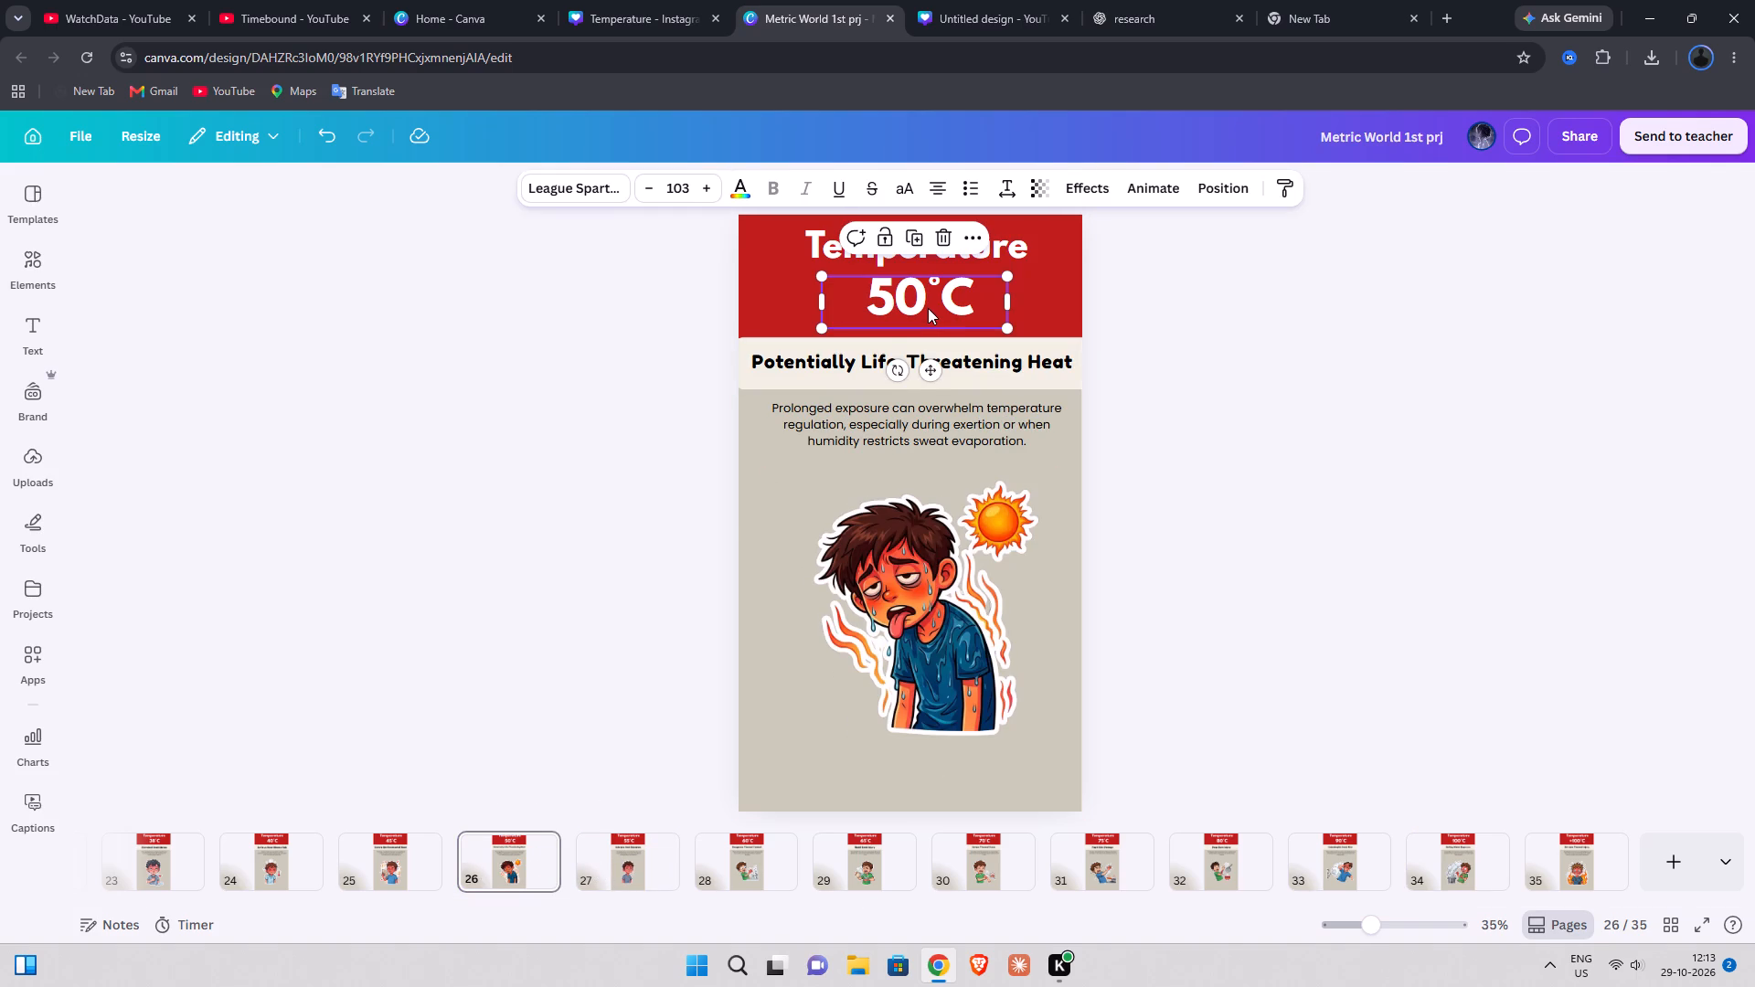
{"action": "key", "text": "ctrl+c"}
In the Temperature design, duplicate the +100°C page 4 and delete the burned boy illustration from the duplicate.
{"action": "left_click", "coordinate": [597, 0]}
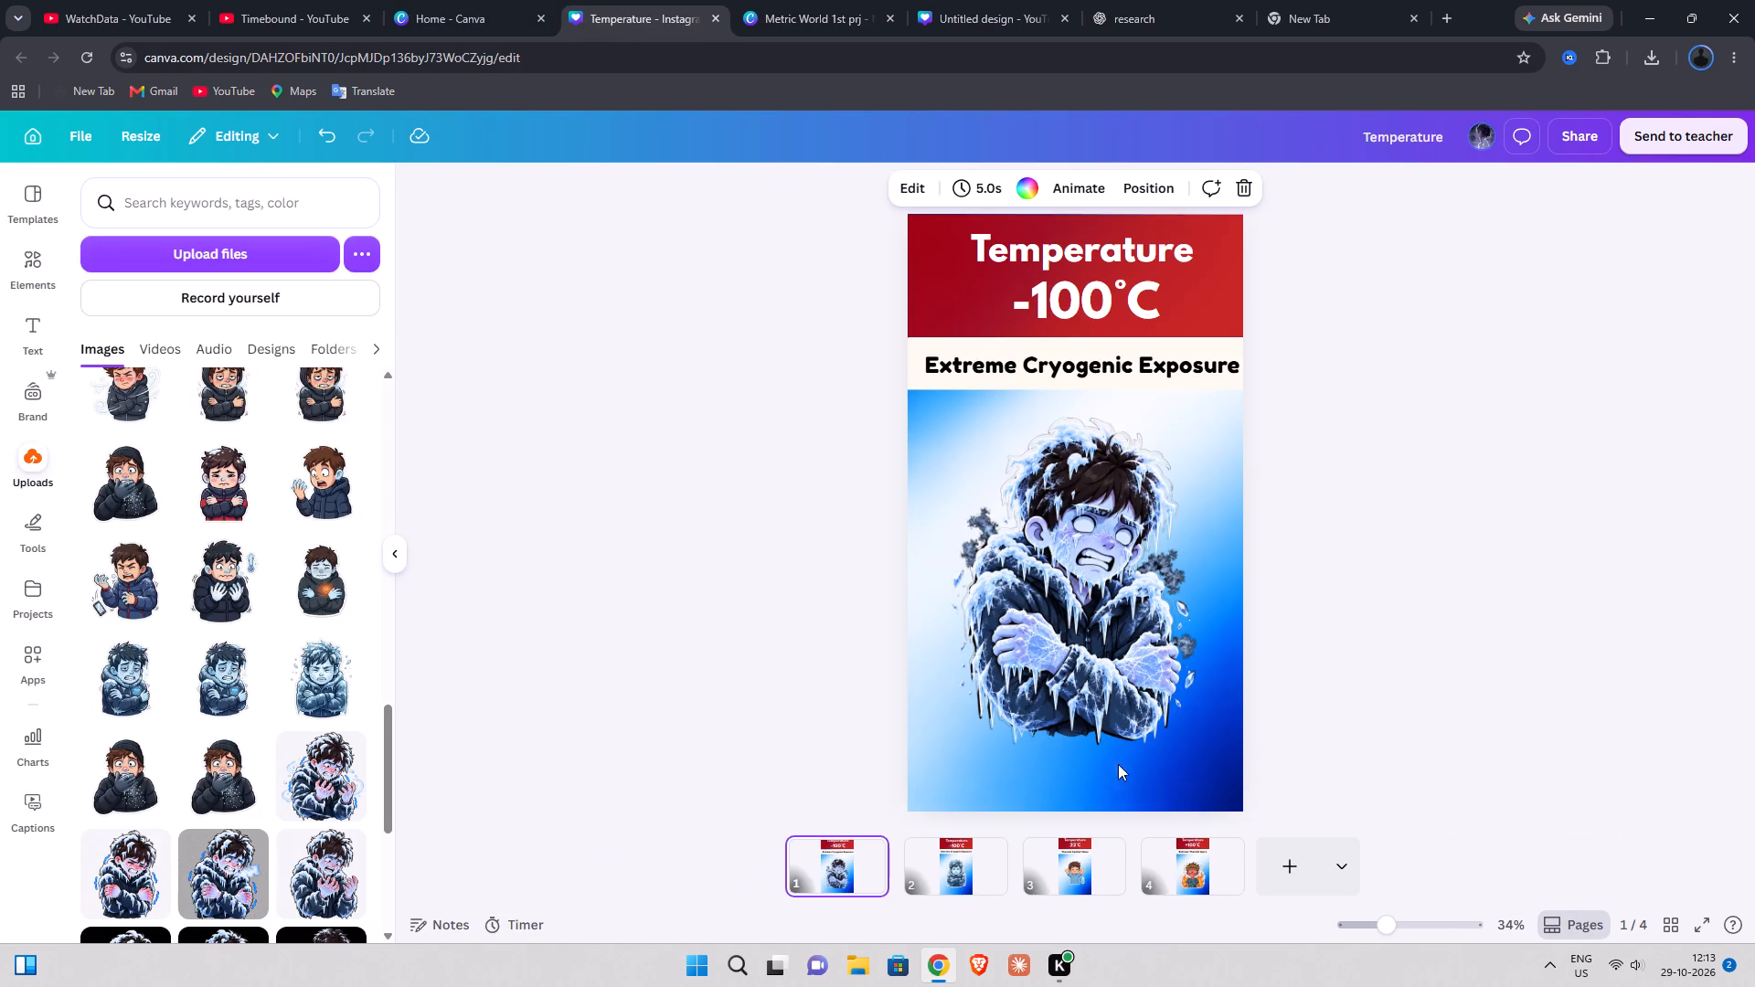
{"action": "left_click", "coordinate": [1159, 862]}
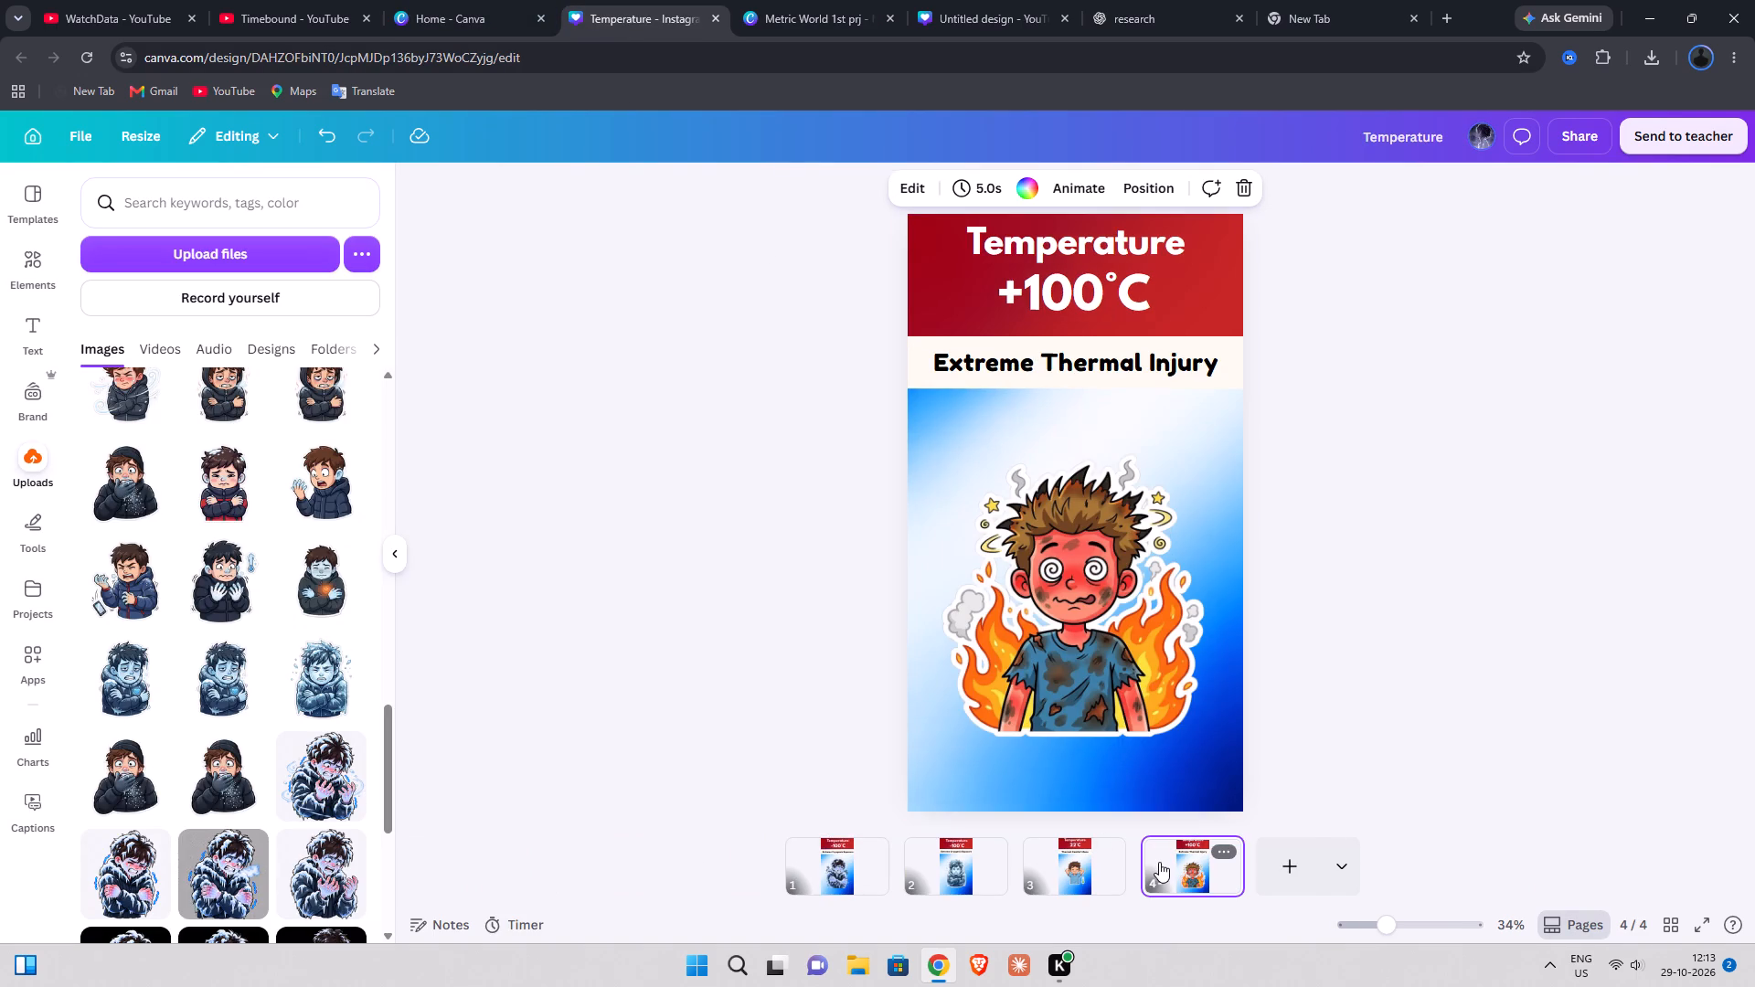
{"action": "key", "text": "ctrl+d"}
{"action": "double_click", "coordinate": [1089, 521]}
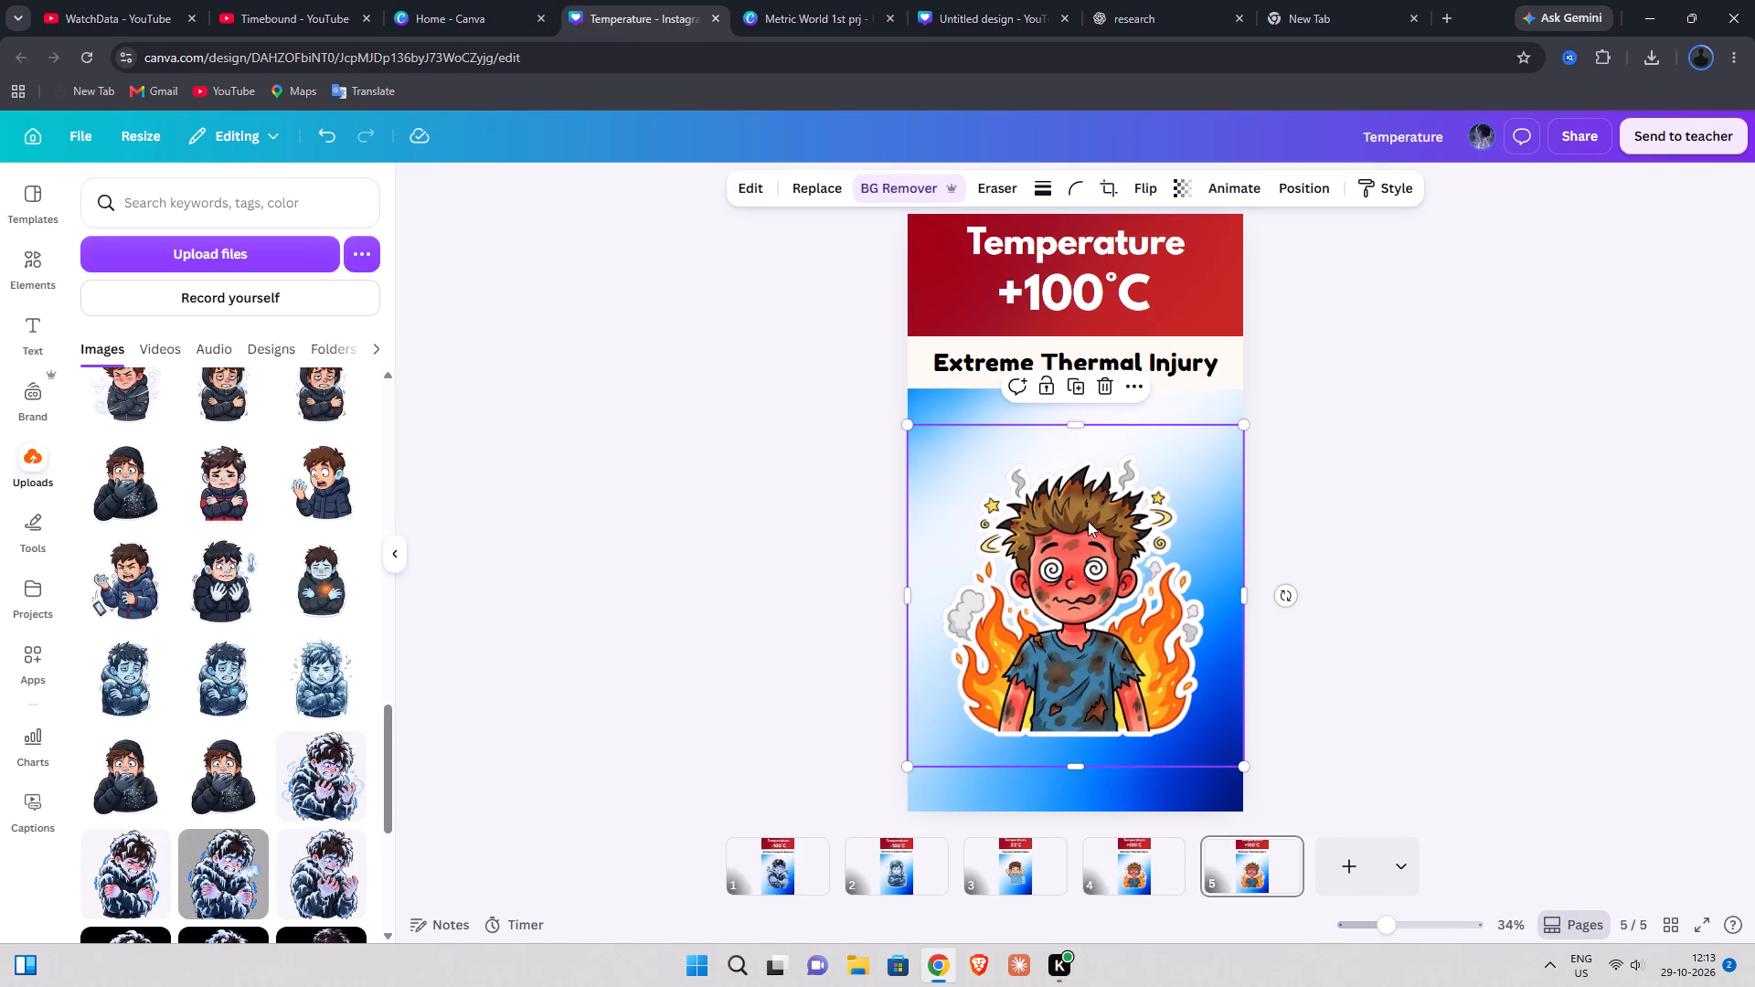
{"action": "left_click", "coordinate": [1406, 571]}
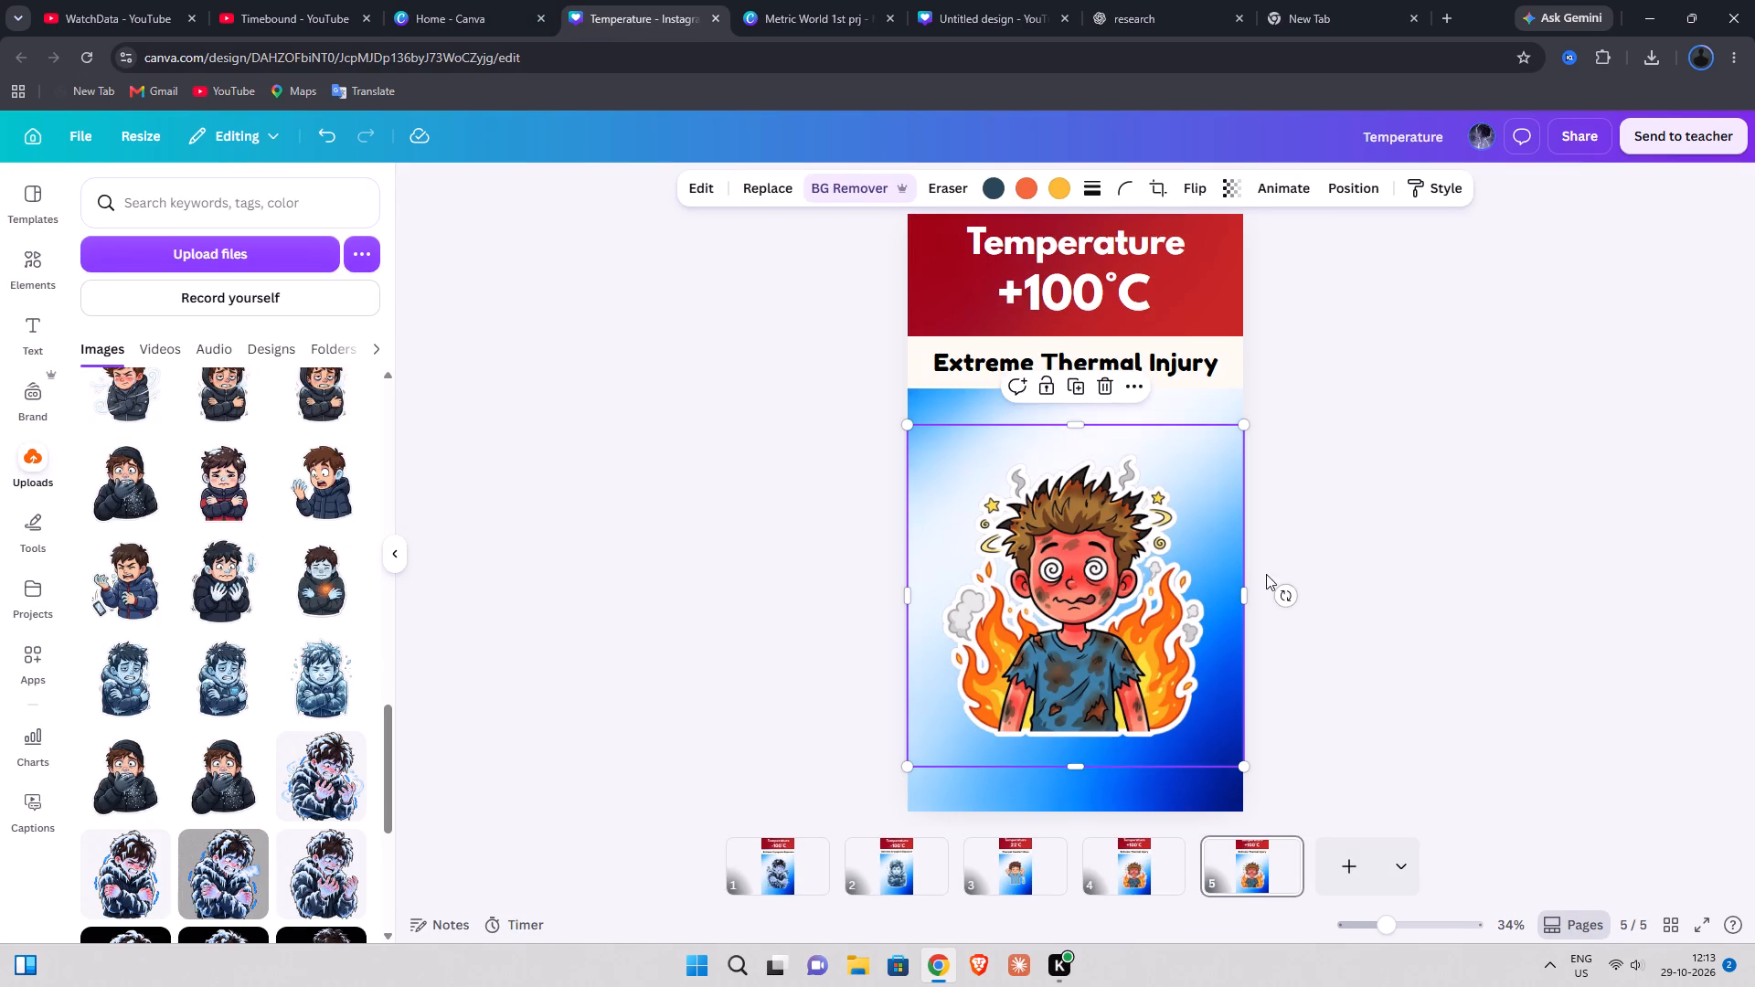
{"action": "left_click", "coordinate": [1108, 391]}
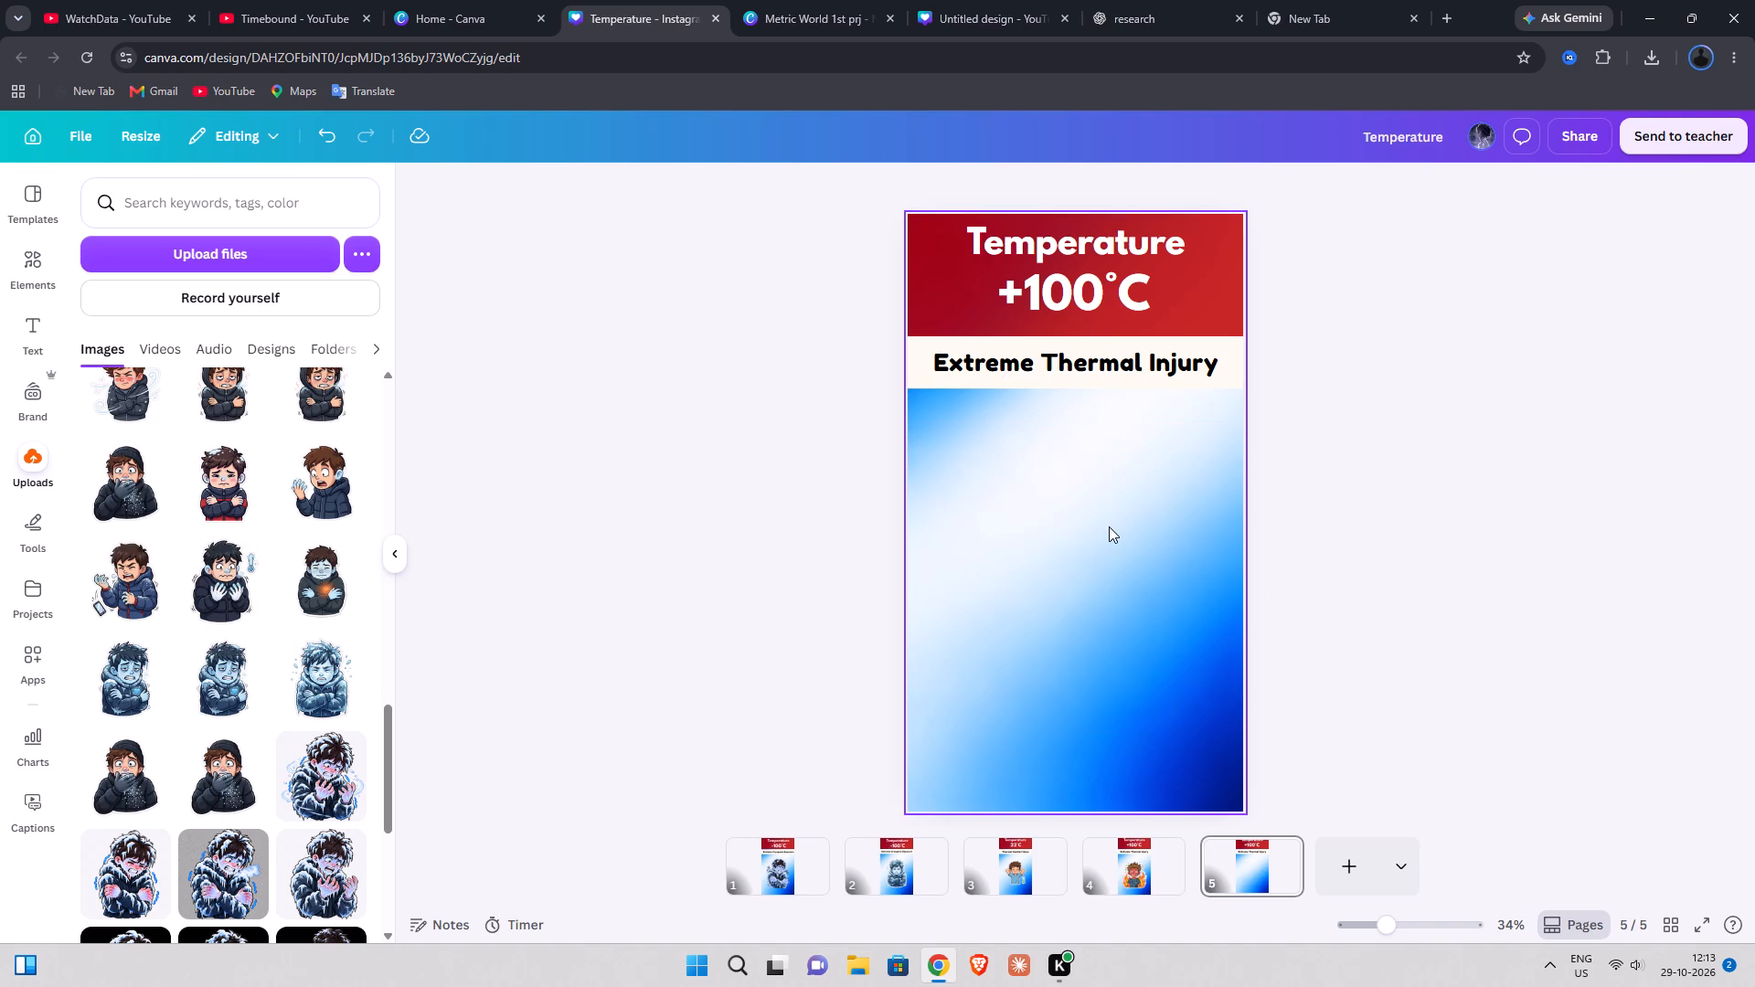
Copy the overheated boy with sun illustration from Metric World 1st prj page 26 onto page 5 of the Temperature design.
{"action": "key", "text": "ctrl+c"}
{"action": "left_click", "coordinate": [800, 0]}
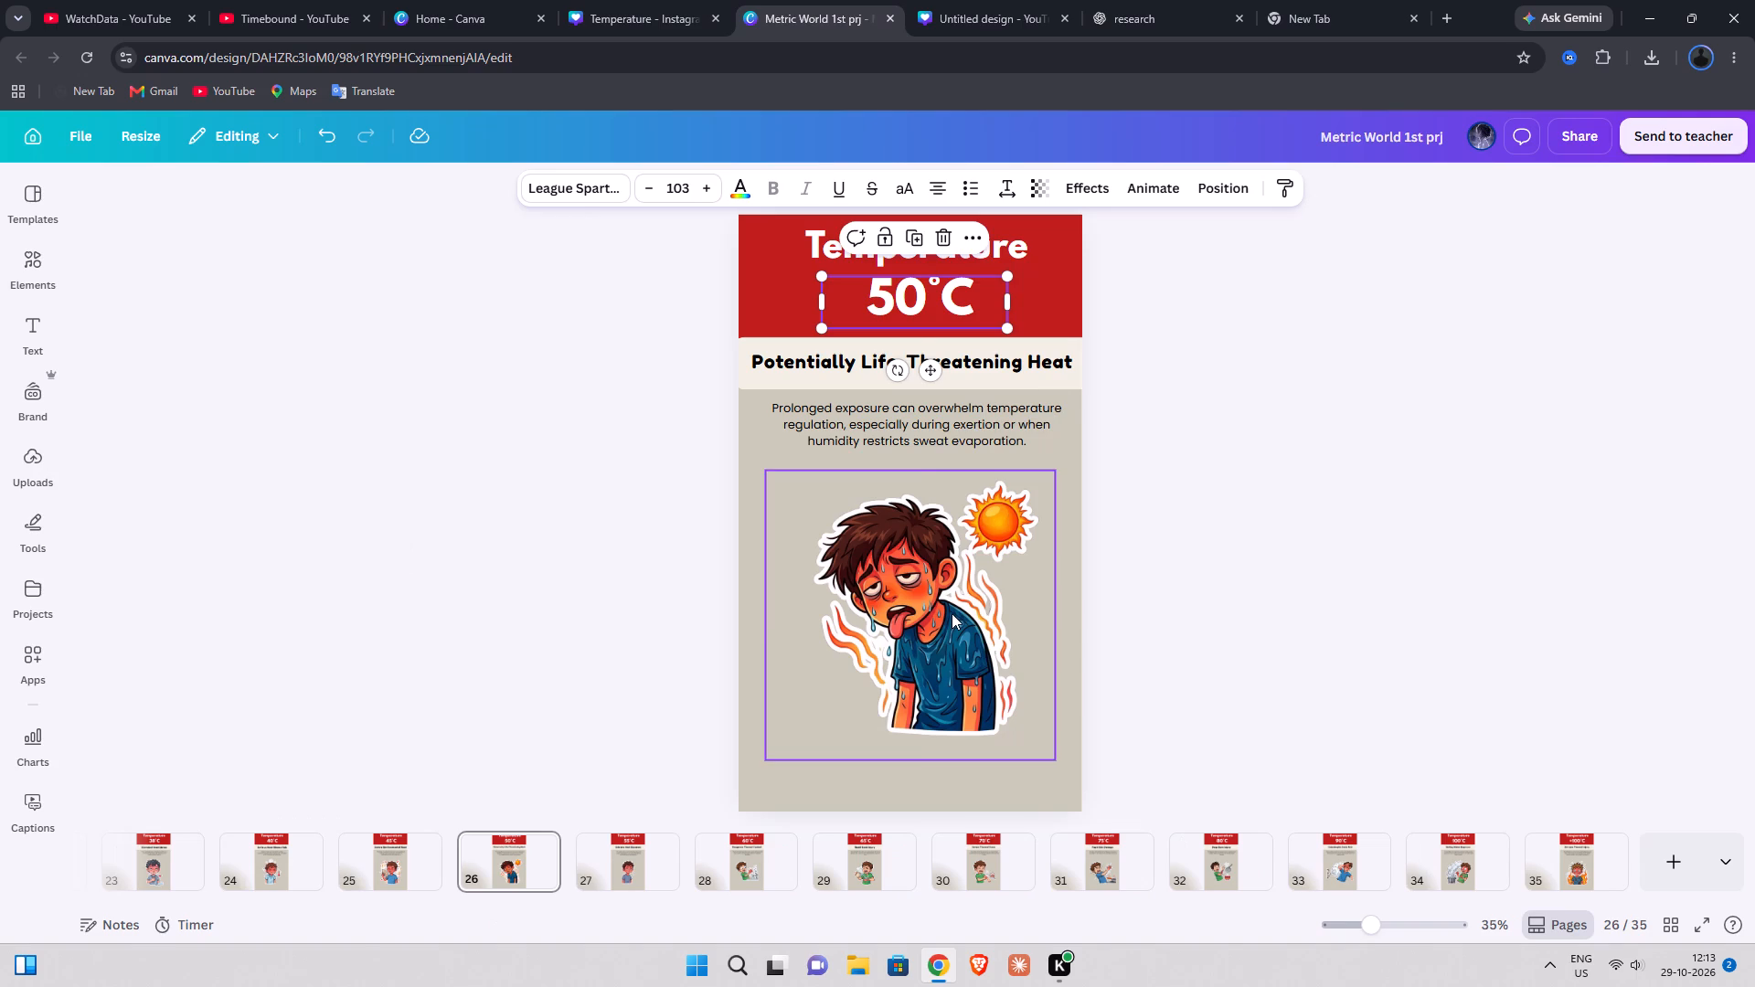
{"action": "left_click", "coordinate": [952, 613]}
{"action": "key", "text": "ctrl+c"}
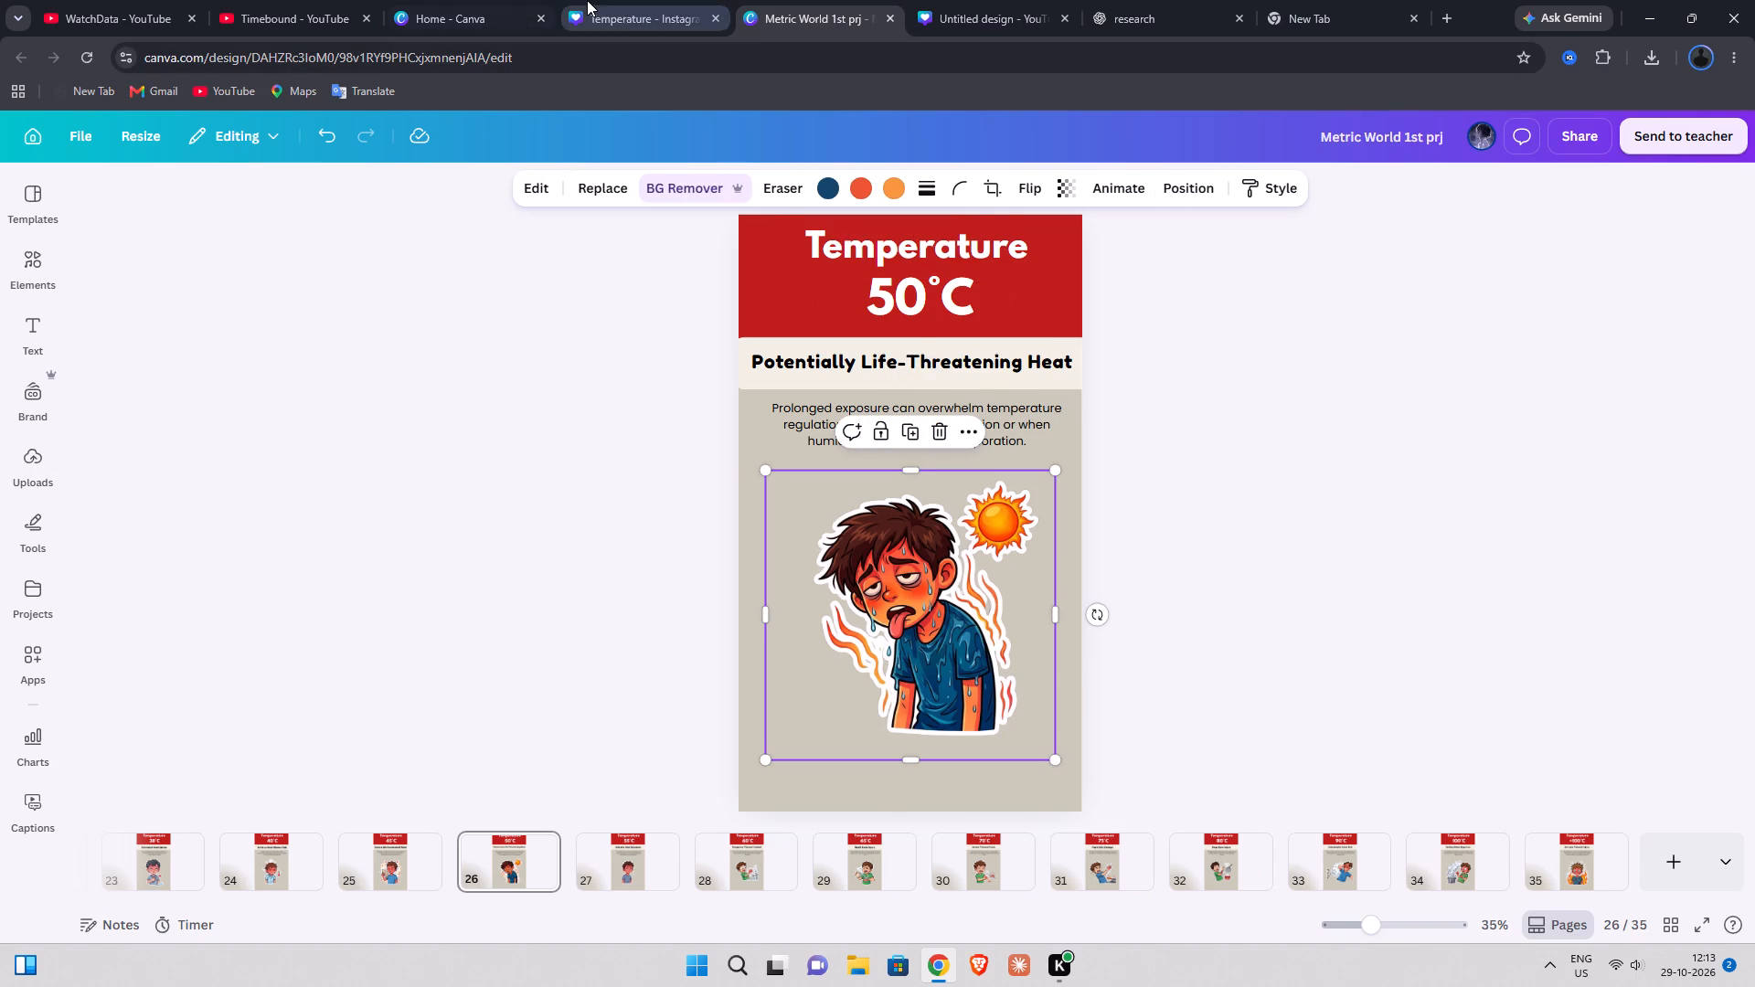
{"action": "left_click", "coordinate": [587, 0]}
{"action": "left_click", "coordinate": [1013, 442]}
{"action": "key", "text": "ctrl+v"}
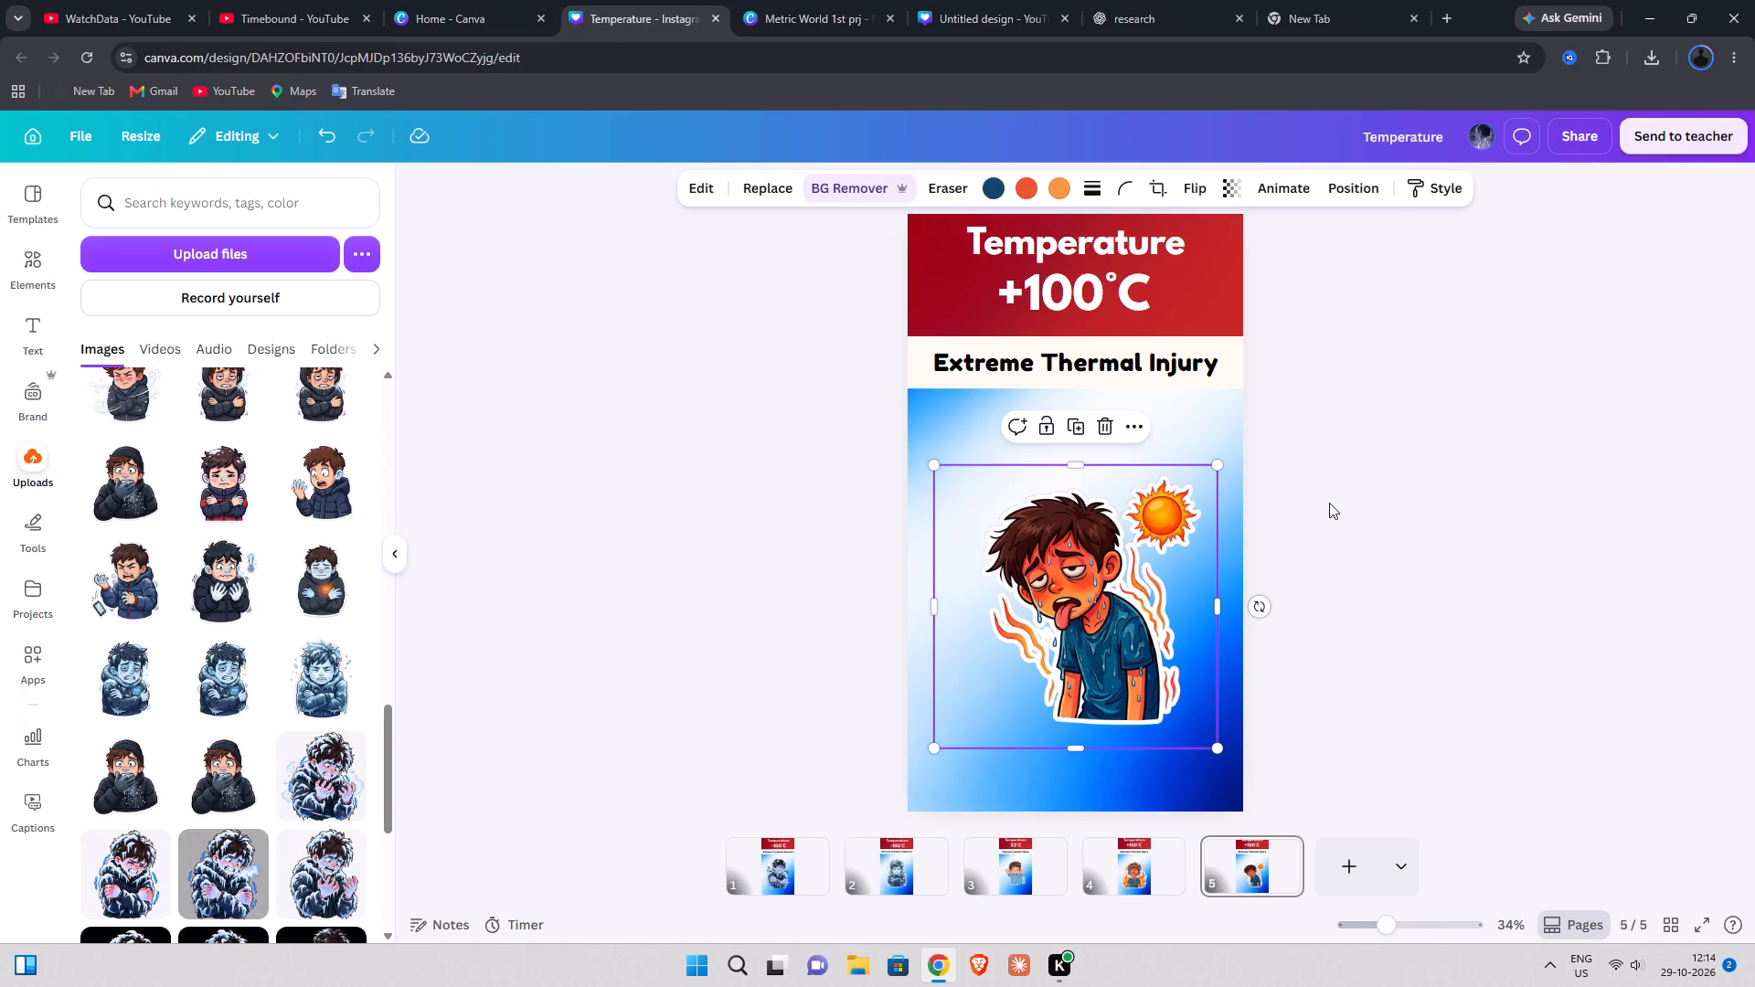
Copy the 50°C heading from Metric World 1st prj page 26 over +100°C on page 5 of the Temperature design, removing the extra blank line.
{"action": "left_click", "coordinate": [835, 0]}
{"action": "left_click", "coordinate": [924, 300]}
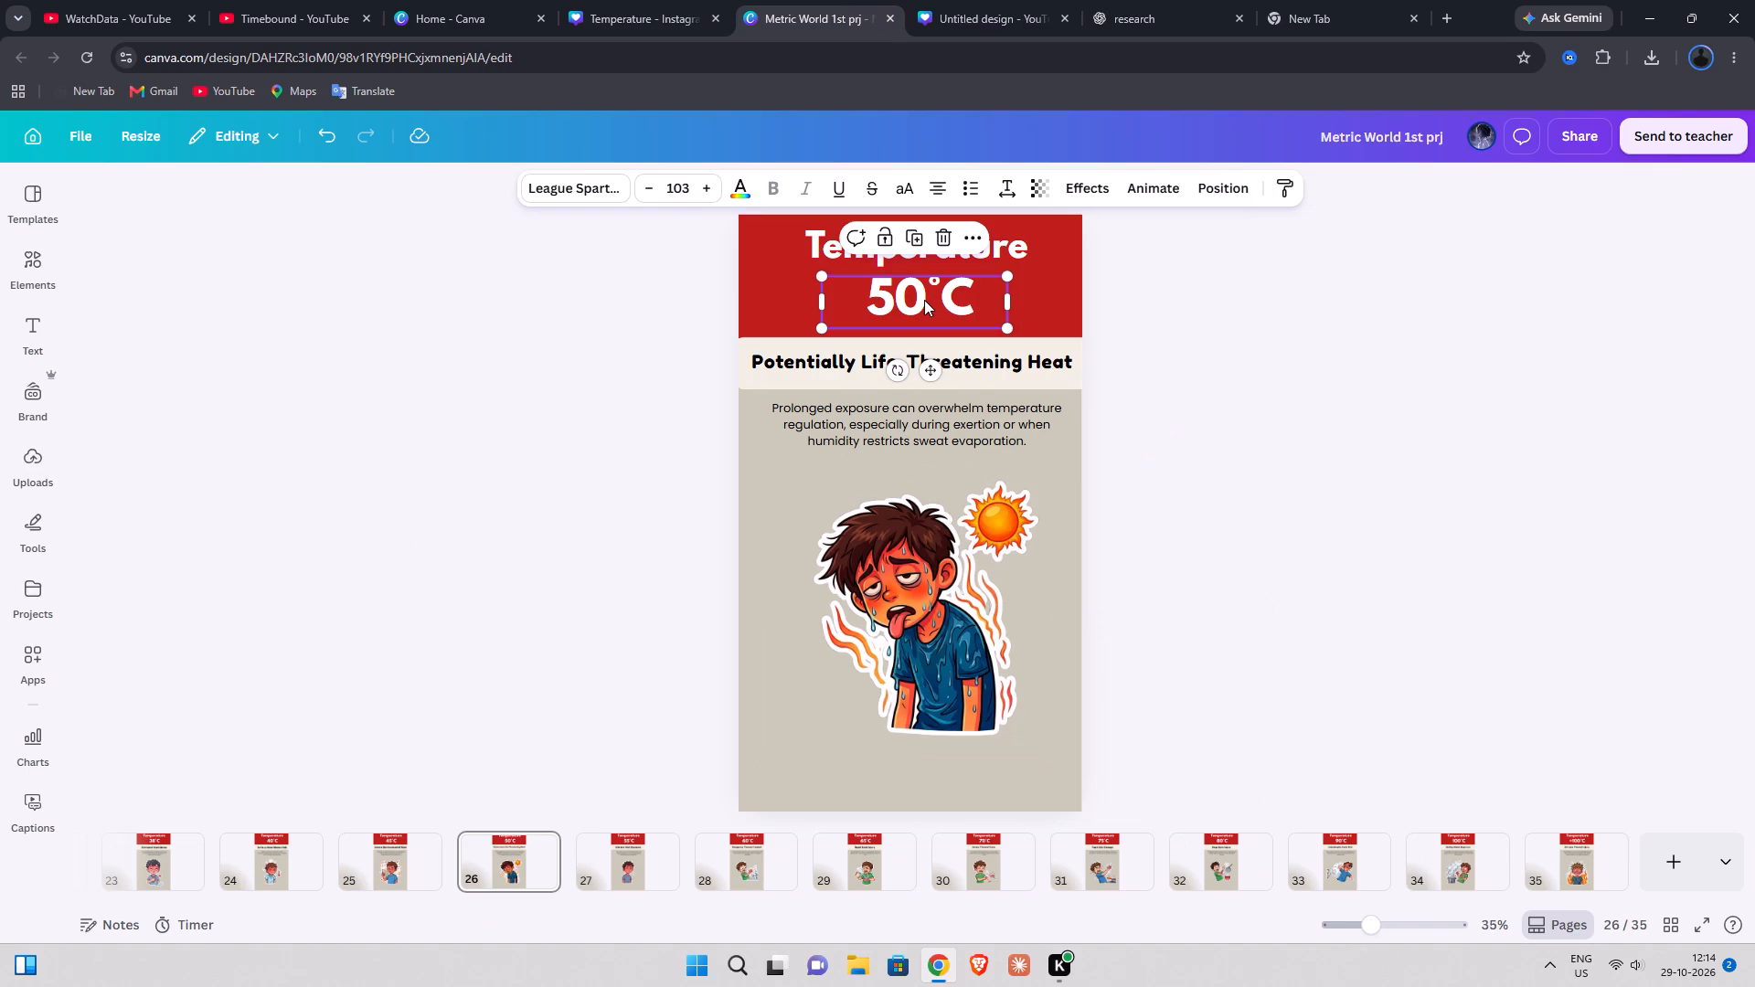
{"action": "key", "text": "ctrl+c"}
{"action": "left_click", "coordinate": [573, 0]}
{"action": "double_click", "coordinate": [1089, 292]}
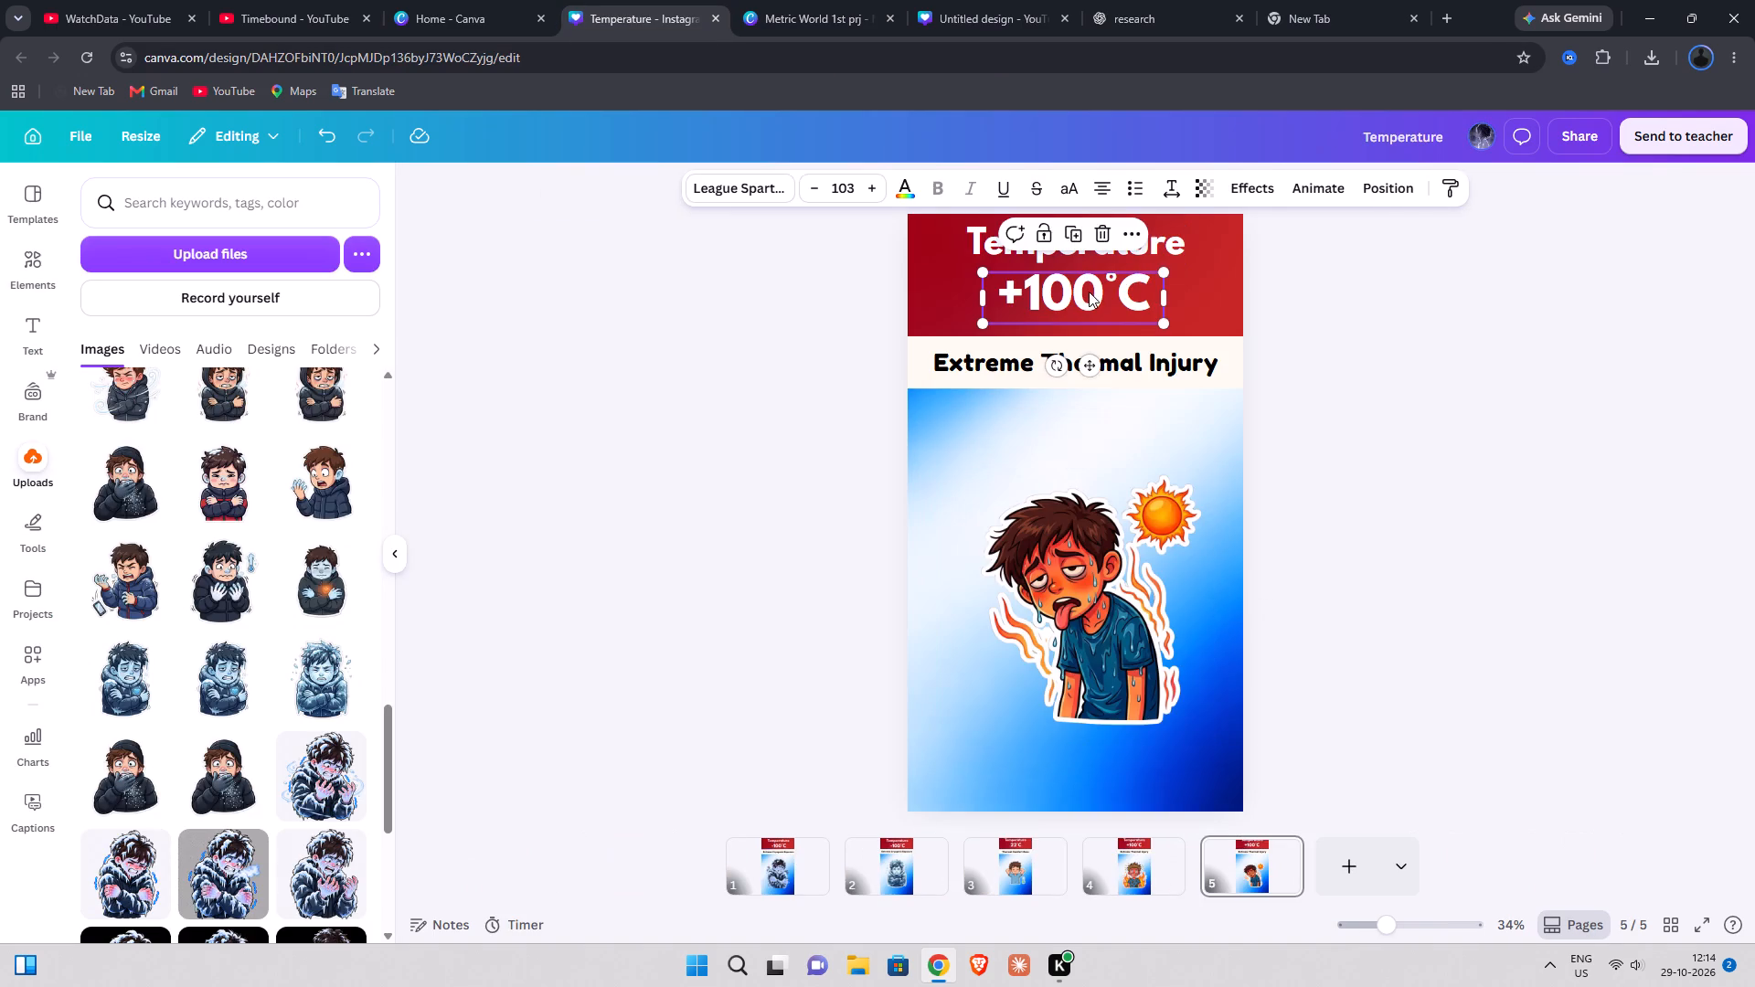
{"action": "key", "text": "ctrl+v"}
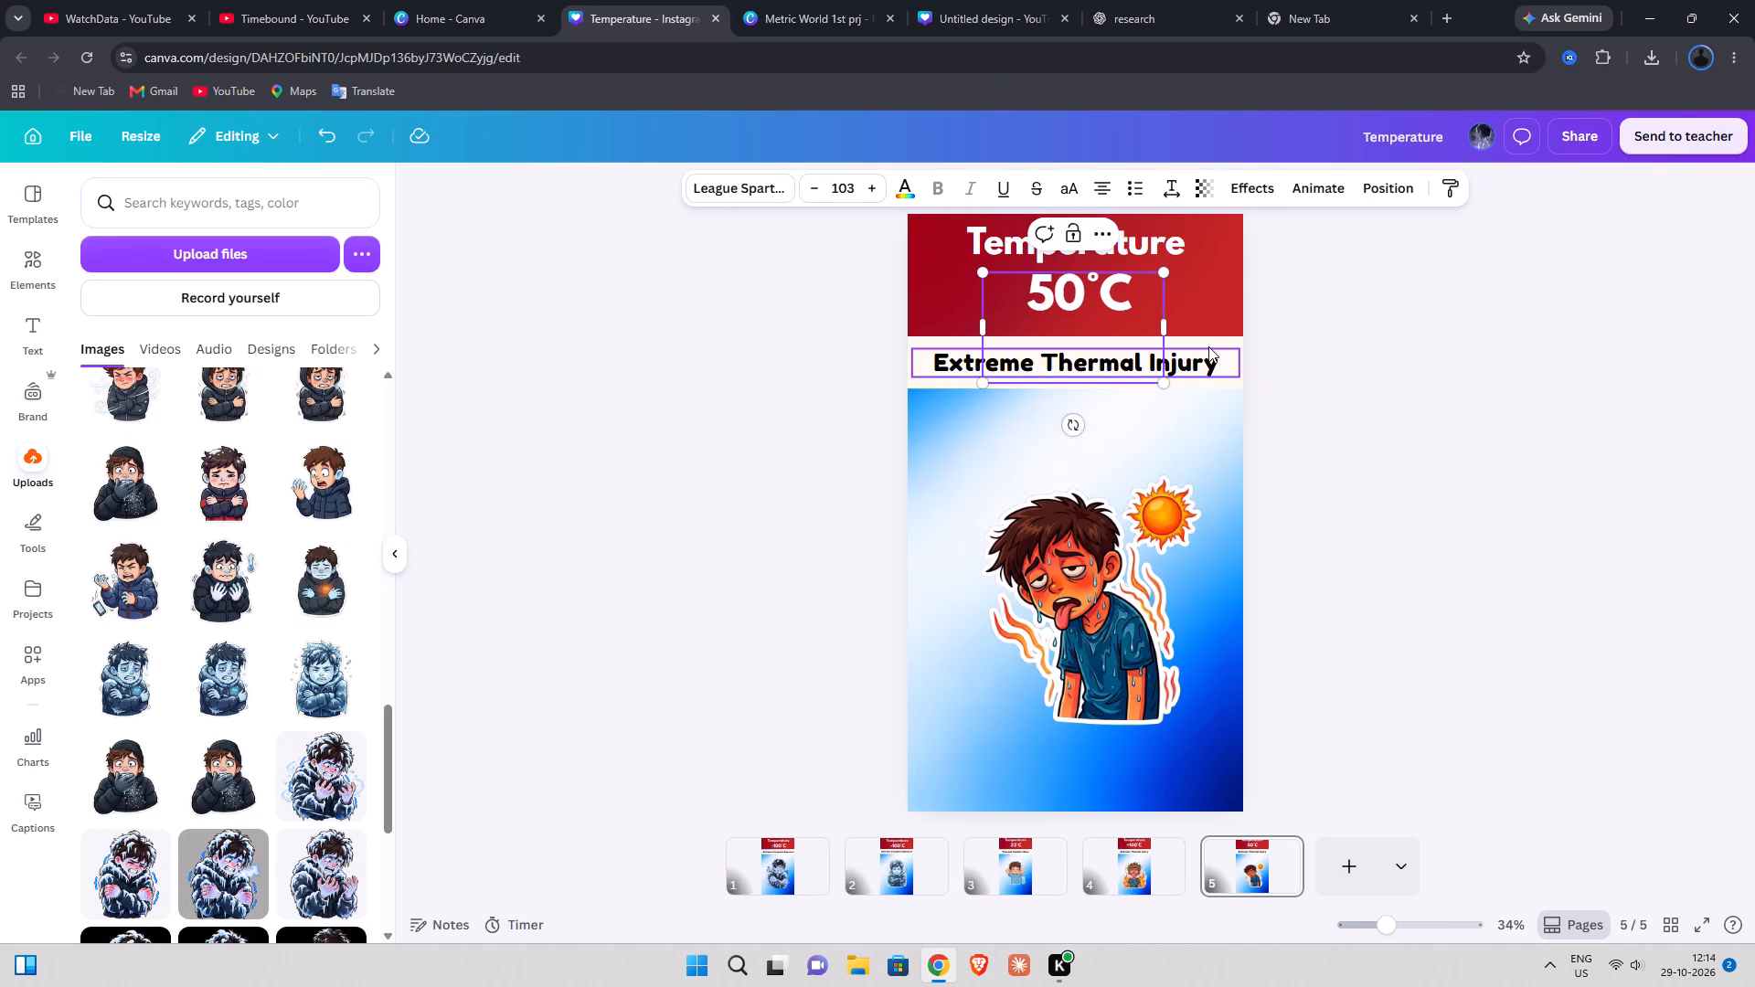
{"action": "key", "text": "BackSpace"}
{"action": "left_click", "coordinate": [1332, 364]}
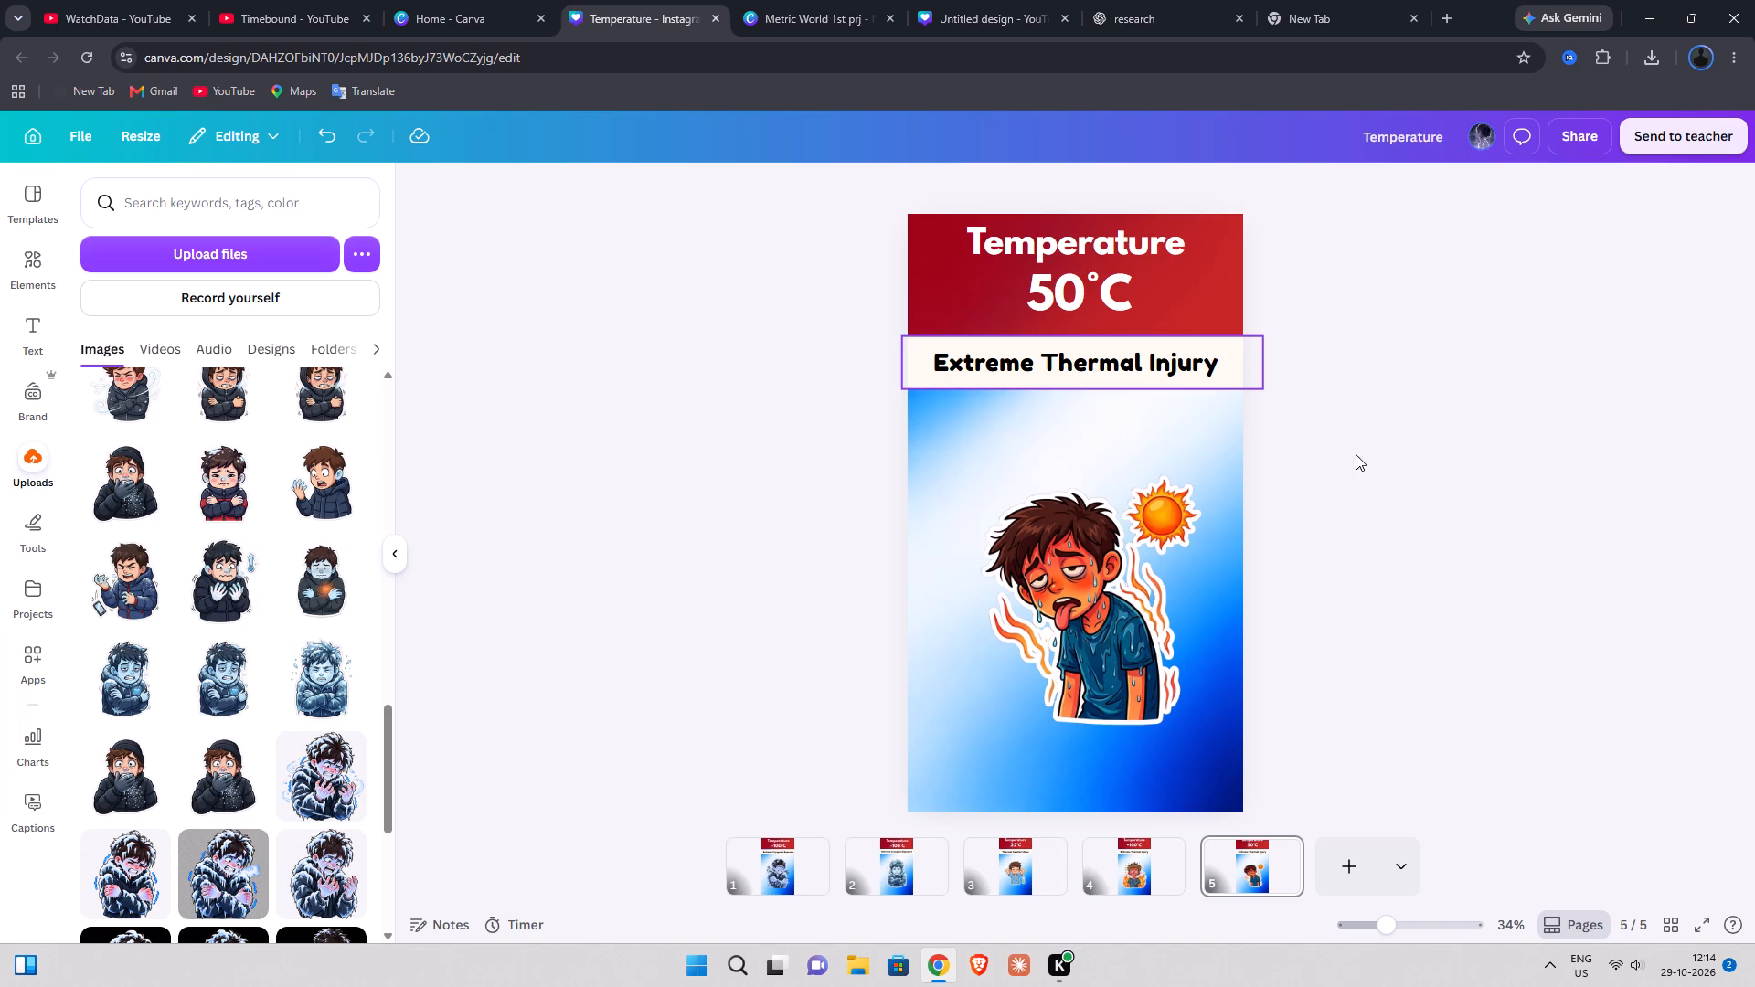
Copy the subtitle Potentially Life-Threatening Heat from Metric World 1st prj page 26 over Extreme Thermal Injury on the Temperature design's page 5, removing the extra line.
{"action": "left_click", "coordinate": [796, 8]}
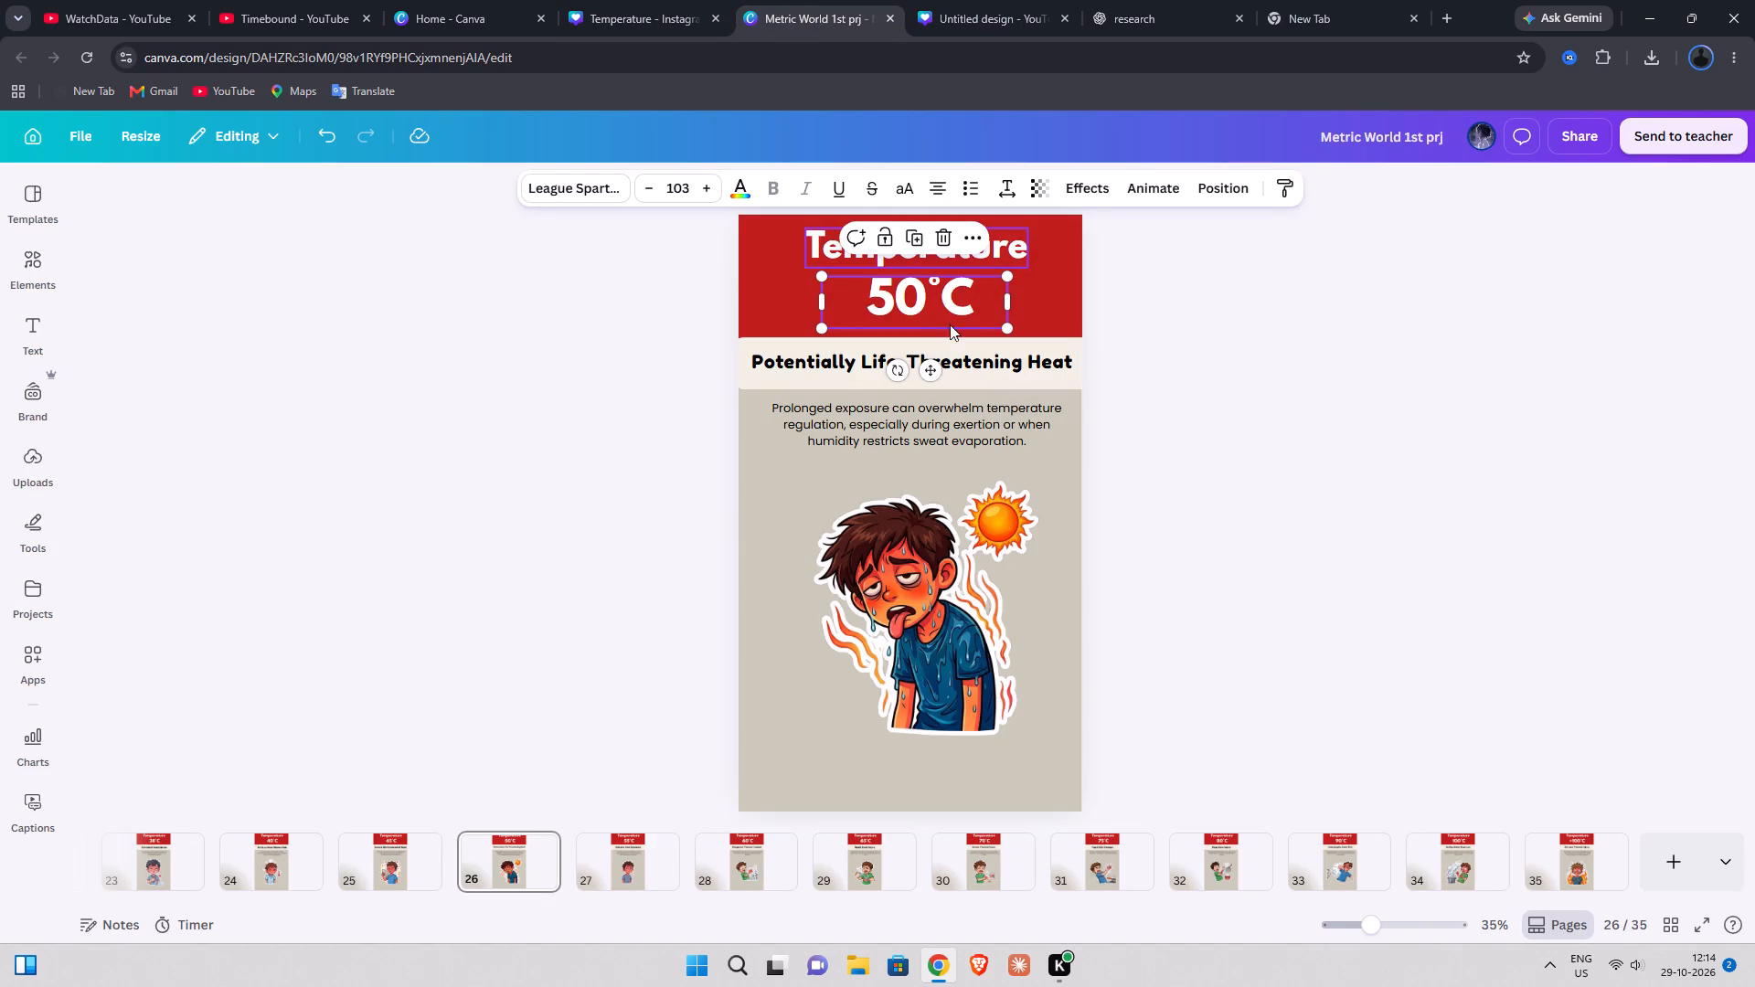
{"action": "left_click", "coordinate": [1030, 360]}
{"action": "key", "text": "ctrl+c"}
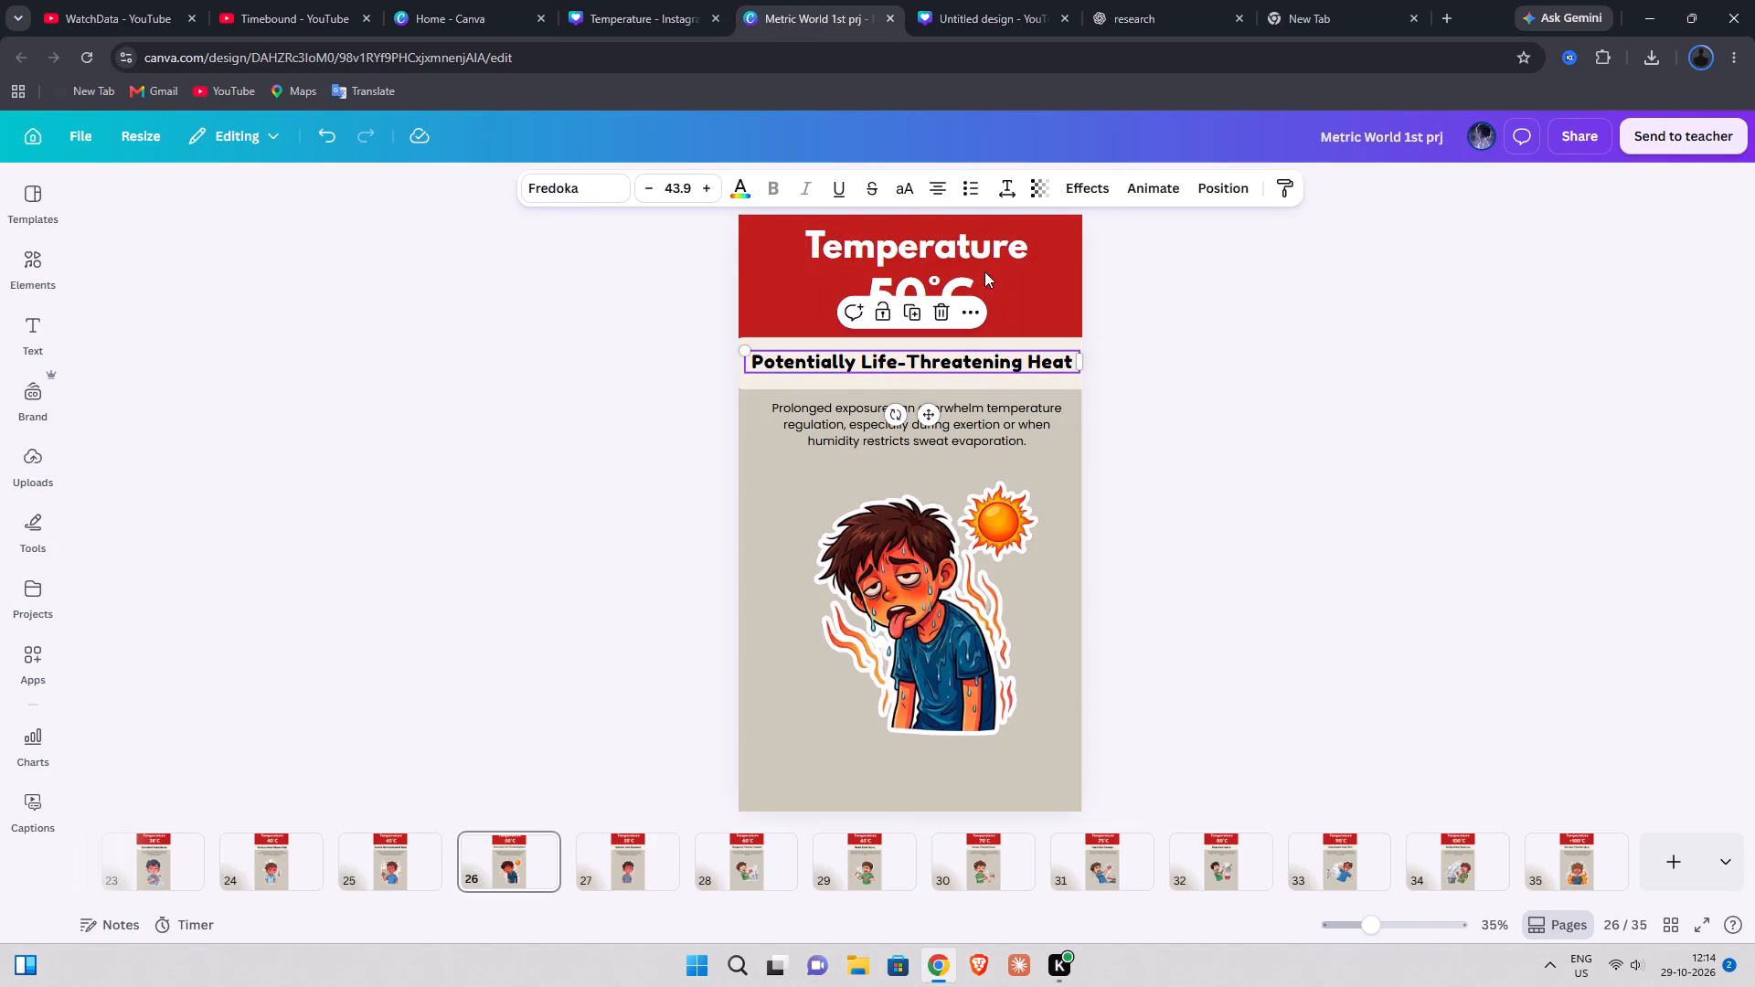
{"action": "left_click", "coordinate": [649, 0]}
{"action": "double_click", "coordinate": [967, 375]}
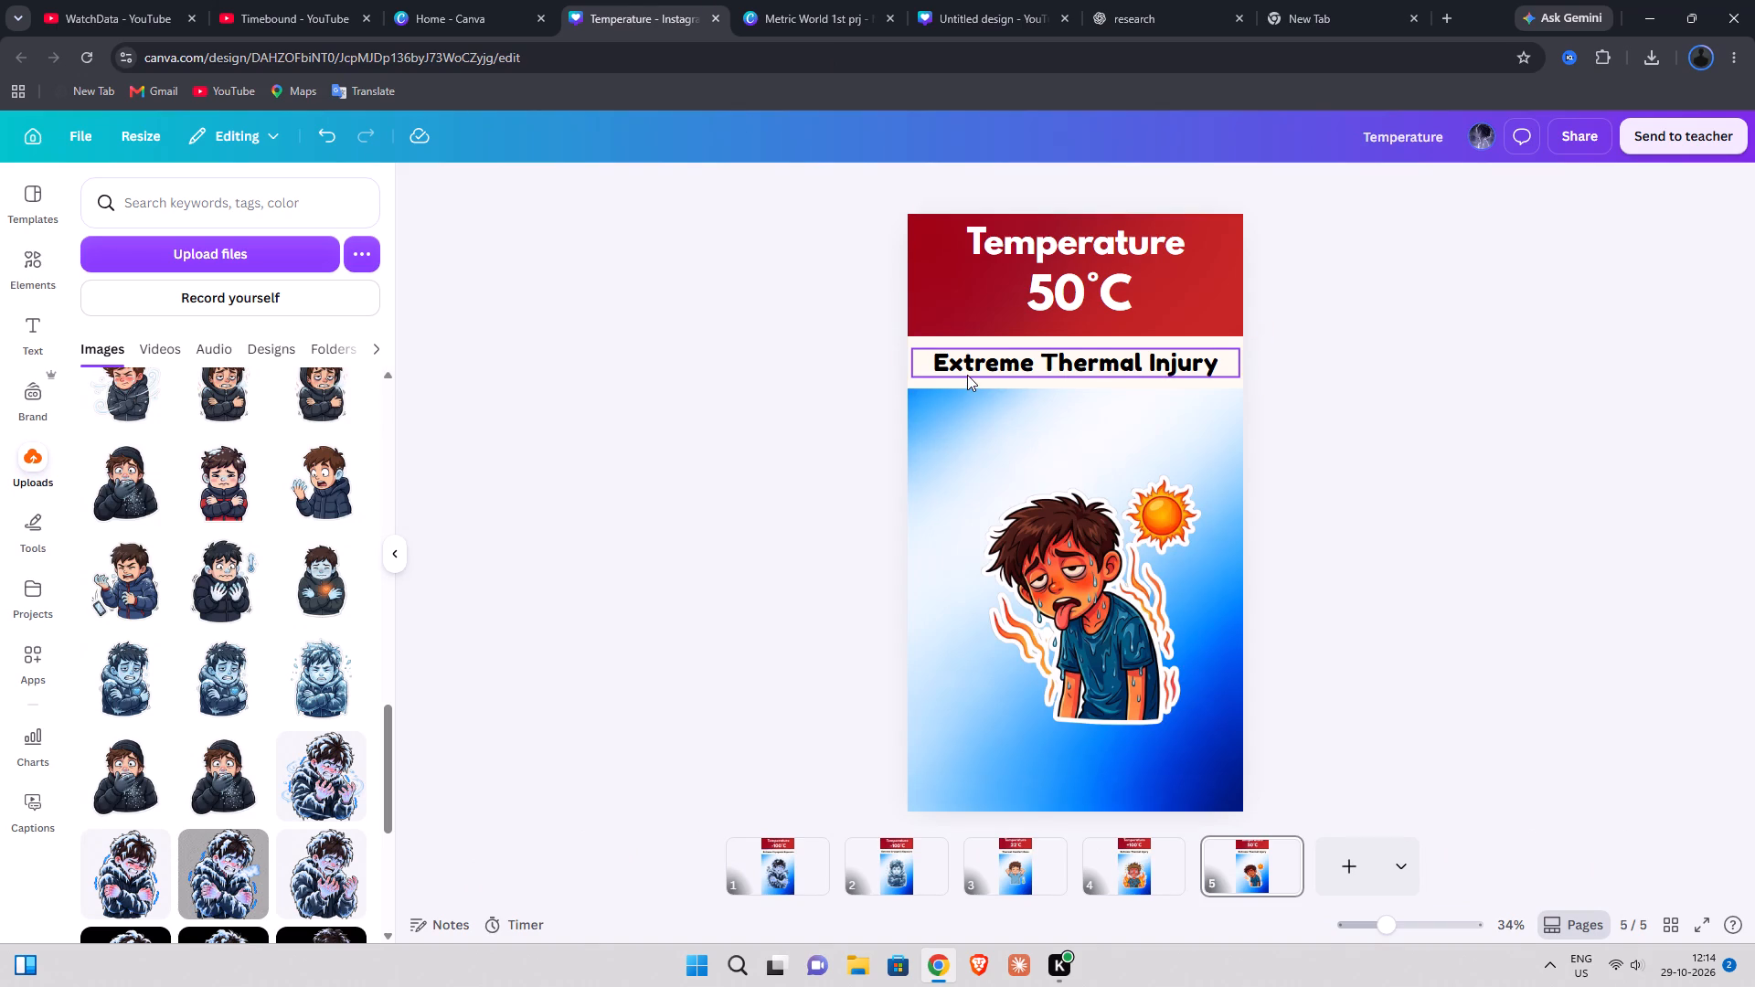
{"action": "key", "text": "ctrl+v"}
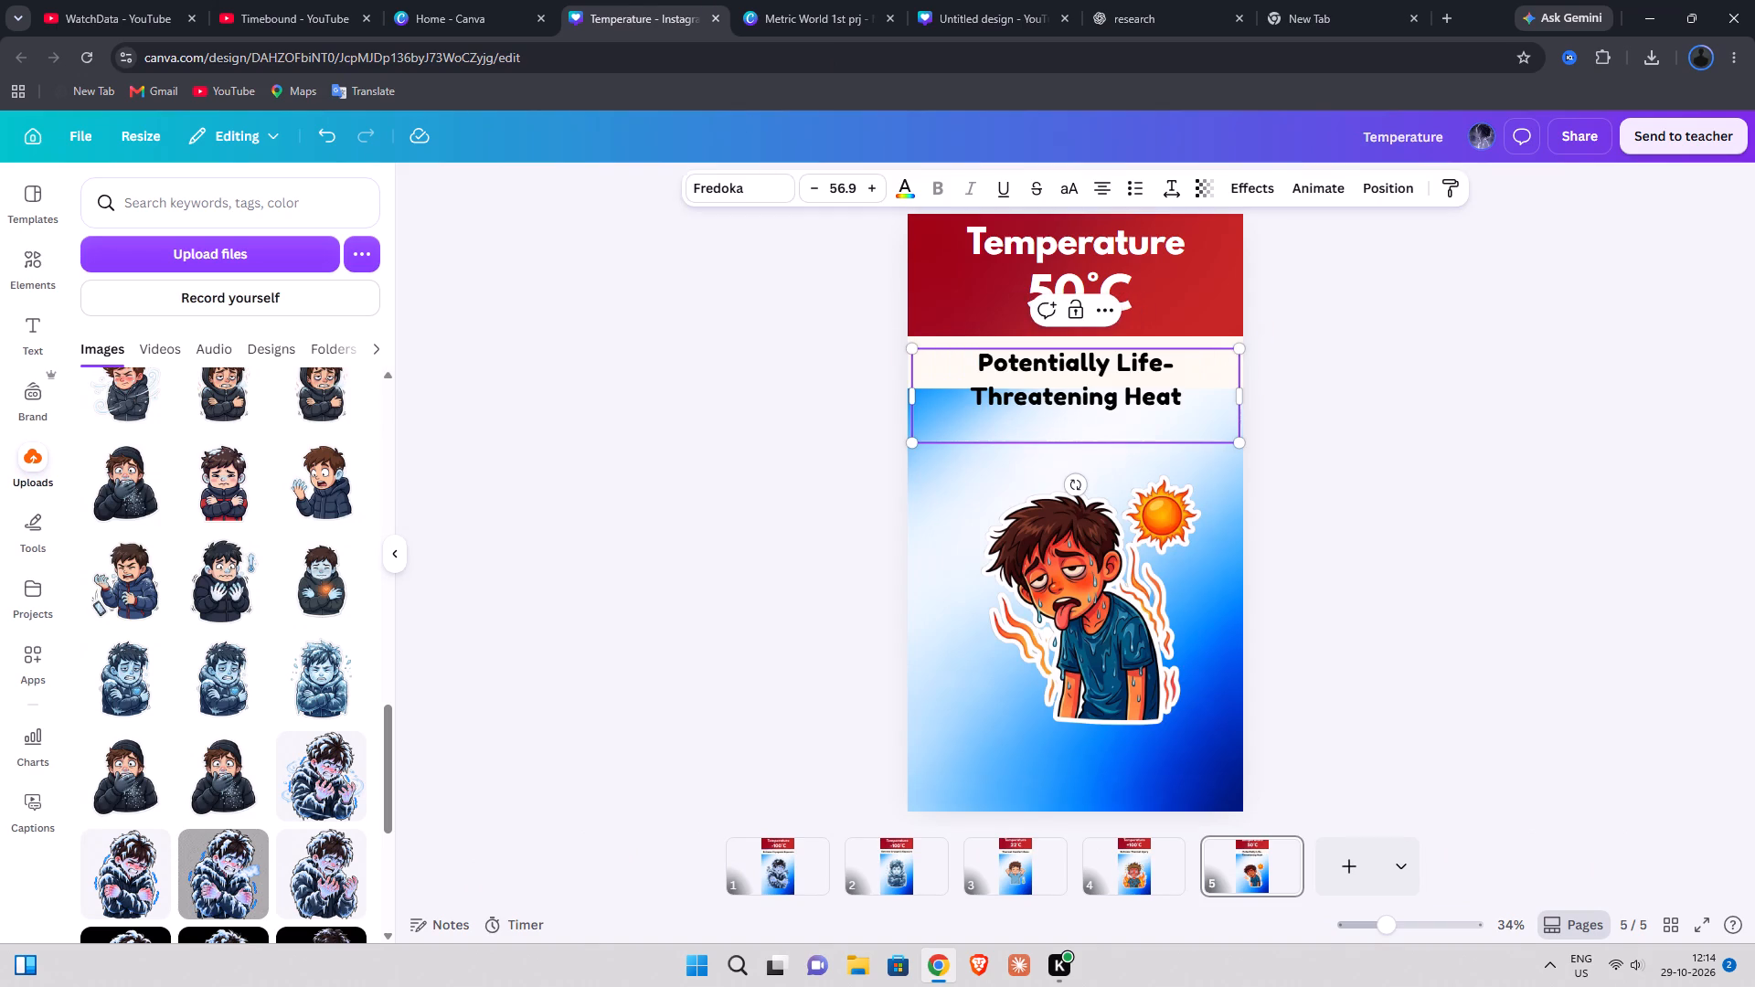
{"action": "key", "text": "BackSpace"}
Widen the page 5 subtitle's text box slightly to the page edge and reduce its font size to 44.9 so it fits one line.
{"action": "left_click_drag", "start_coordinate": [1249, 382], "coordinate": [1255, 374]}
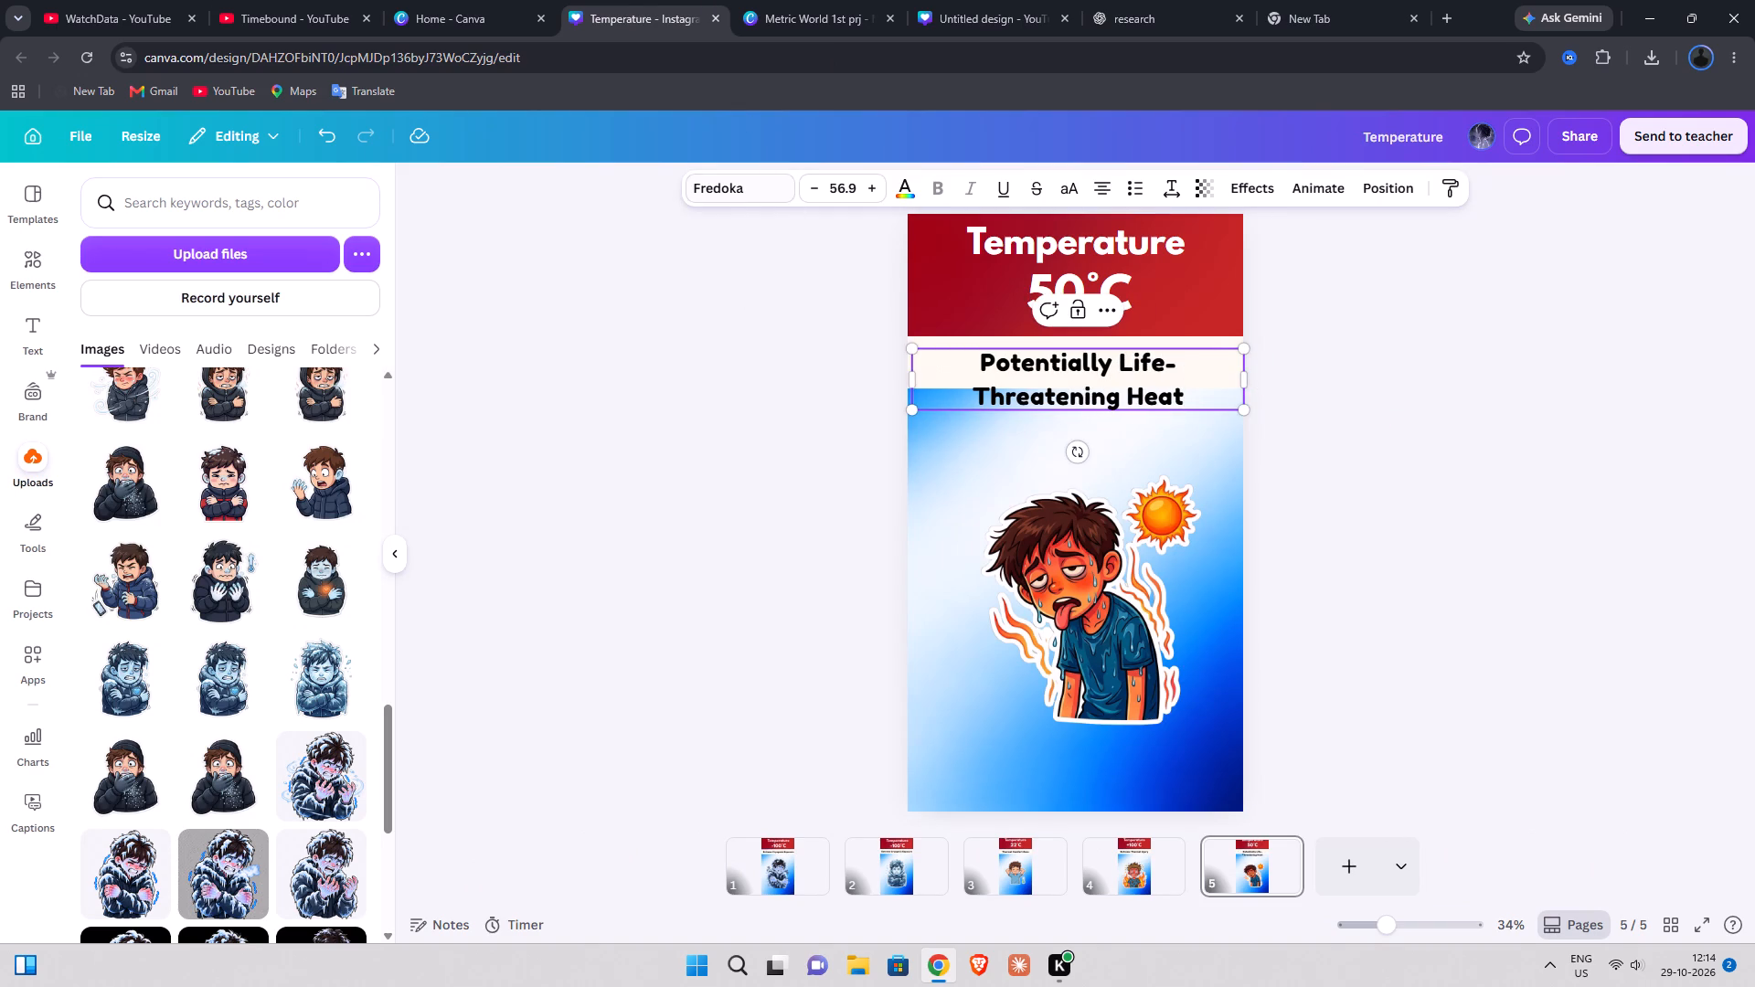
{"action": "triple_click", "coordinate": [814, 196]}
{"action": "triple_click", "coordinate": [814, 196]}
{"action": "triple_click", "coordinate": [814, 196]}
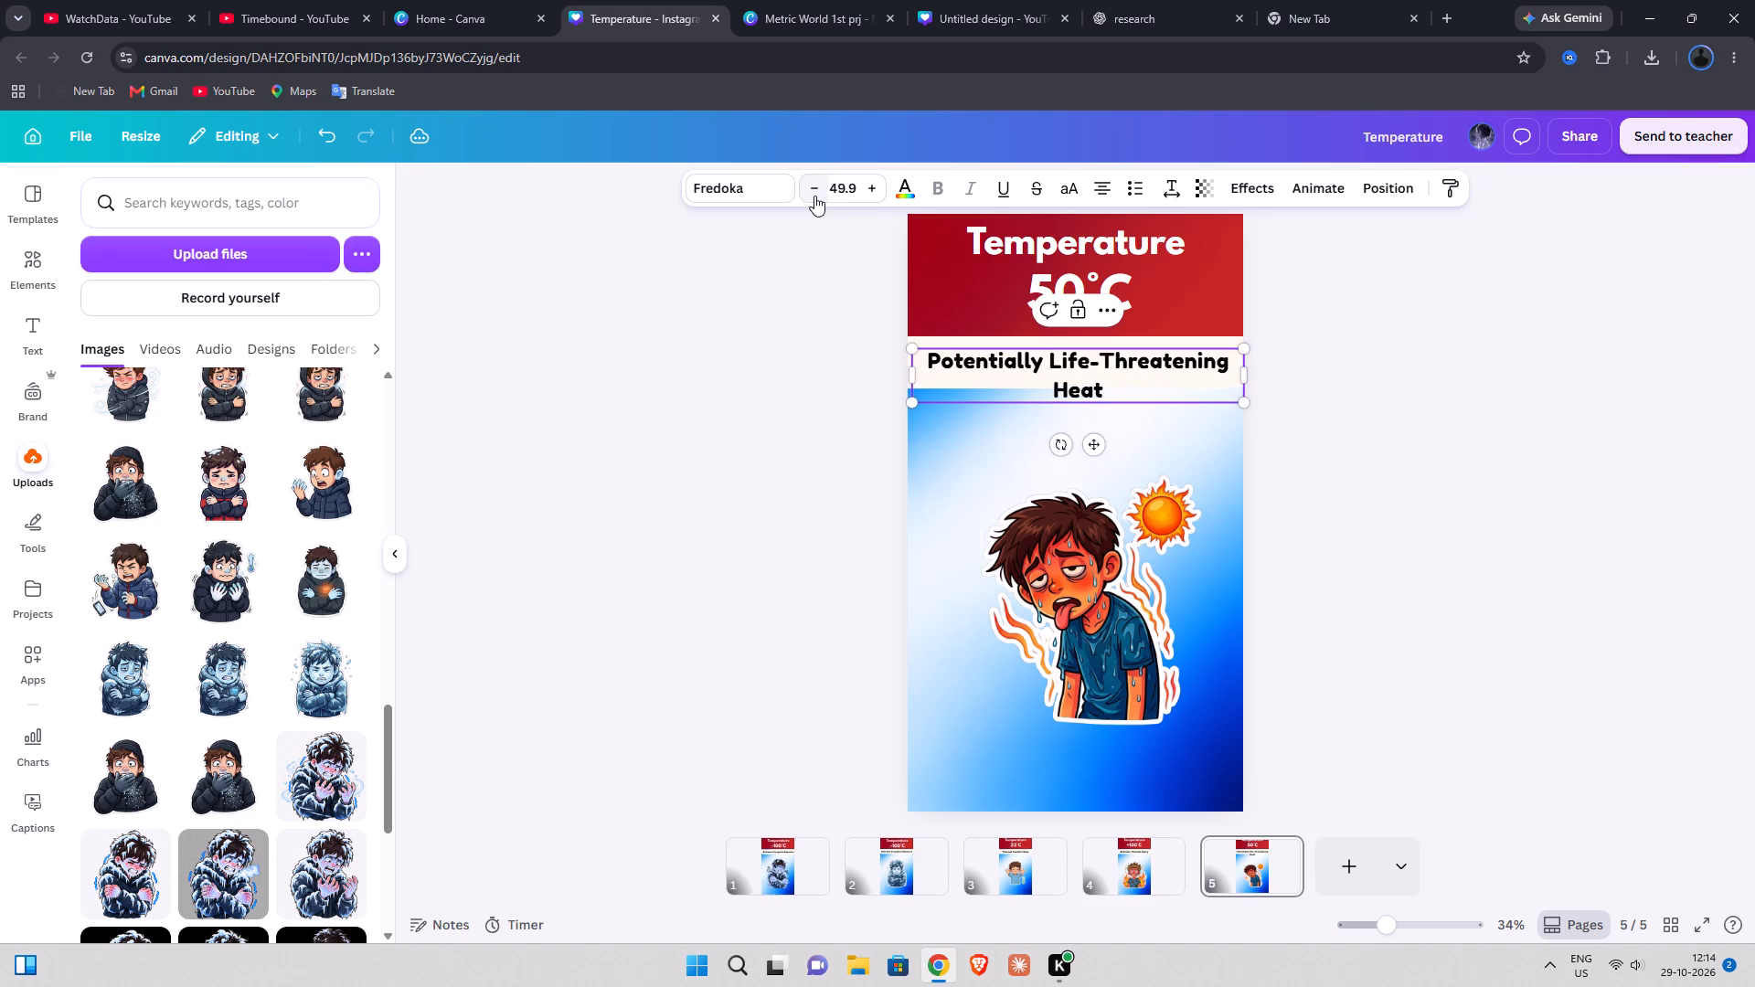
{"action": "triple_click", "coordinate": [814, 196]}
{"action": "left_click", "coordinate": [1524, 404]}
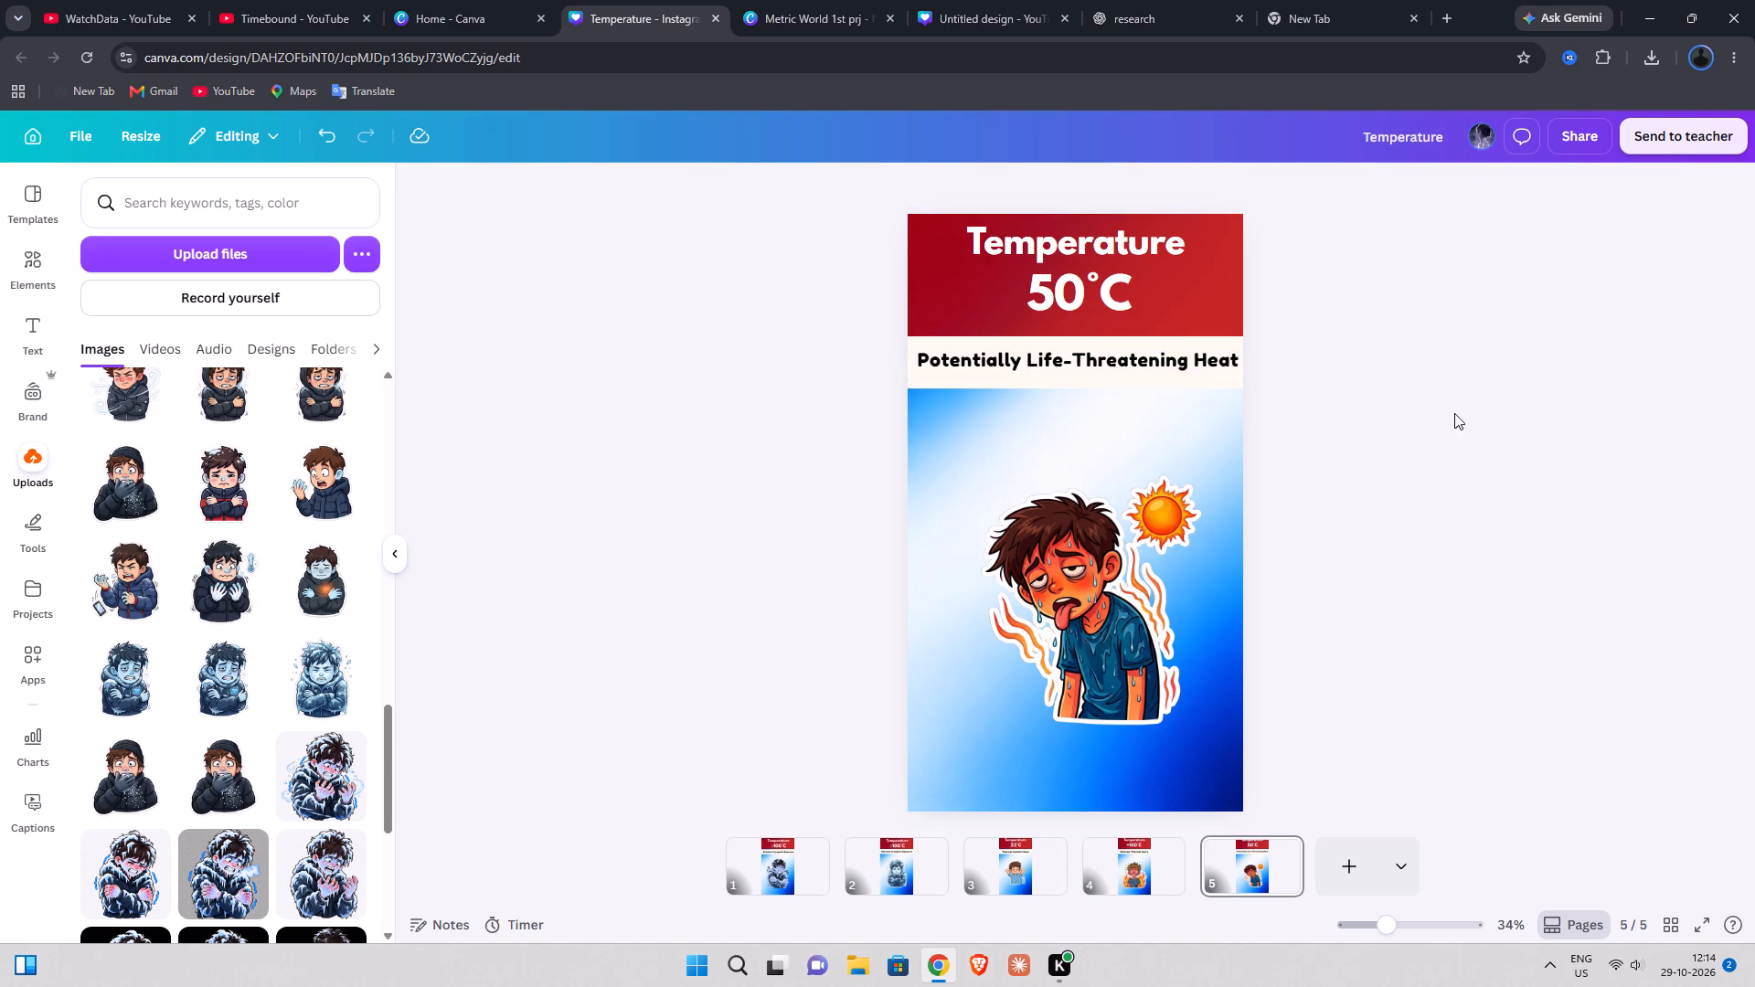
Nudge the Potentially Life-Threatening Heat subtitle slightly left to centre it on the page.
{"action": "left_click", "coordinate": [1173, 355]}
{"action": "key", "text": "Left"}
{"action": "key", "text": "Left"}
{"action": "key", "text": "Left"}
{"action": "key", "text": "Left"}
{"action": "key", "text": "Left"}
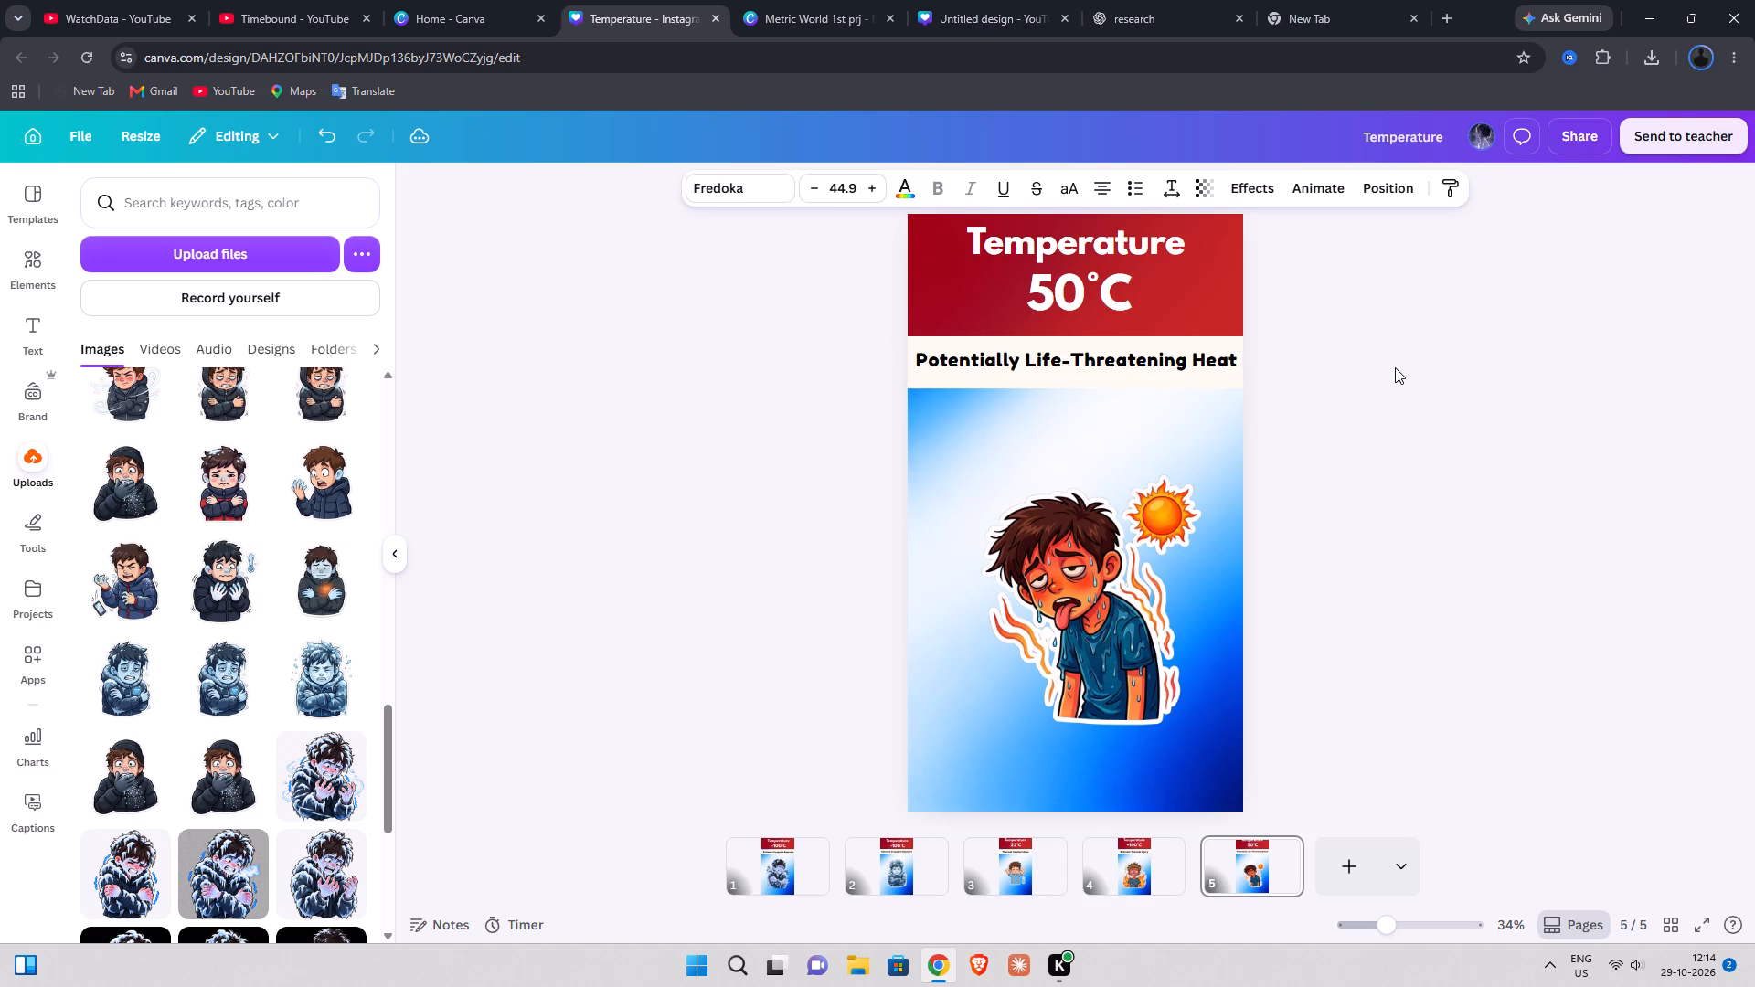
{"action": "key", "text": "Left"}
{"action": "key", "text": "Left"}
{"action": "key", "text": "Right"}
{"action": "left_click", "coordinate": [1395, 370]}
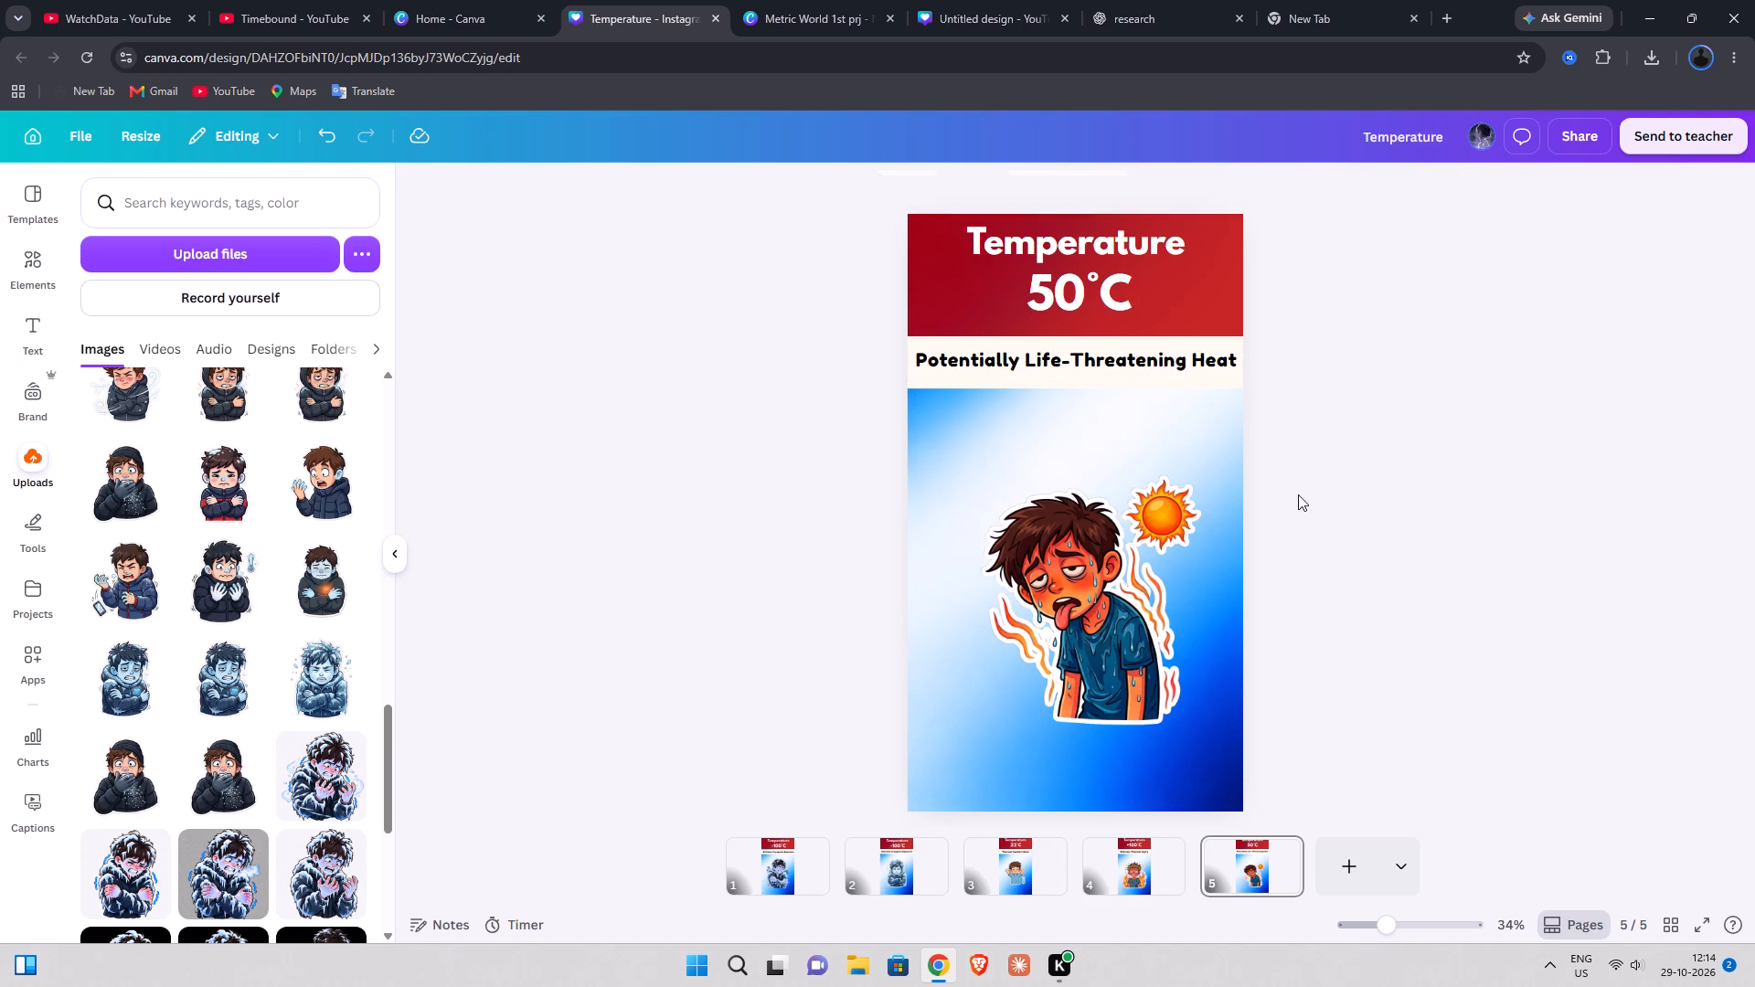
Move the overheated boy illustration up to the page's left edge and enlarge it to span the full page width.
{"action": "left_click_drag", "start_coordinate": [1179, 592], "coordinate": [1152, 542]}
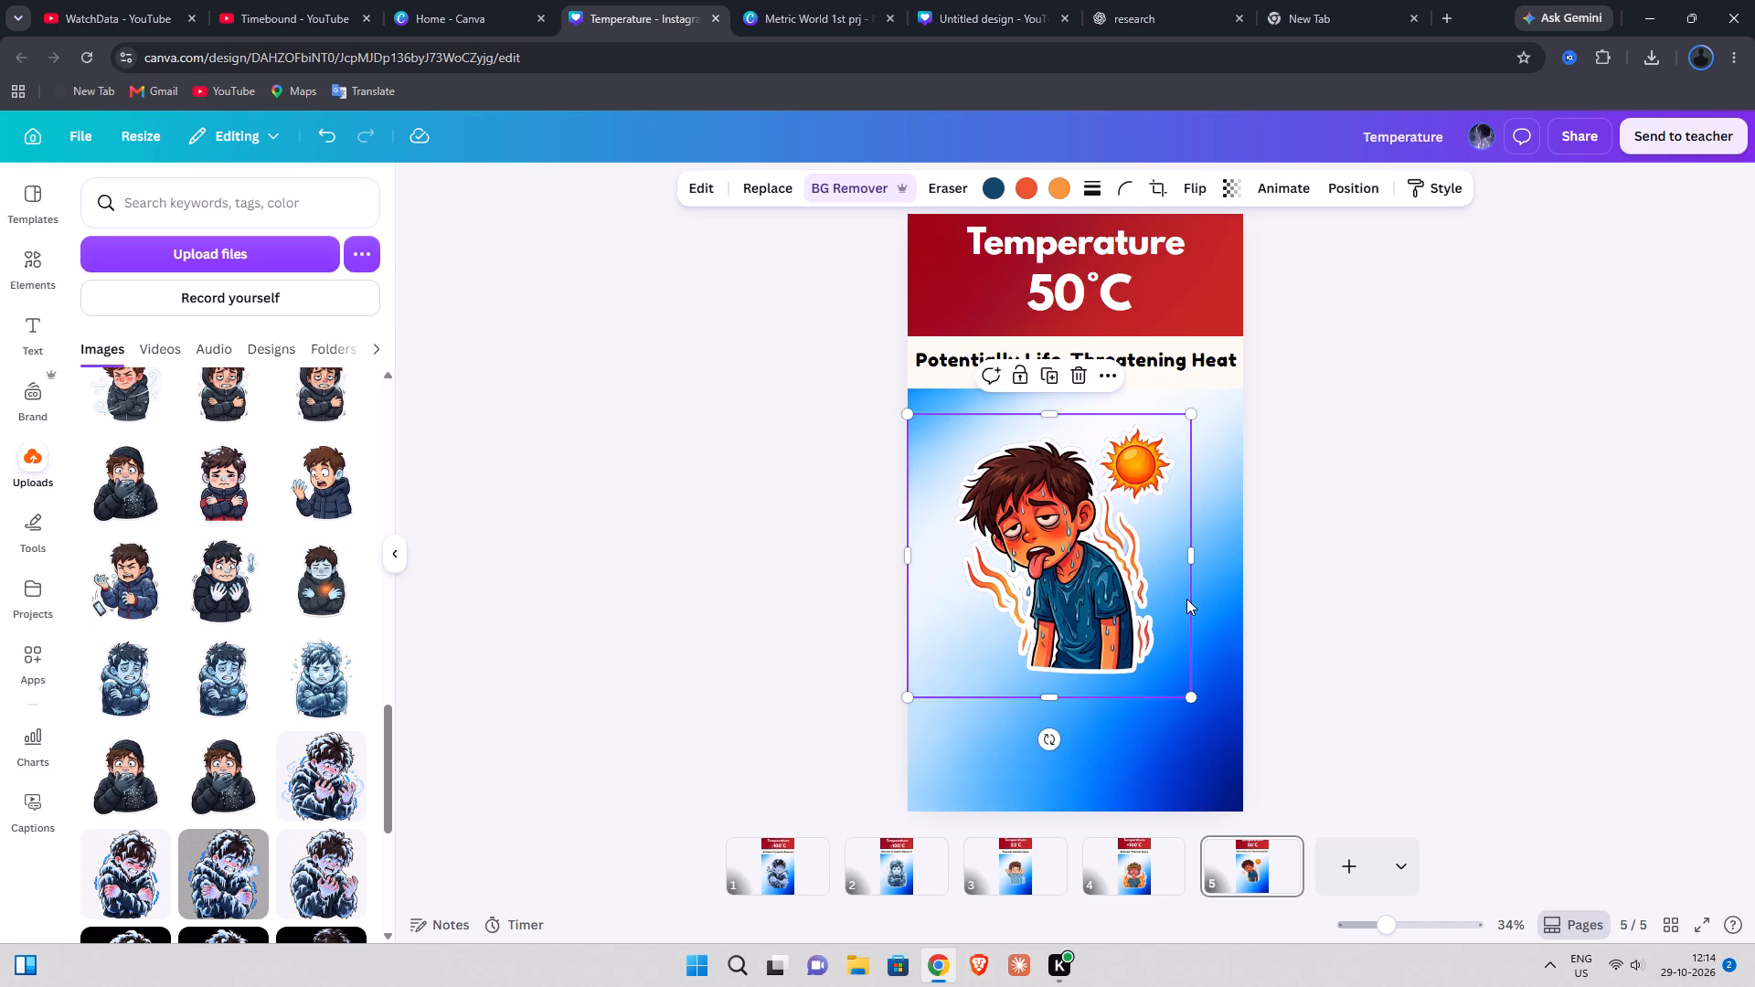
{"action": "left_click_drag", "start_coordinate": [1195, 695], "coordinate": [1239, 735]}
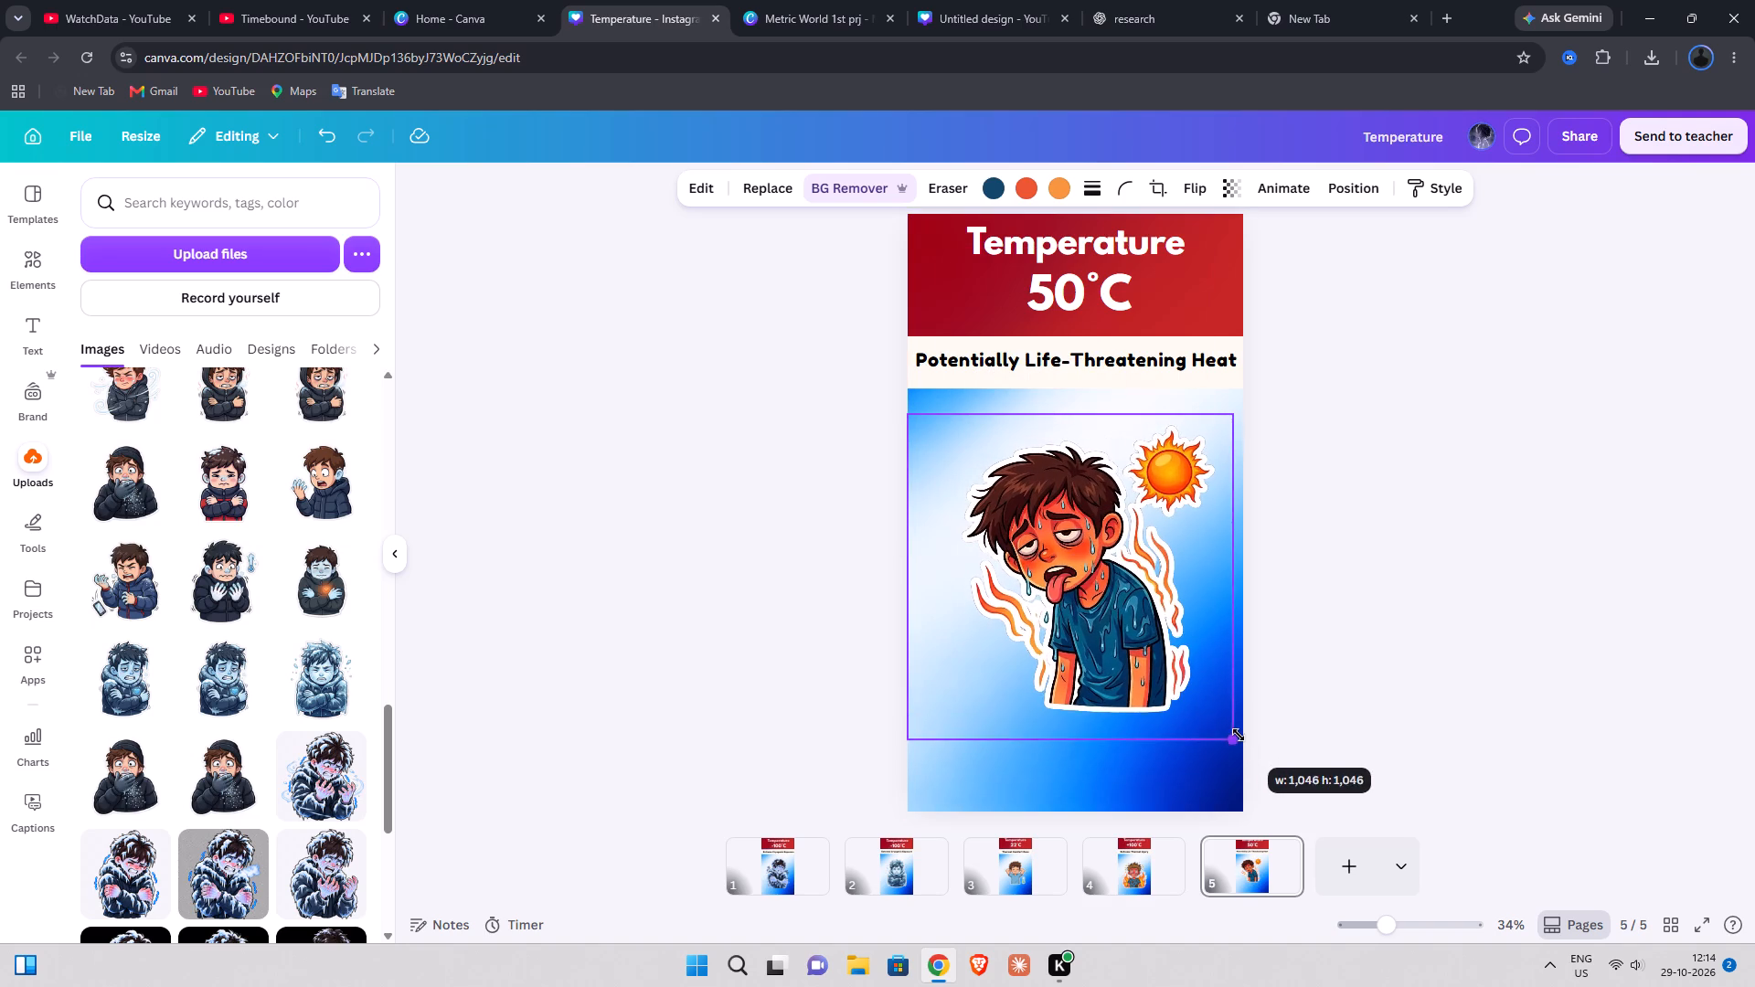
{"action": "left_click_drag", "start_coordinate": [1239, 735], "coordinate": [1243, 742]}
{"action": "left_click", "coordinate": [1383, 624]}
Nudge the enlarged overheated boy illustration slightly down within the blue area of page 5.
{"action": "left_click", "coordinate": [1137, 618]}
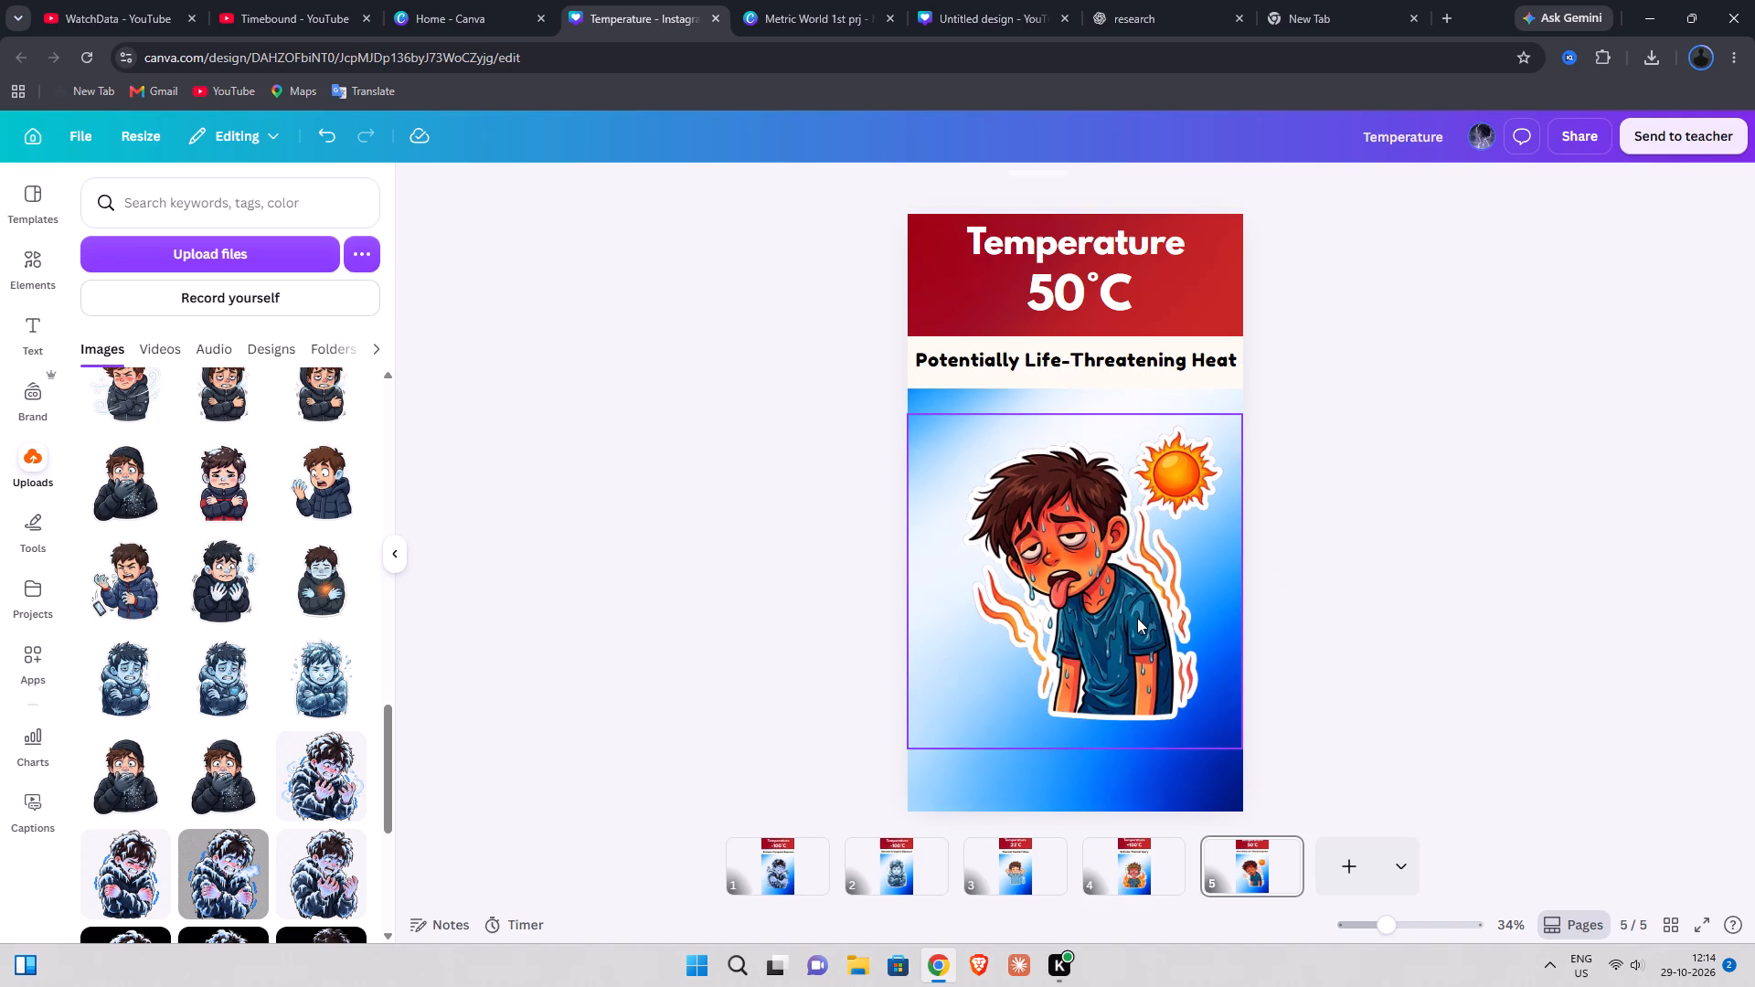
{"action": "key", "text": "Down"}
{"action": "key", "text": "Down"}
{"action": "key", "text": "Down"}
{"action": "key", "text": "Down"}
{"action": "key", "text": "Down"}
{"action": "key", "text": "Down"}
{"action": "key", "text": "Down"}
{"action": "key", "text": "Down"}
{"action": "key", "text": "Down"}
{"action": "key", "text": "Down"}
{"action": "key", "text": "Down"}
{"action": "key", "text": "Down"}
{"action": "key", "text": "Down"}
{"action": "key", "text": "Down"}
{"action": "key", "text": "Down"}
{"action": "key", "text": "Down"}
{"action": "key", "text": "Down"}
{"action": "key", "text": "Down"}
{"action": "key", "text": "Down"}
{"action": "key", "text": "Down"}
{"action": "key", "text": "Down"}
{"action": "key", "text": "Down"}
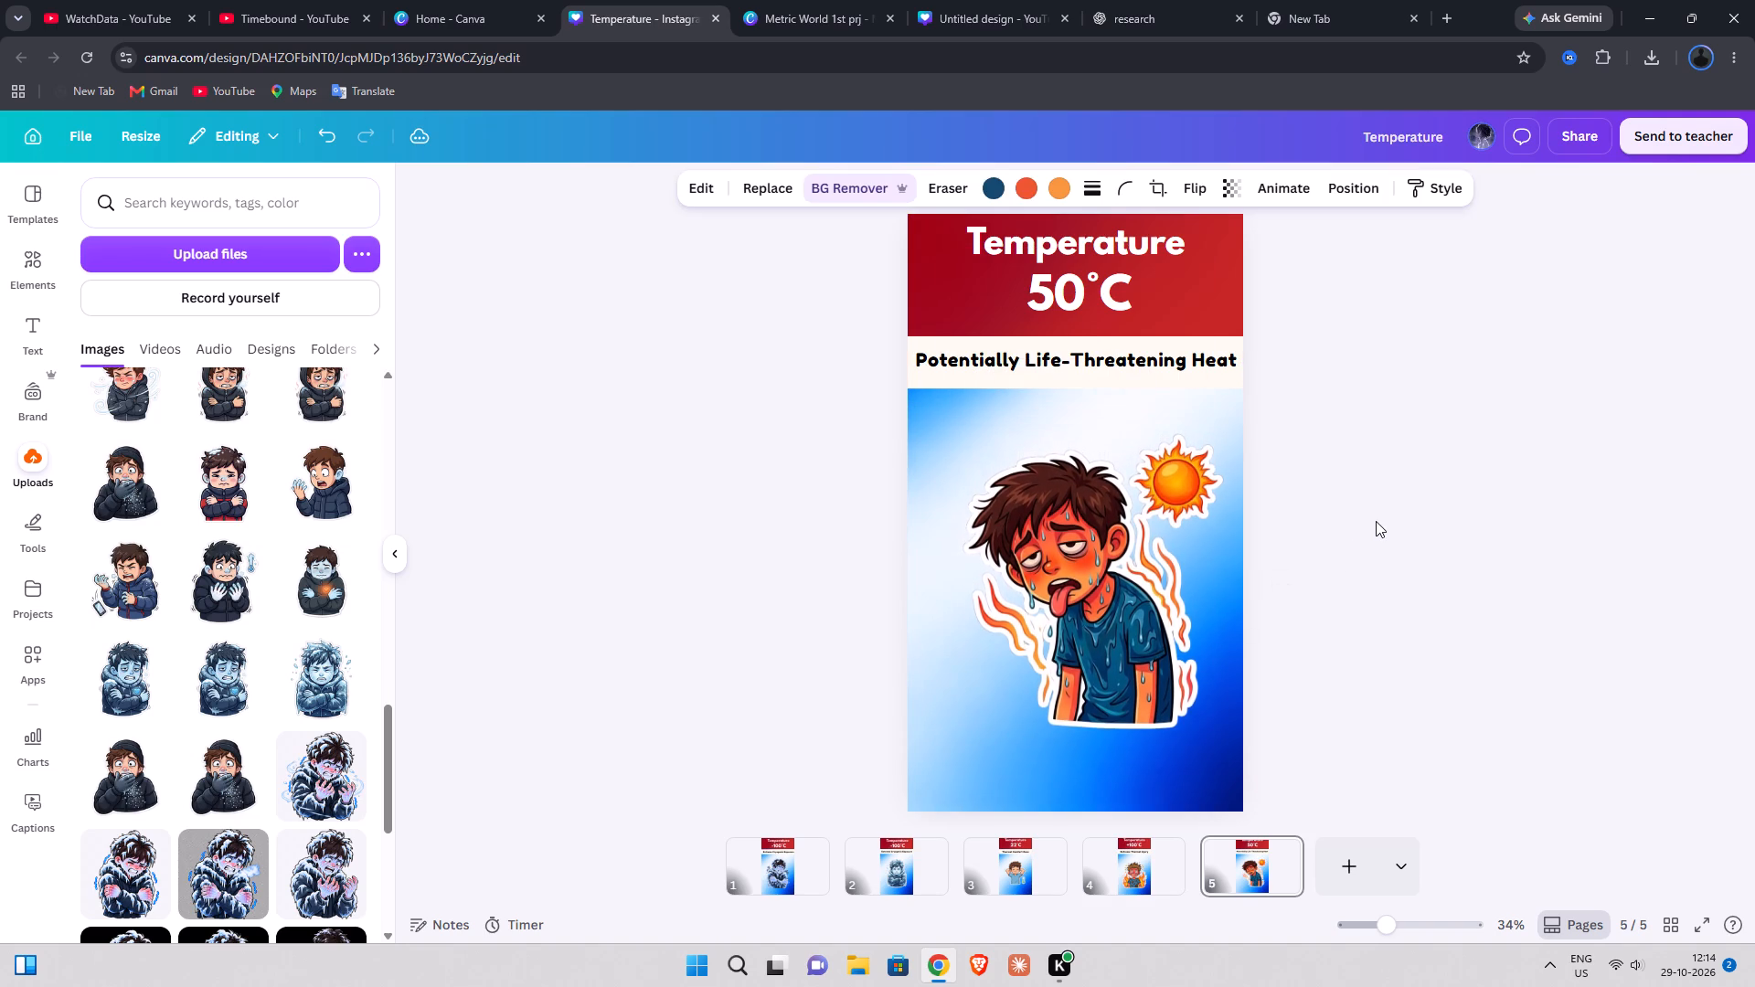
{"action": "left_click", "coordinate": [1376, 521]}
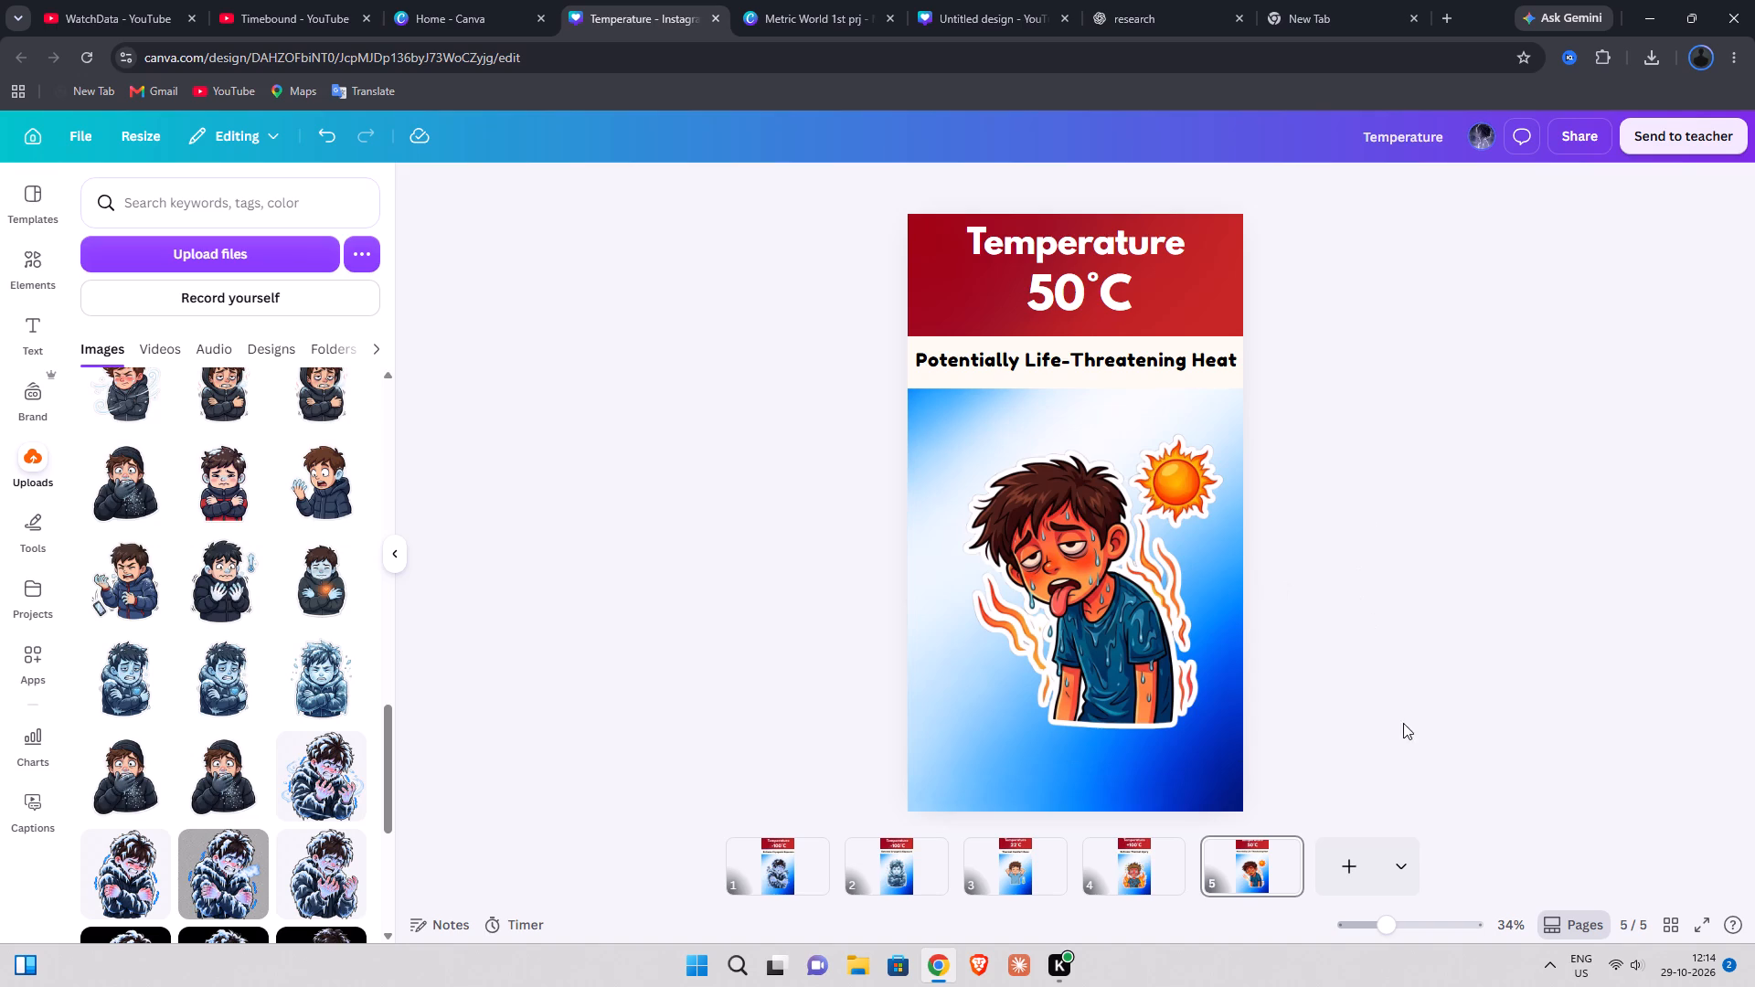
On page 1 of the Temperature design, replace the subtitle with Severe Tissue Freezing copied from Metric World 1st prj page 2, without the extra line.
{"action": "left_click", "coordinate": [796, 880]}
{"action": "left_click", "coordinate": [486, 0]}
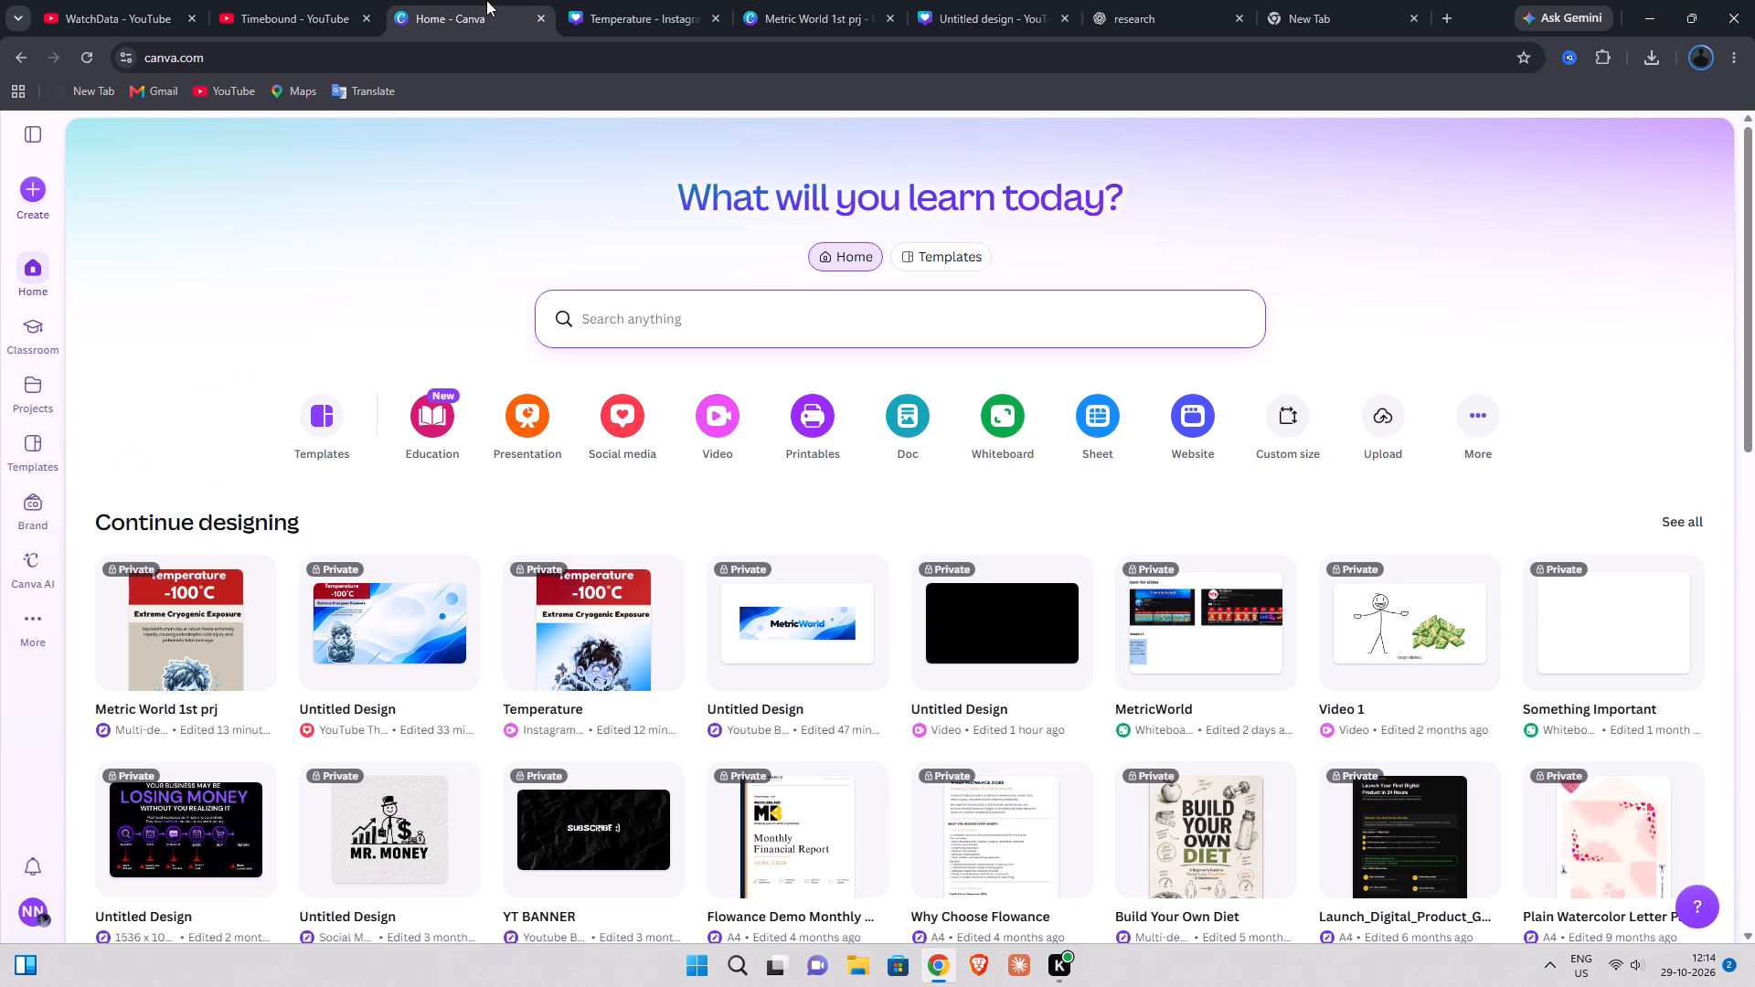
{"action": "left_click", "coordinate": [771, 0]}
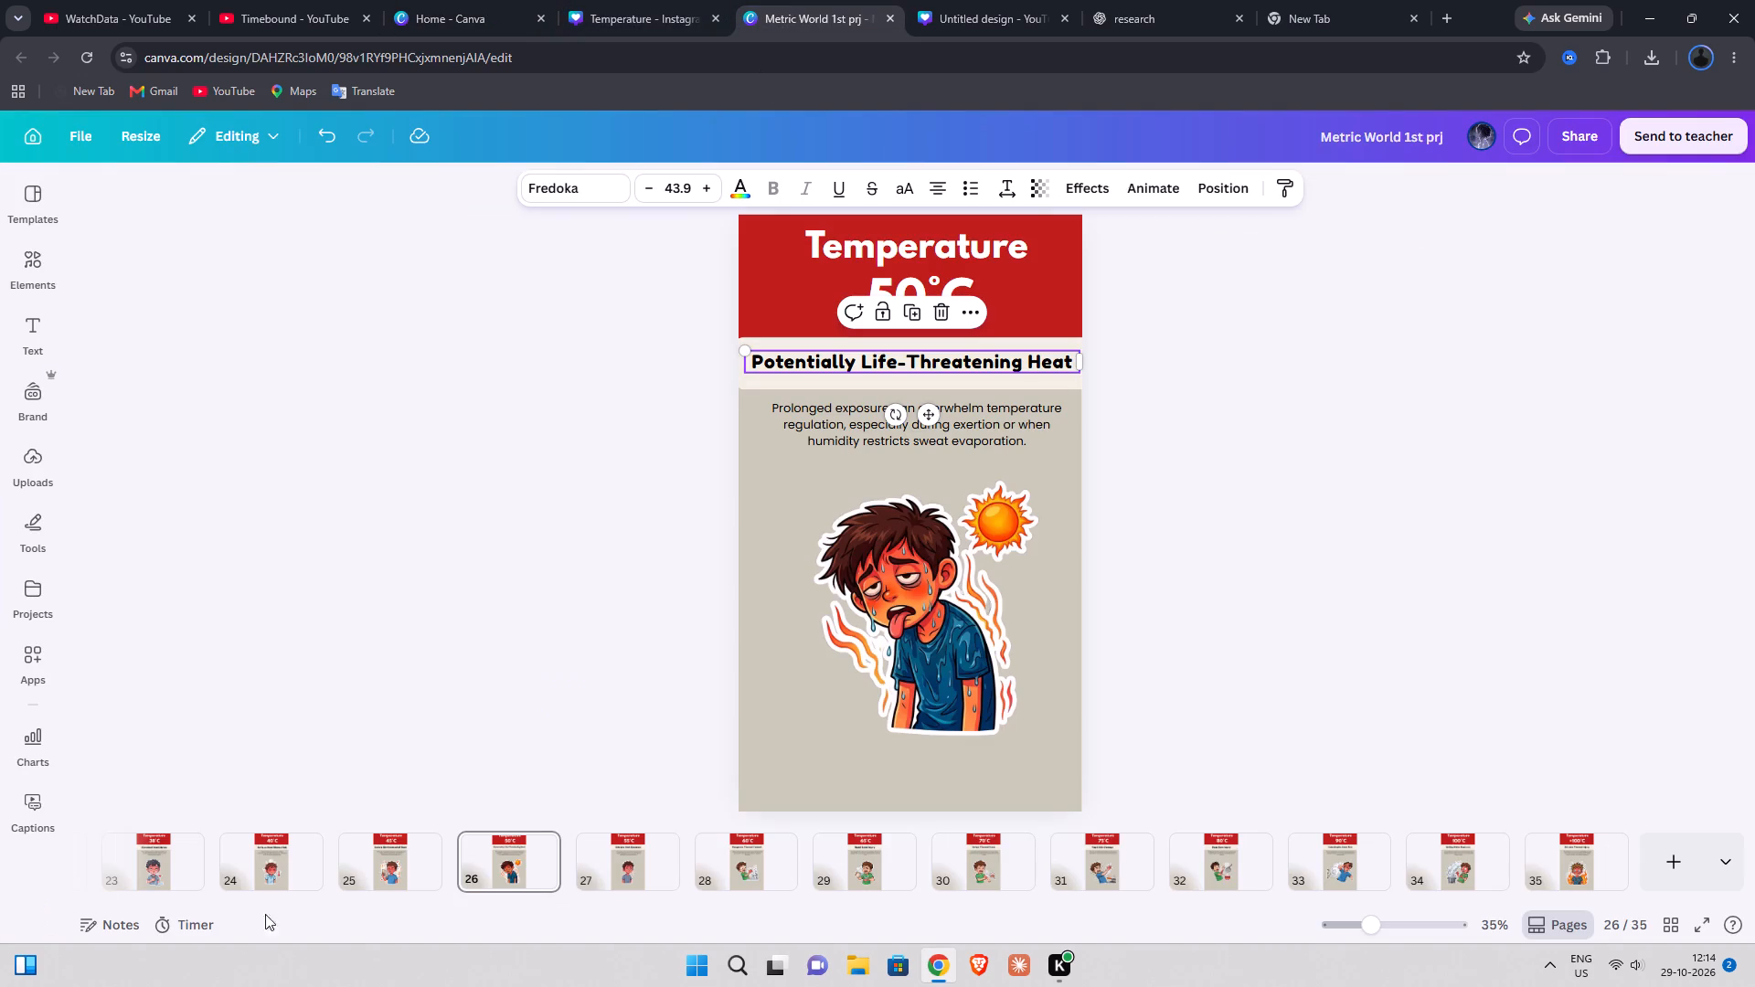
{"action": "left_click_drag", "start_coordinate": [281, 903], "coordinate": [144, 902]}
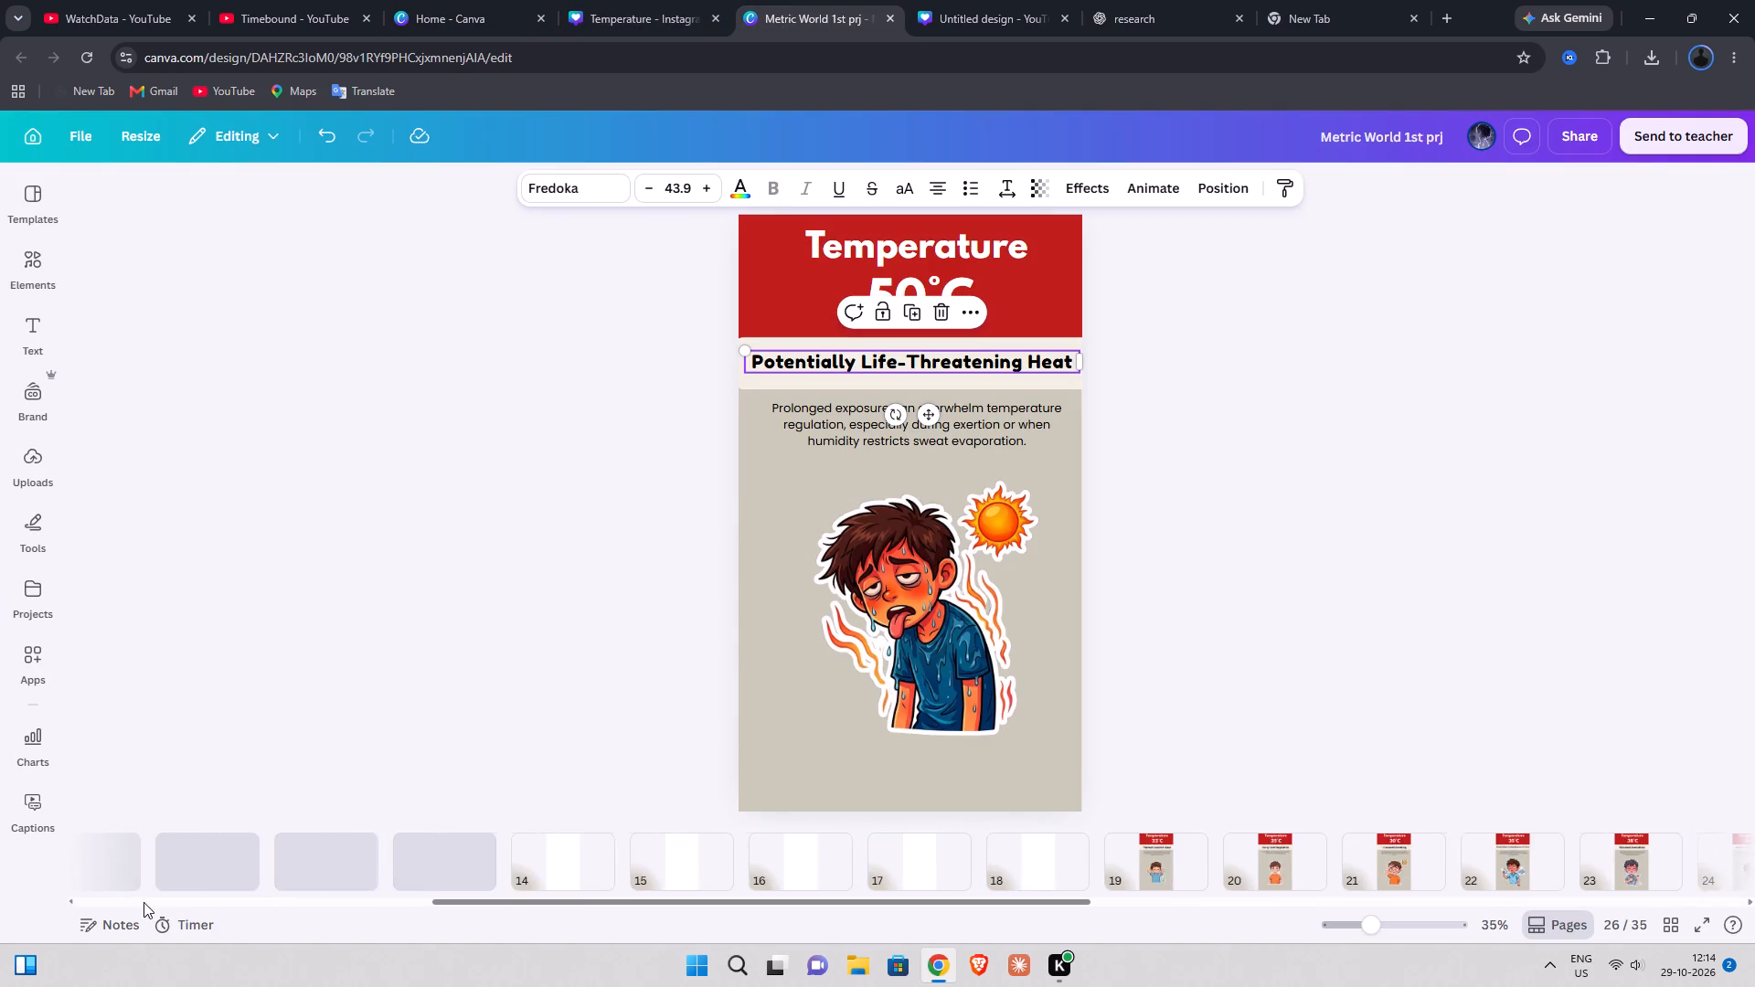
{"action": "left_click_drag", "start_coordinate": [144, 902], "coordinate": [143, 902]}
{"action": "left_click", "coordinate": [265, 881]}
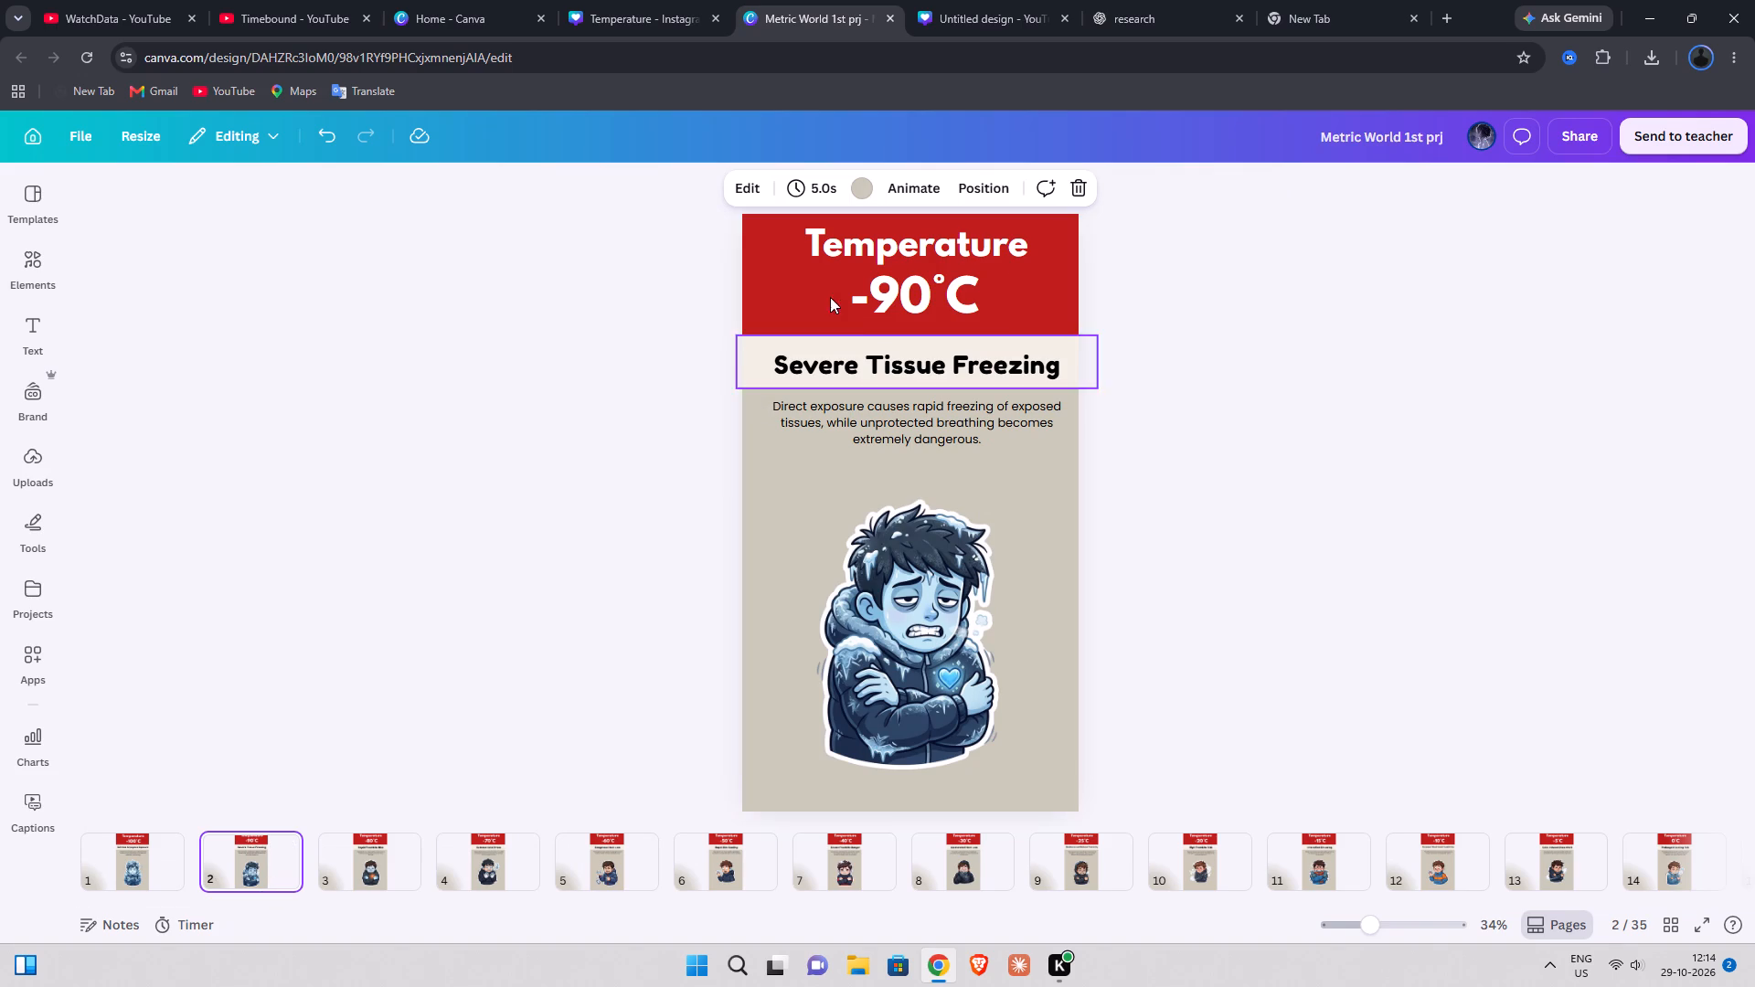
{"action": "left_click", "coordinate": [893, 360]}
{"action": "key", "text": "ctrl+c"}
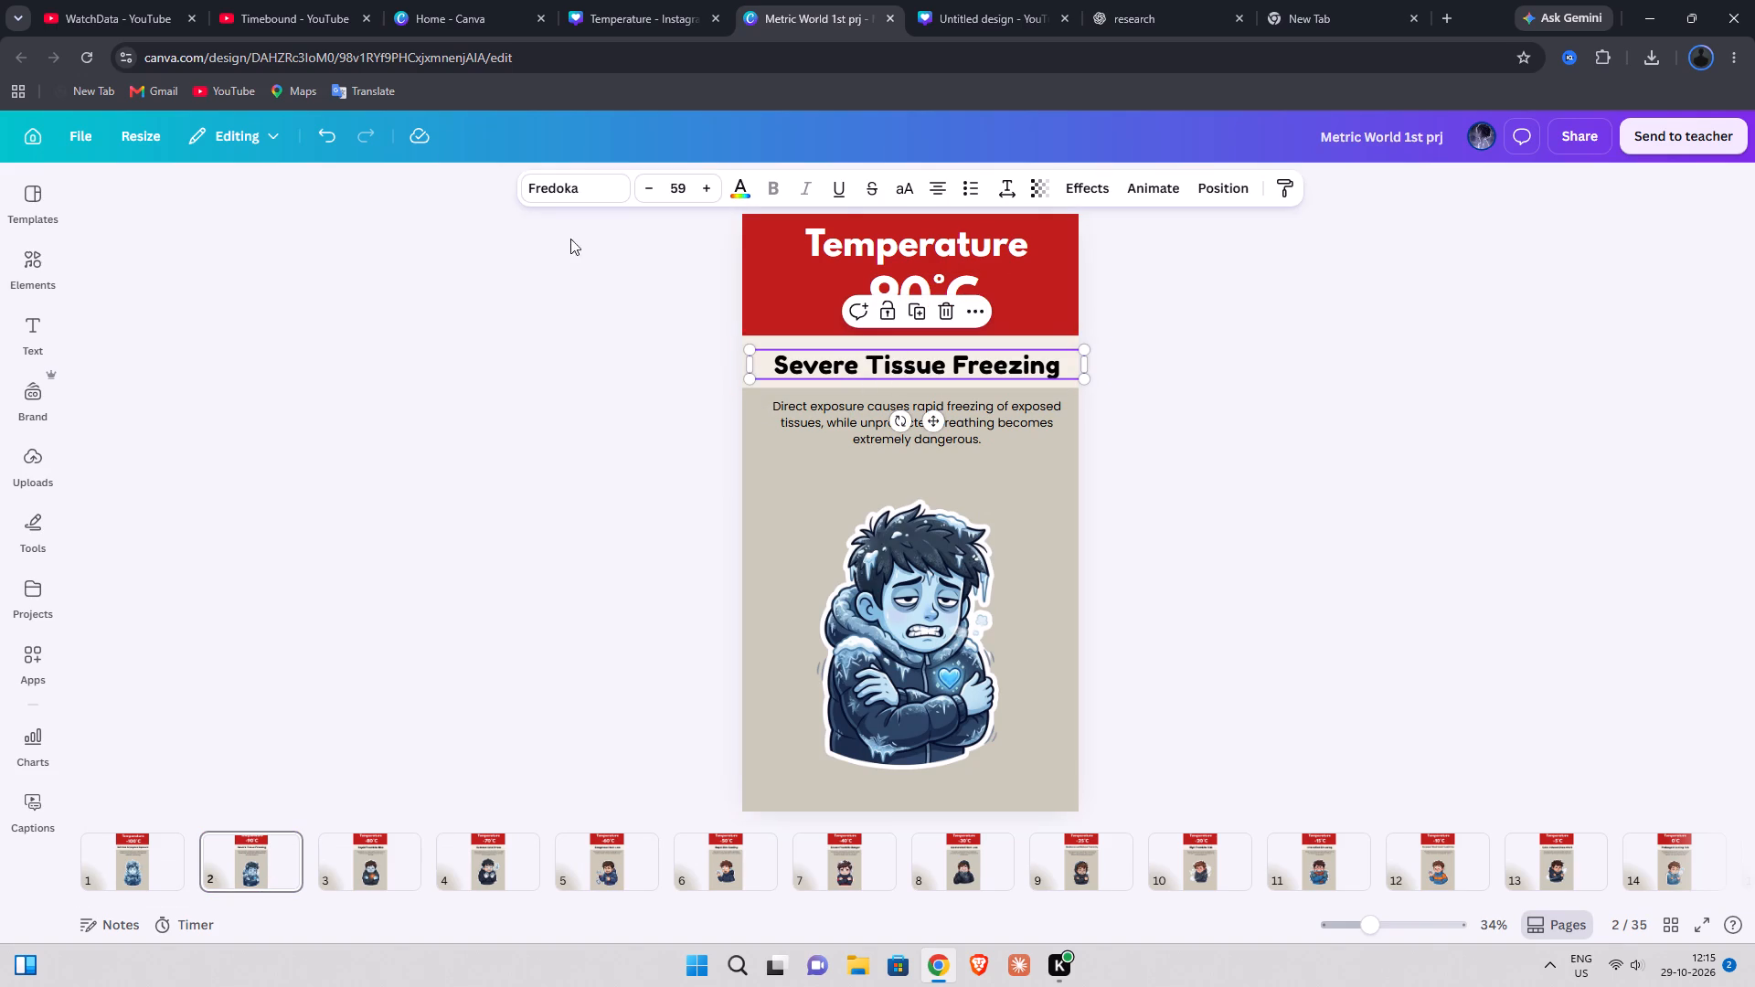
{"action": "left_click", "coordinate": [603, 0]}
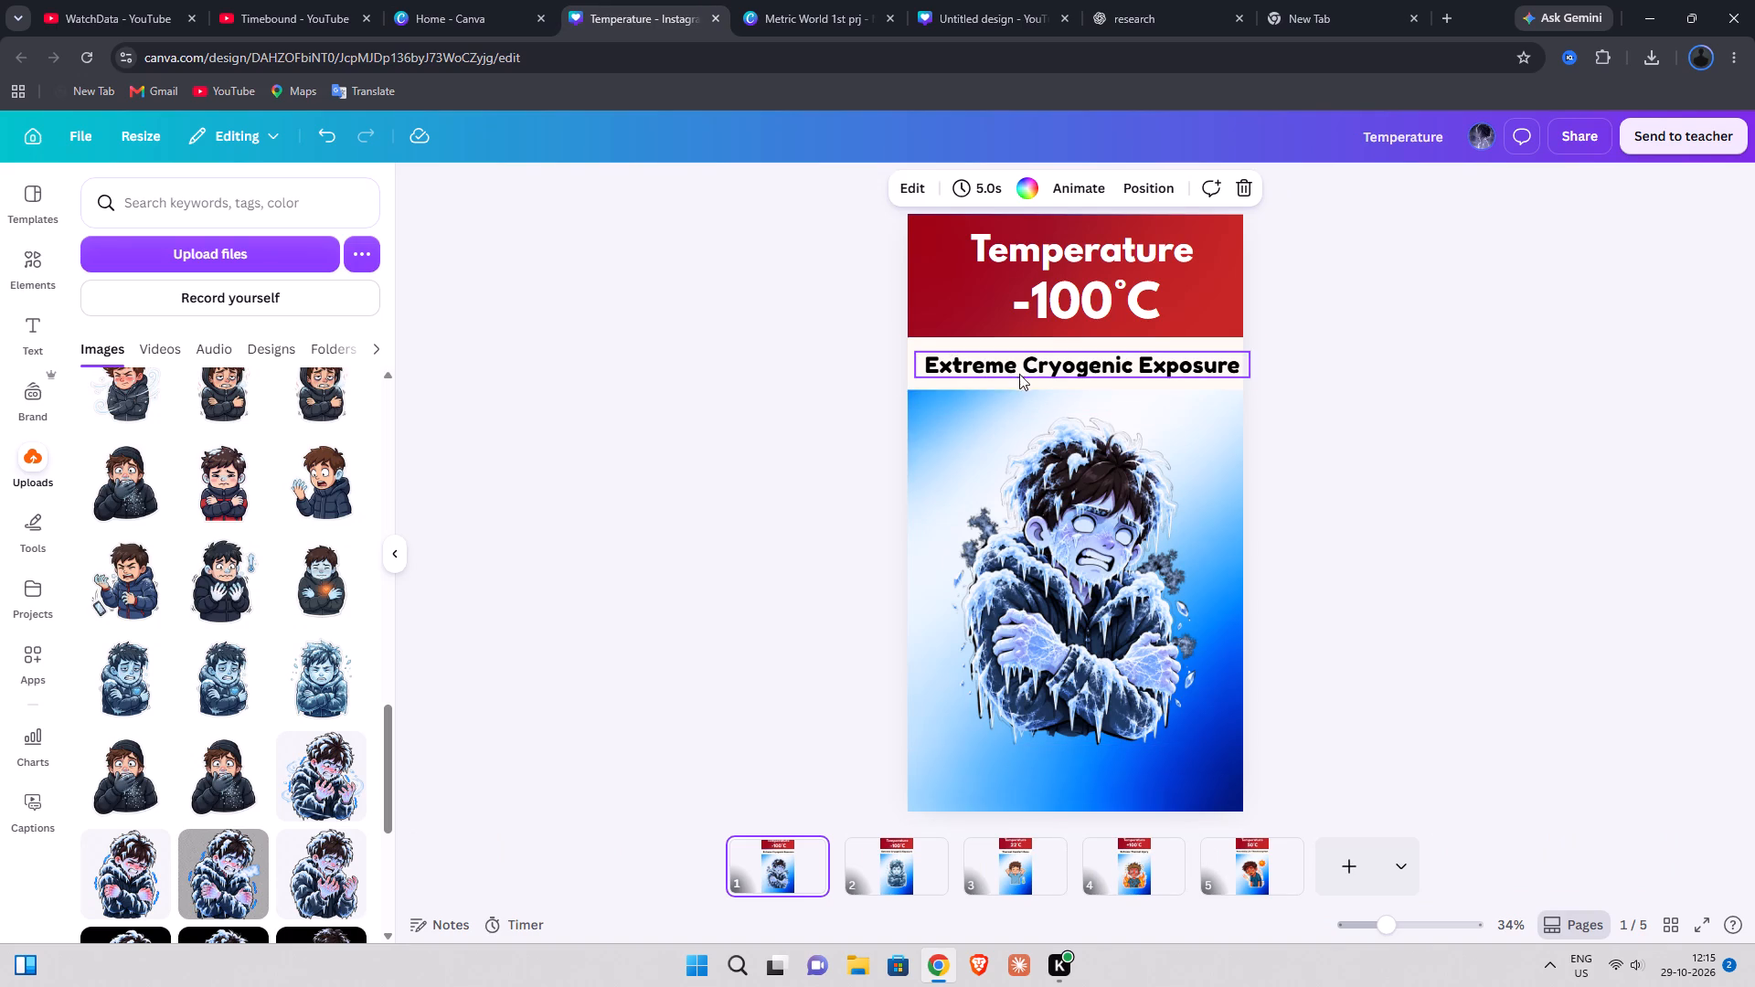
{"action": "double_click", "coordinate": [1020, 371]}
{"action": "key", "text": "ctrl+v"}
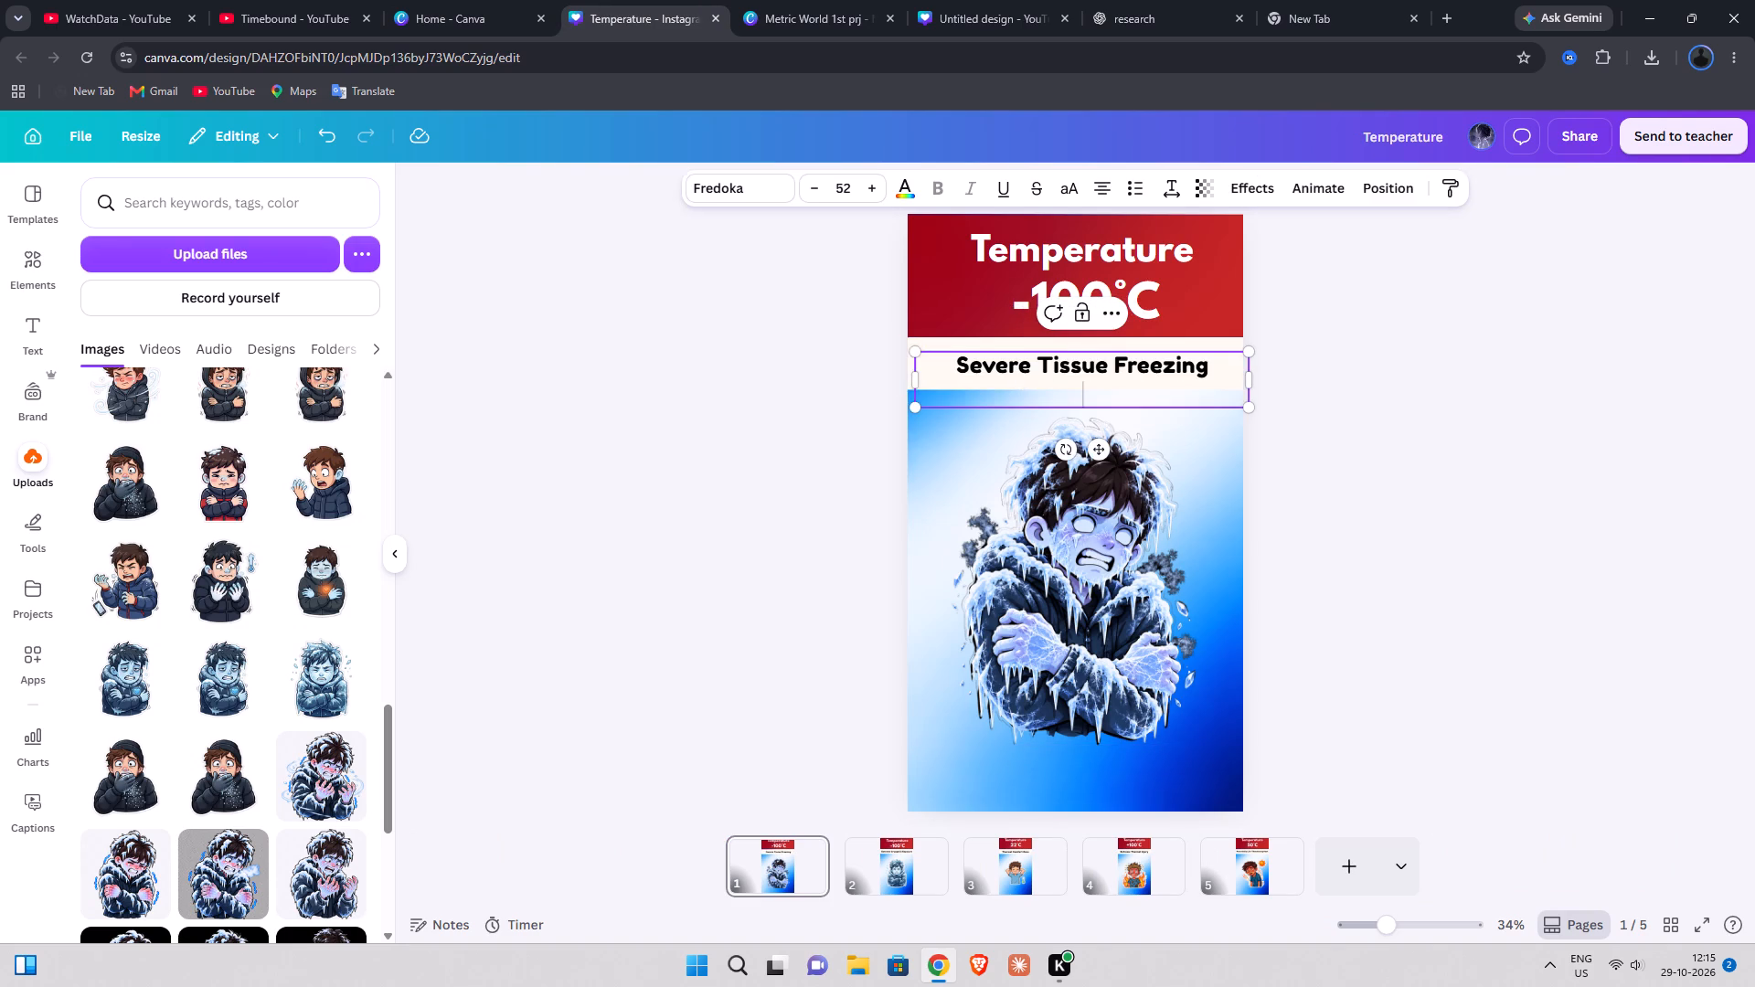
{"action": "key", "text": "BackSpace"}
{"action": "left_click", "coordinate": [1364, 363]}
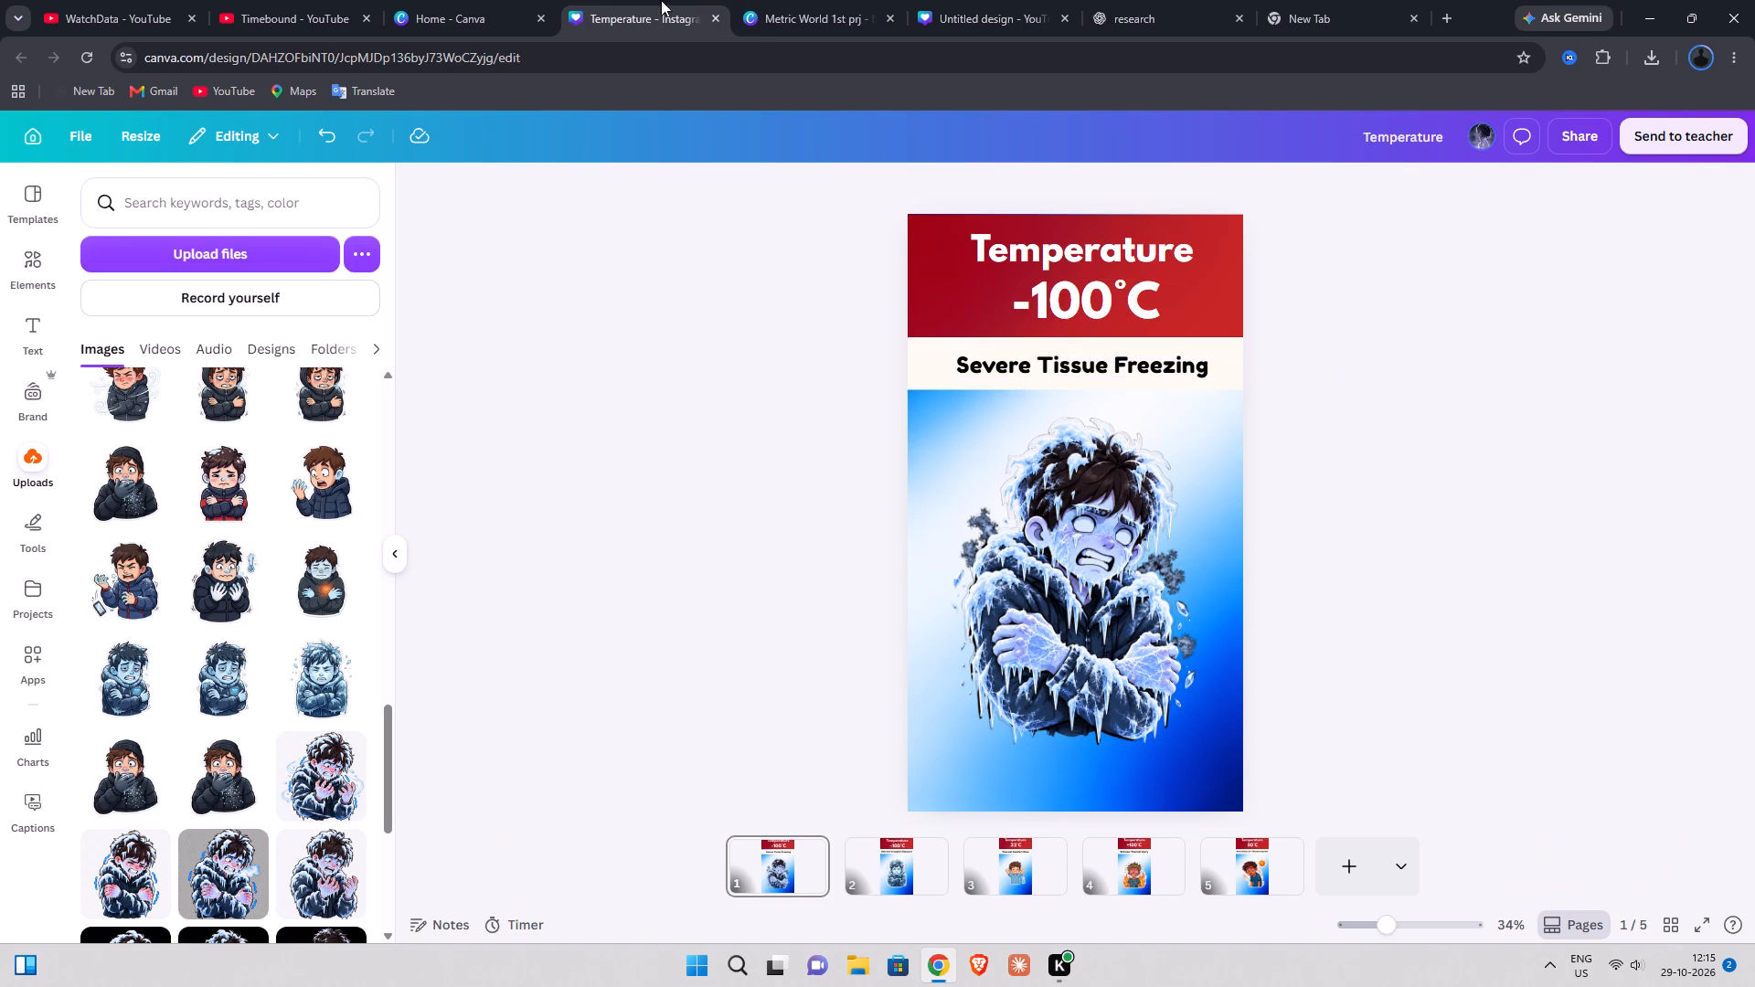
Copy the -90°C heading from Metric World 1st prj page 2 over -100°C on page 1 of the Temperature design, removing any extra line.
{"action": "left_click", "coordinate": [816, 0]}
{"action": "left_click", "coordinate": [1133, 290]}
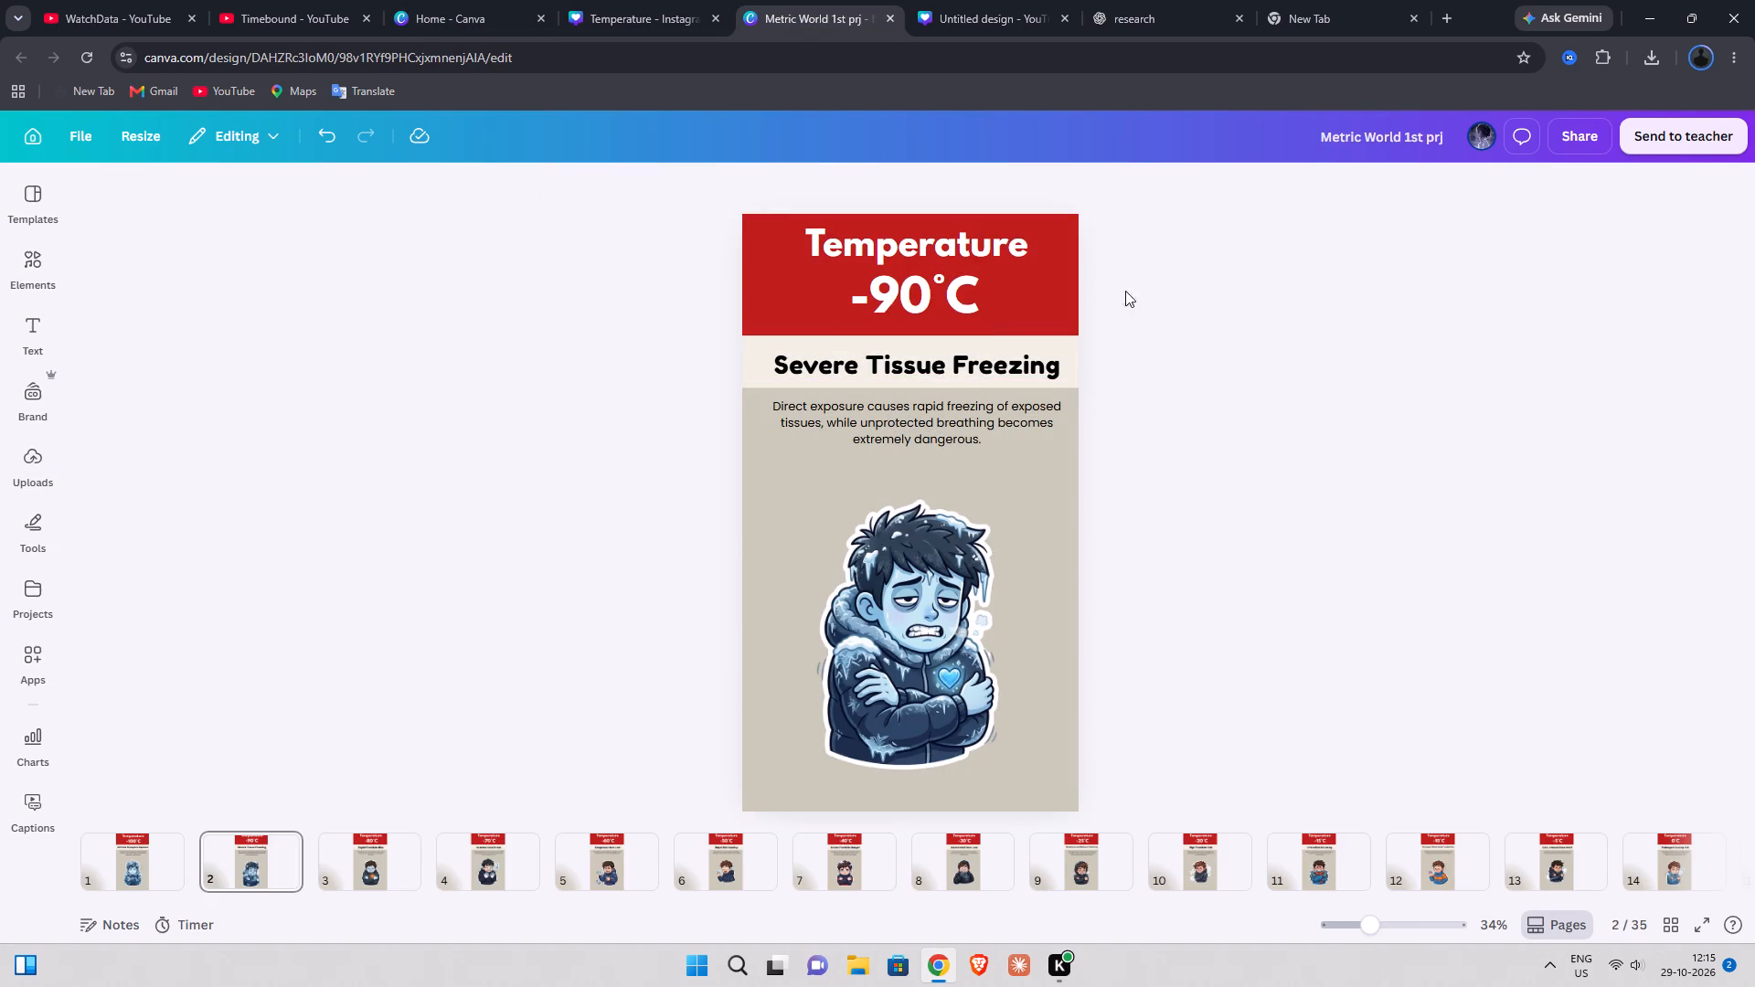
{"action": "left_click", "coordinate": [957, 291]}
{"action": "key", "text": "ctrl+c"}
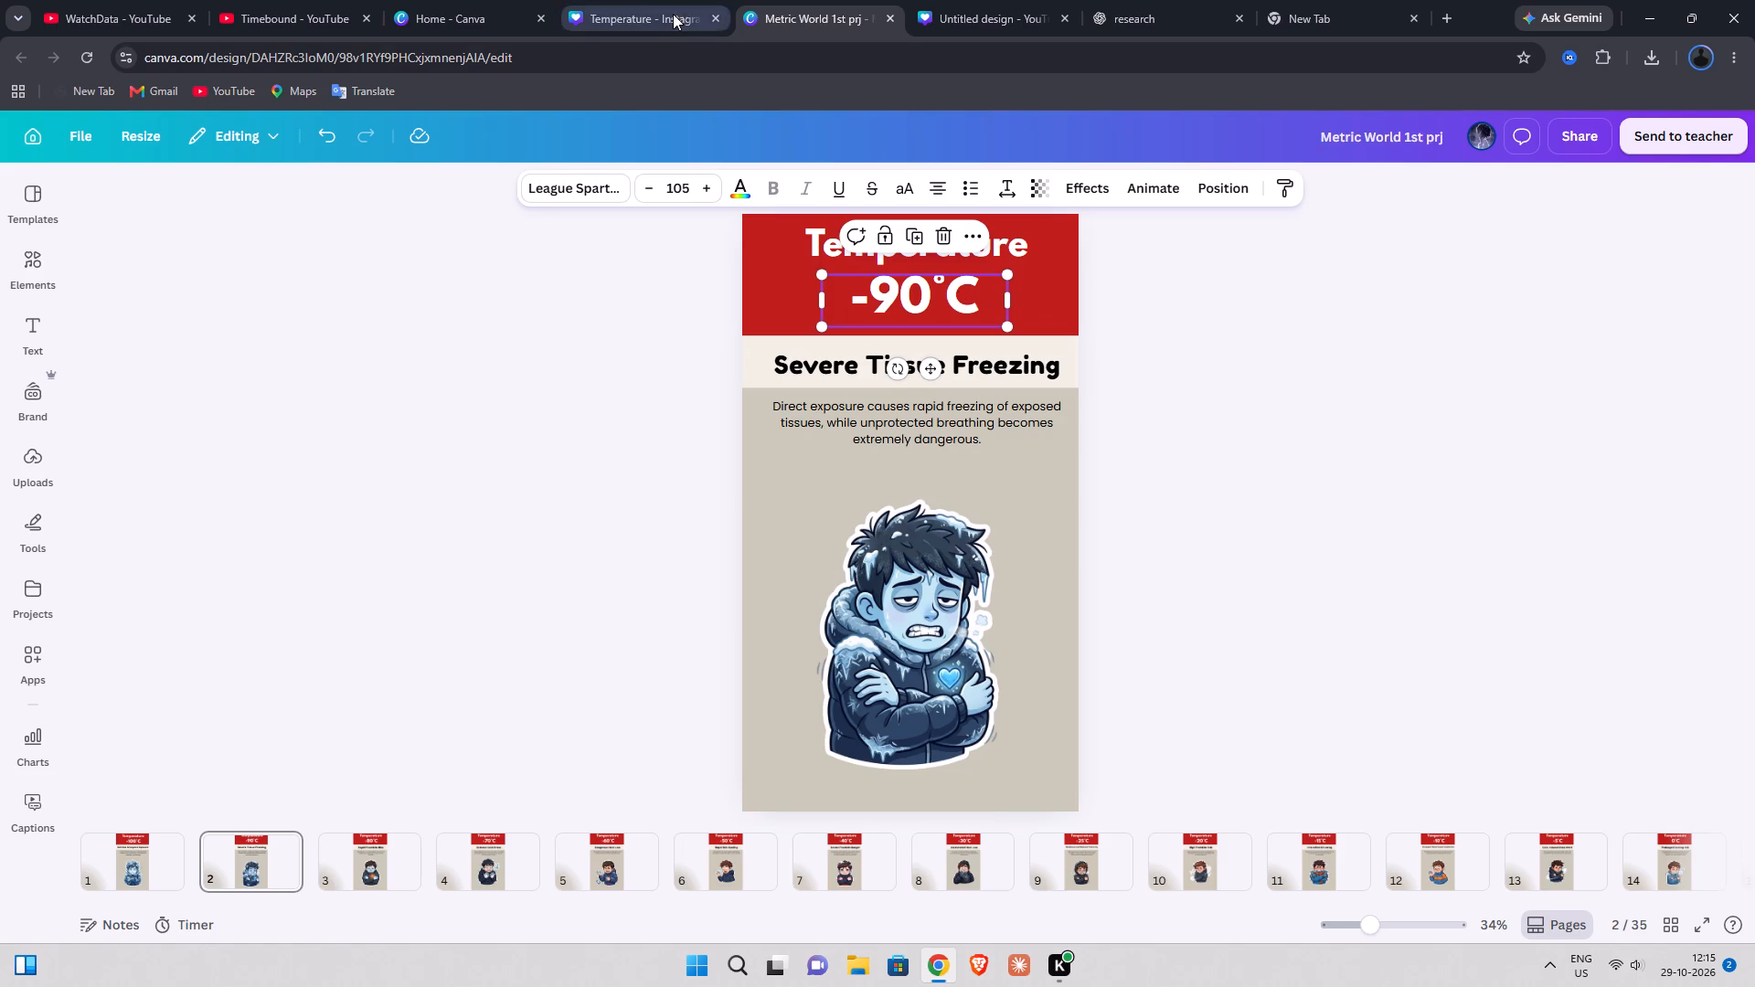
{"action": "left_click", "coordinate": [673, 14]}
{"action": "double_click", "coordinate": [1119, 308]}
{"action": "key", "text": "ctrl+v"}
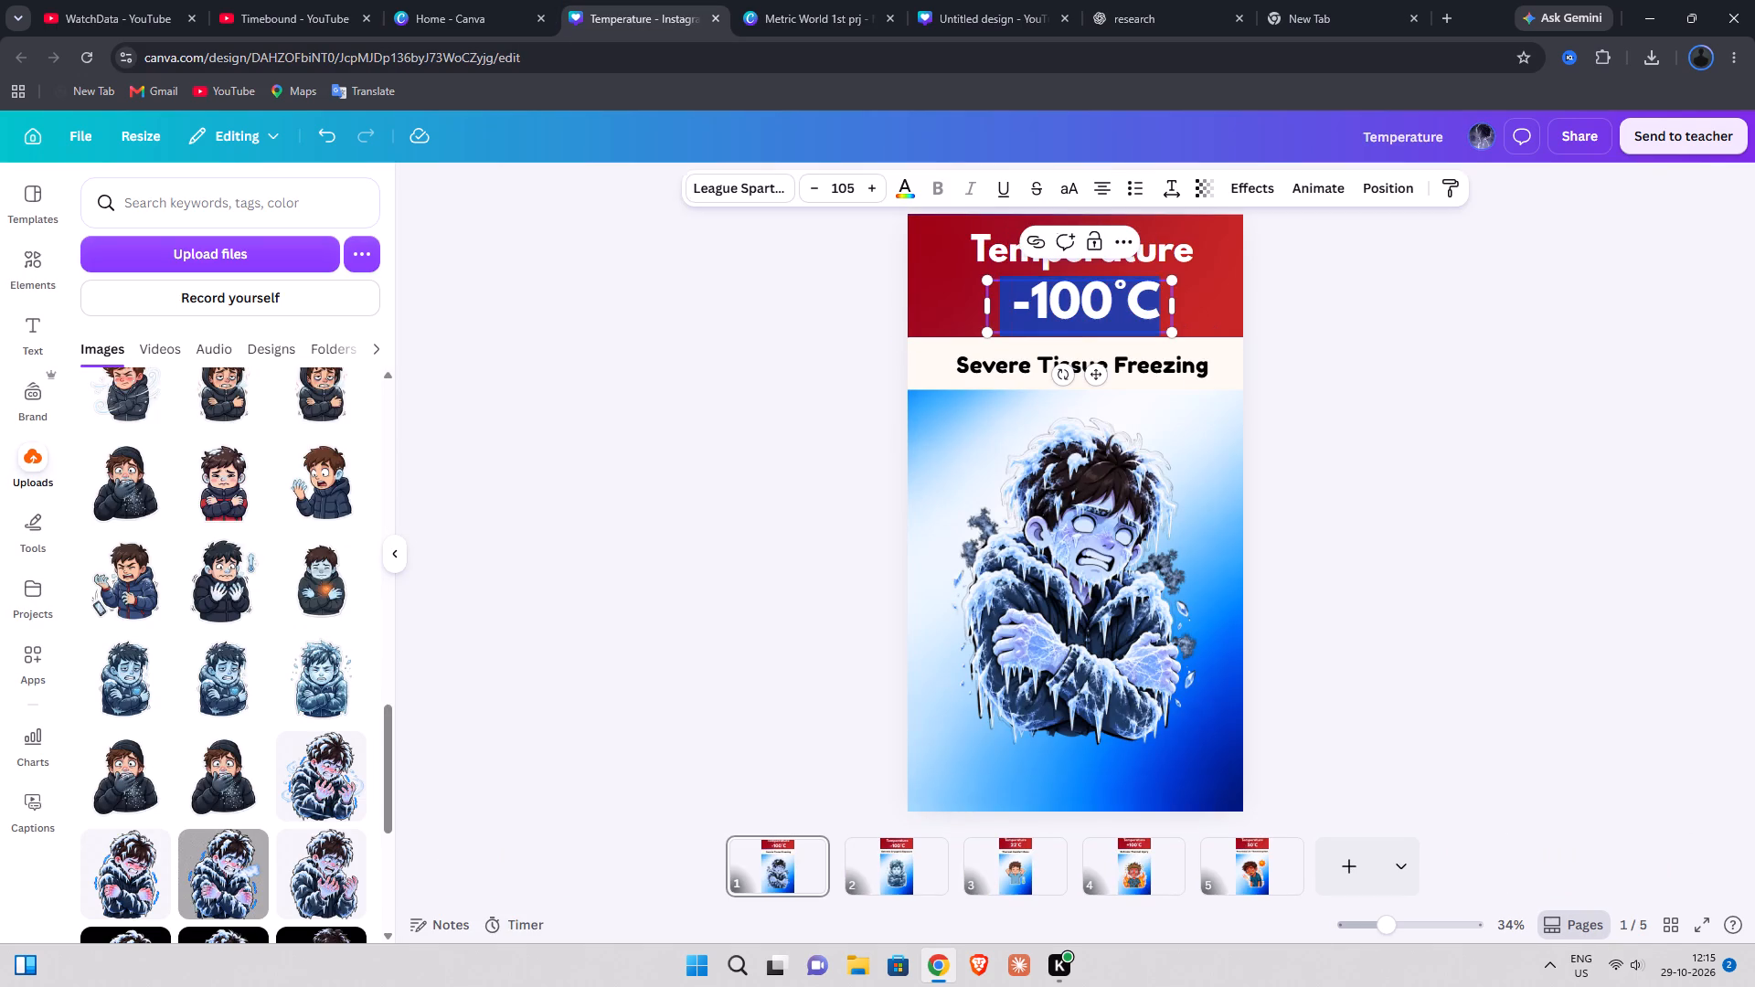
{"action": "key", "text": "BackSpace"}
{"action": "left_click", "coordinate": [1529, 260]}
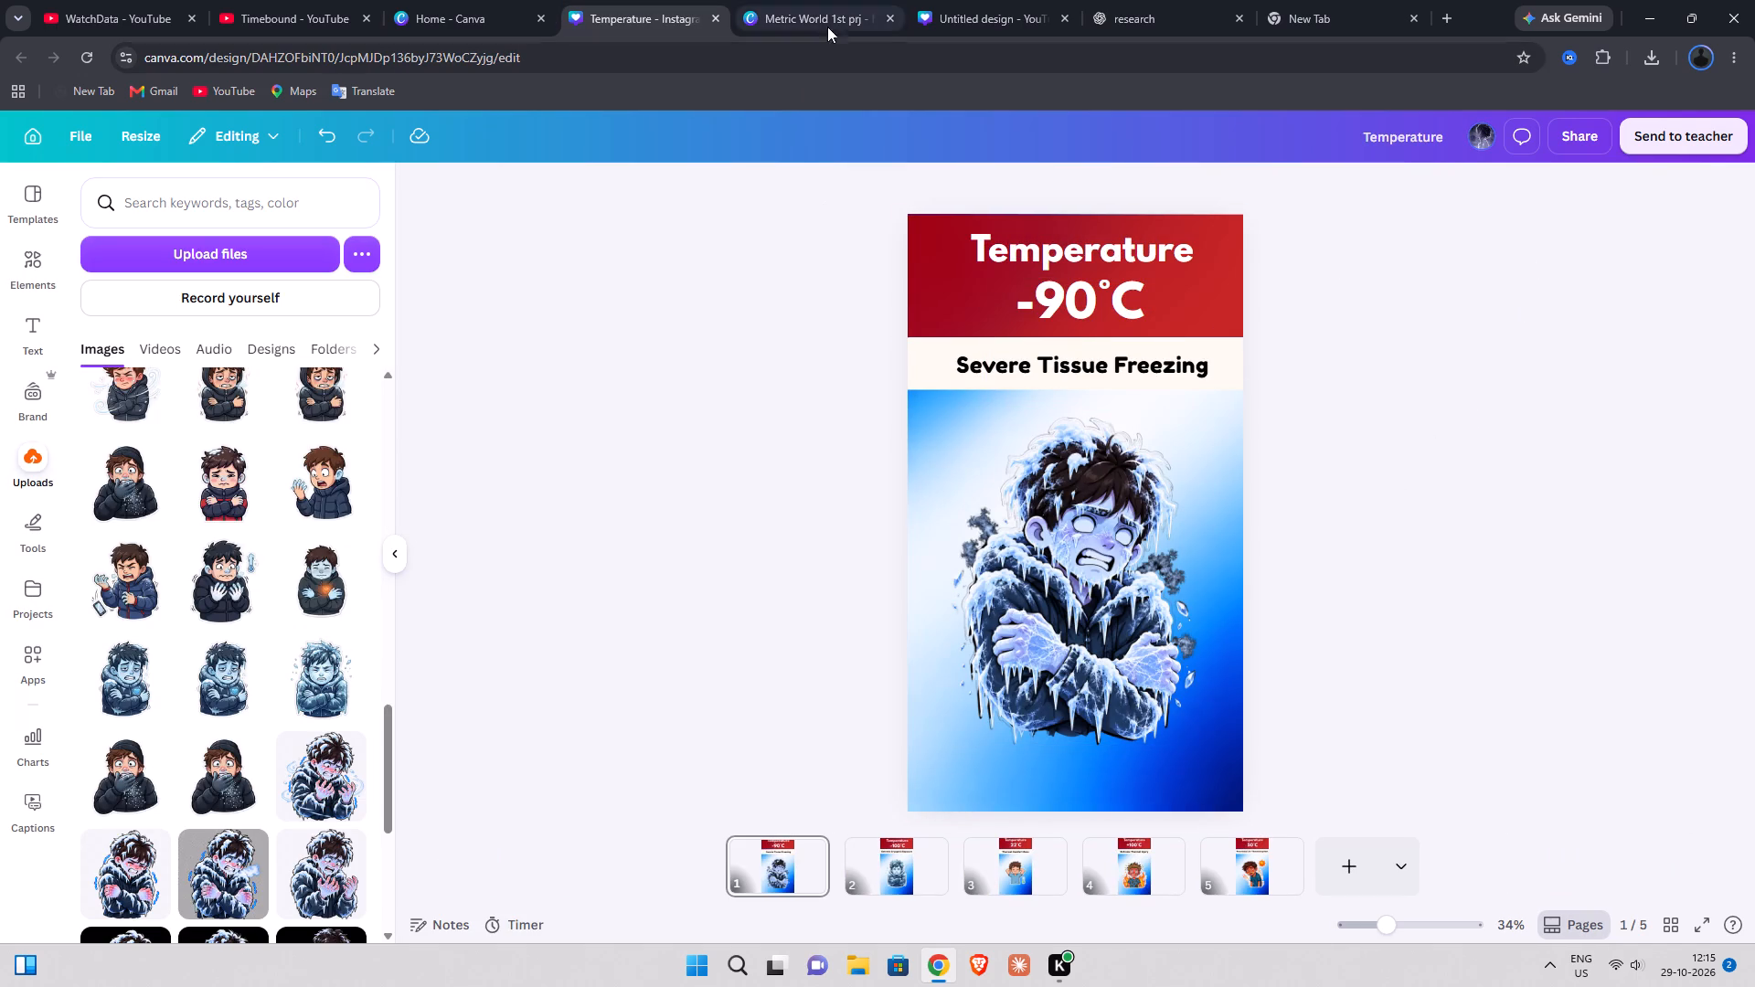
Replace the ice-covered boy illustration on page 1 with the shivering boy illustration from Metric World 1st prj page 2.
{"action": "left_click", "coordinate": [1044, 413]}
{"action": "left_click", "coordinate": [1106, 375]}
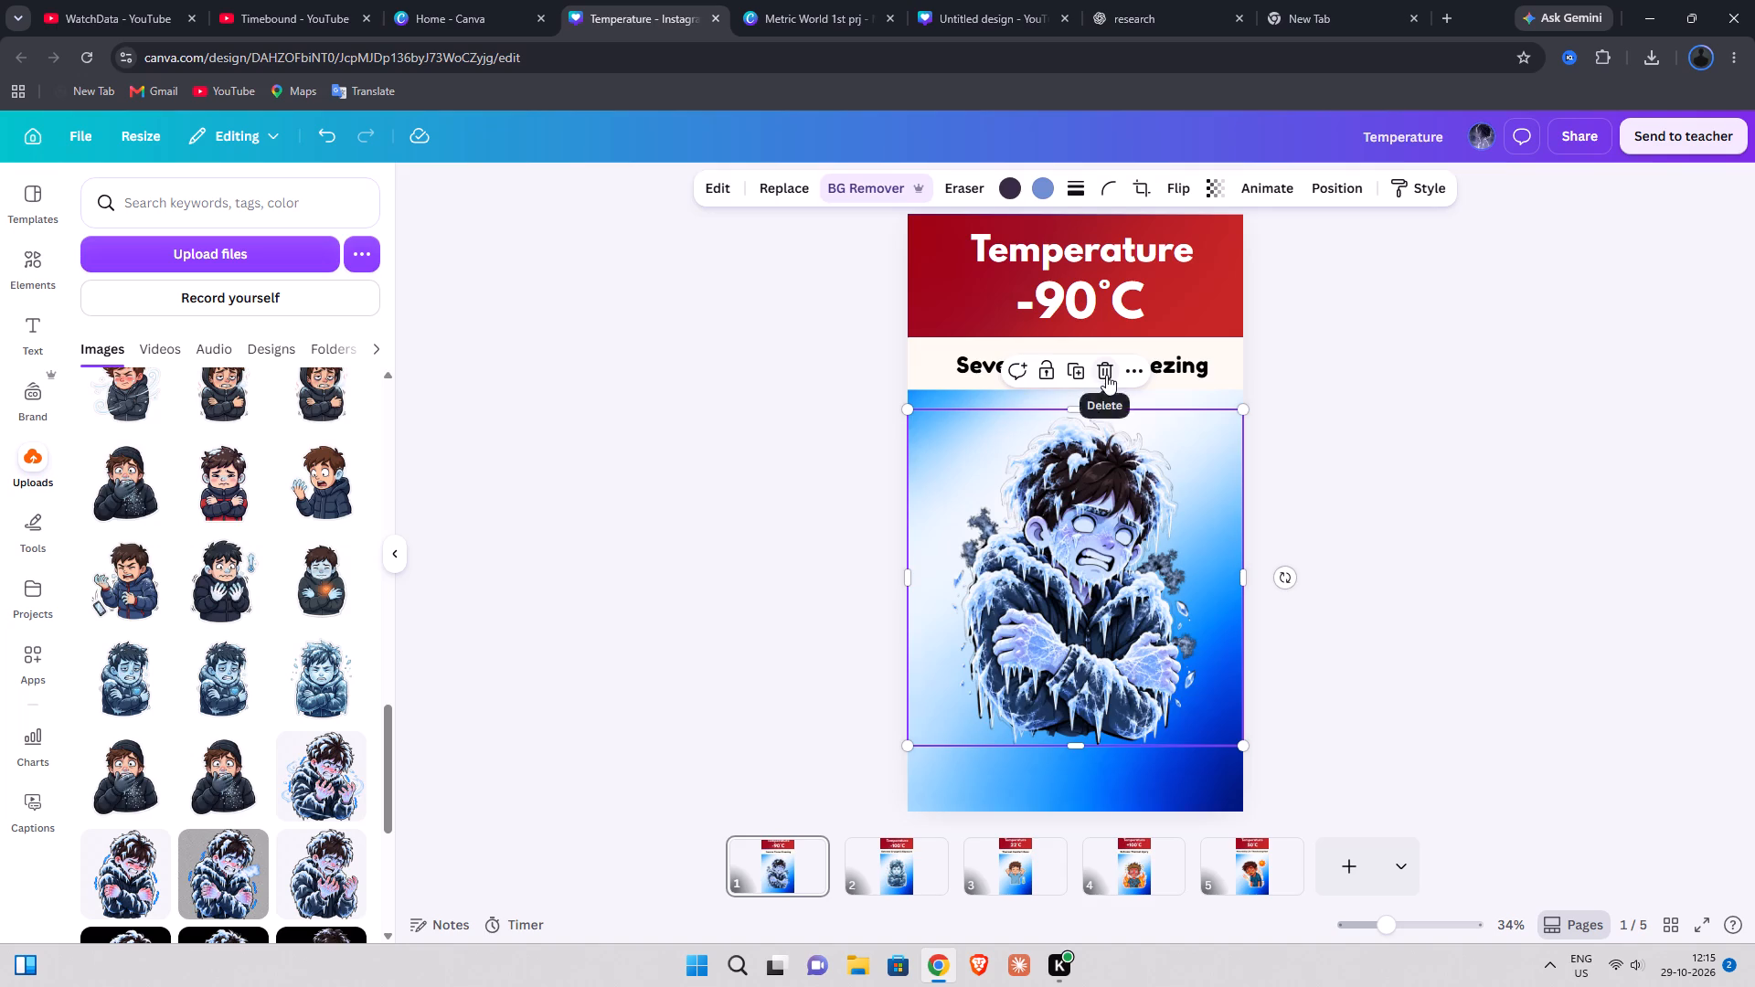
{"action": "left_click", "coordinate": [837, 0]}
{"action": "left_click", "coordinate": [901, 560]}
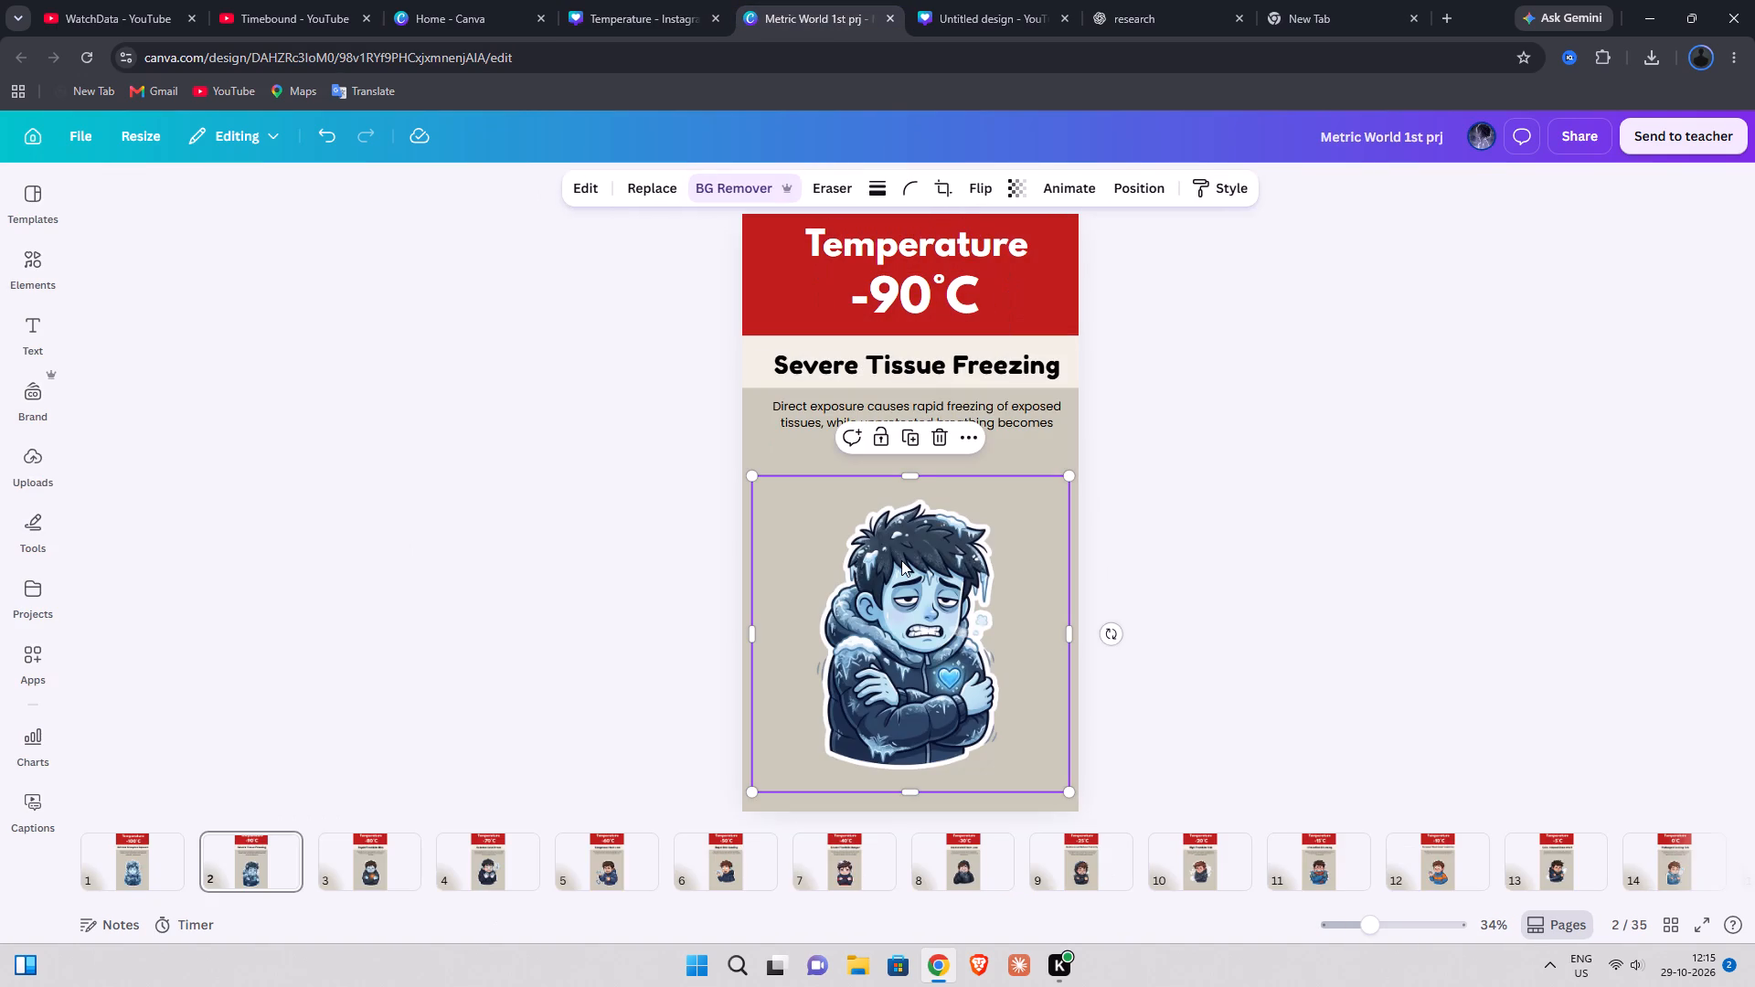
{"action": "key", "text": "ctrl+c"}
{"action": "left_click", "coordinate": [631, 0]}
{"action": "left_click", "coordinate": [1028, 541]}
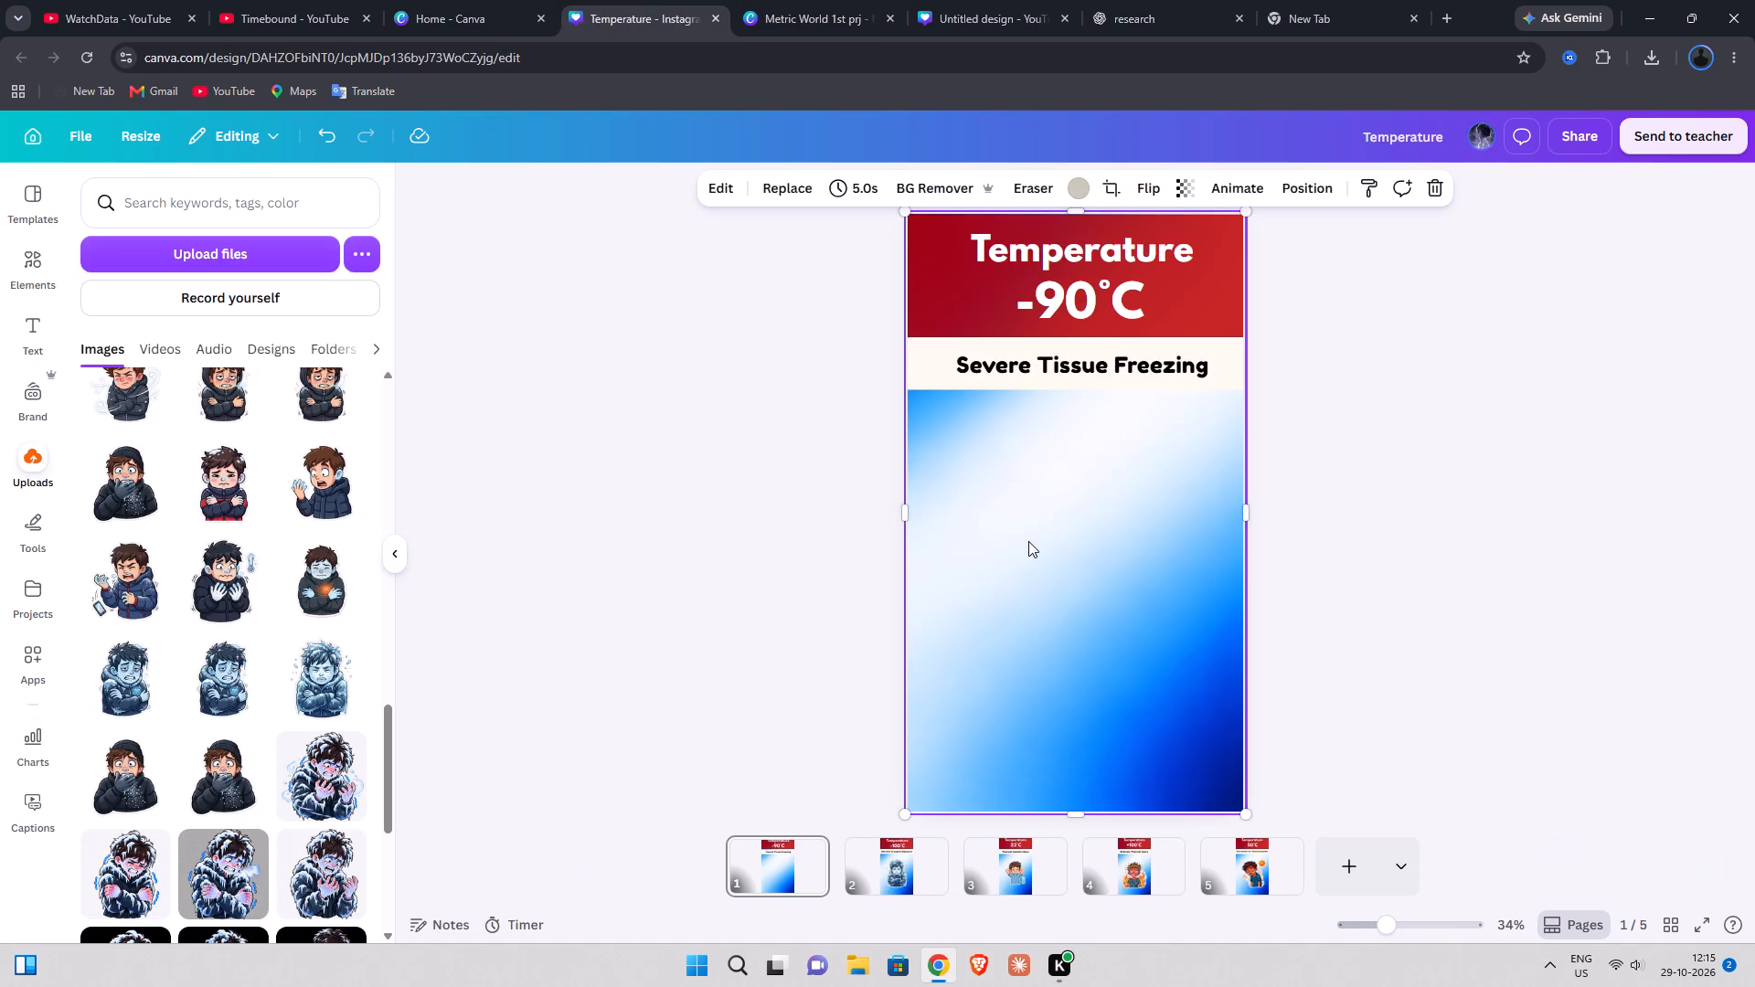
{"action": "key", "text": "ctrl+v"}
{"action": "left_click", "coordinate": [1379, 637]}
Move the shivering boy illustration up to the page's left edge and enlarge it to span the full page width.
{"action": "left_click_drag", "start_coordinate": [1131, 647], "coordinate": [1123, 590]}
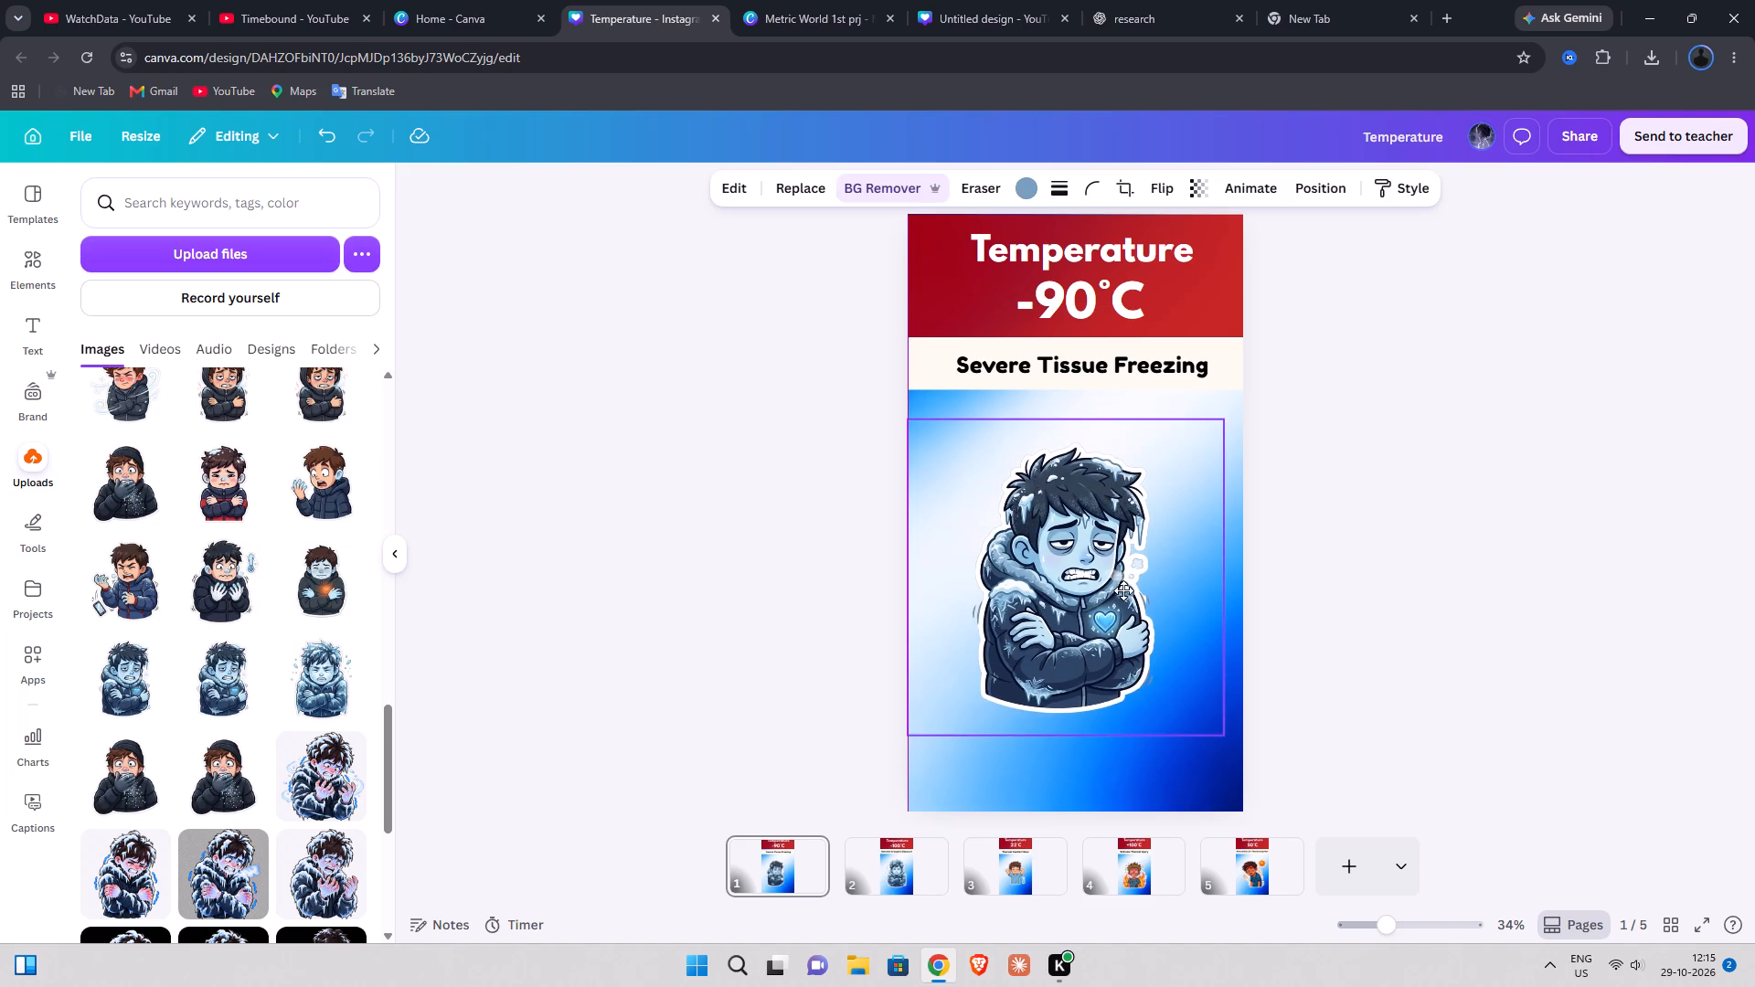
{"action": "left_click_drag", "start_coordinate": [1123, 590], "coordinate": [1124, 593]}
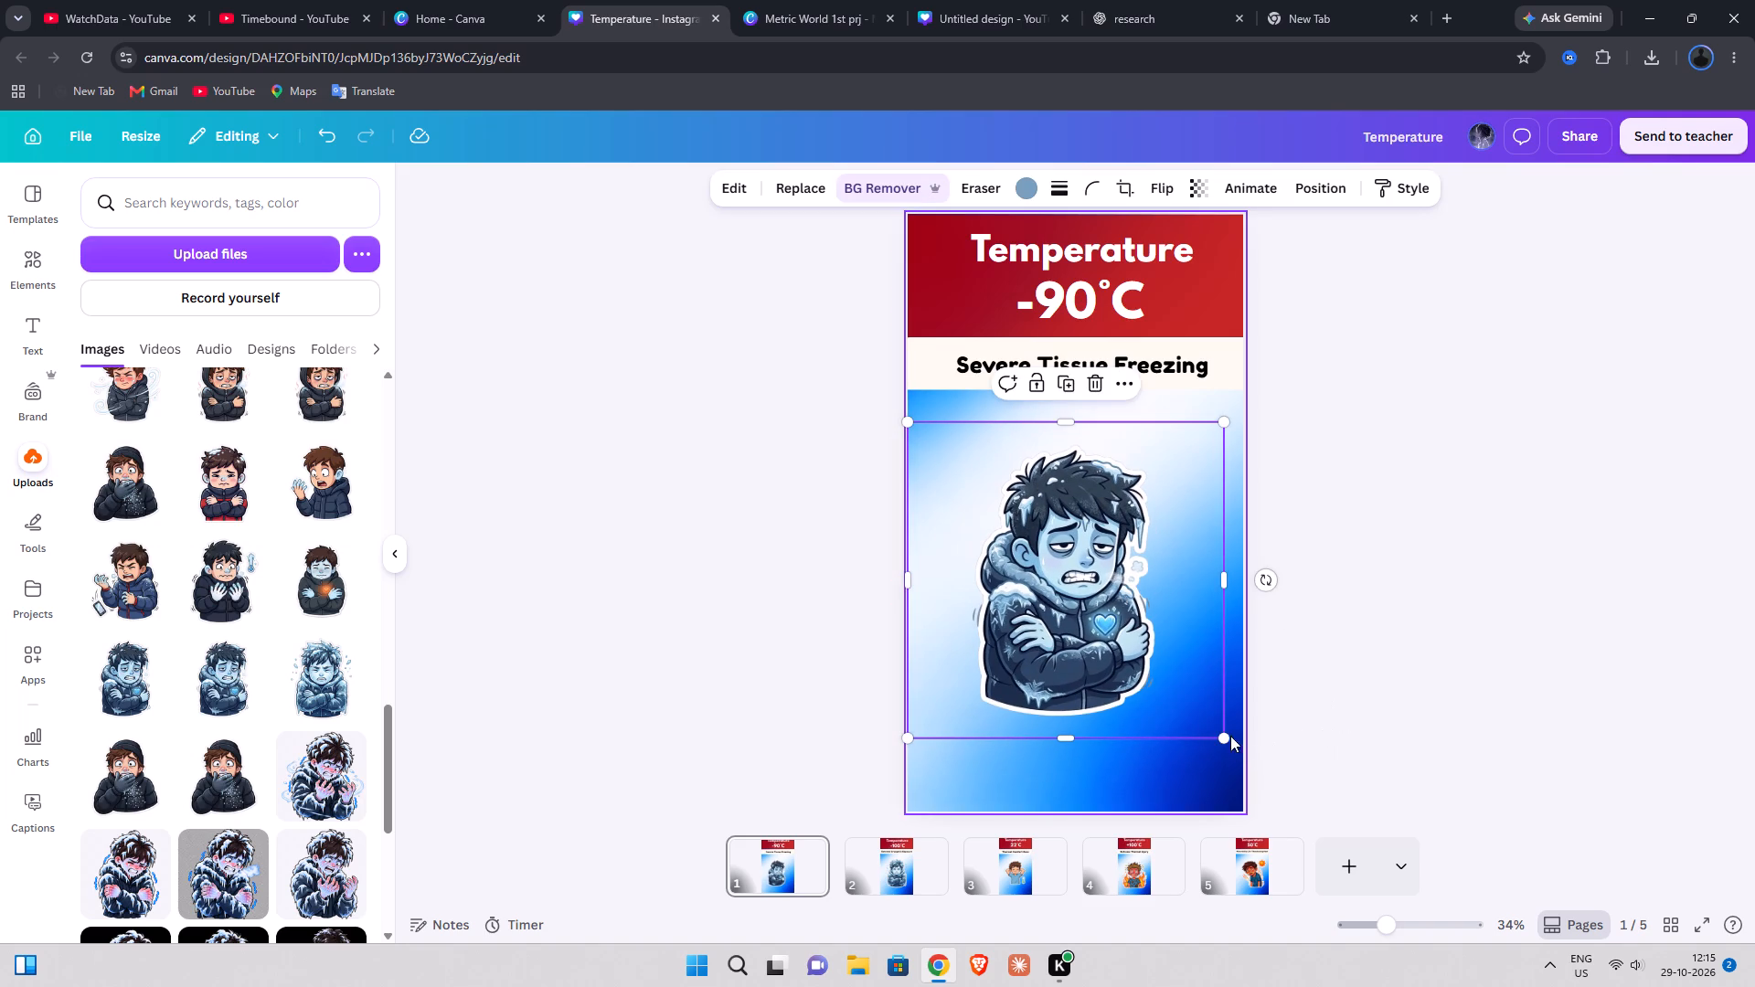
{"action": "left_click_drag", "start_coordinate": [1224, 736], "coordinate": [1245, 748]}
{"action": "left_click", "coordinate": [1420, 559]}
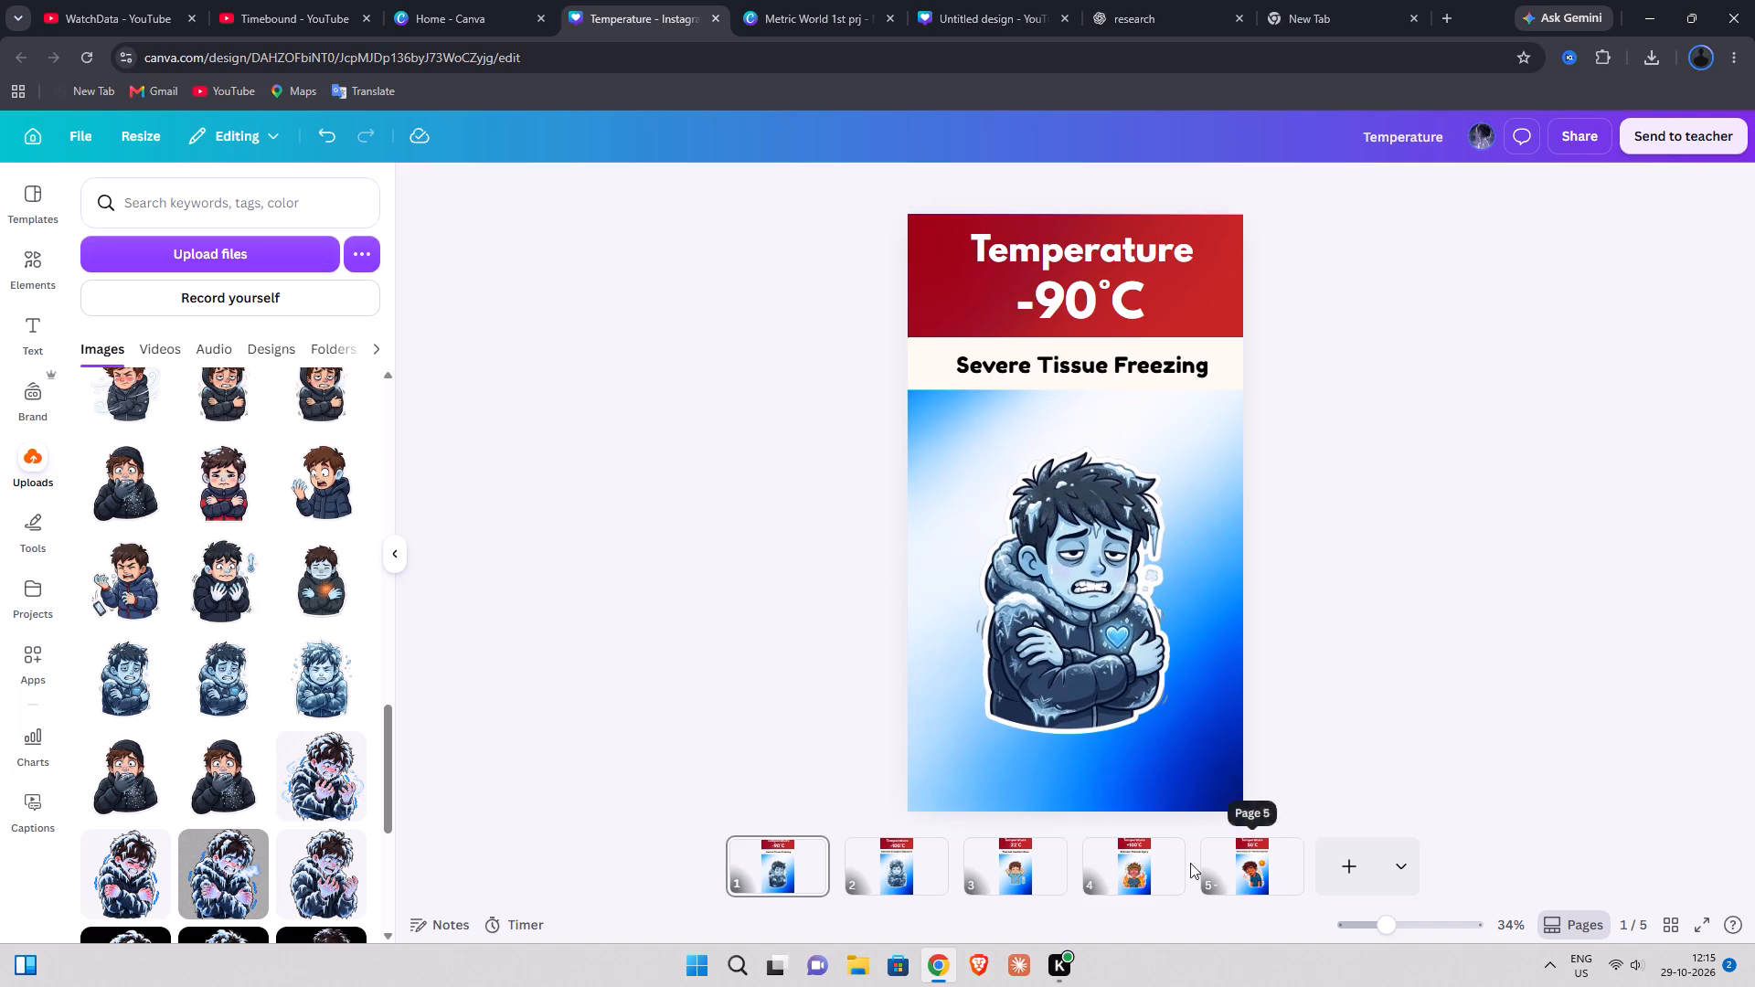
{"action": "left_click", "coordinate": [1496, 505]}
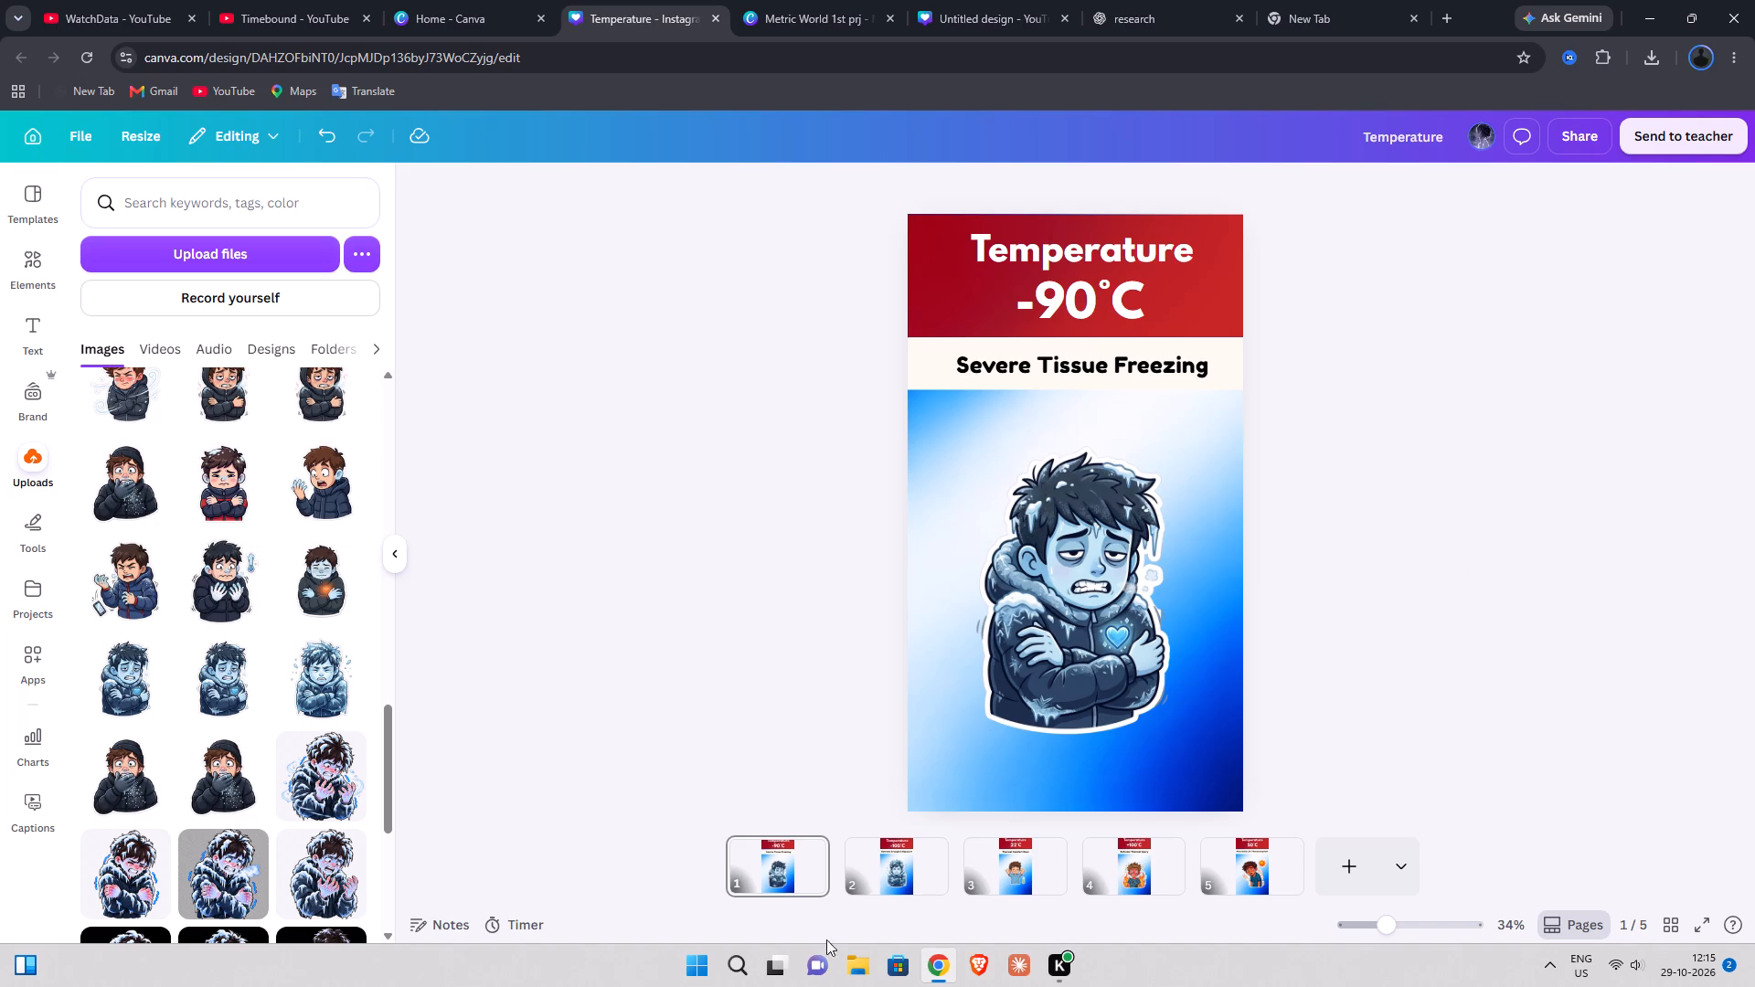
Review pages 2 to 5 of the Temperature design against the temperature video thumbnail on the Timebound YouTube channel.
{"action": "left_click", "coordinate": [900, 860]}
{"action": "left_click", "coordinate": [1039, 876]}
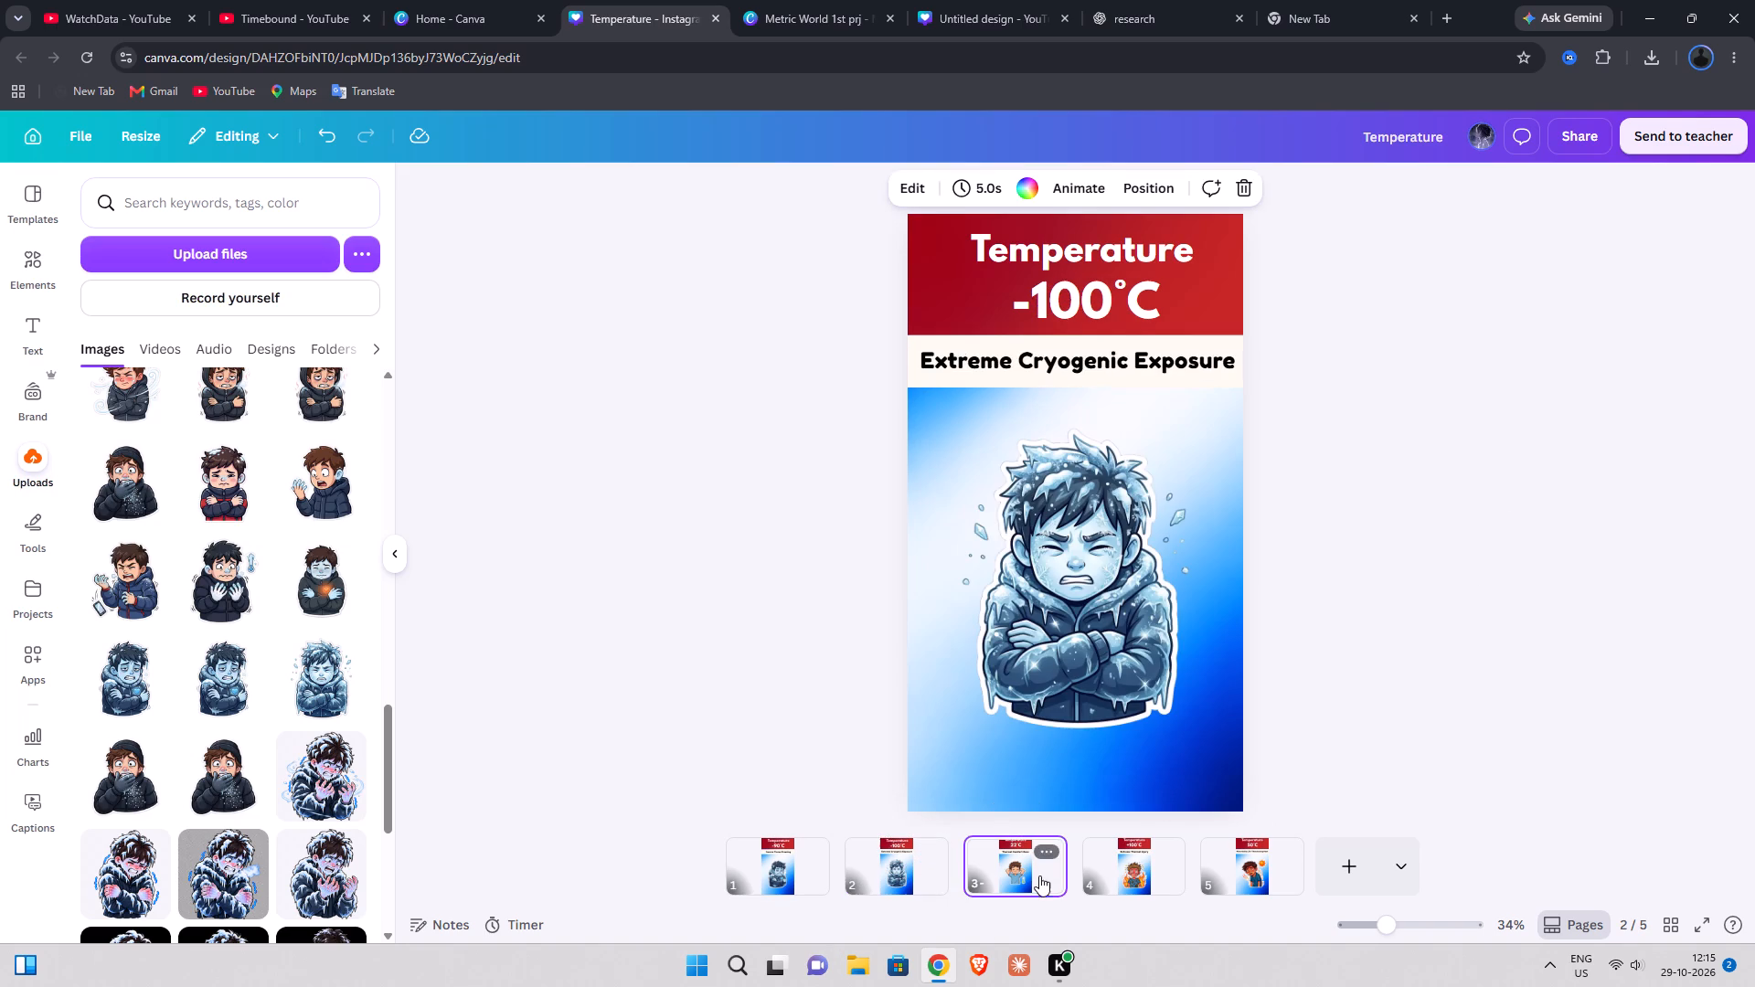
{"action": "left_click", "coordinate": [1153, 885]}
{"action": "left_click", "coordinate": [1222, 871]}
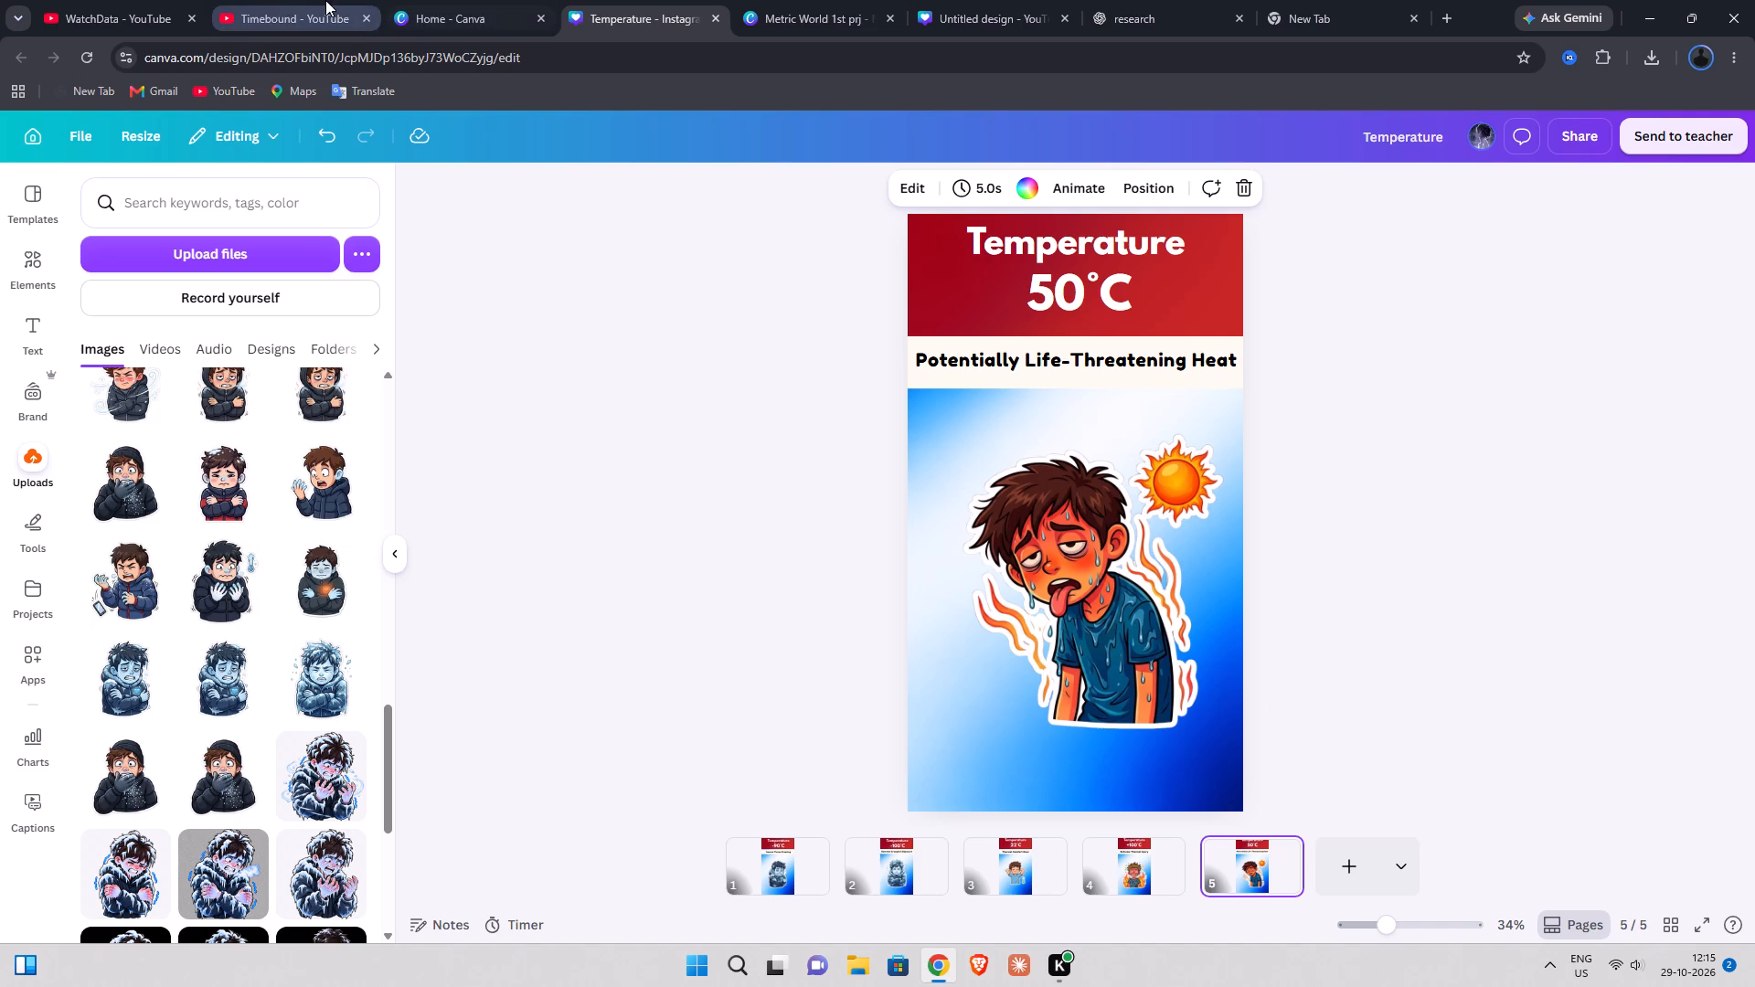
{"action": "left_click", "coordinate": [282, 0]}
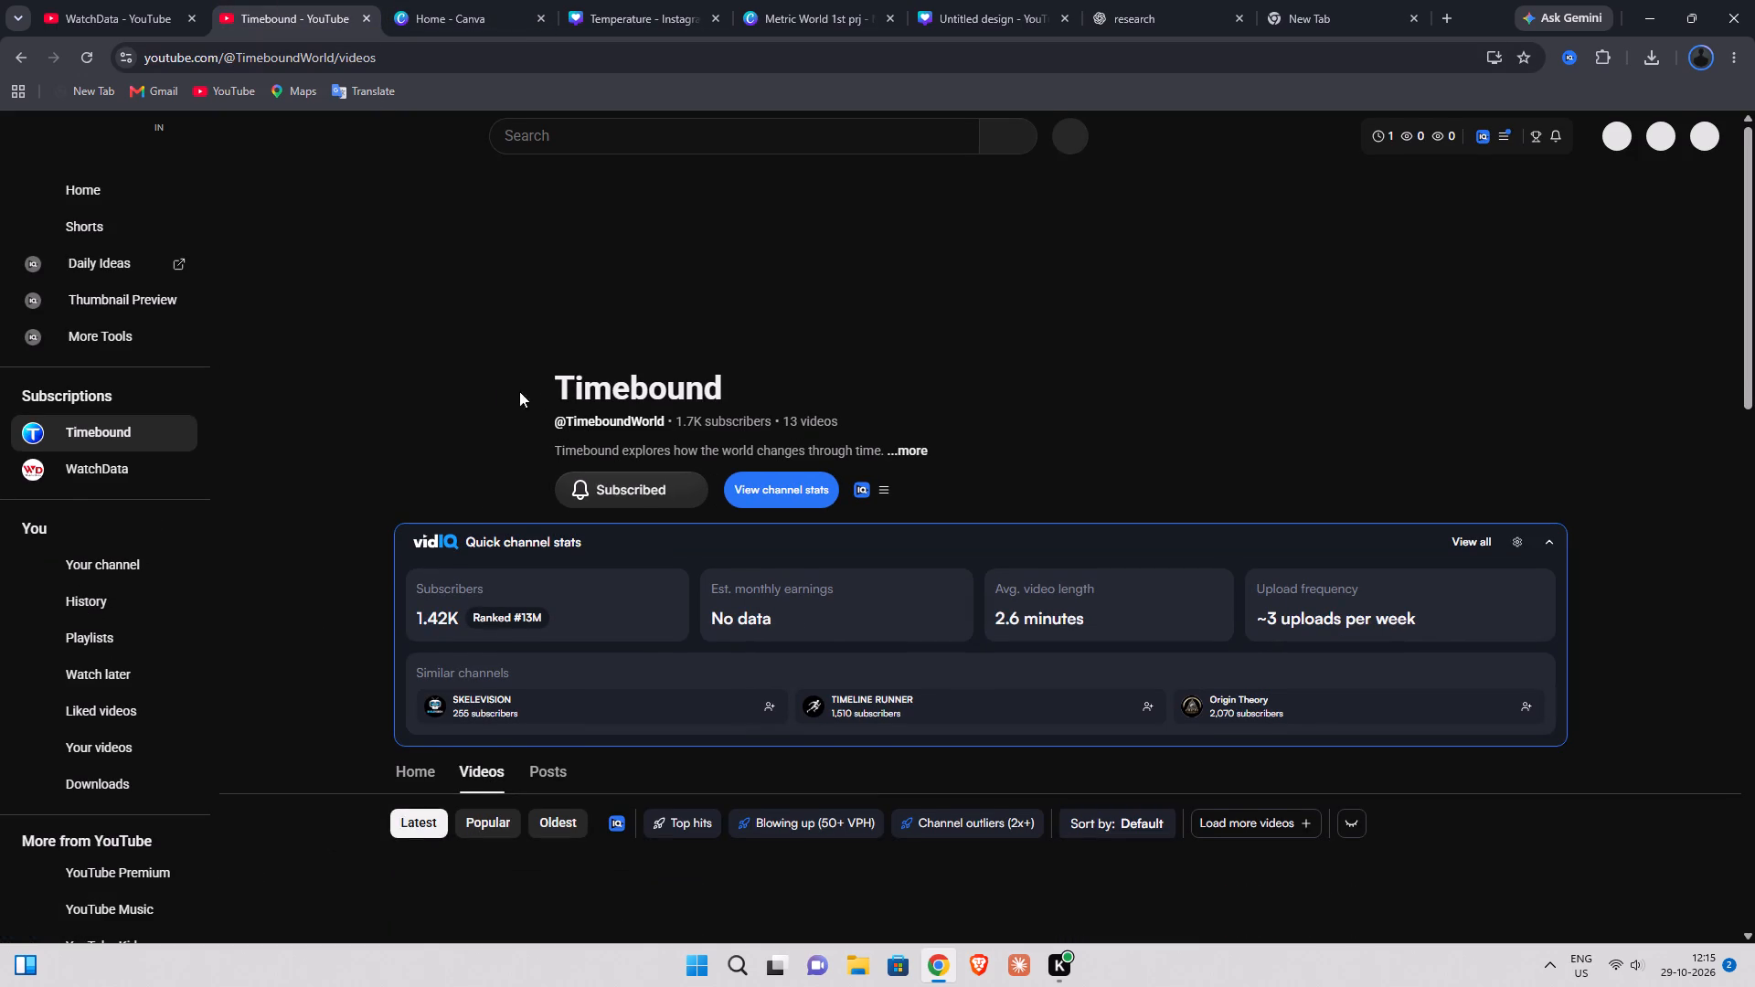
{"action": "scroll", "coordinate": [537, 393], "scroll_direction": "down", "scroll_amount": 3}
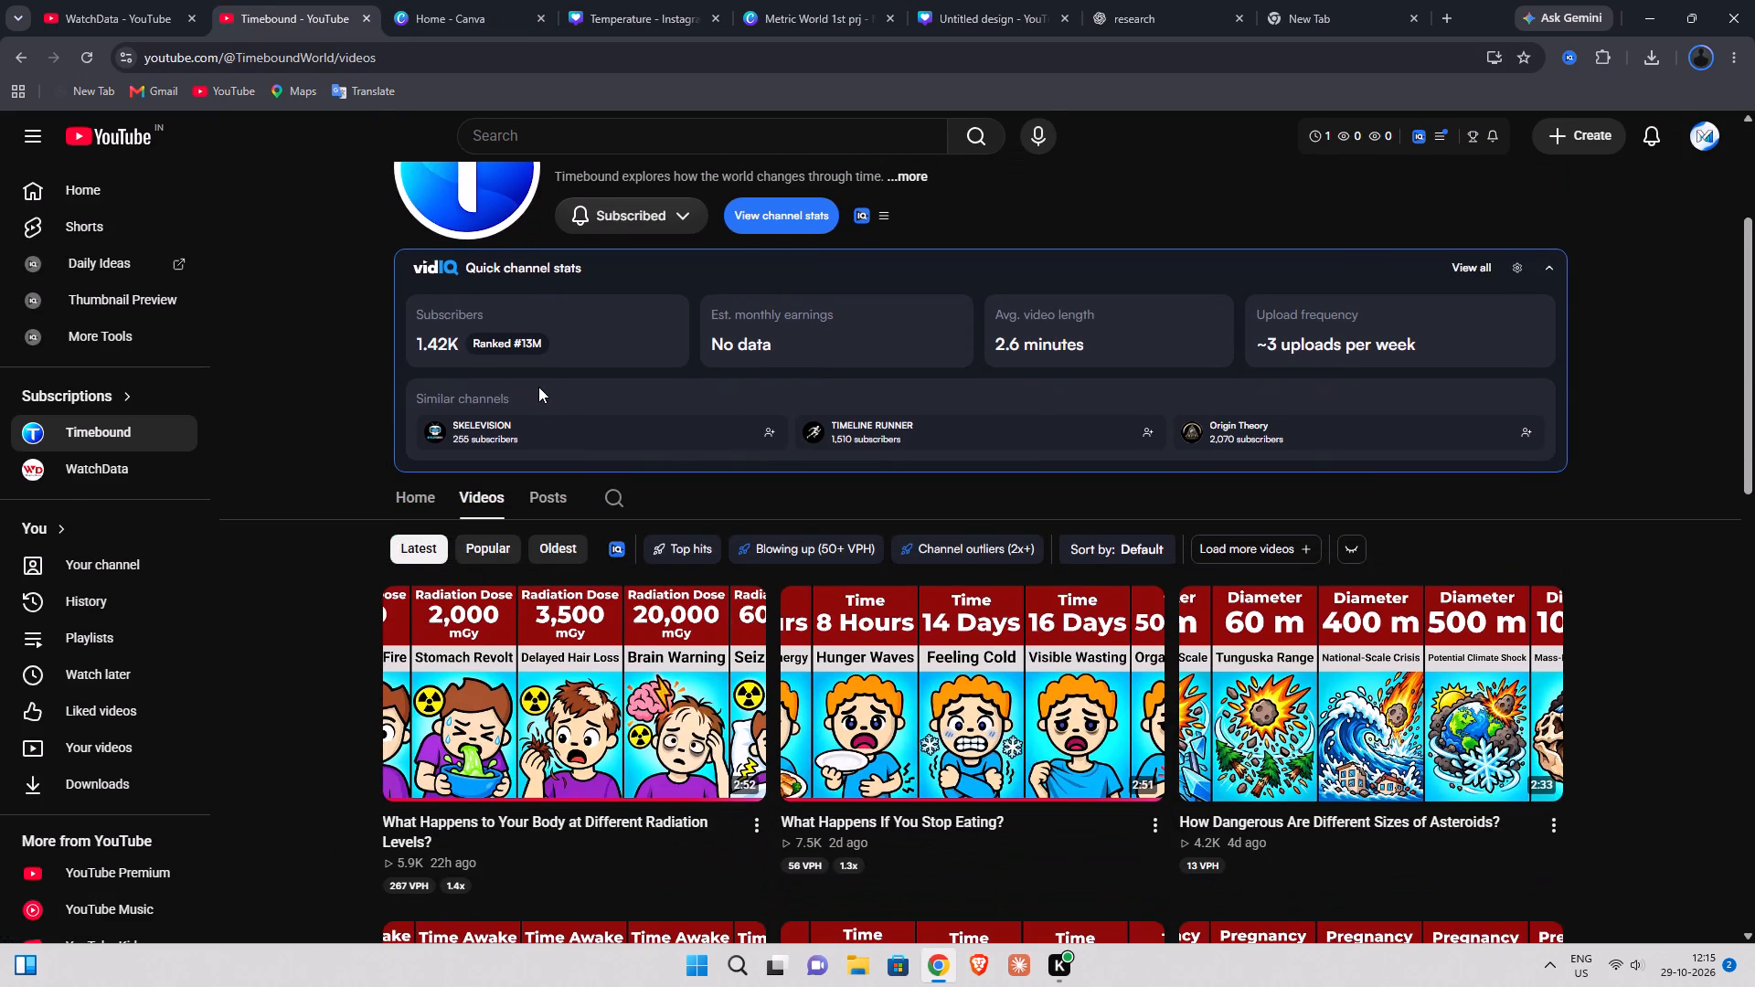
{"action": "scroll", "coordinate": [538, 387], "scroll_direction": "down", "scroll_amount": 5}
{"action": "scroll", "coordinate": [318, 451], "scroll_direction": "down", "scroll_amount": 3}
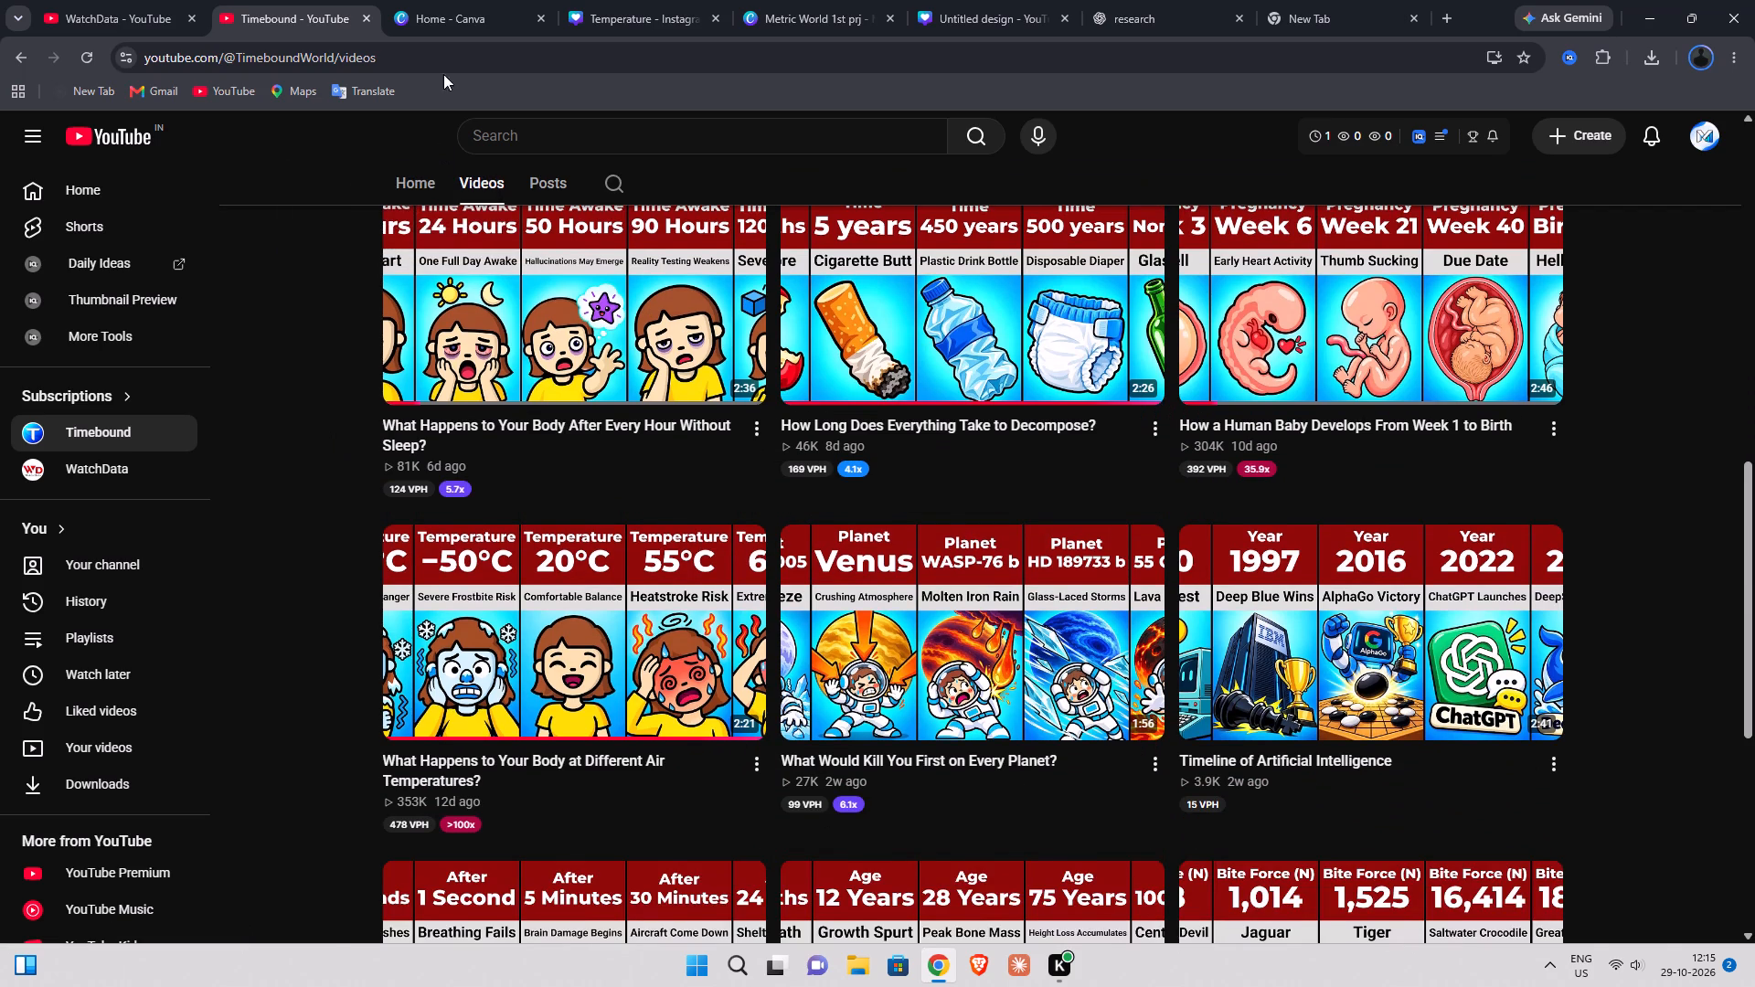
On the 50°C page of the Temperature design, shift the overheated boy illustration left and slightly up, and enlarge it to the page's right edge.
{"action": "left_click", "coordinate": [622, 0]}
{"action": "left_click_drag", "start_coordinate": [1096, 562], "coordinate": [1070, 554]}
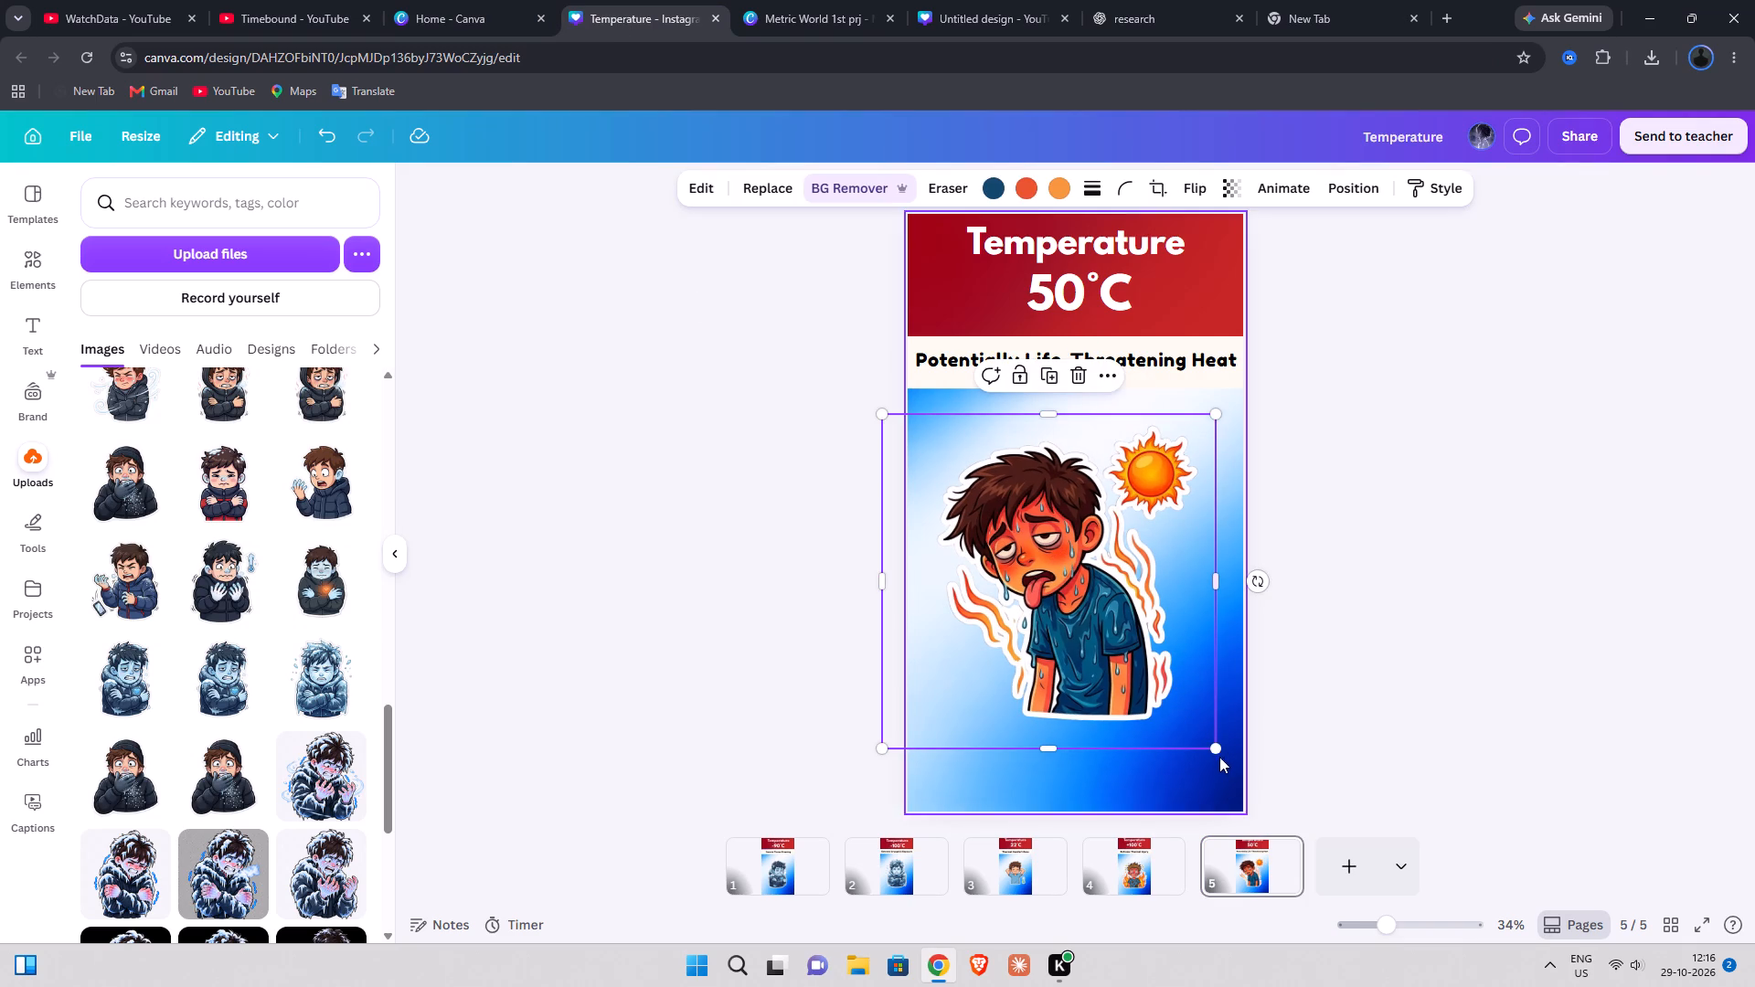
{"action": "left_click_drag", "start_coordinate": [1218, 748], "coordinate": [1246, 769]}
{"action": "left_click", "coordinate": [1320, 663]}
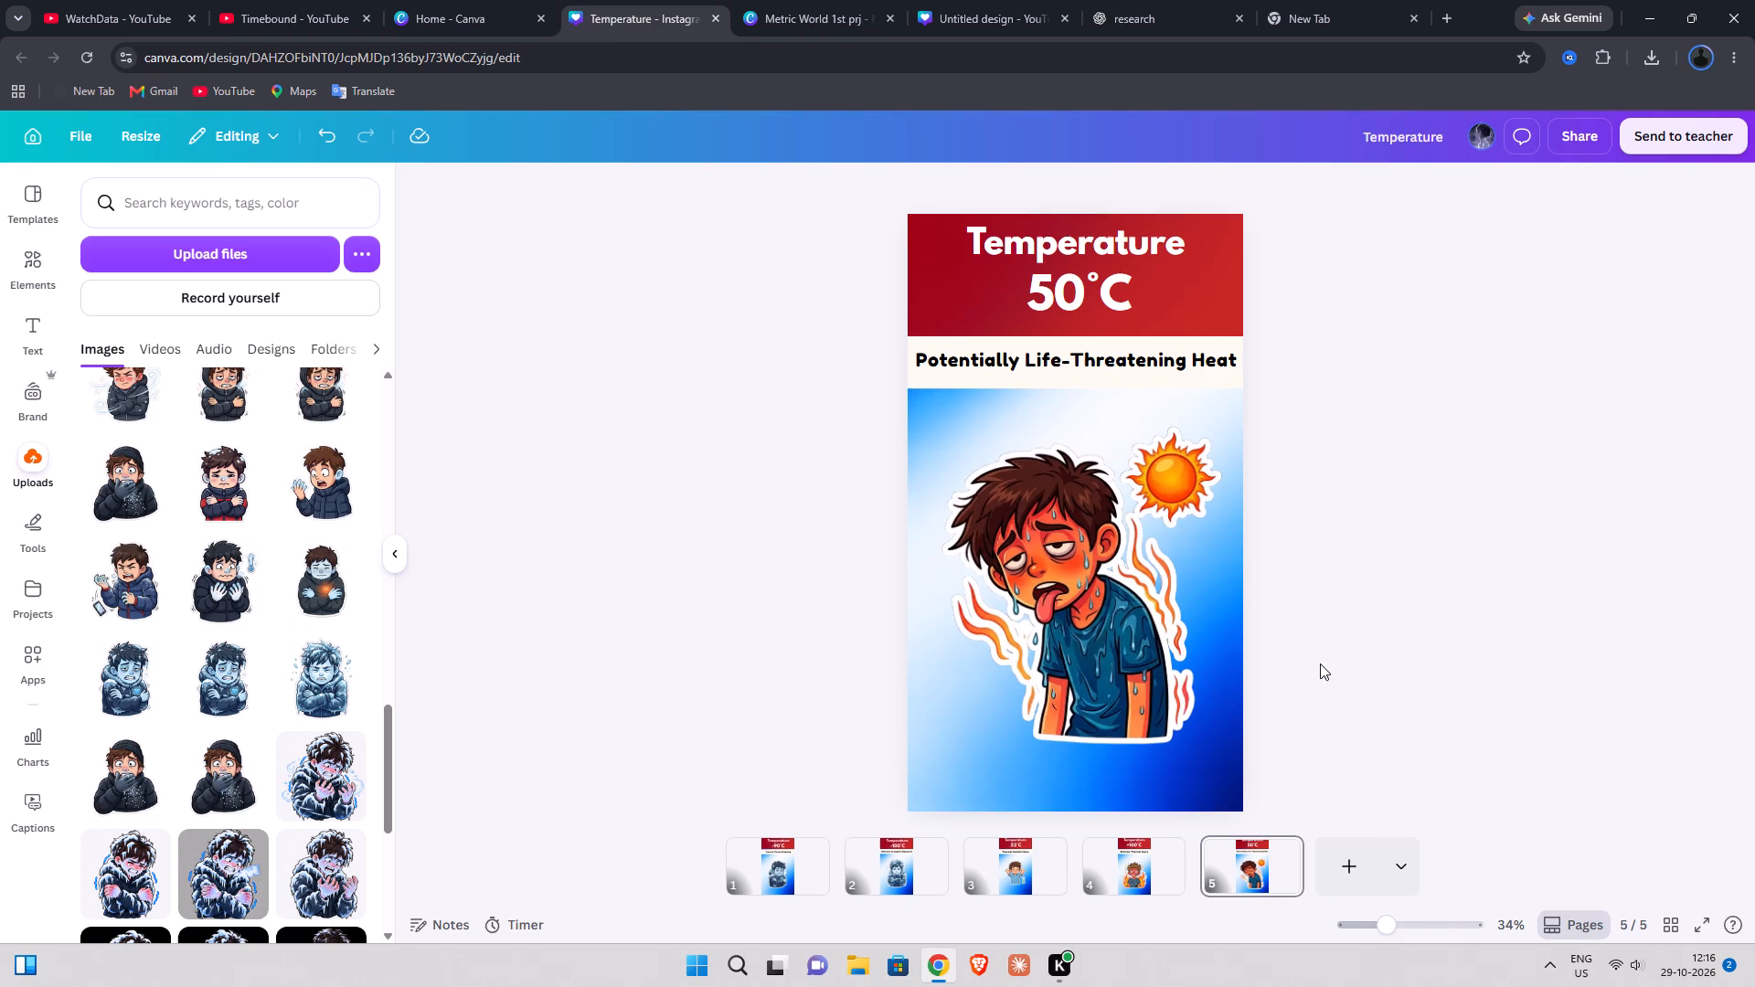
{"action": "left_click", "coordinate": [1129, 634]}
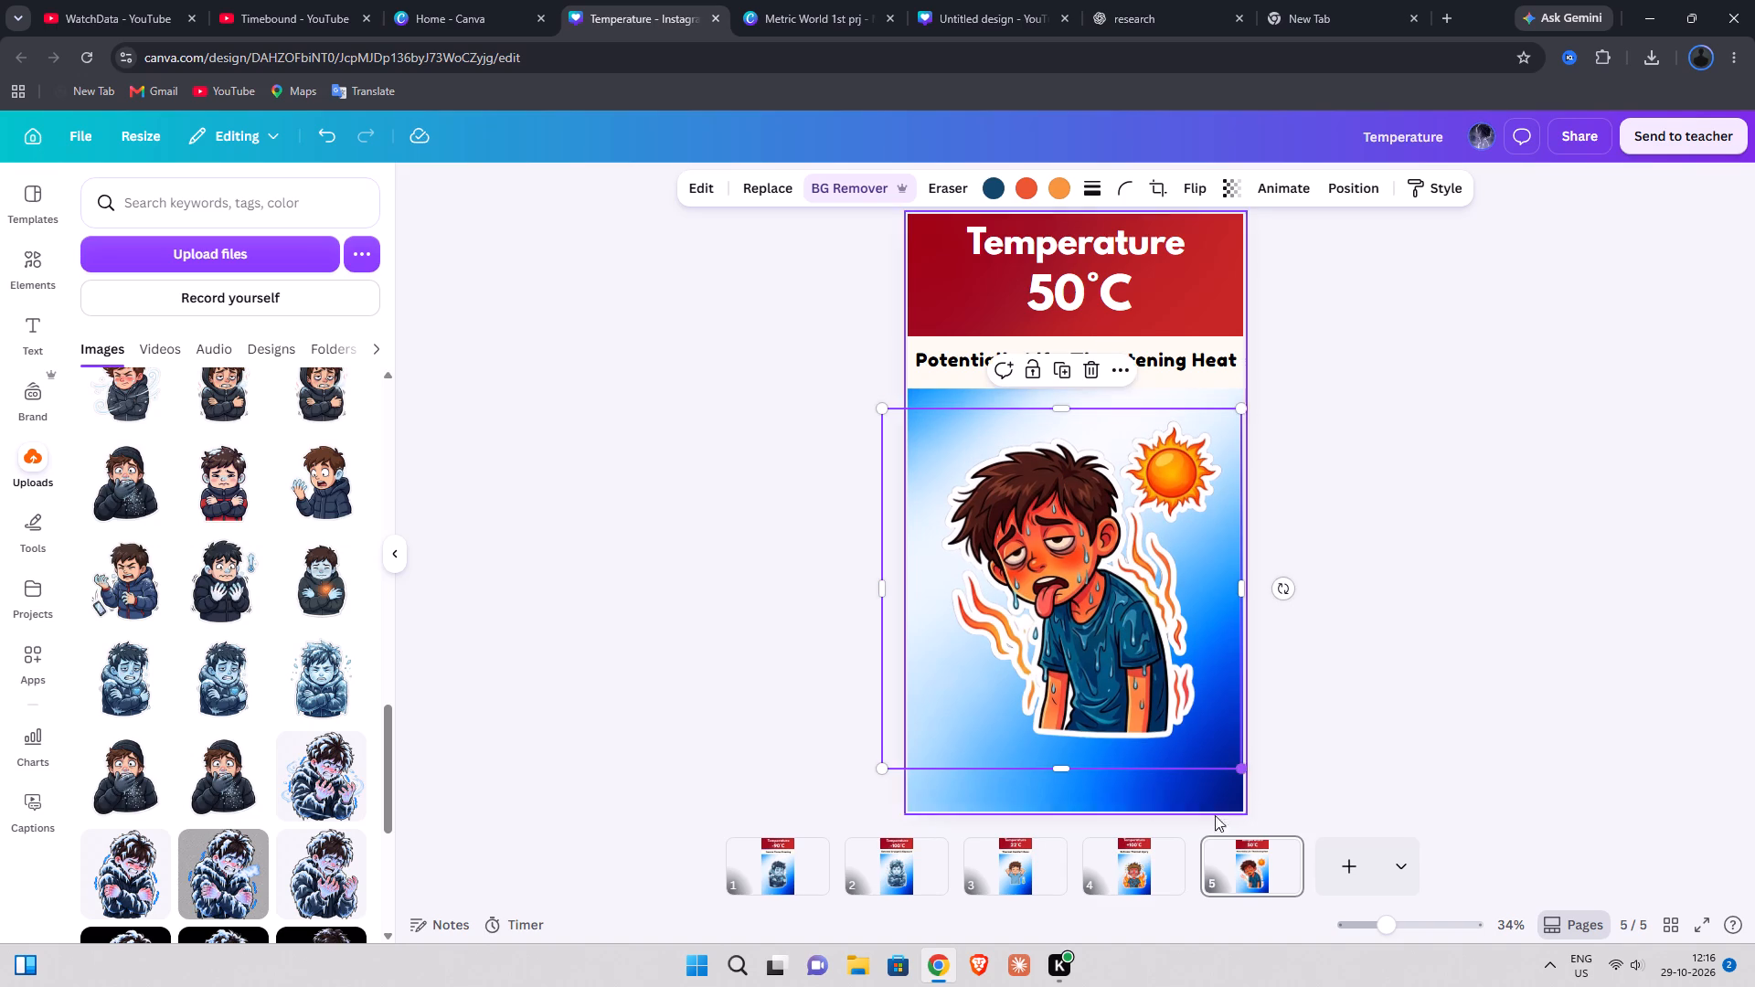
On the +100°C page, enlarge the burning boy illustration until its frame extends past both page sides, shifting it up and left.
{"action": "left_click", "coordinate": [1142, 884]}
{"action": "left_click", "coordinate": [1031, 627]}
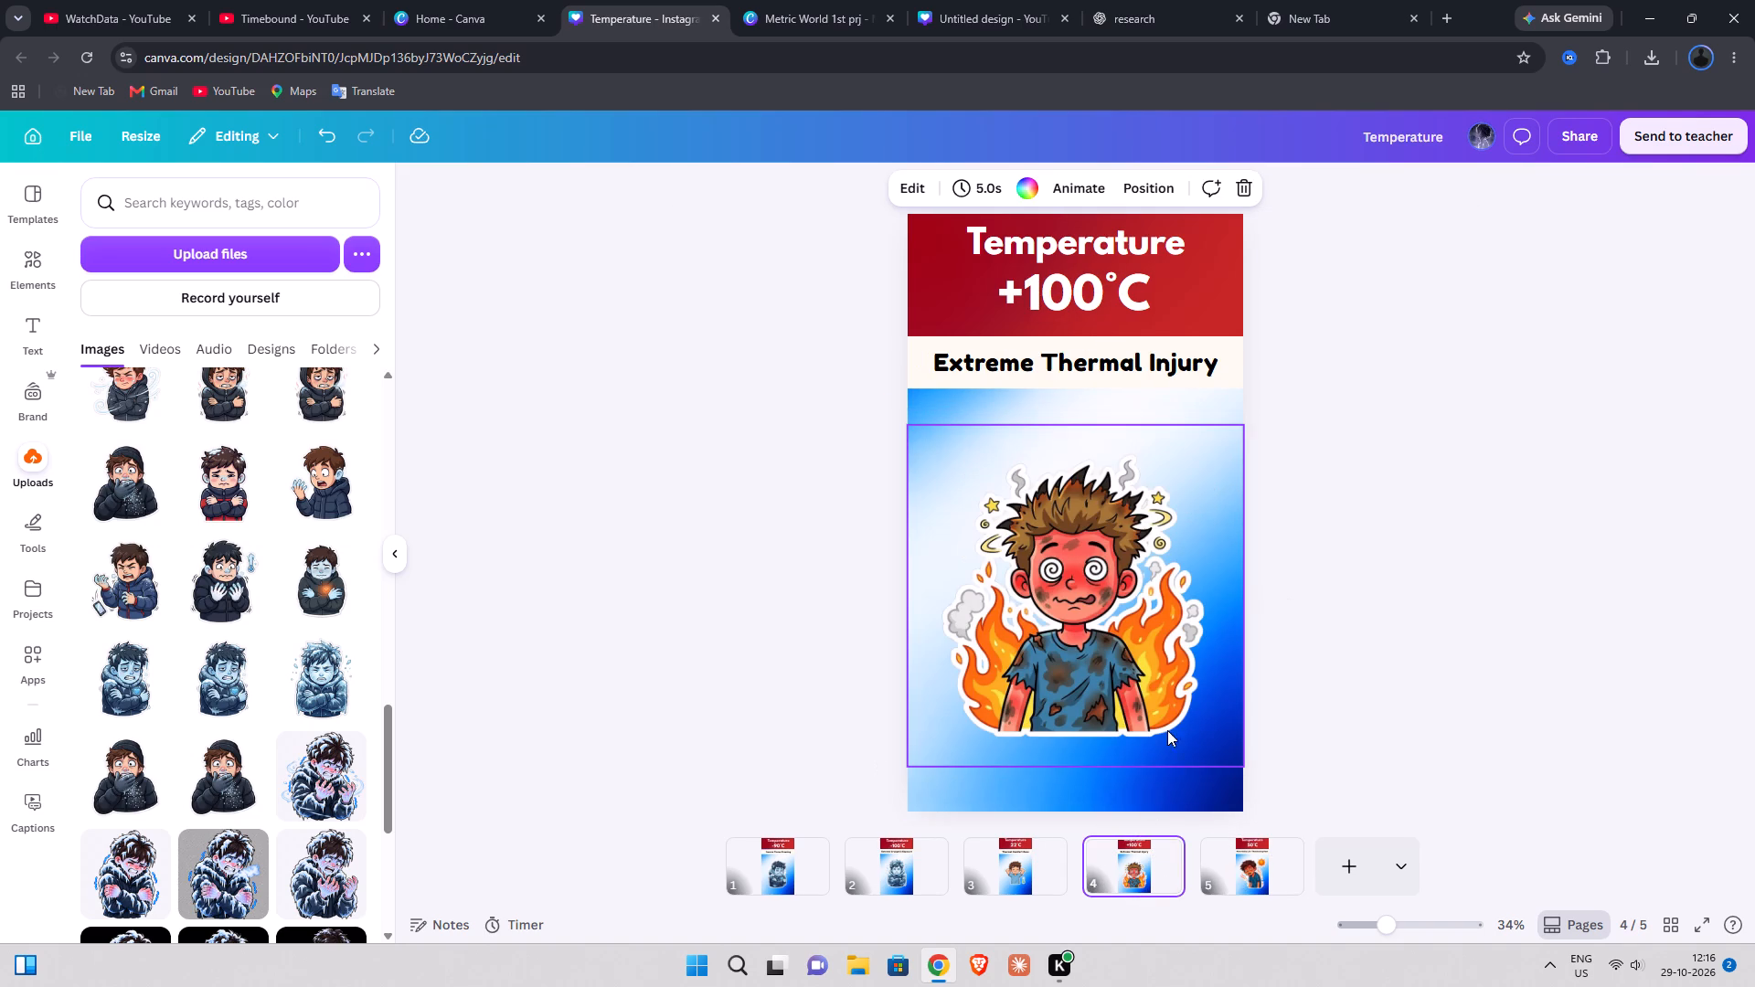
{"action": "left_click_drag", "start_coordinate": [1241, 766], "coordinate": [1255, 780]}
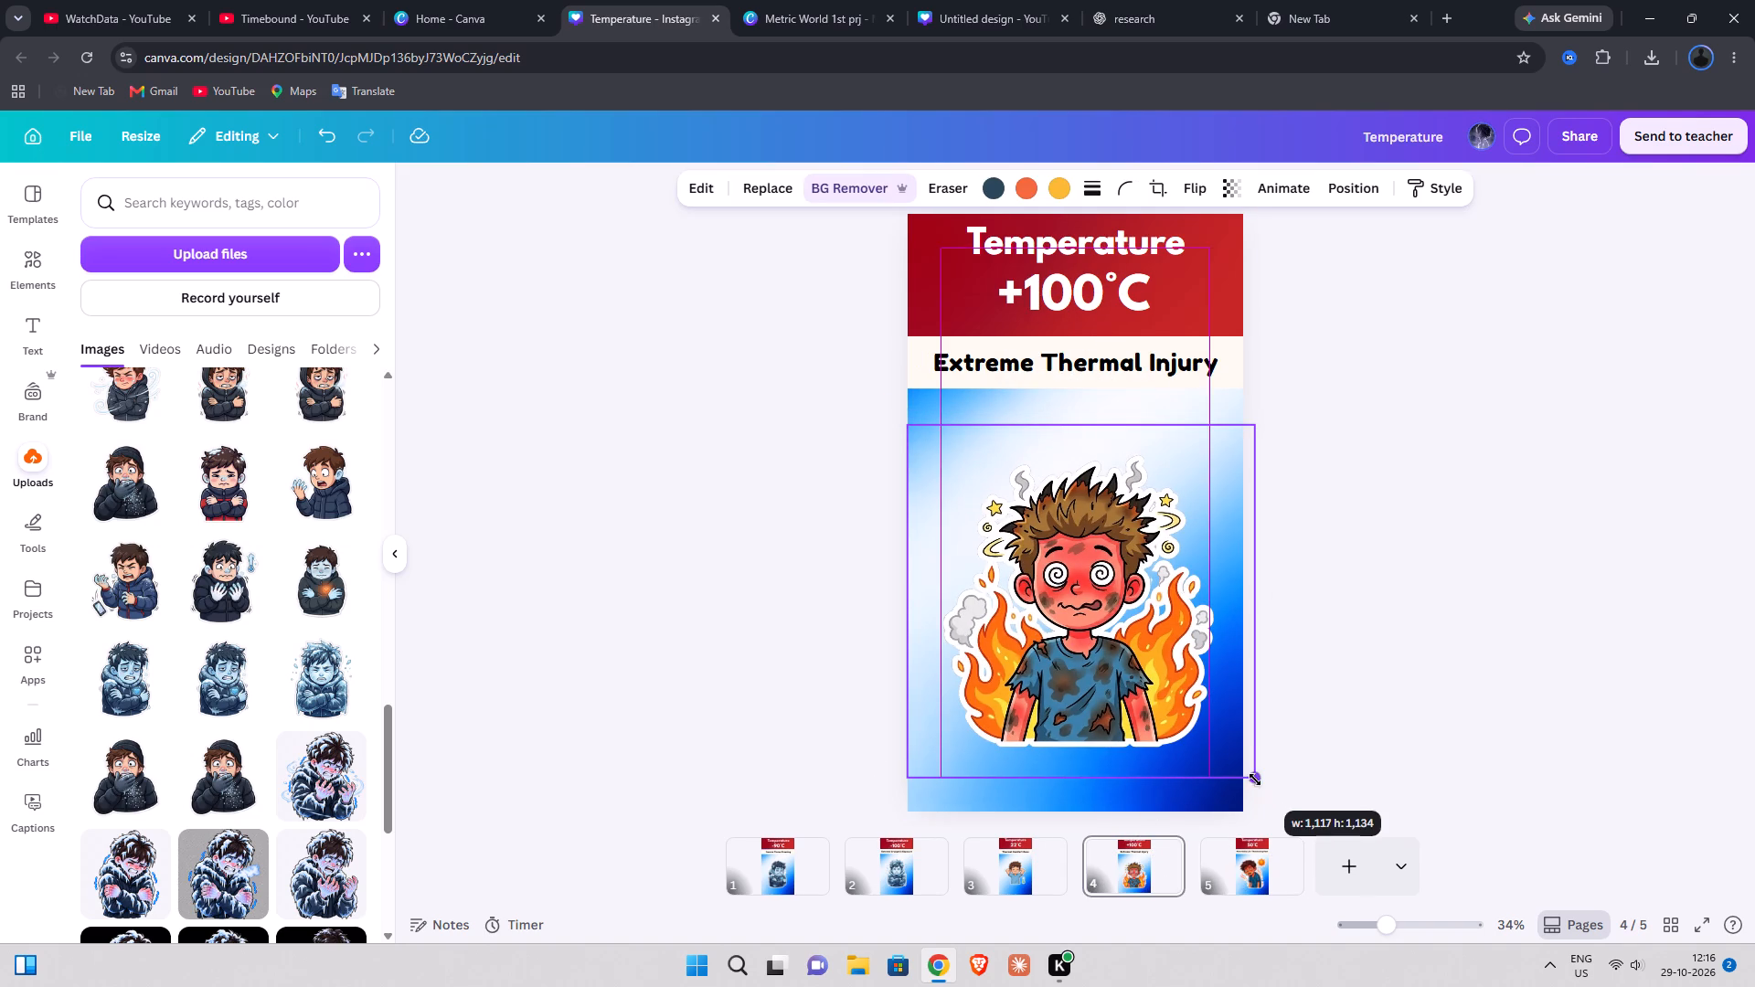
{"action": "left_click_drag", "start_coordinate": [1255, 780], "coordinate": [1265, 793]}
{"action": "left_click_drag", "start_coordinate": [1104, 698], "coordinate": [1103, 694]}
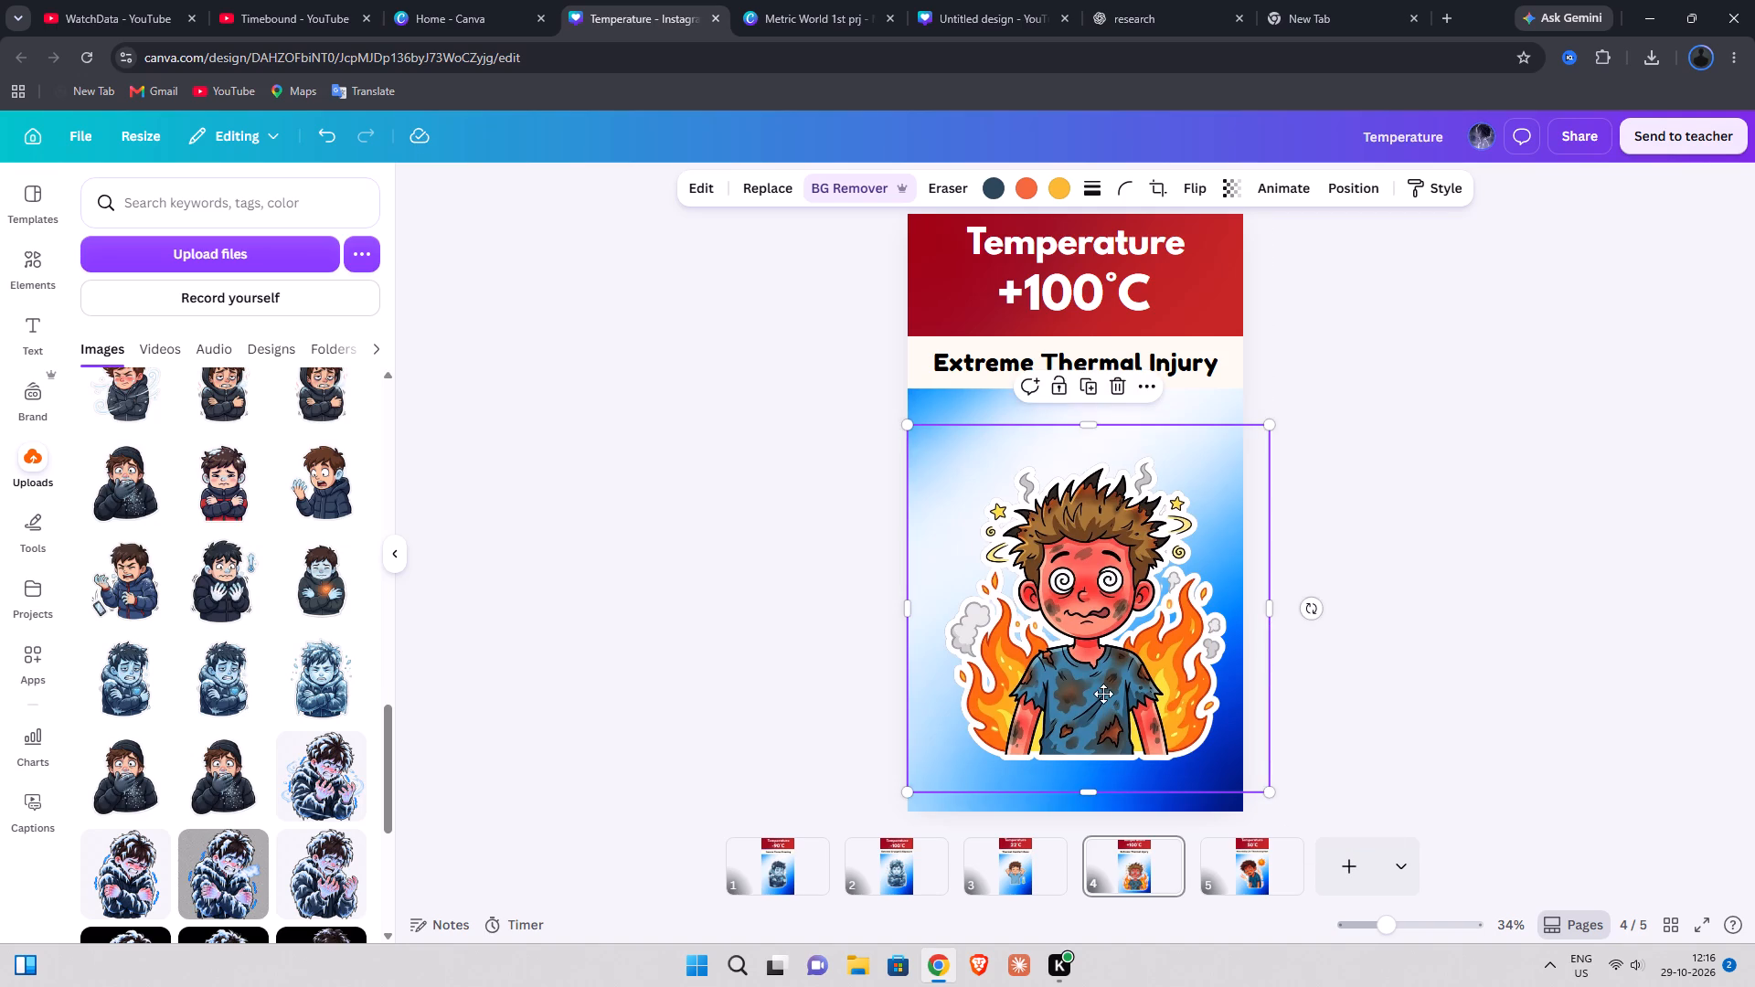
{"action": "left_click_drag", "start_coordinate": [1103, 694], "coordinate": [1083, 678]}
{"action": "left_click_drag", "start_coordinate": [1247, 768], "coordinate": [1259, 780]}
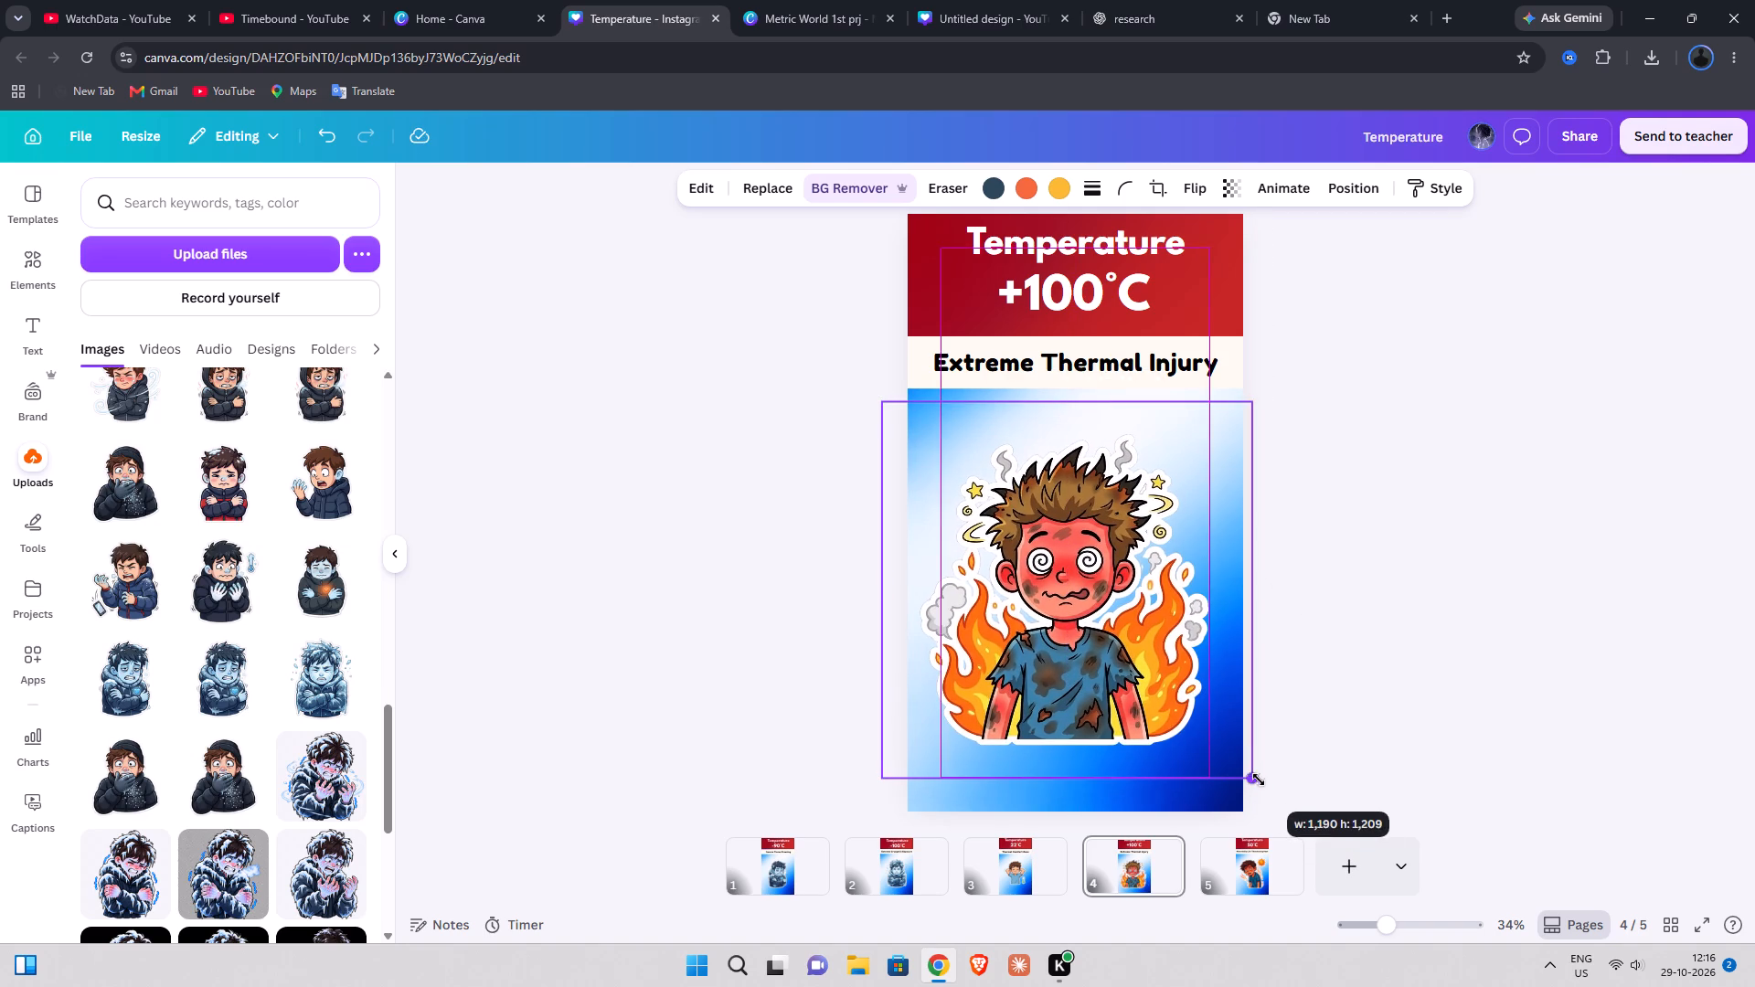
{"action": "left_click_drag", "start_coordinate": [1259, 780], "coordinate": [1261, 781]}
{"action": "left_click", "coordinate": [1387, 669]}
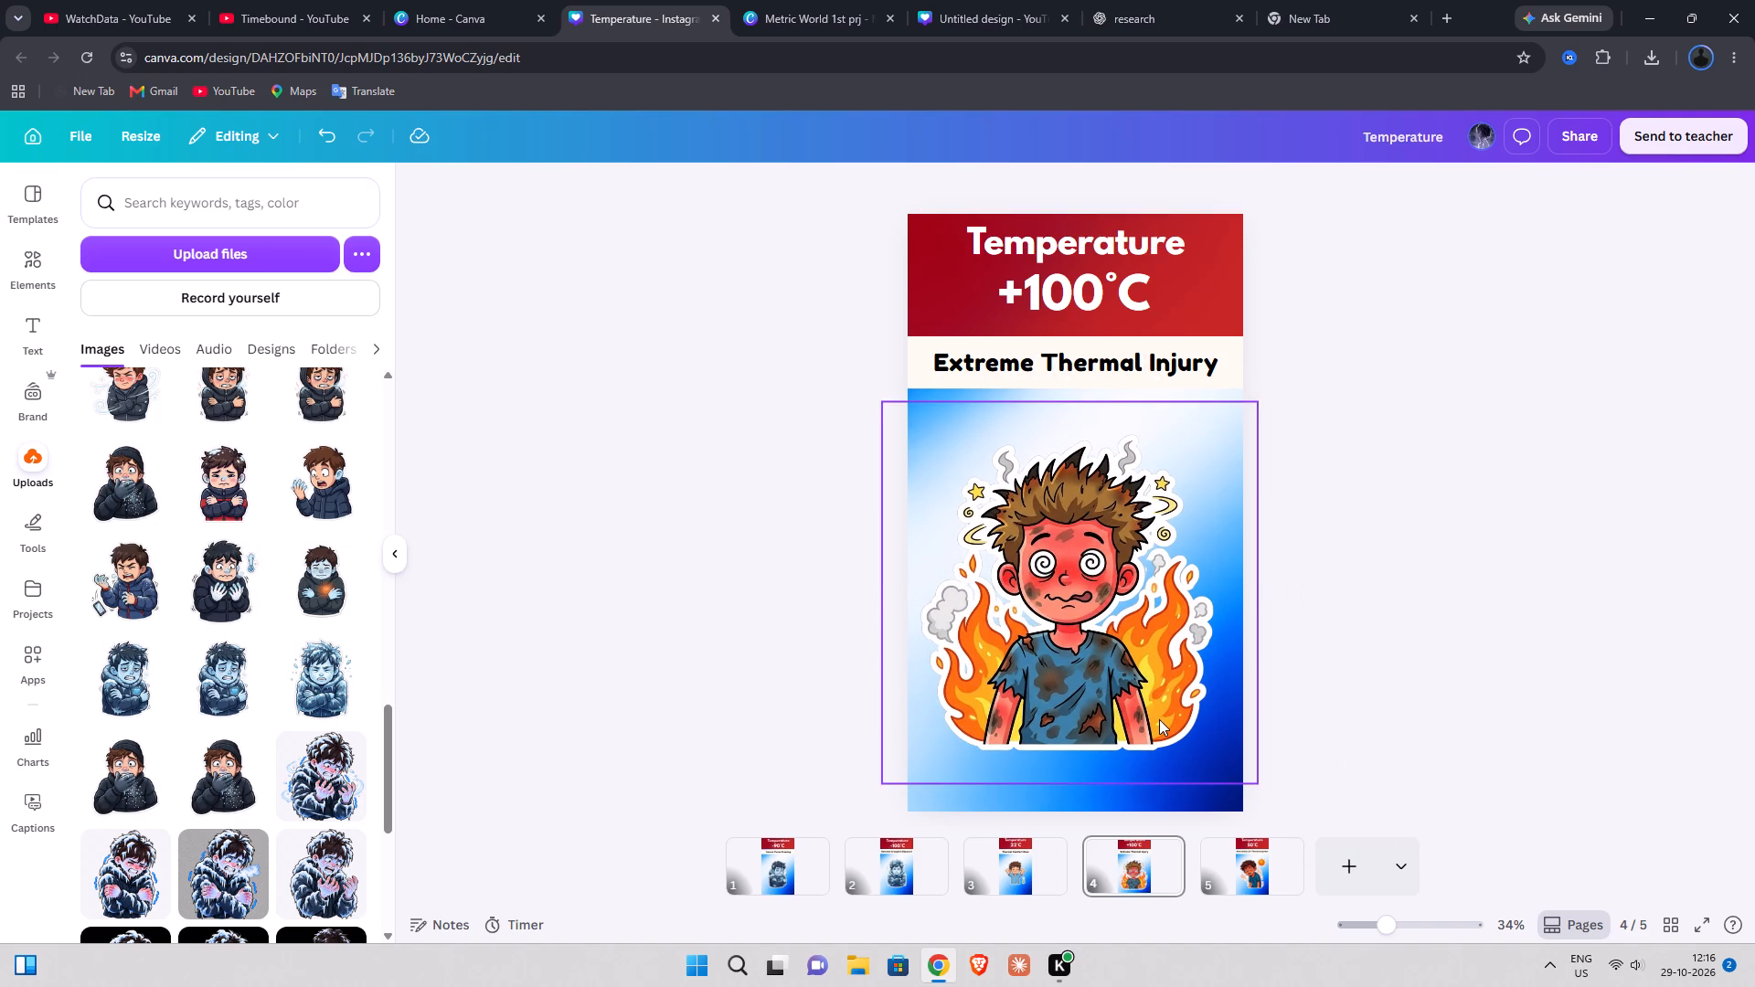
Nudge the burning boy illustration on the +100°C page slightly right and up to fine-tune its placement.
{"action": "left_click", "coordinate": [1159, 719]}
{"action": "key", "text": "Right"}
{"action": "key", "text": "Right"}
{"action": "key", "text": "Right"}
{"action": "key", "text": "Right"}
{"action": "key", "text": "Right"}
{"action": "key", "text": "Right"}
{"action": "key", "text": "Right"}
{"action": "key", "text": "Right"}
{"action": "key", "text": "Right"}
{"action": "key", "text": "Right"}
{"action": "key", "text": "Right"}
{"action": "key", "text": "Right"}
{"action": "key", "text": "Right"}
{"action": "key", "text": "Right"}
{"action": "key", "text": "Right"}
{"action": "key", "text": "Right"}
{"action": "key", "text": "Right"}
{"action": "key", "text": "Right"}
{"action": "key", "text": "Right"}
{"action": "key", "text": "Right"}
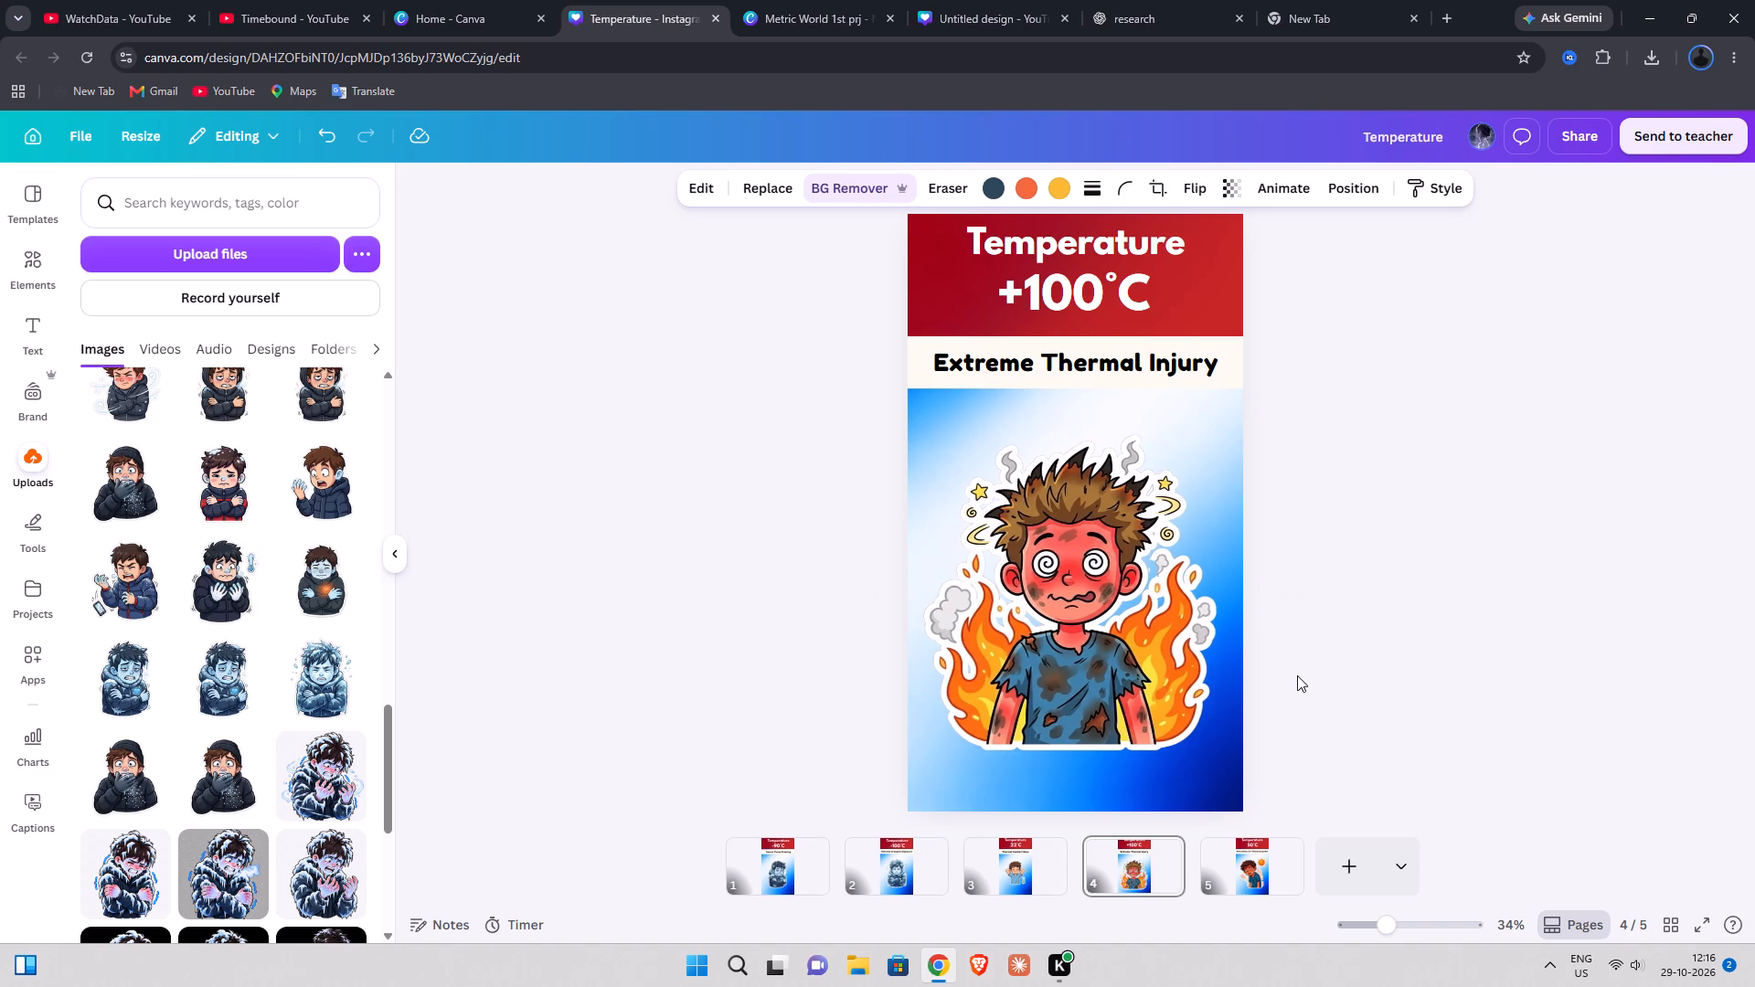
{"action": "key", "text": "Up"}
{"action": "key", "text": "Up"}
{"action": "key", "text": "Up"}
{"action": "key", "text": "Up"}
{"action": "key", "text": "Up"}
{"action": "key", "text": "Up"}
{"action": "key", "text": "Up"}
{"action": "key", "text": "Up"}
{"action": "key", "text": "Up"}
{"action": "key", "text": "Up"}
{"action": "key", "text": "Up"}
{"action": "key", "text": "Up"}
{"action": "key", "text": "Up"}
{"action": "key", "text": "Up"}
{"action": "key", "text": "Up"}
{"action": "key", "text": "Up"}
{"action": "key", "text": "Up"}
{"action": "key", "text": "Up"}
{"action": "key", "text": "Up"}
{"action": "key", "text": "Up"}
{"action": "key", "text": "Right"}
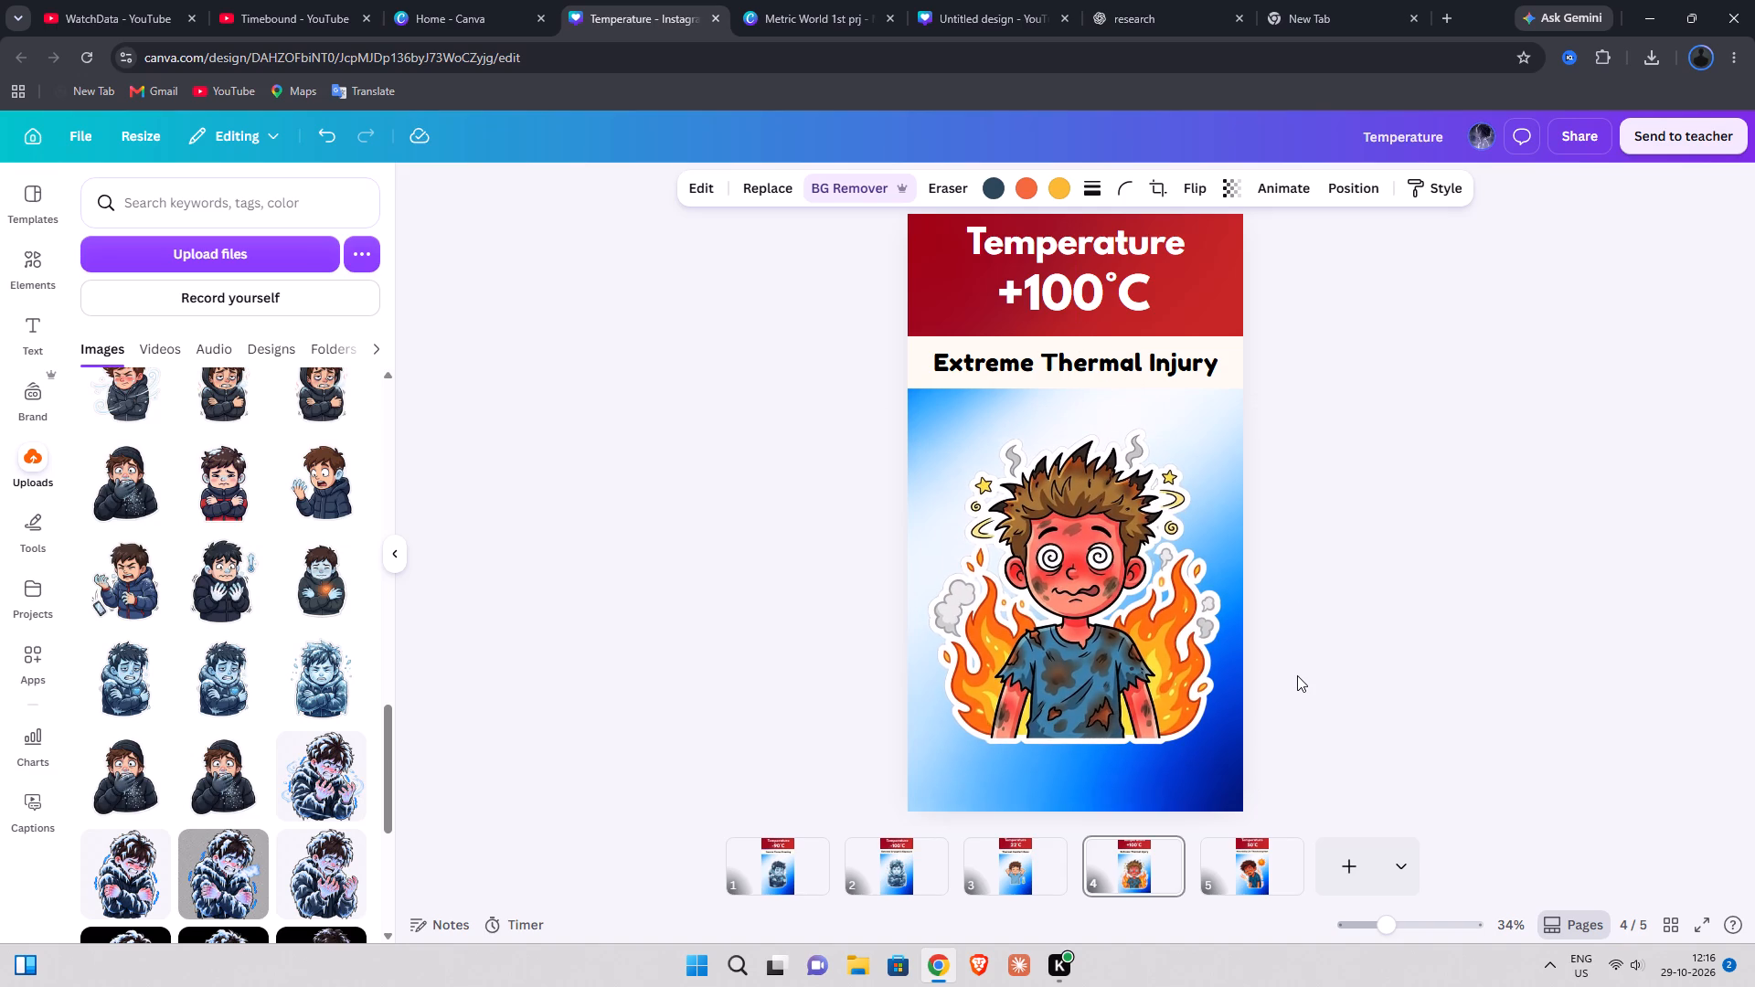
{"action": "key", "text": "Up"}
{"action": "key", "text": "Right"}
{"action": "key", "text": "Right"}
{"action": "key", "text": "Right"}
{"action": "key", "text": "Up"}
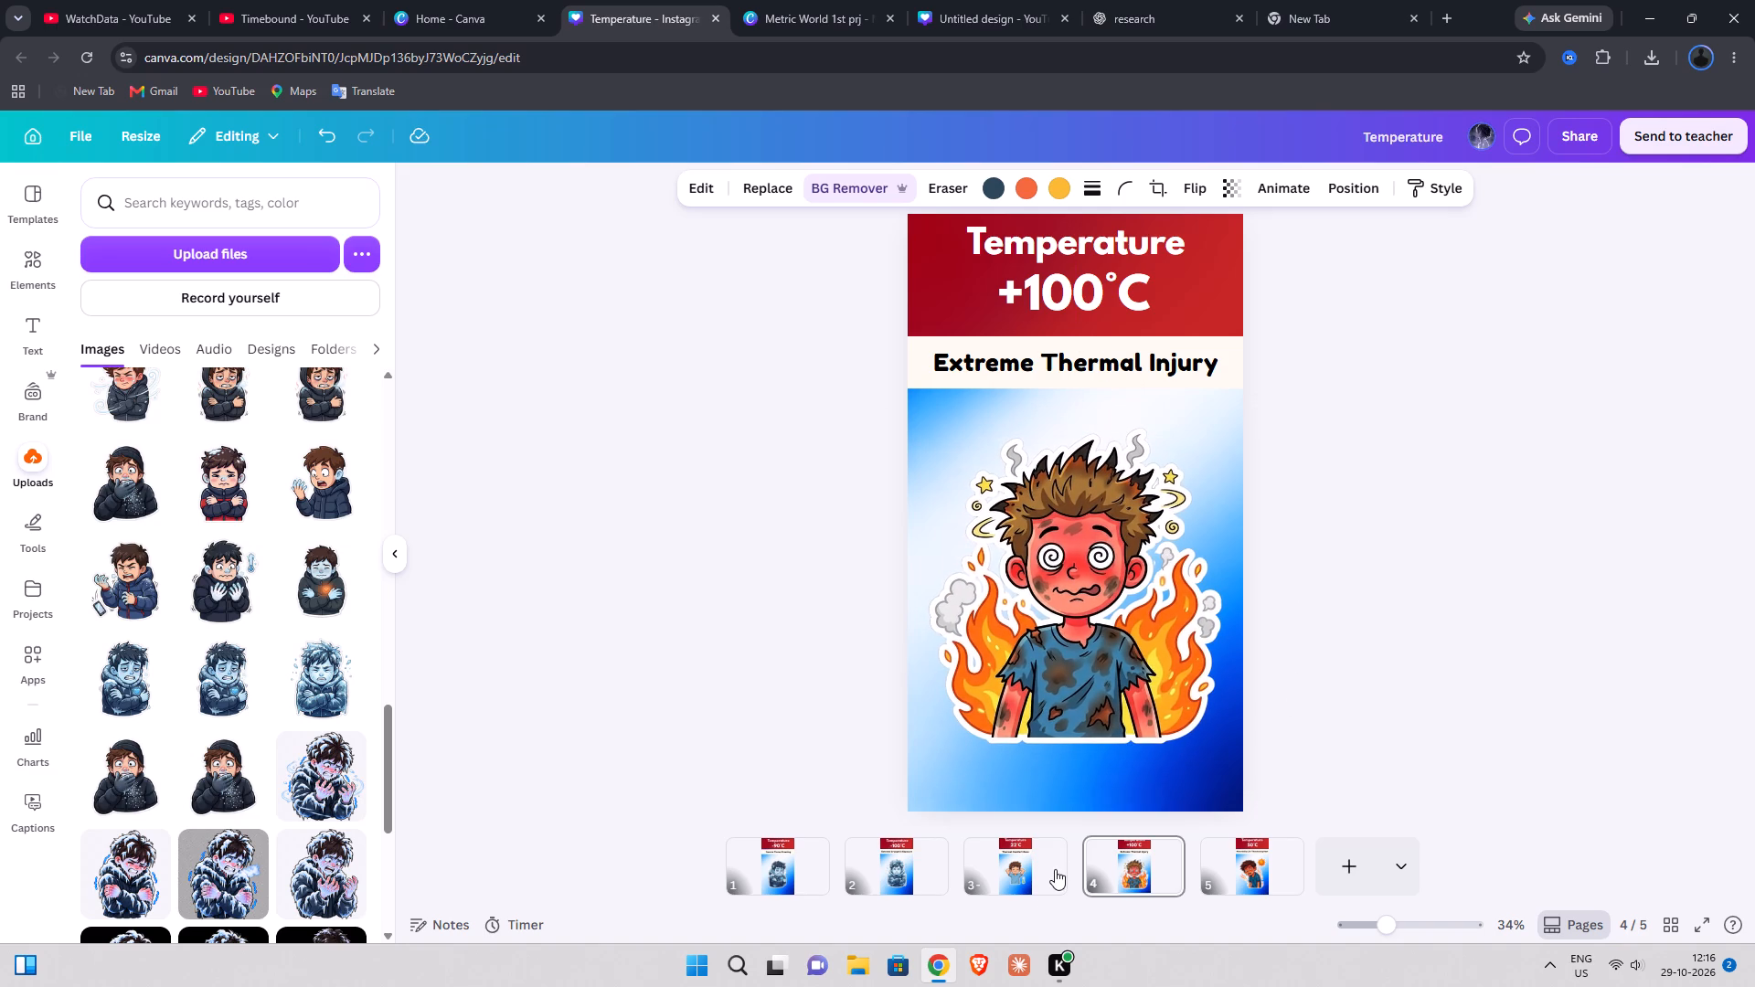
On the 22°C page, enlarge the relaxed boy illustration beyond the page width and centre it horizontally below the Thermal Comfort Zone subtitle.
{"action": "left_click", "coordinate": [1055, 869]}
{"action": "left_click", "coordinate": [1063, 682]}
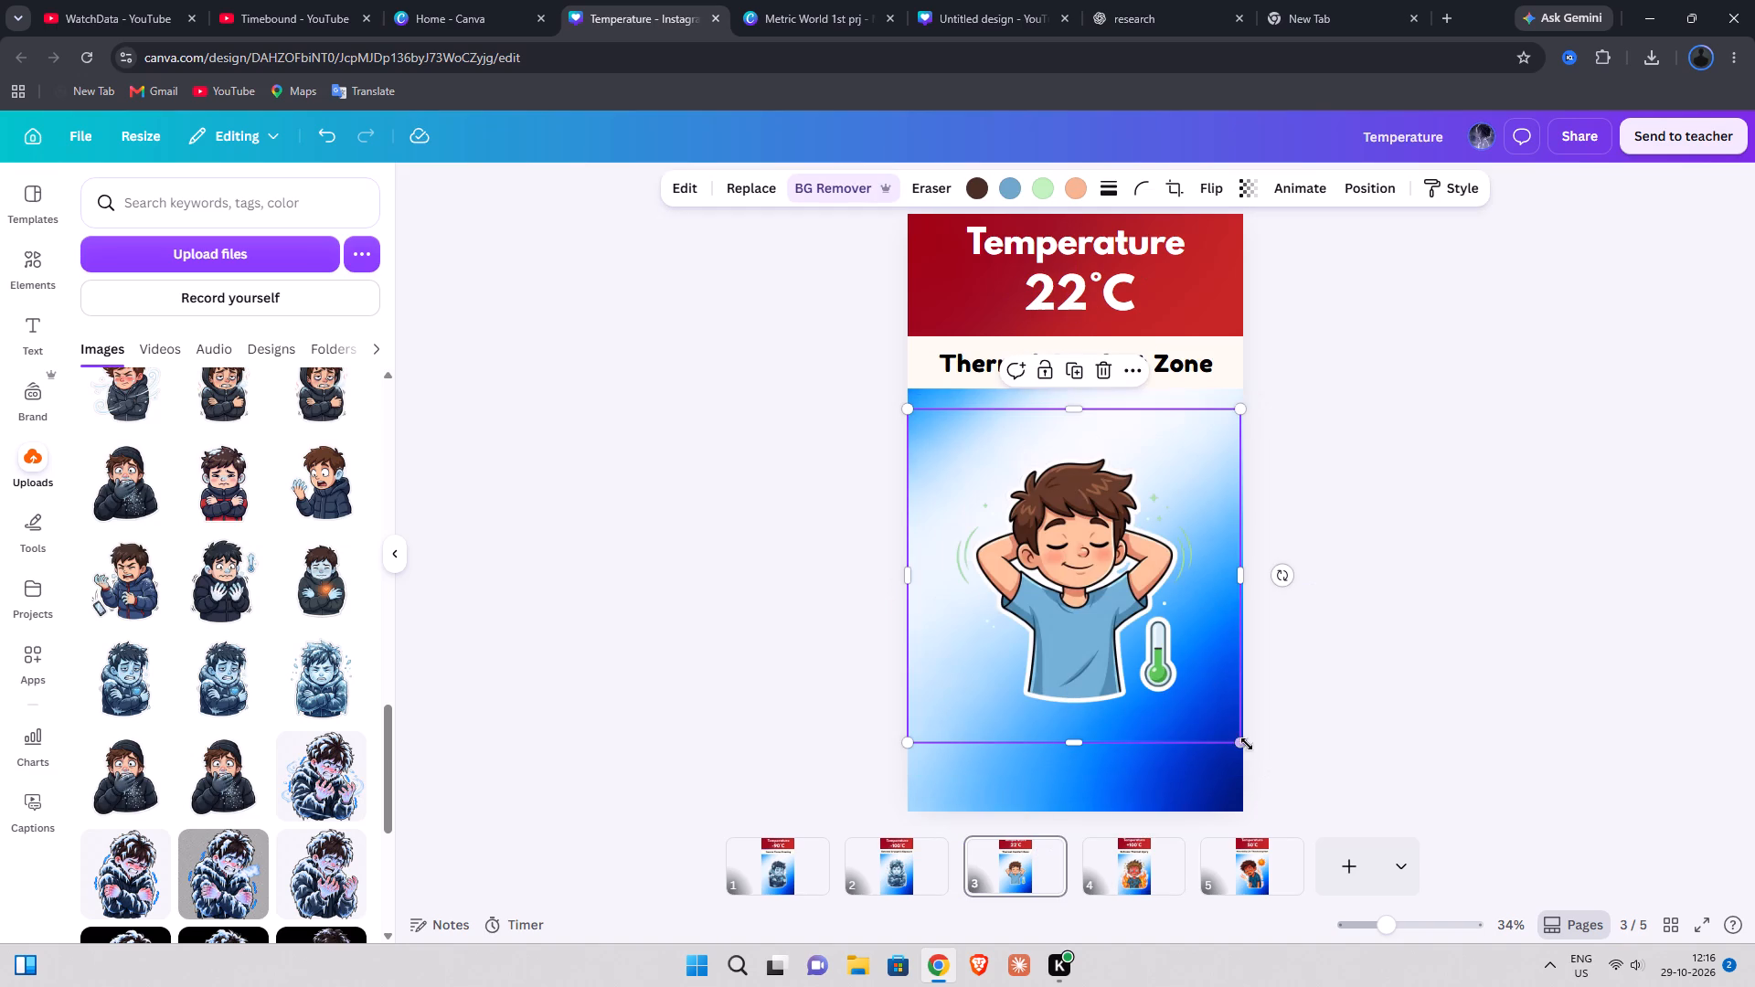
{"action": "left_click_drag", "start_coordinate": [1247, 744], "coordinate": [1298, 791]}
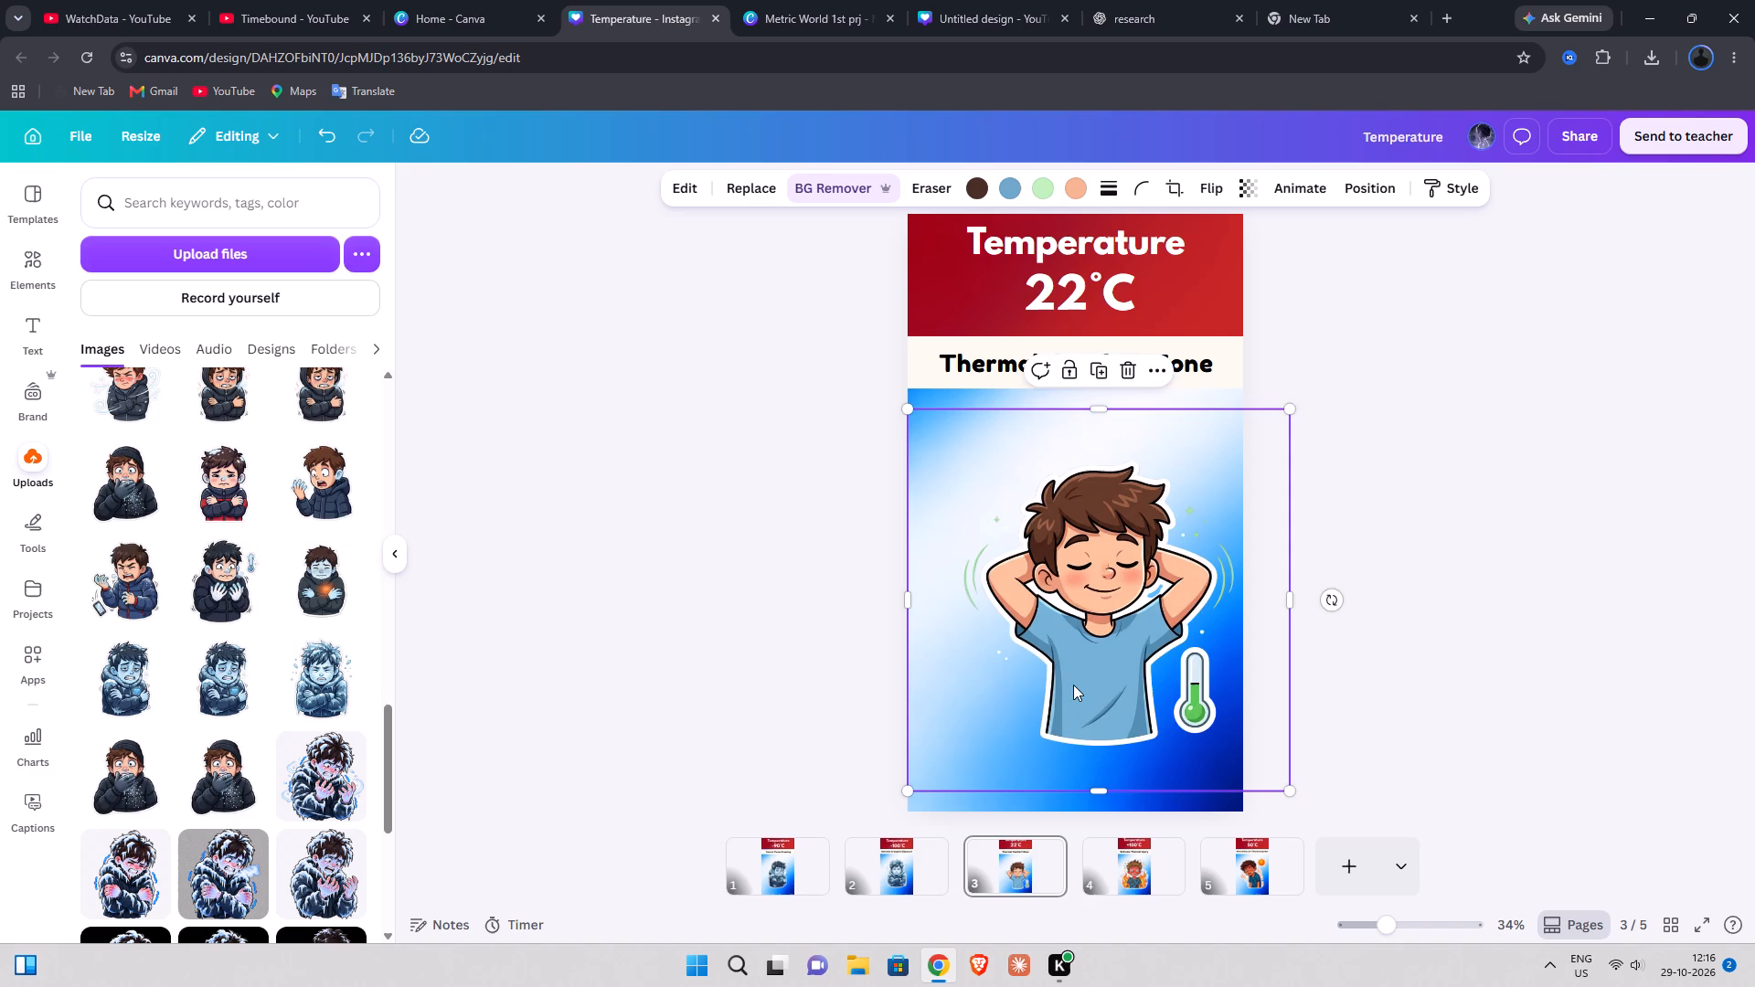
{"action": "left_click_drag", "start_coordinate": [1073, 685], "coordinate": [1035, 644]}
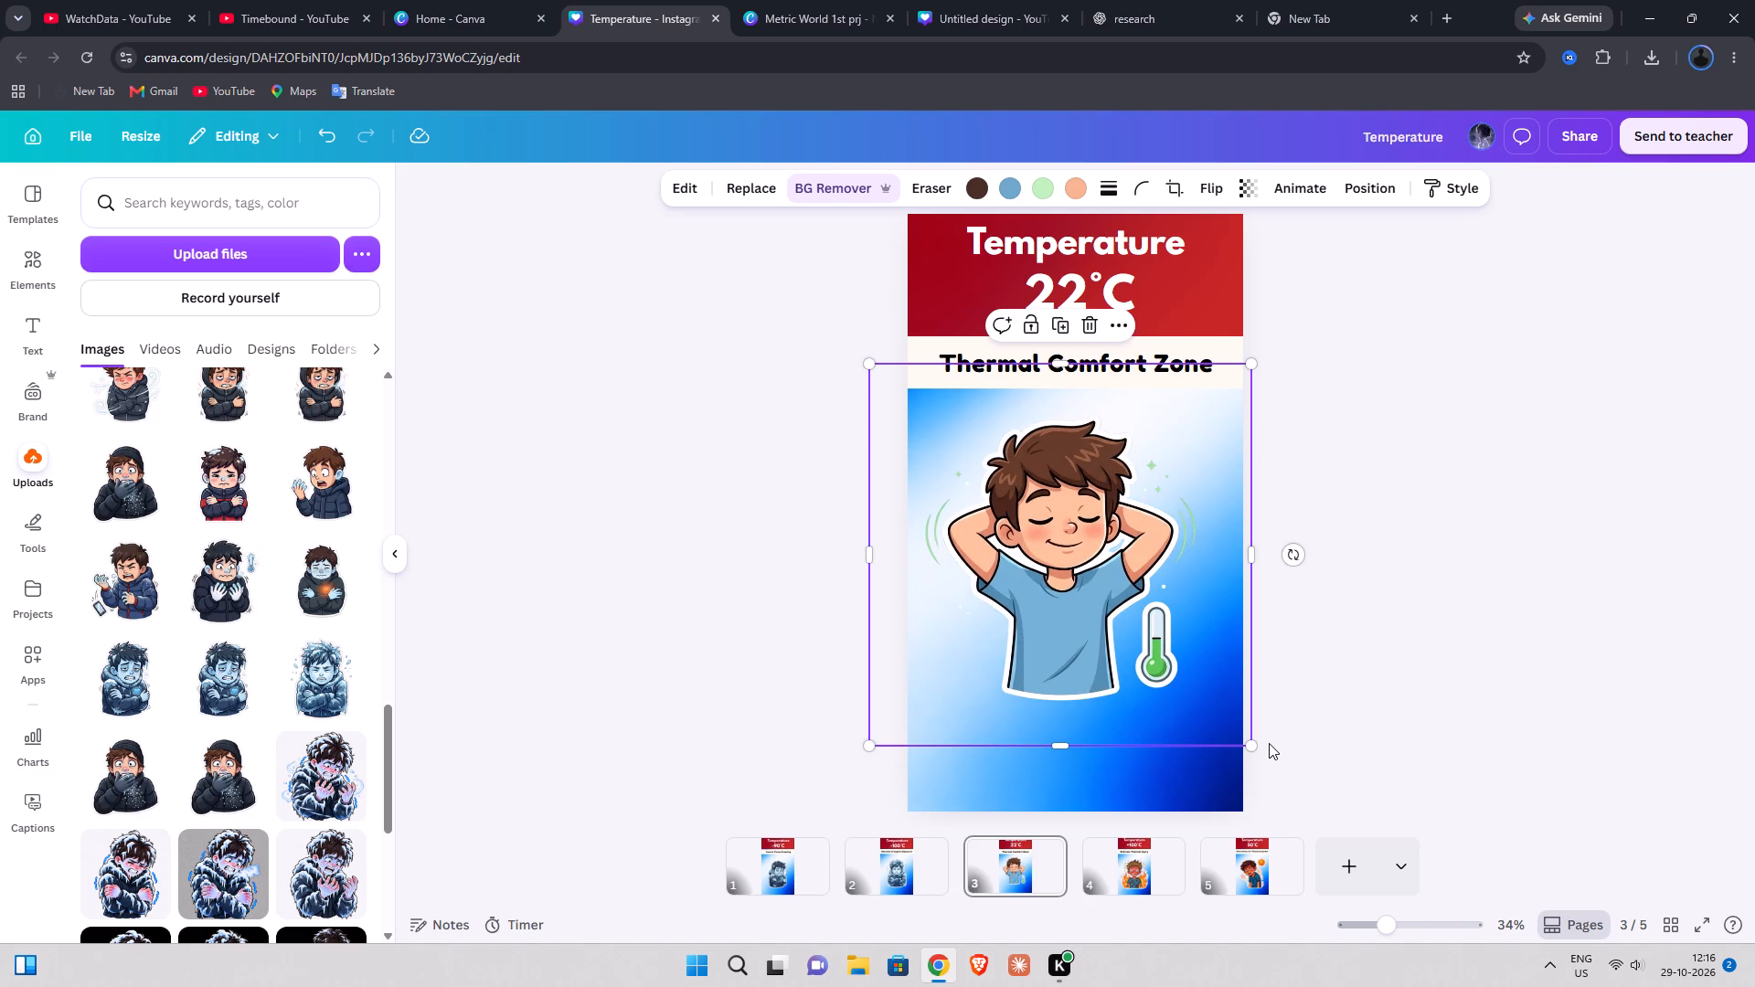
{"action": "left_click_drag", "start_coordinate": [1255, 744], "coordinate": [1271, 760]}
{"action": "left_click_drag", "start_coordinate": [1122, 702], "coordinate": [1125, 702]}
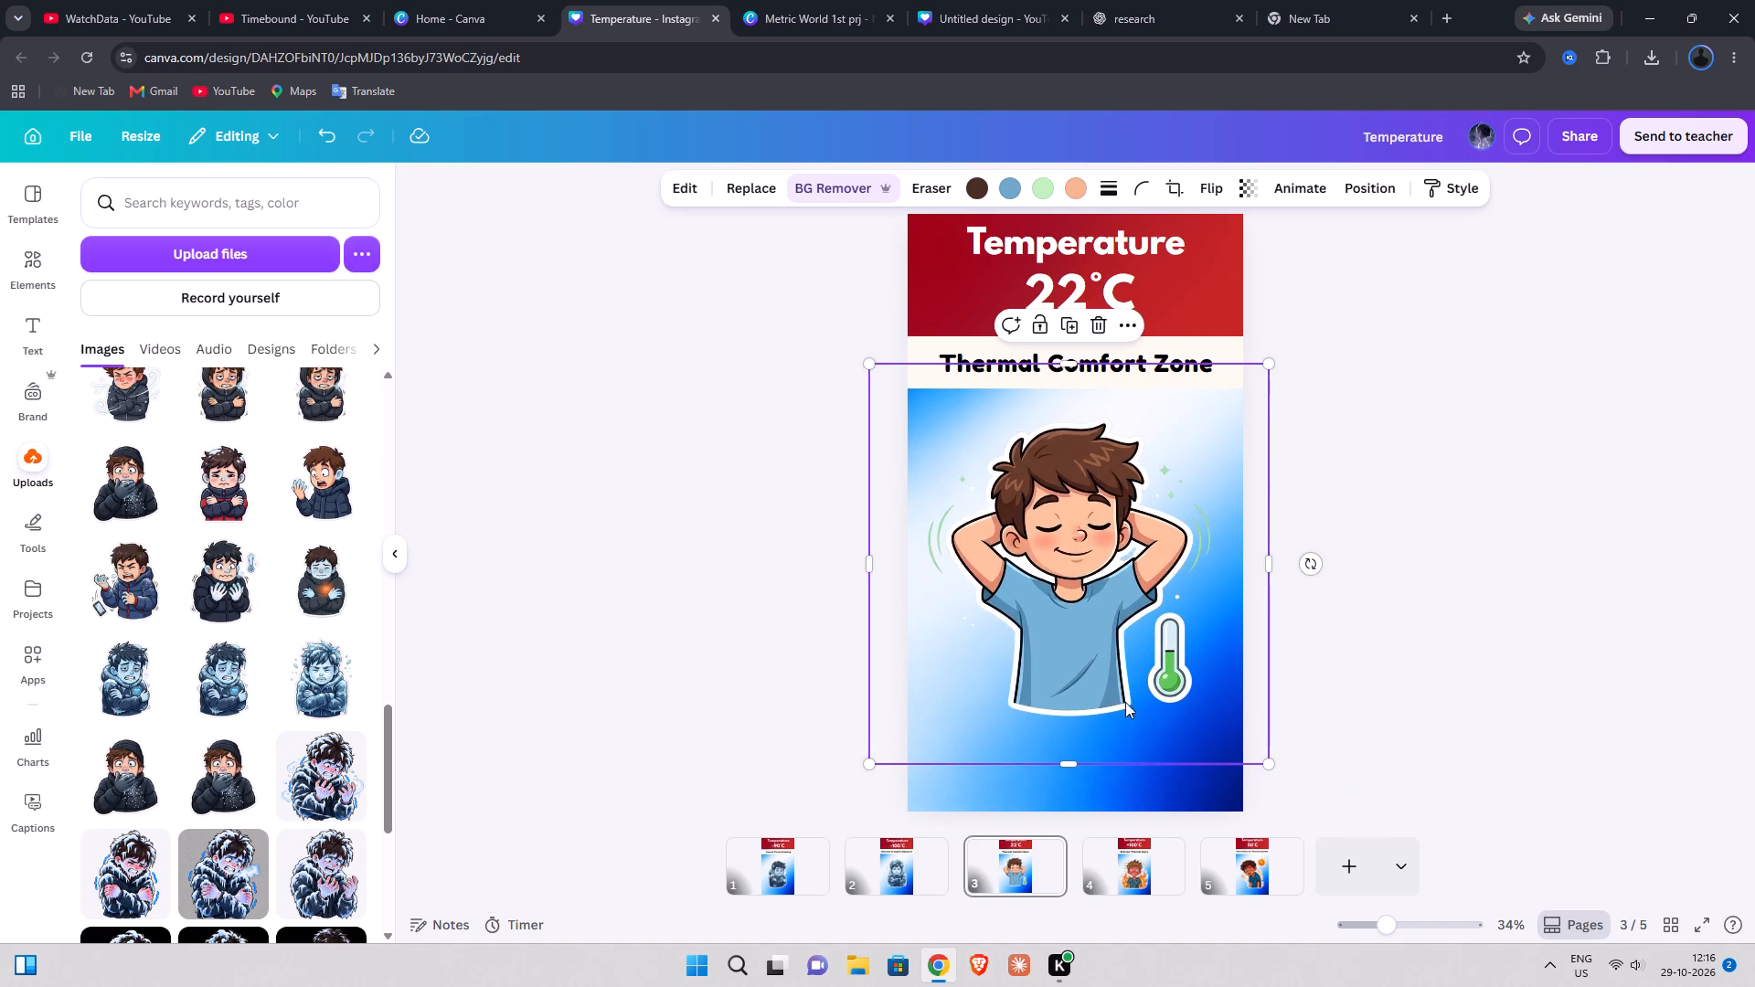
{"action": "left_click_drag", "start_coordinate": [1125, 702], "coordinate": [1131, 718]}
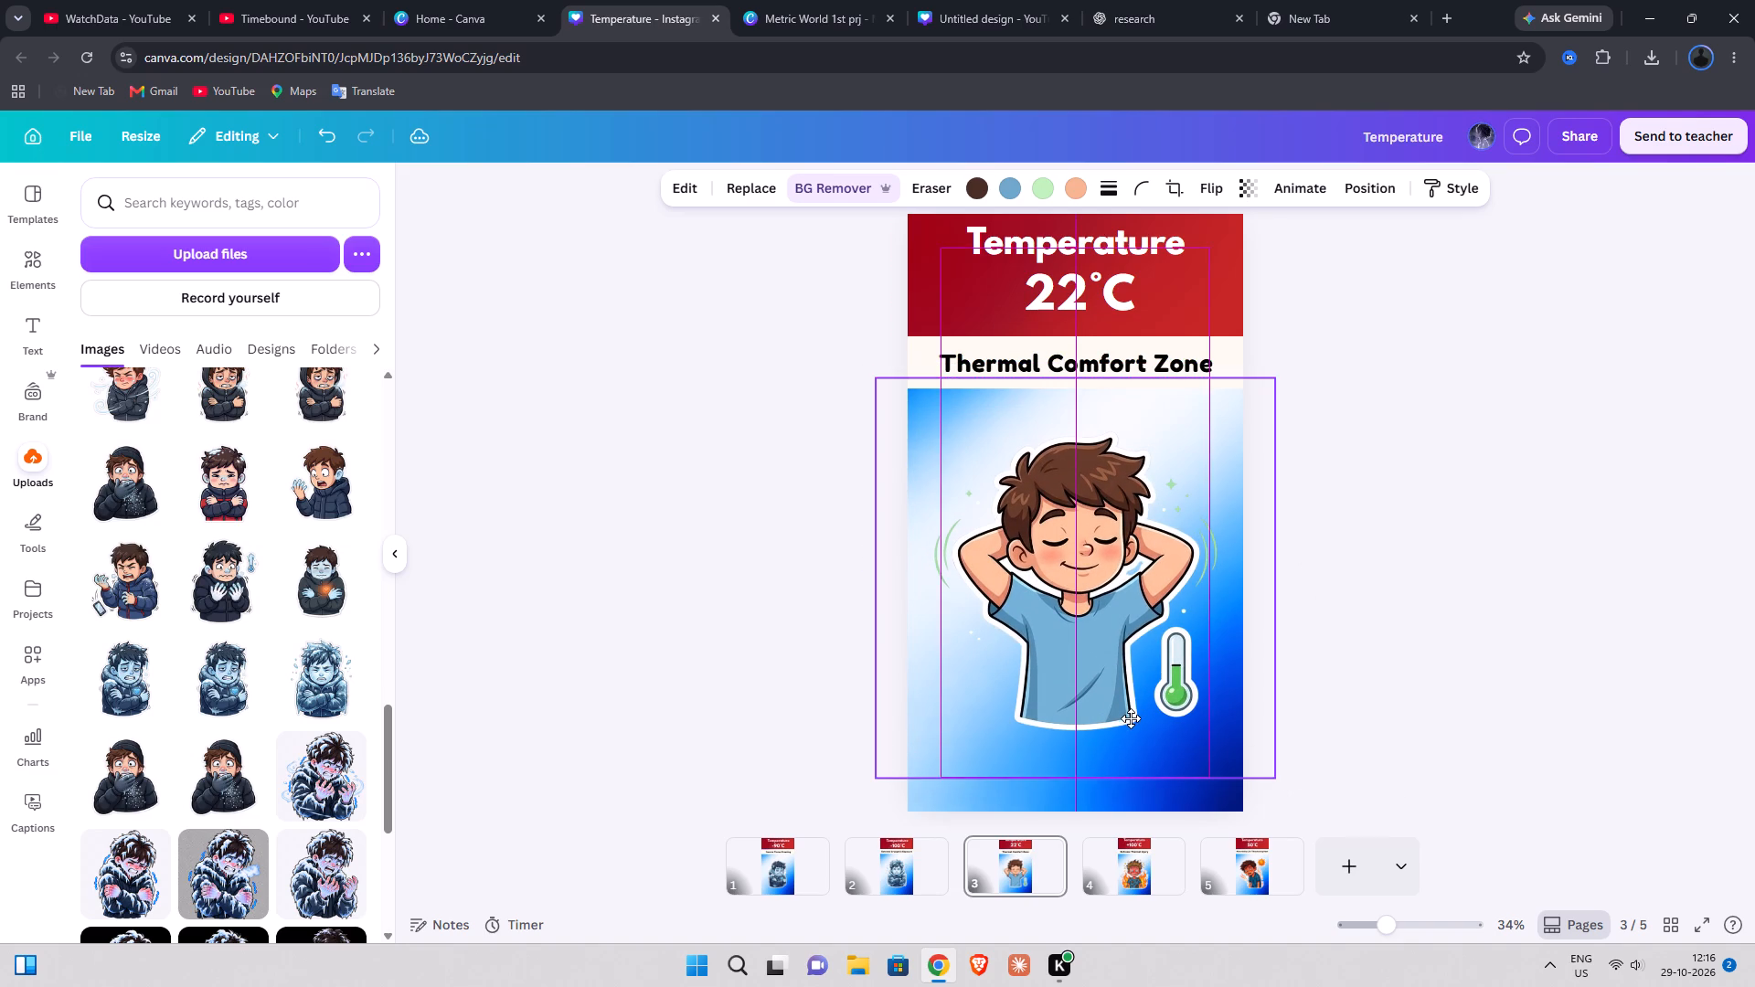
{"action": "left_click_drag", "start_coordinate": [1131, 718], "coordinate": [1132, 722]}
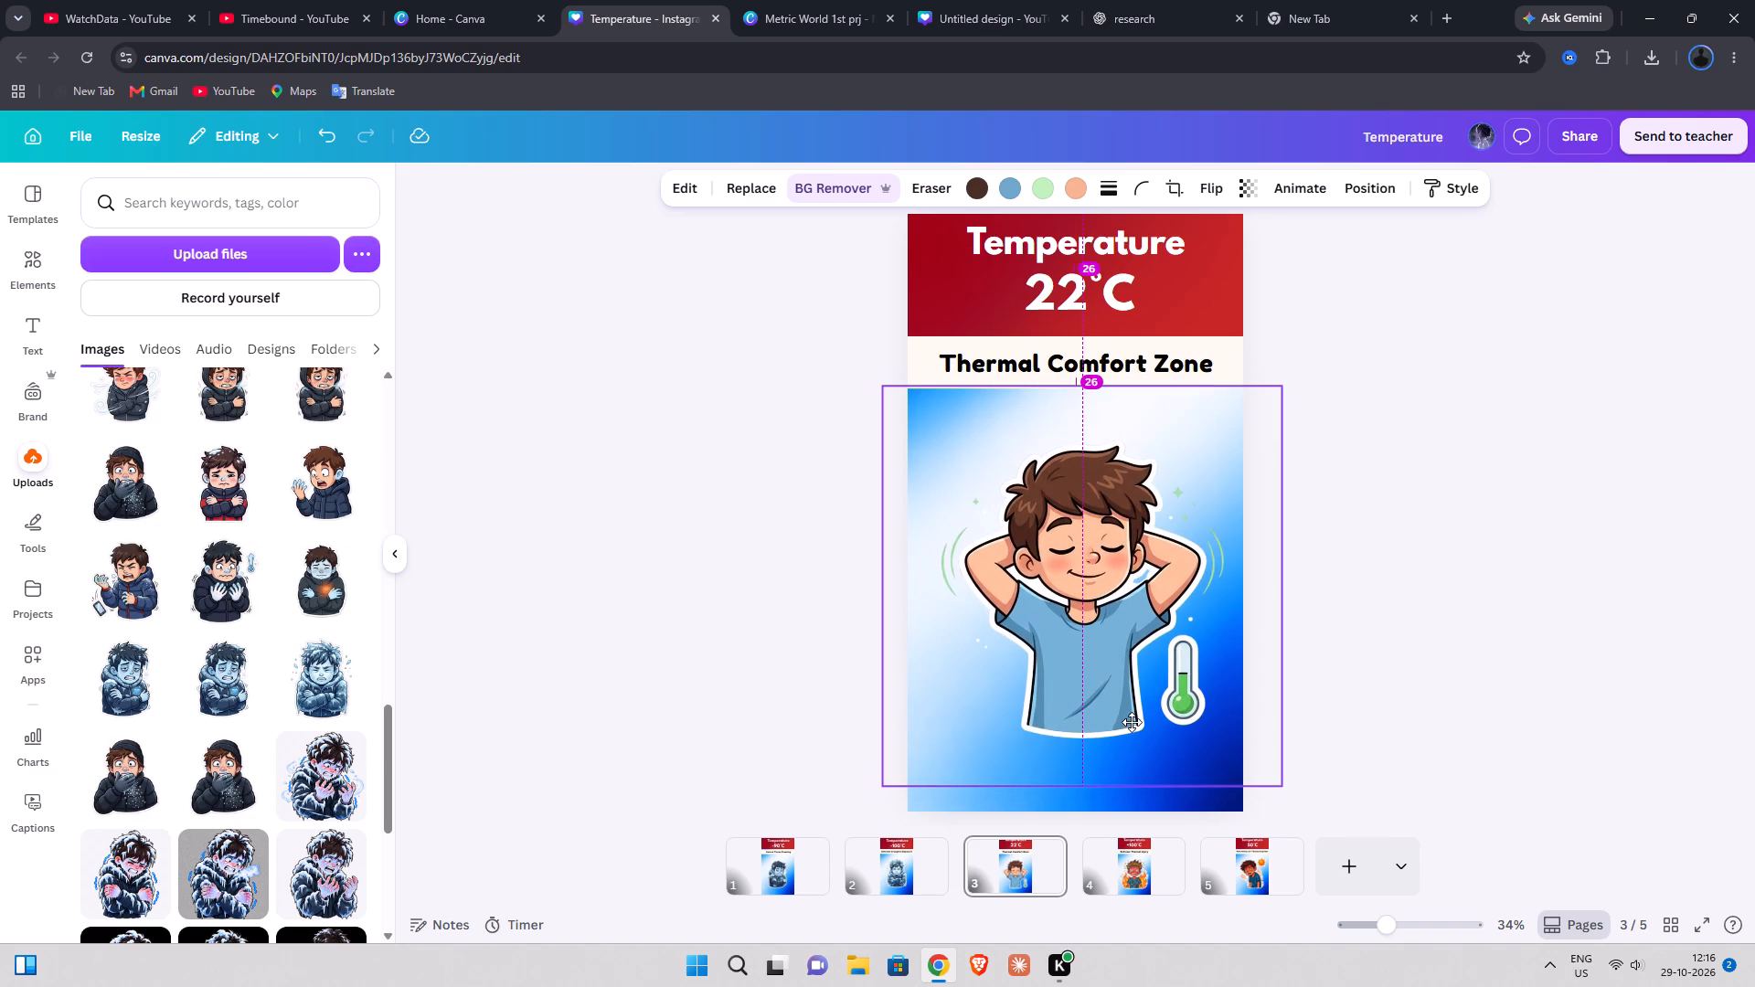
{"action": "left_click_drag", "start_coordinate": [1132, 722], "coordinate": [1127, 719]}
{"action": "left_click", "coordinate": [1360, 645]}
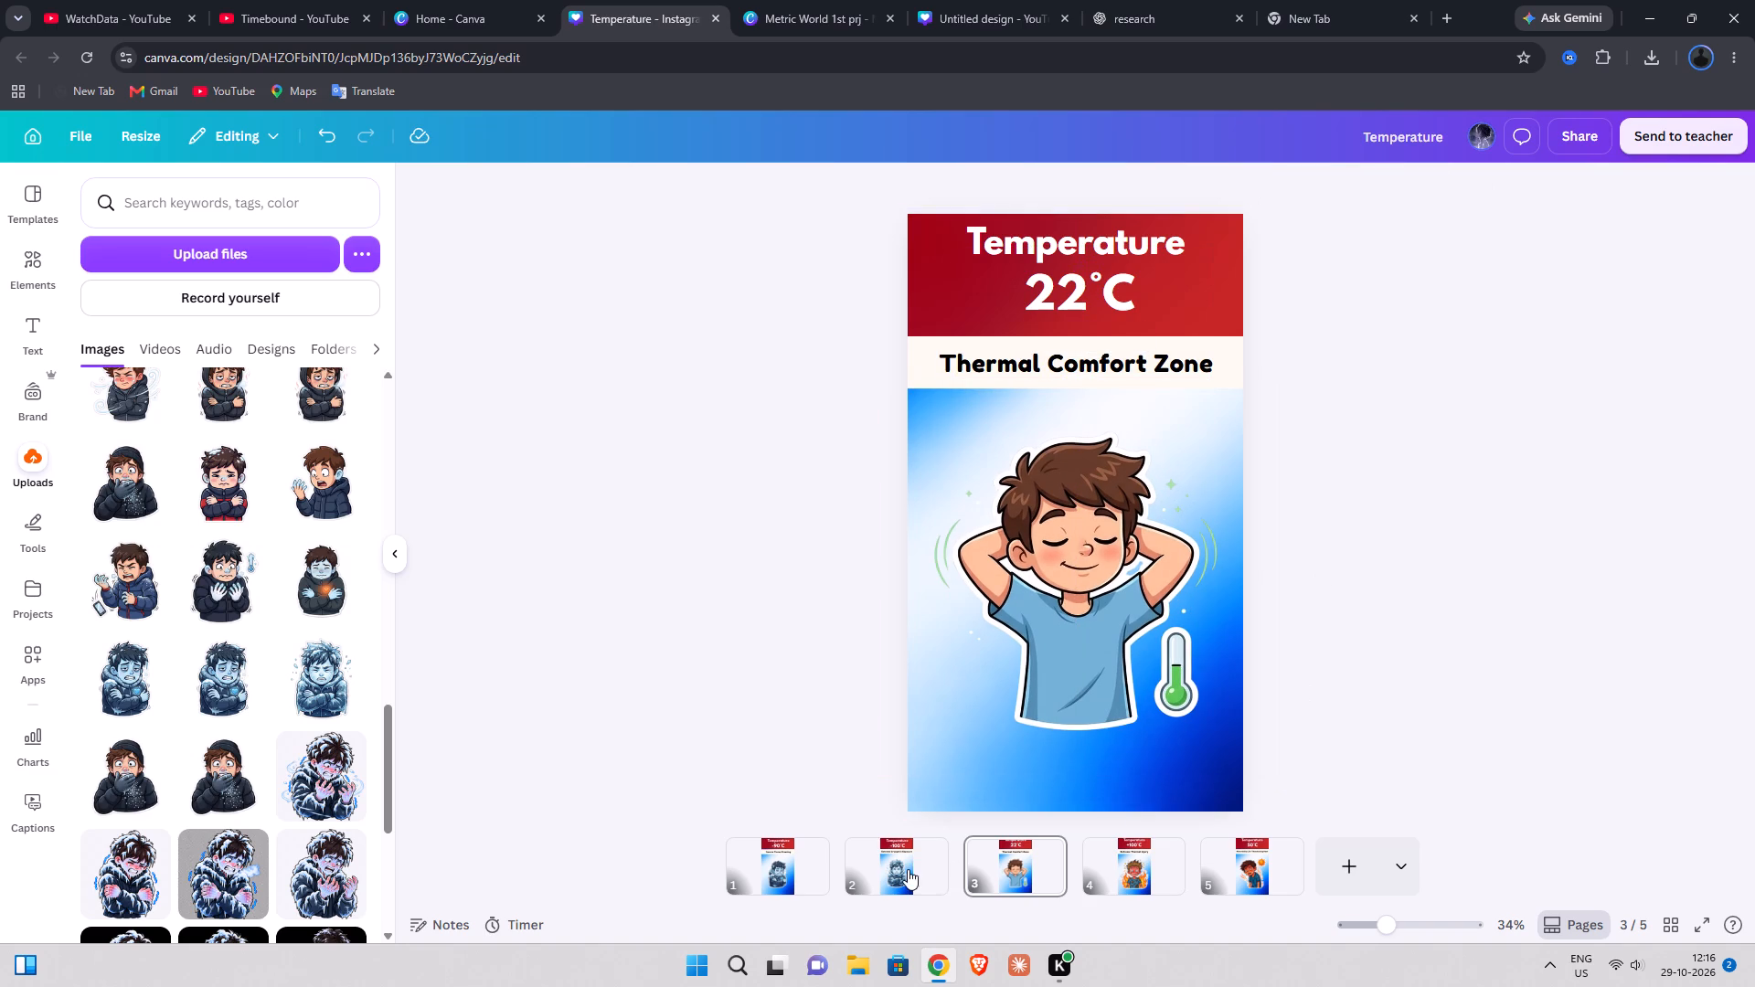
On the -100°C page, enlarge the ice-covered boy illustration beyond the page width and centre it in the blue area below the subtitle.
{"action": "left_click", "coordinate": [908, 869]}
{"action": "left_click", "coordinate": [1133, 631]}
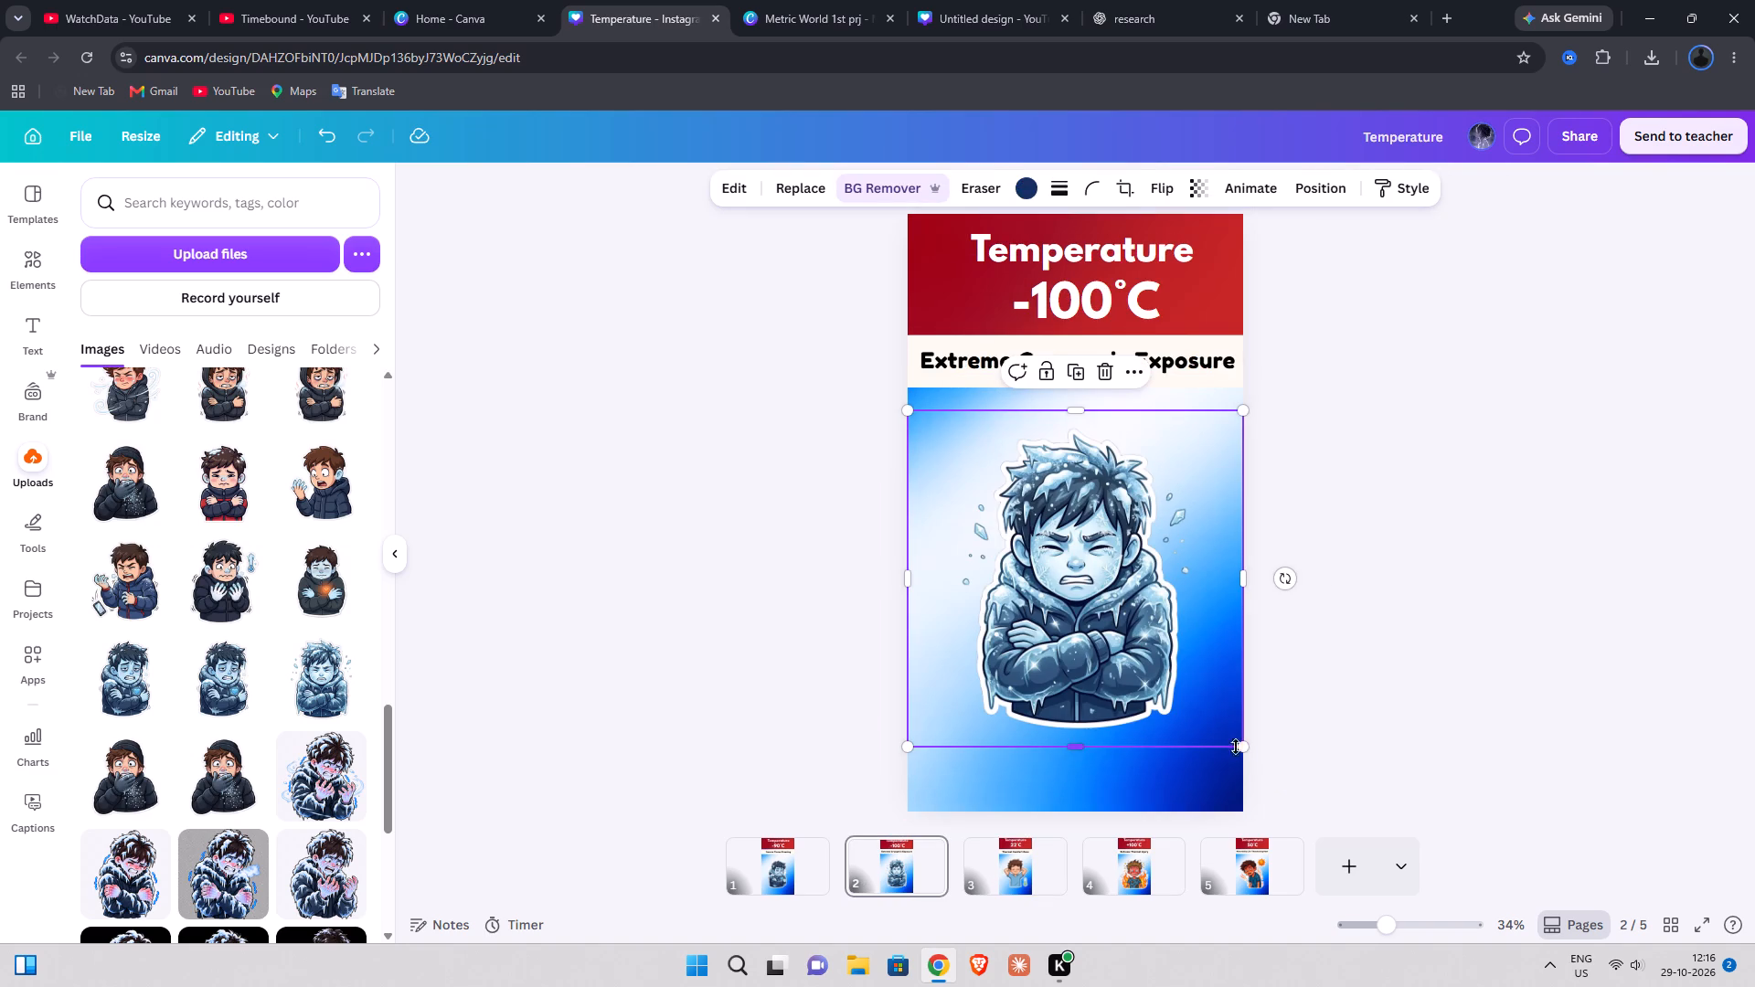
{"action": "left_click_drag", "start_coordinate": [1239, 747], "coordinate": [1268, 798]}
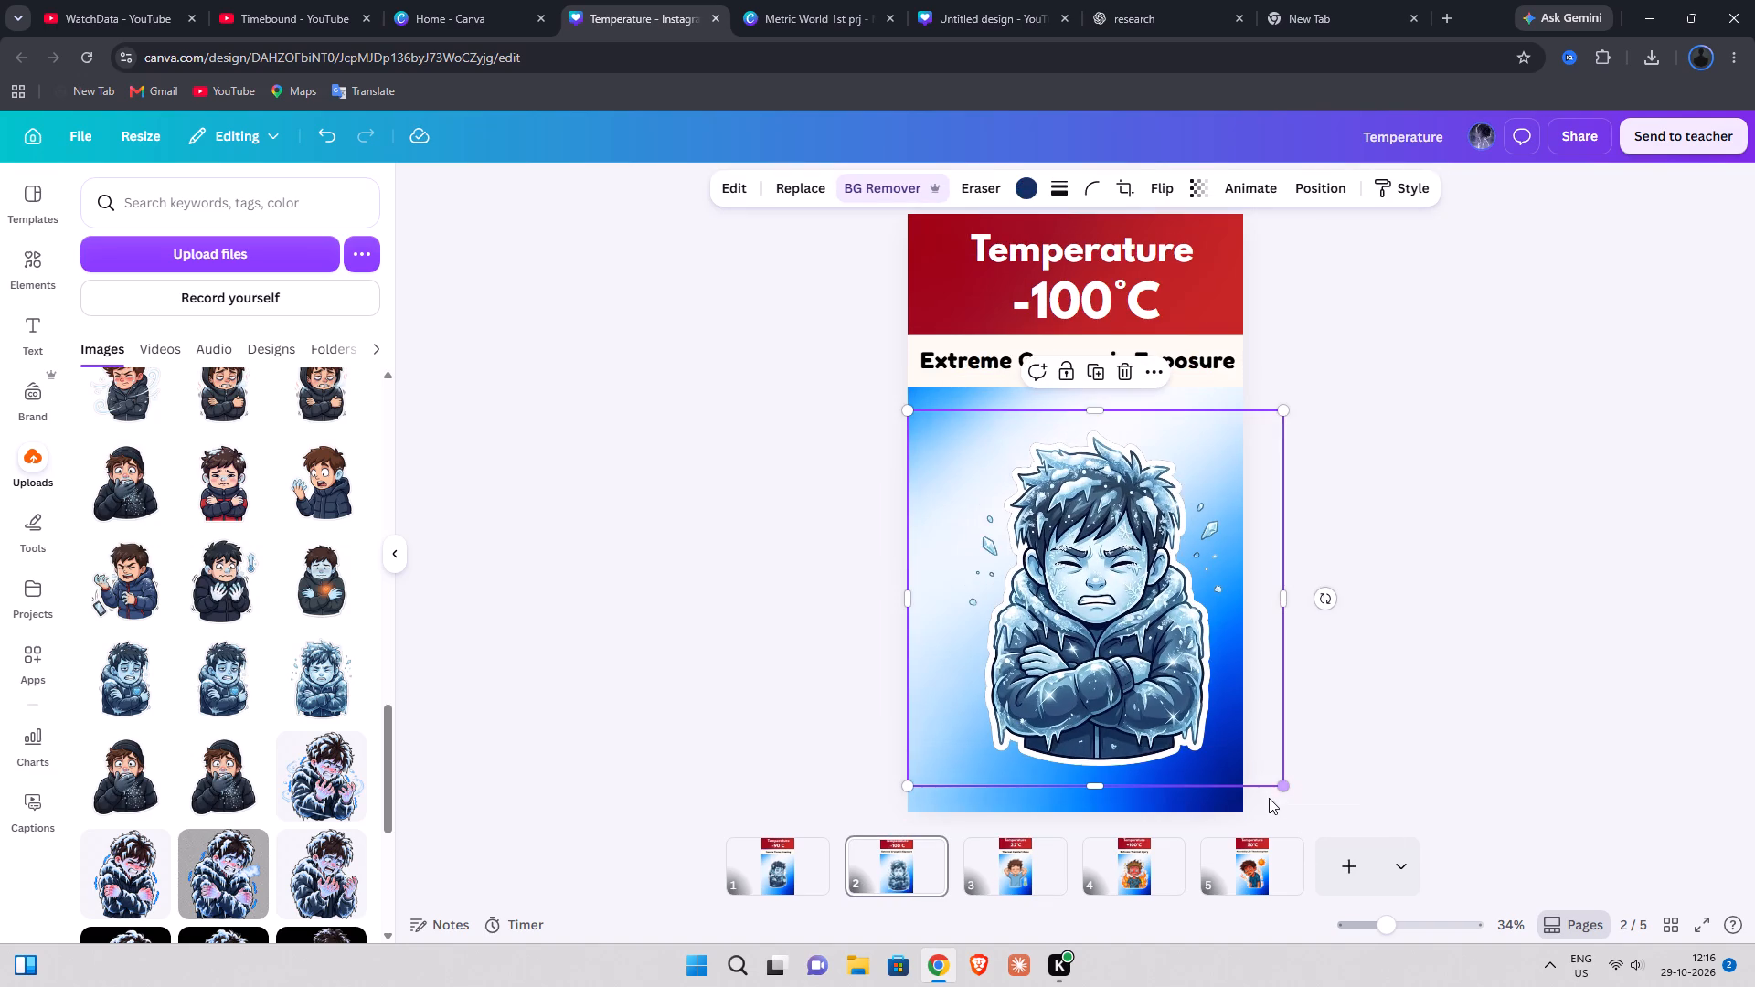
{"action": "left_click_drag", "start_coordinate": [1130, 713], "coordinate": [1085, 677]}
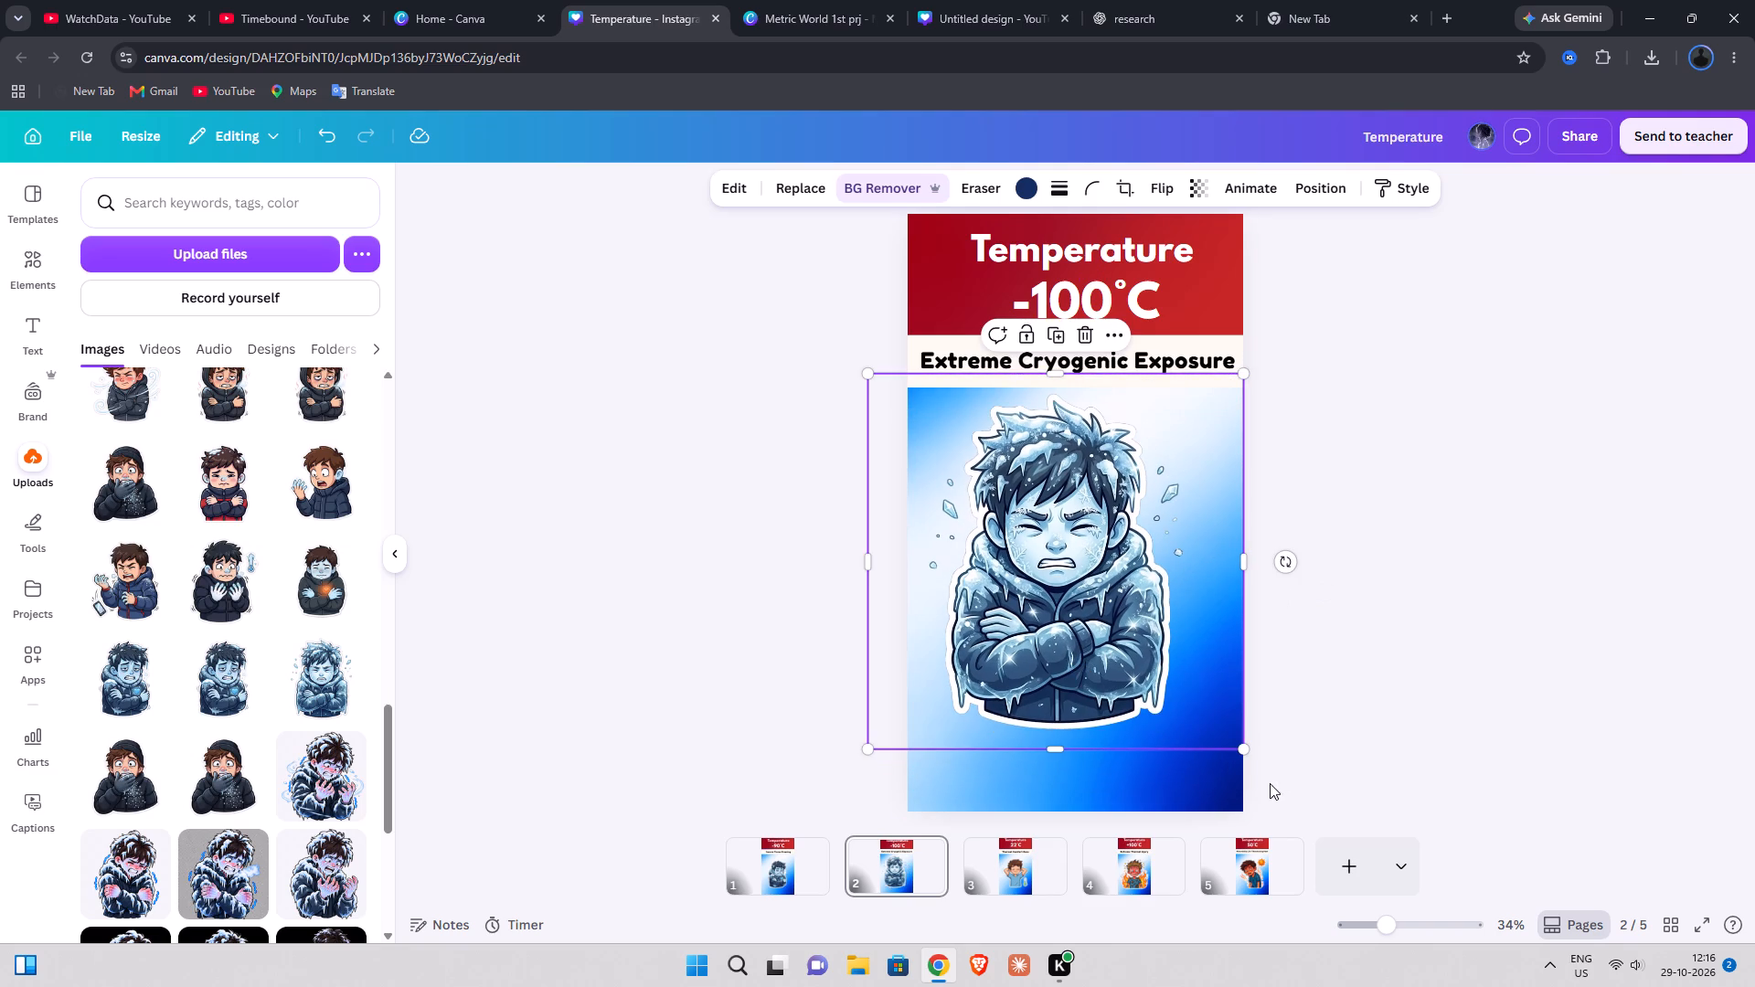
{"action": "left_click_drag", "start_coordinate": [1242, 745], "coordinate": [1267, 767]}
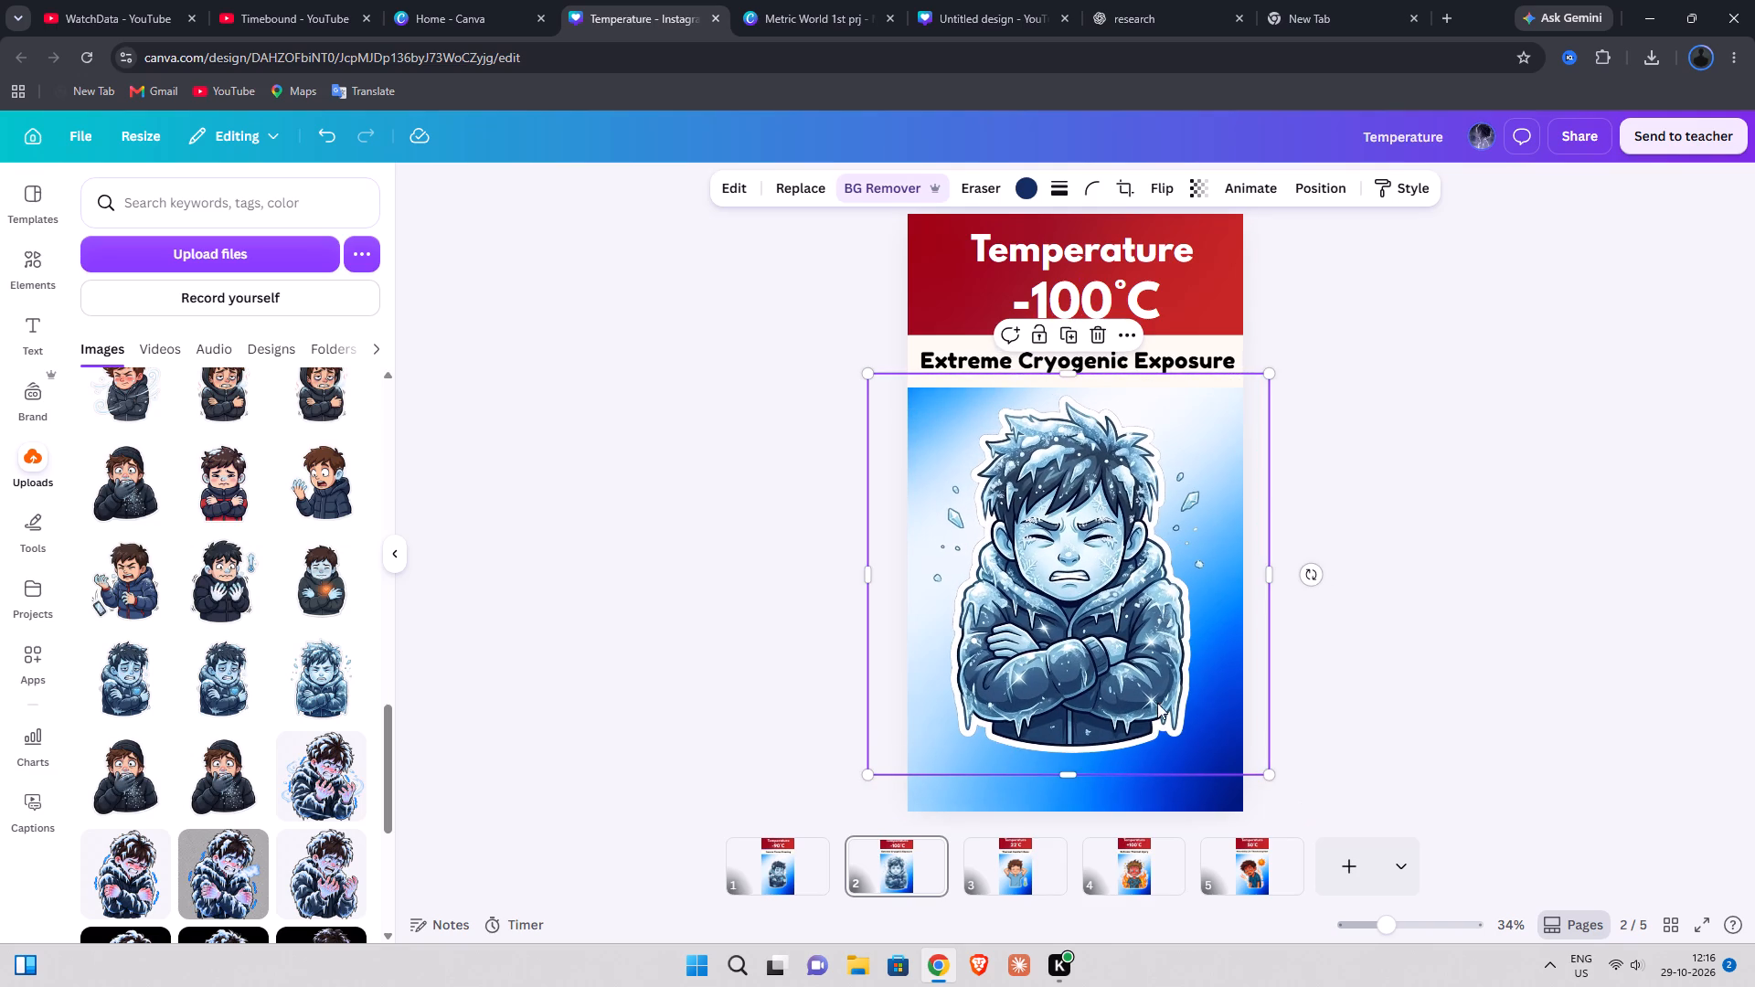
{"action": "left_click_drag", "start_coordinate": [1139, 678], "coordinate": [1148, 693]}
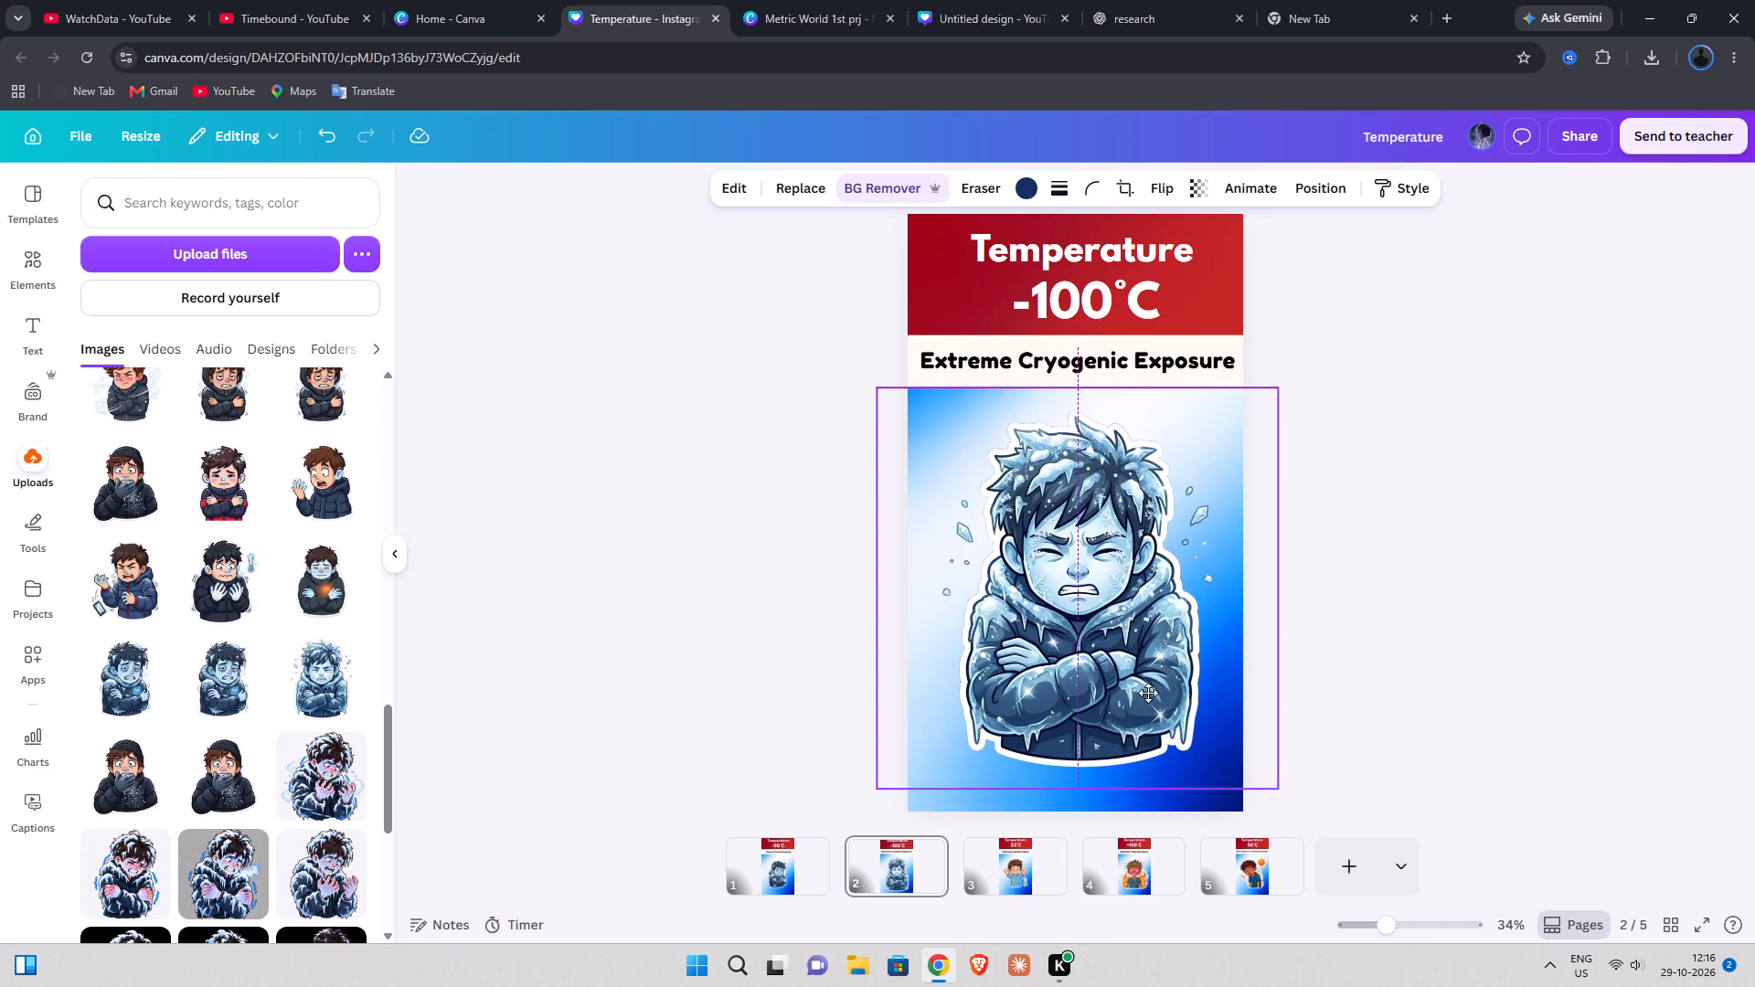
{"action": "left_click_drag", "start_coordinate": [1148, 693], "coordinate": [1148, 694]}
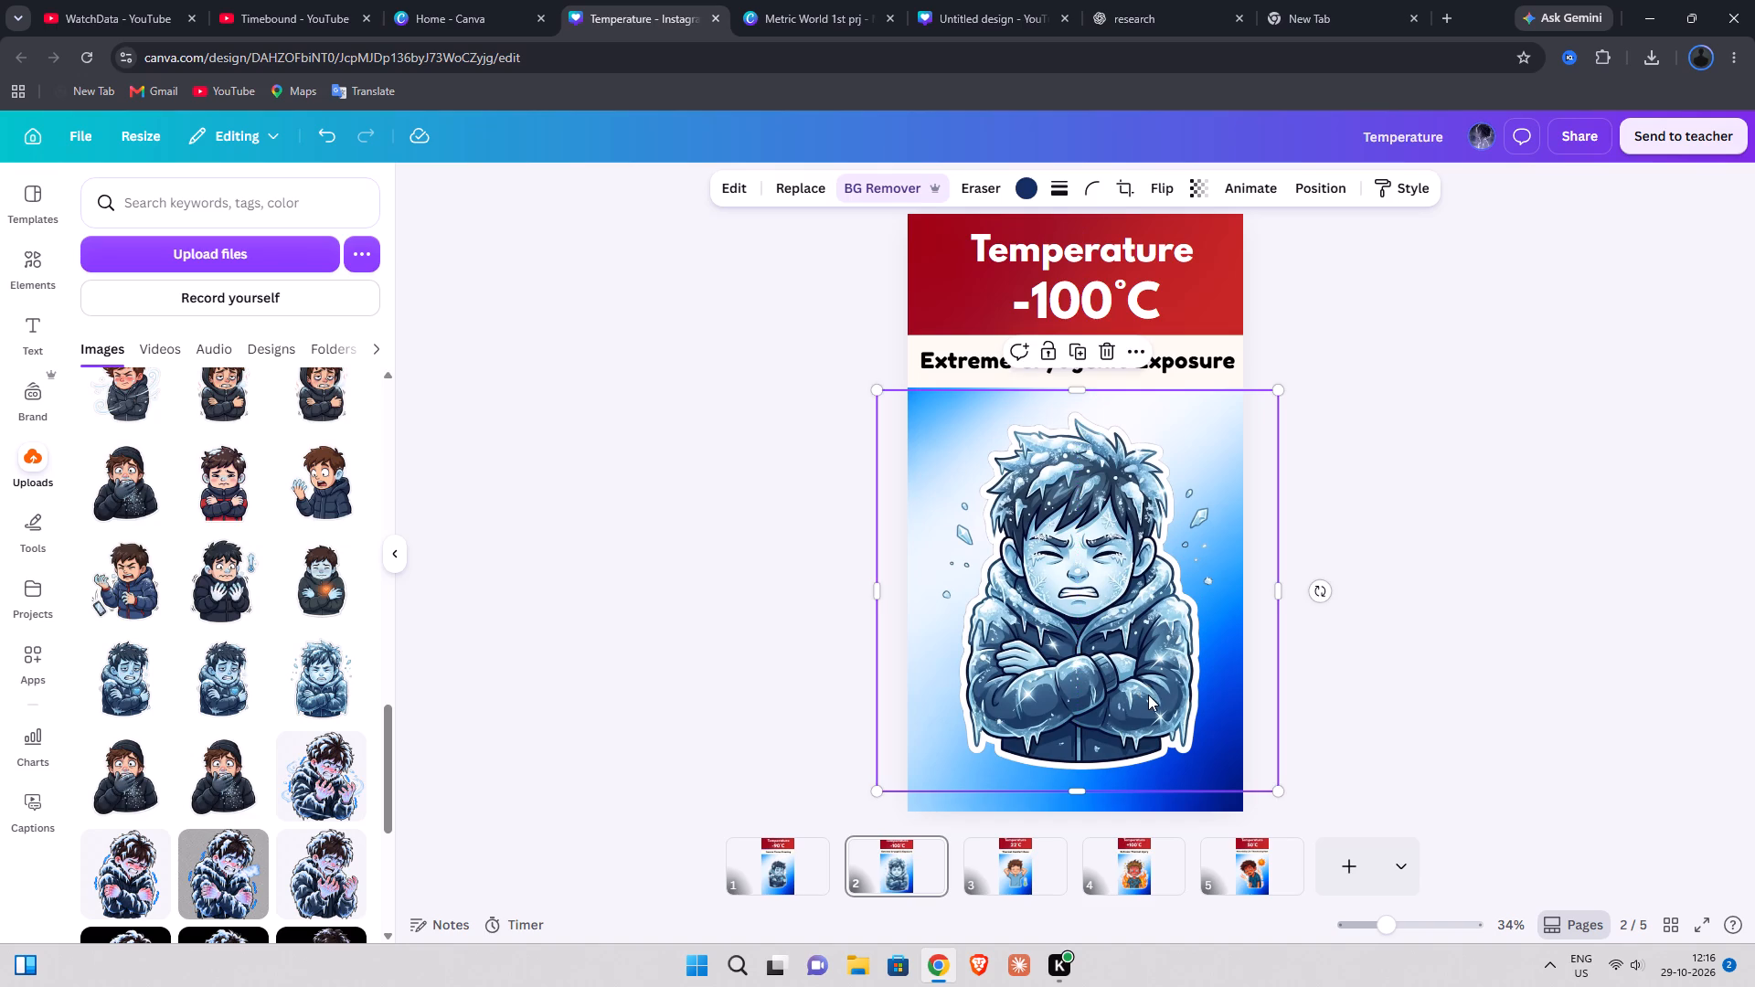
{"action": "left_click", "coordinate": [1499, 614]}
On the -90°C page, enlarge the shivering boy illustration beyond the page width and place it roughly centred in the blue area.
{"action": "left_click", "coordinate": [785, 891]}
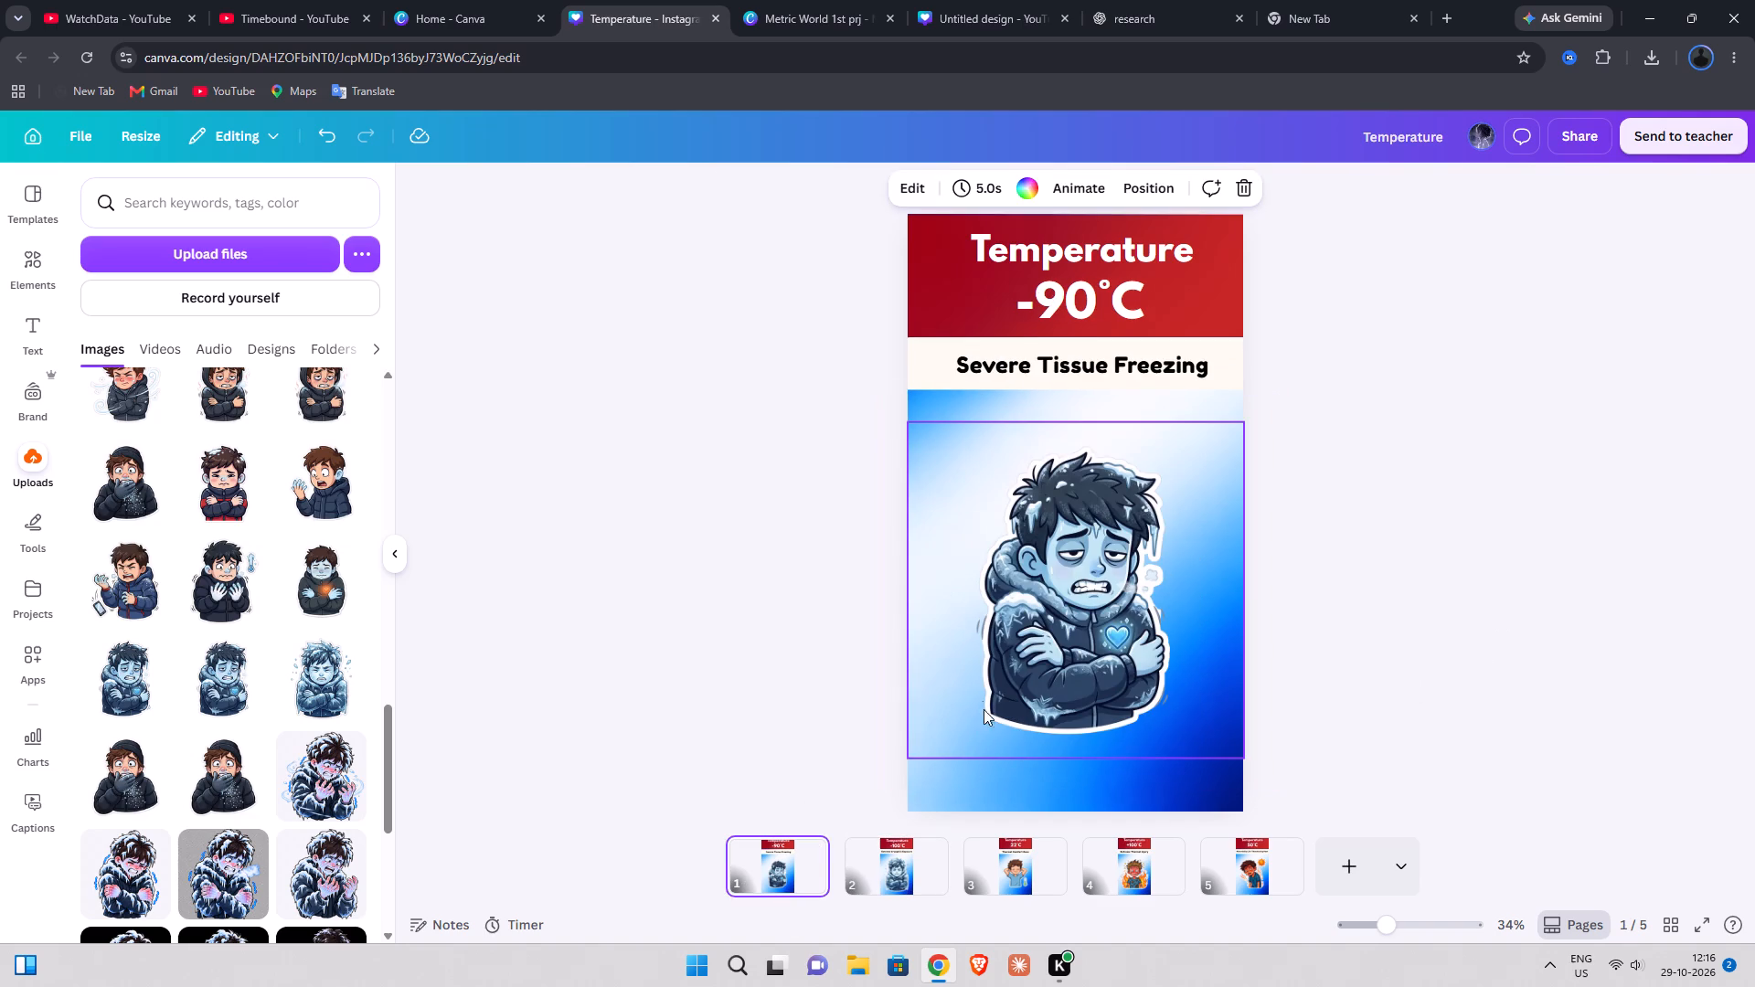
{"action": "left_click", "coordinate": [1017, 630]}
{"action": "left_click_drag", "start_coordinate": [1240, 757], "coordinate": [1246, 768]}
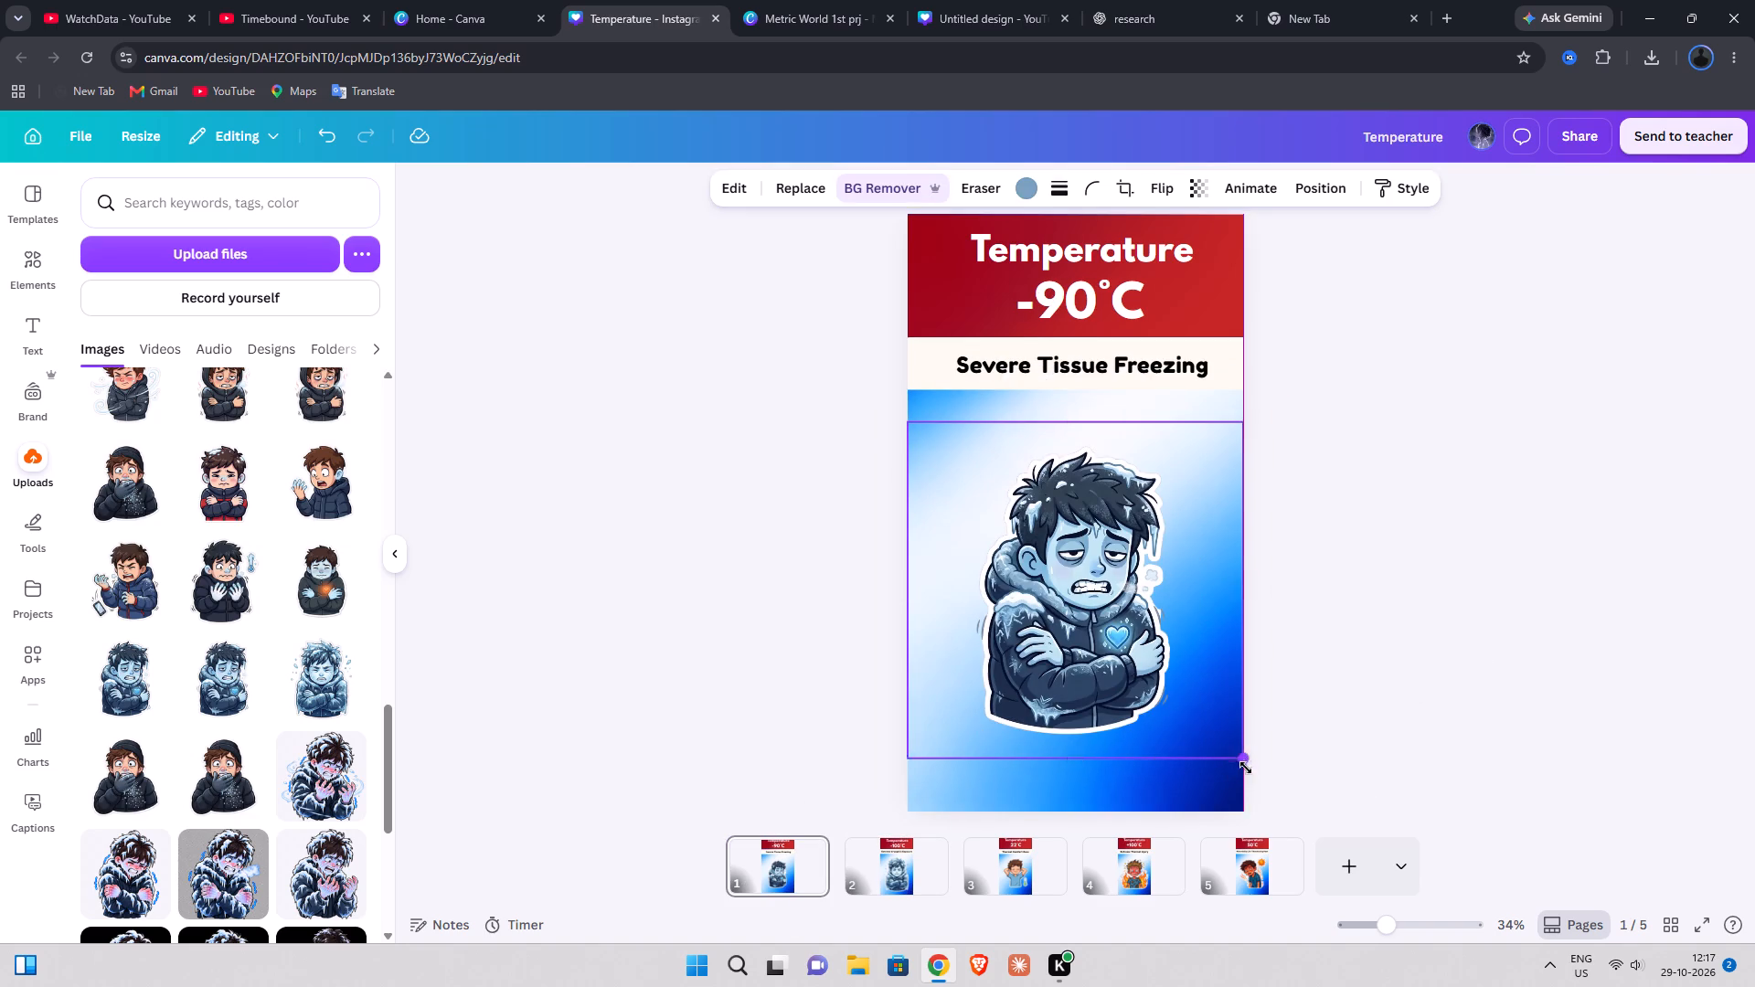
{"action": "left_click_drag", "start_coordinate": [1246, 768], "coordinate": [1263, 806]}
{"action": "left_click_drag", "start_coordinate": [1127, 738], "coordinate": [1121, 733]}
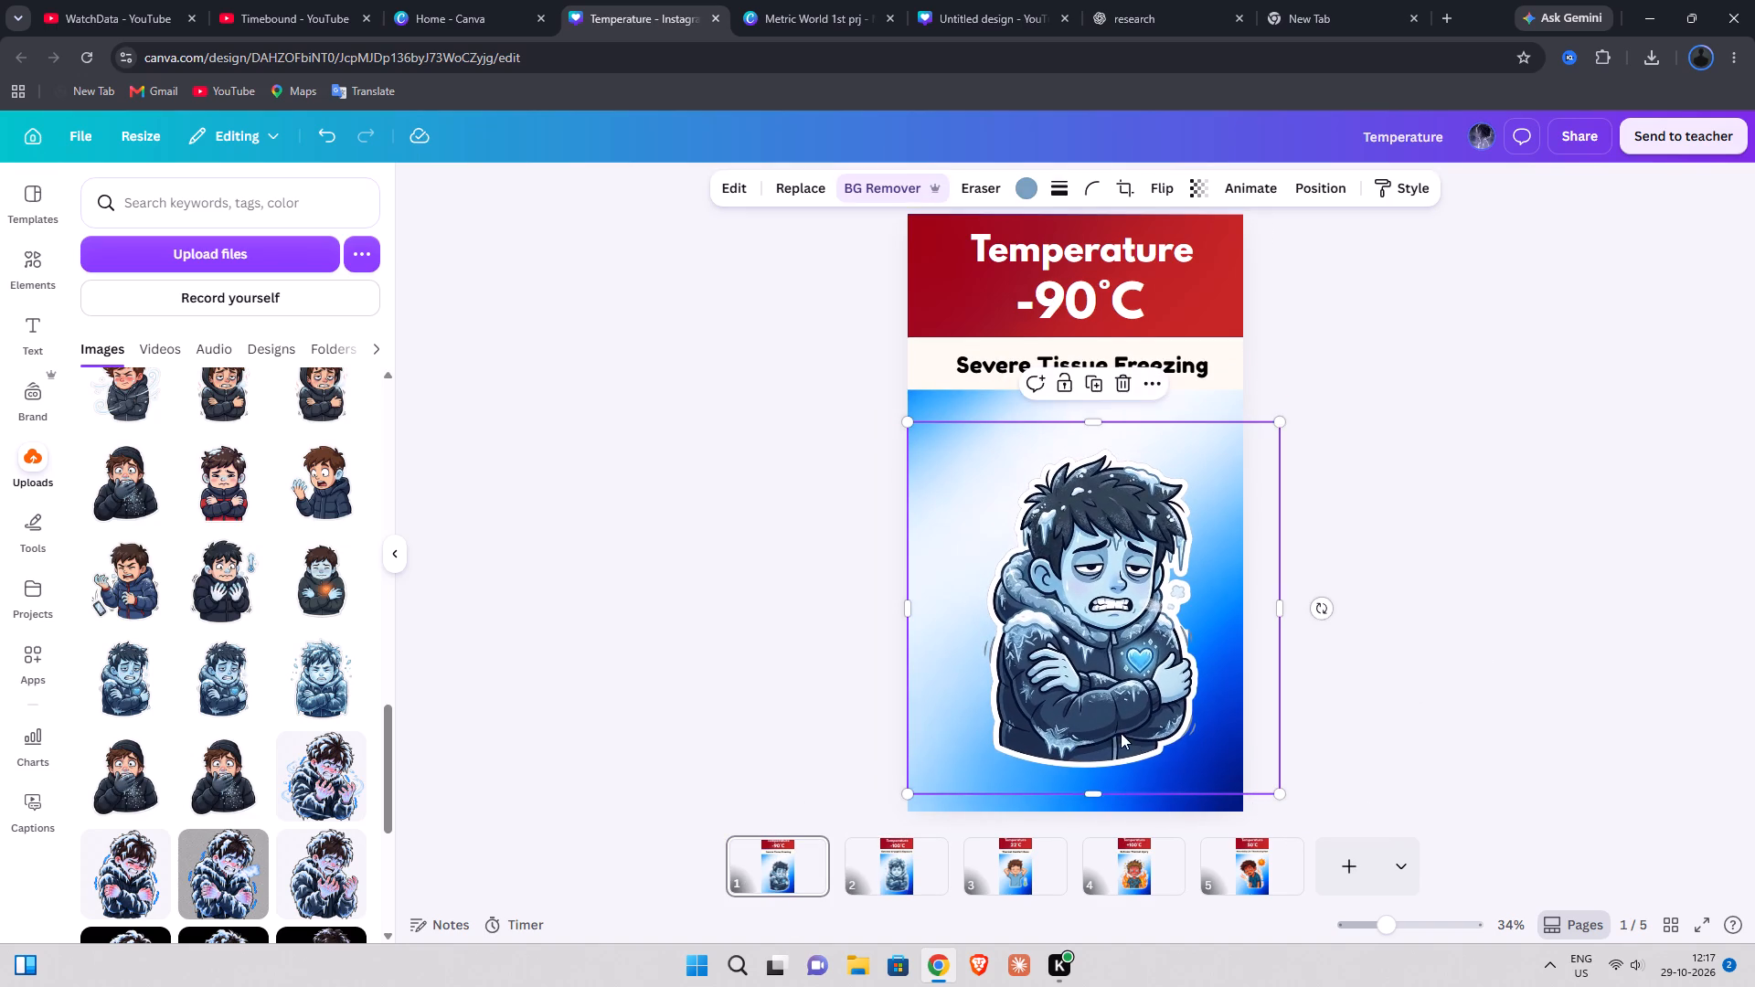
{"action": "left_click_drag", "start_coordinate": [1121, 733], "coordinate": [1092, 699]}
{"action": "left_click_drag", "start_coordinate": [1248, 761], "coordinate": [1293, 800]}
{"action": "left_click", "coordinate": [1096, 703]}
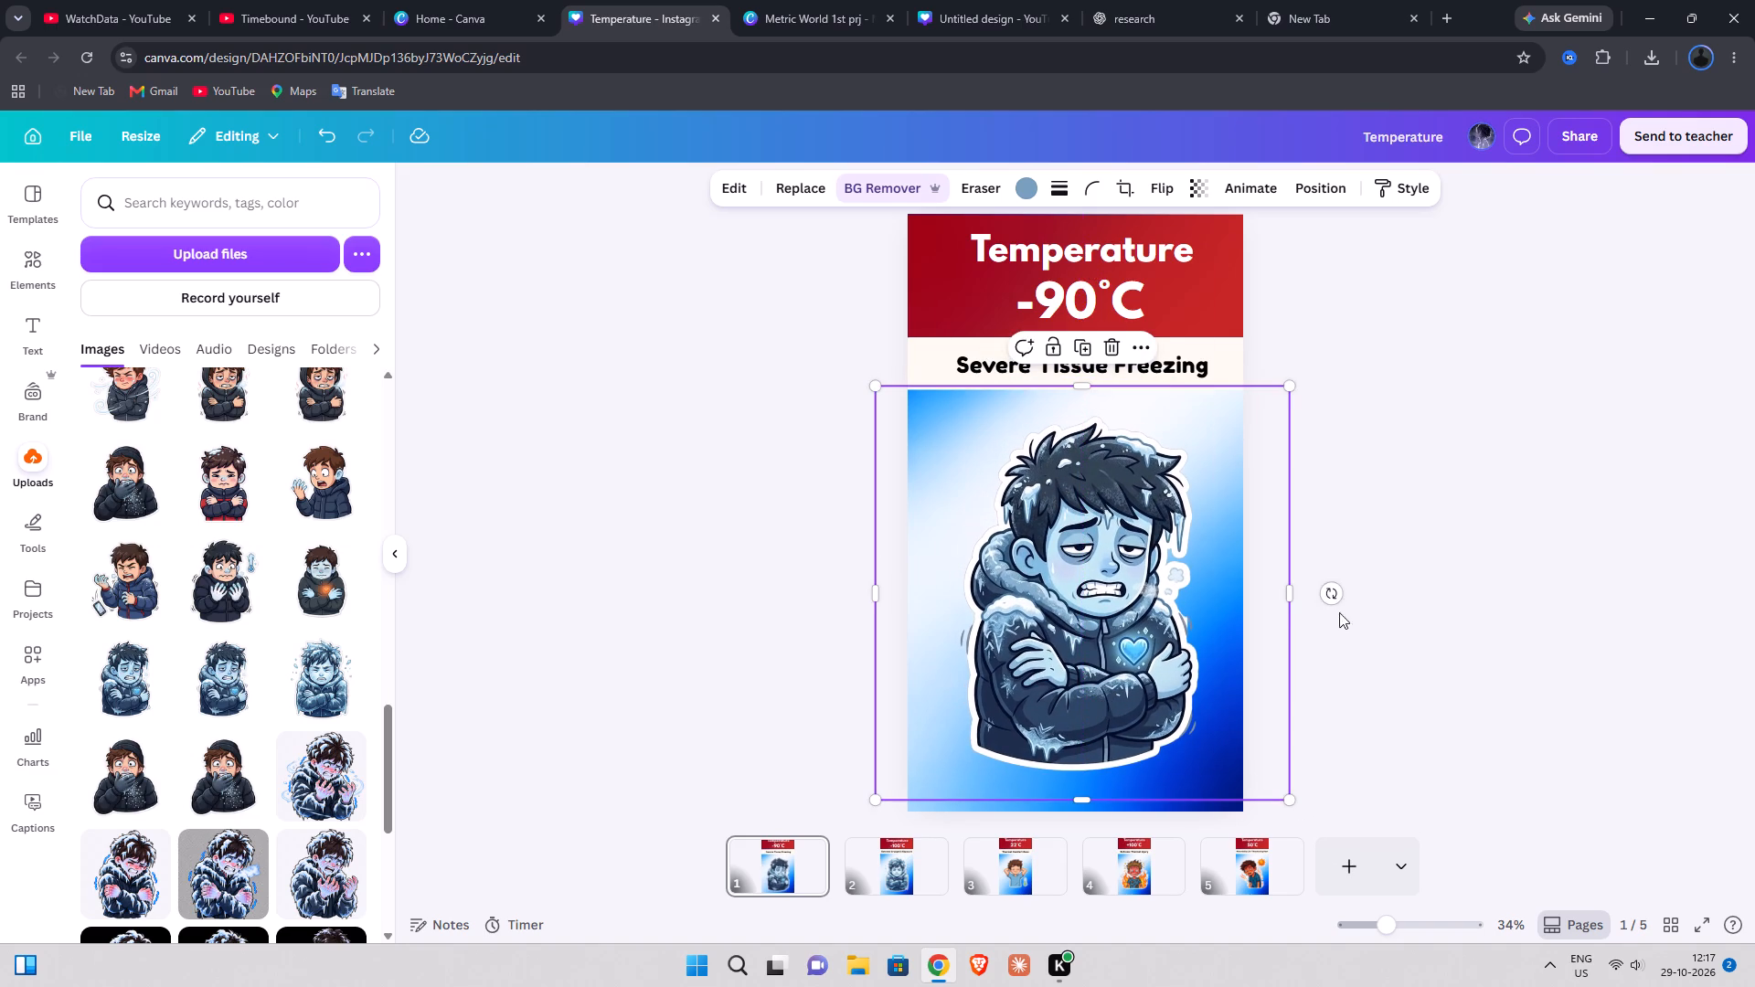
{"action": "left_click", "coordinate": [1398, 507]}
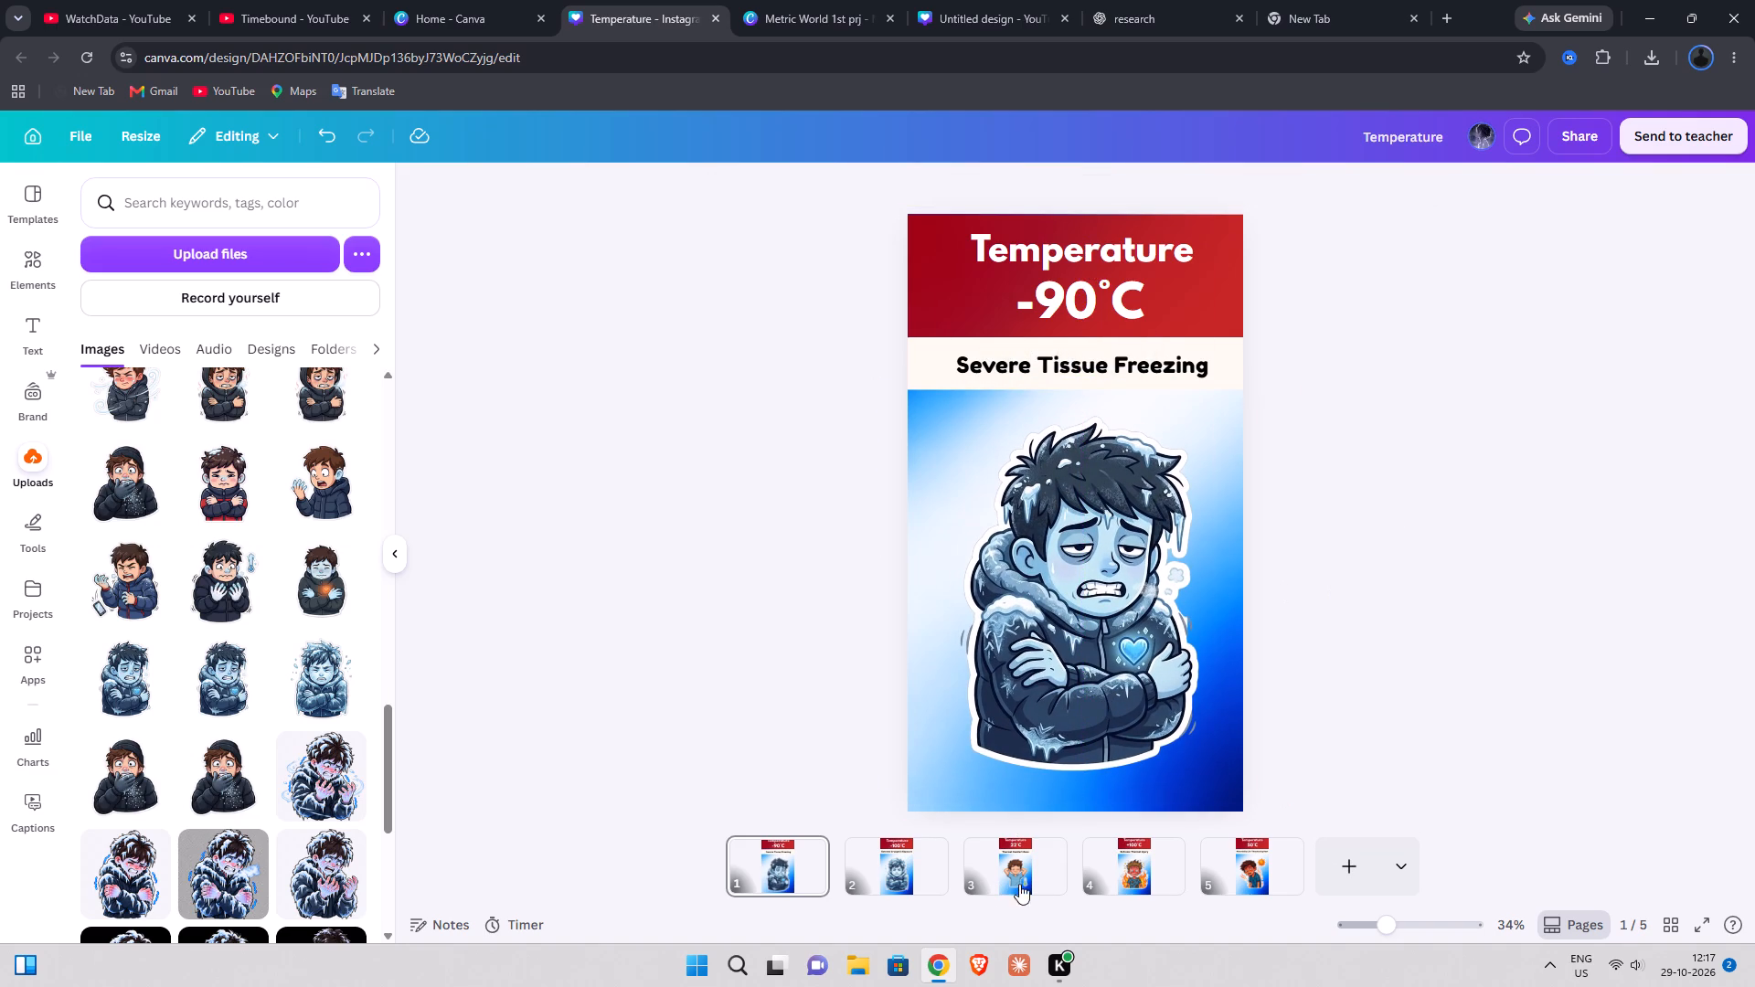
Check the illustration size and placement on the 22°C, +100°C and 50°C pages.
{"action": "left_click", "coordinate": [1034, 879]}
{"action": "left_click", "coordinate": [1181, 869]}
{"action": "left_click", "coordinate": [1293, 883]}
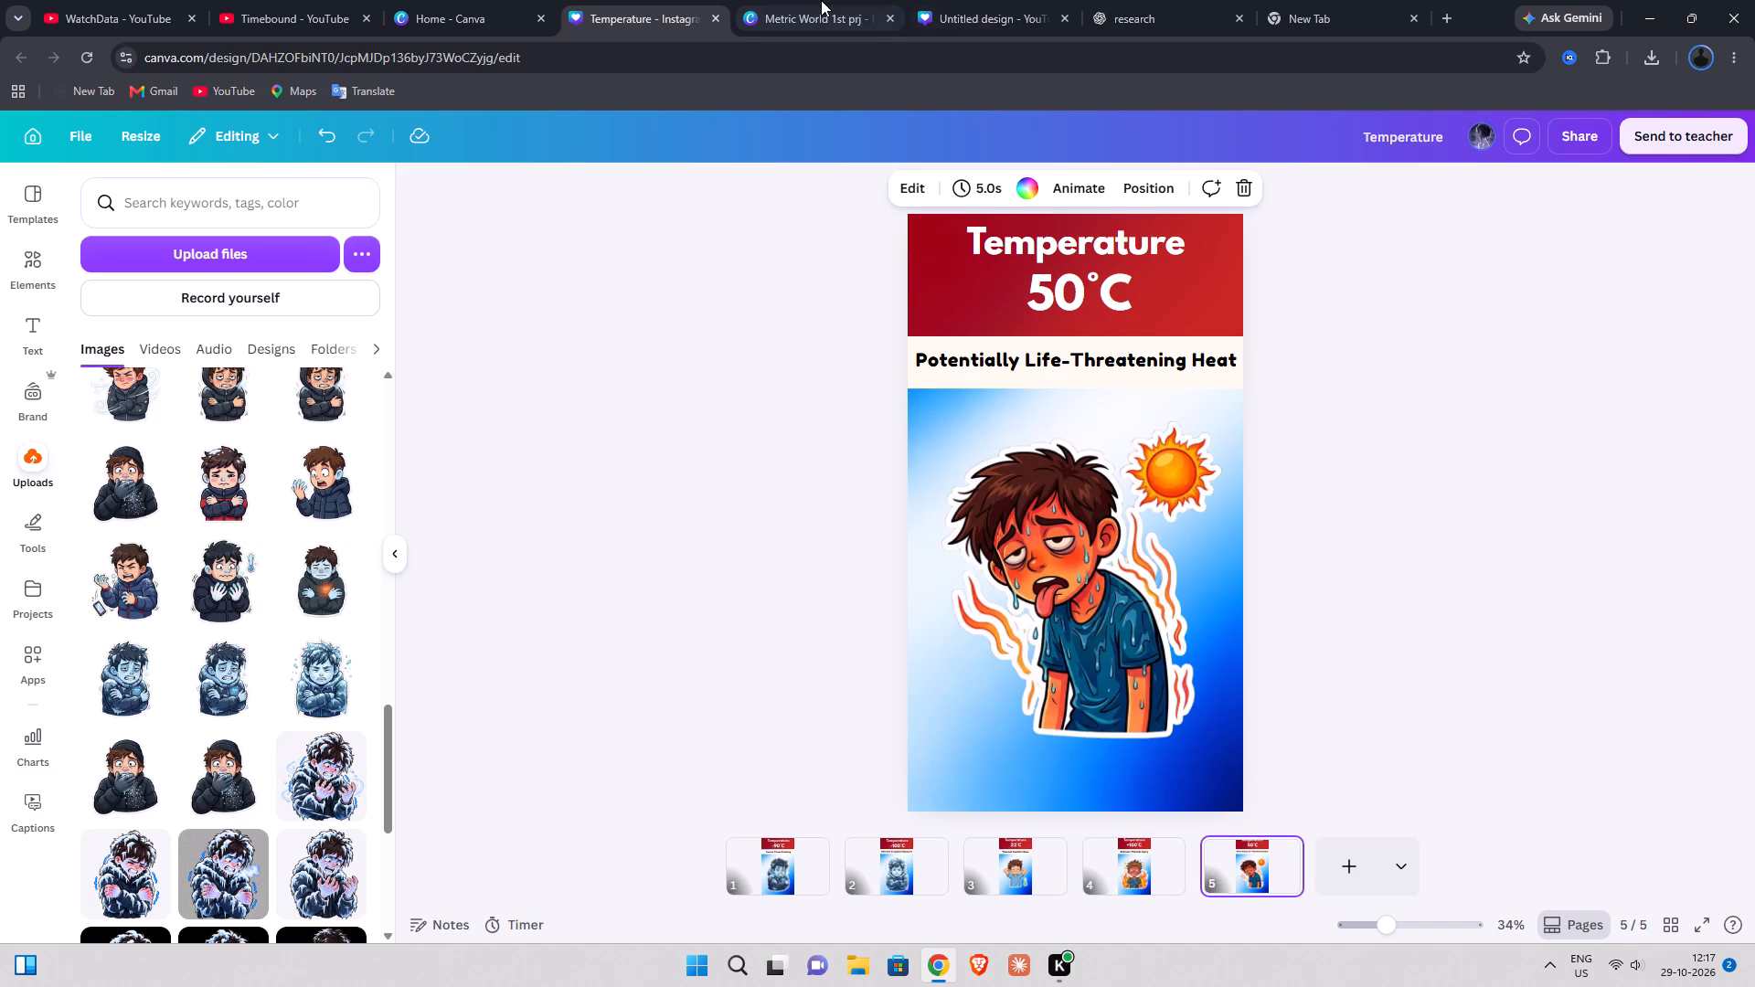
Switch to the untitled YouTube Thumbnail design.
{"action": "left_click", "coordinate": [963, 0]}
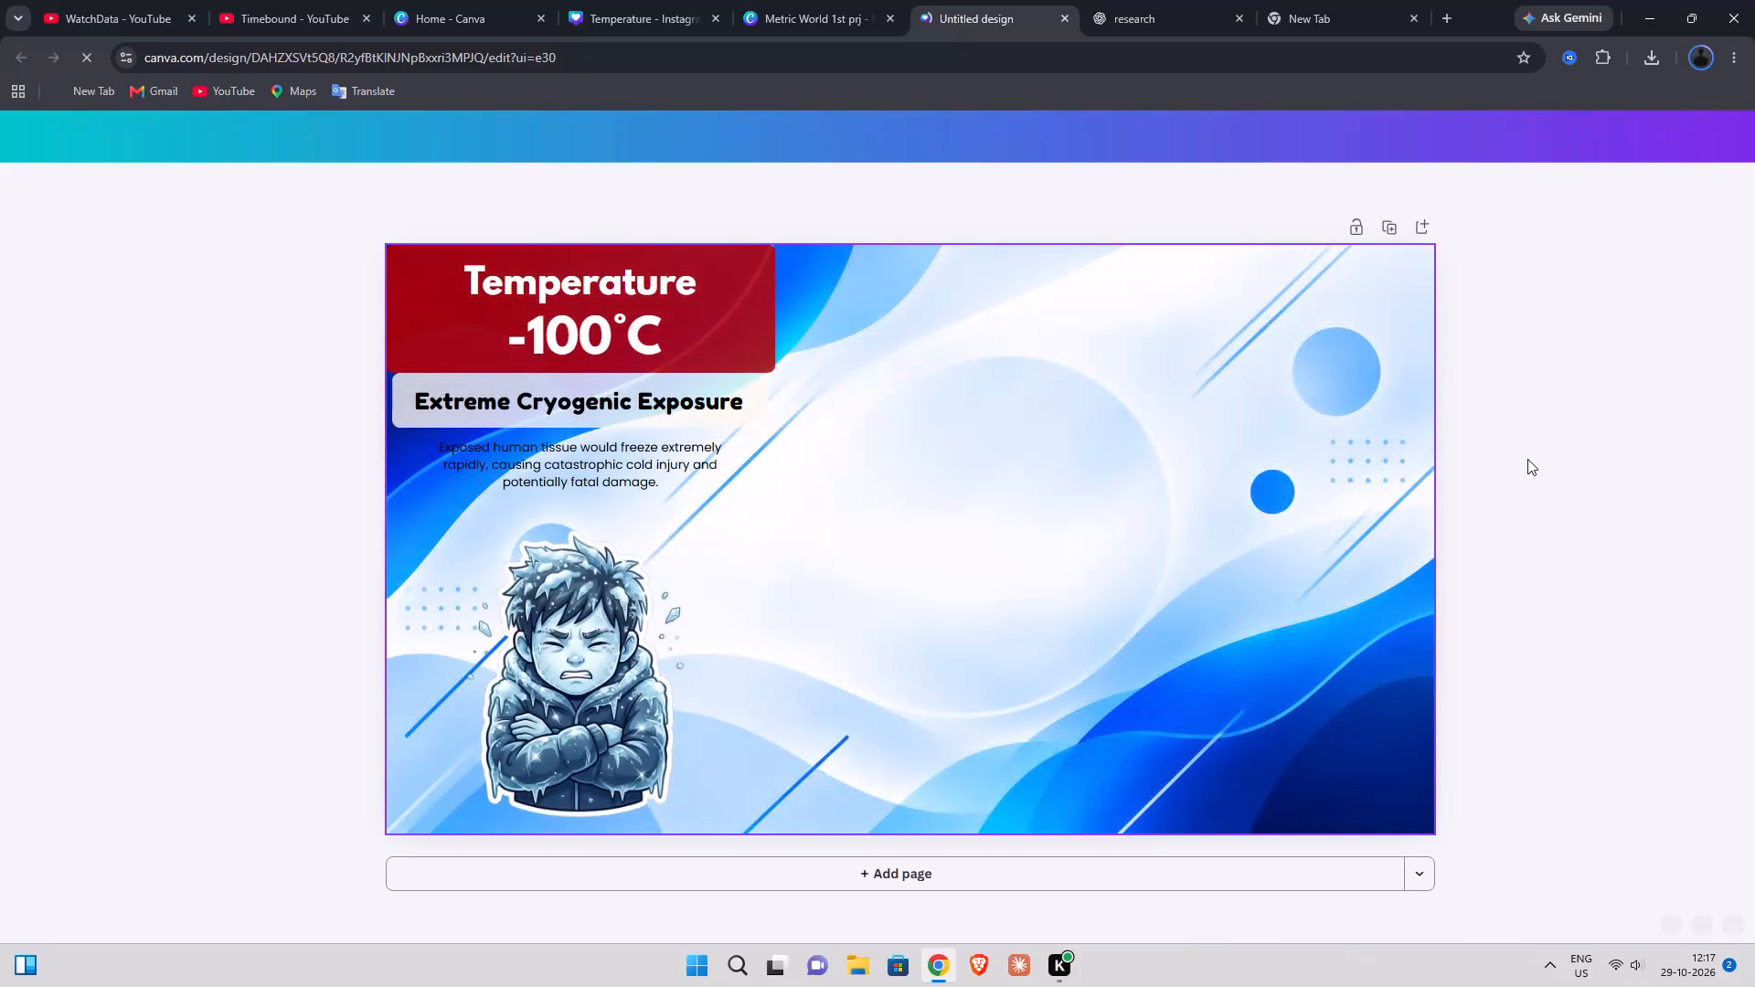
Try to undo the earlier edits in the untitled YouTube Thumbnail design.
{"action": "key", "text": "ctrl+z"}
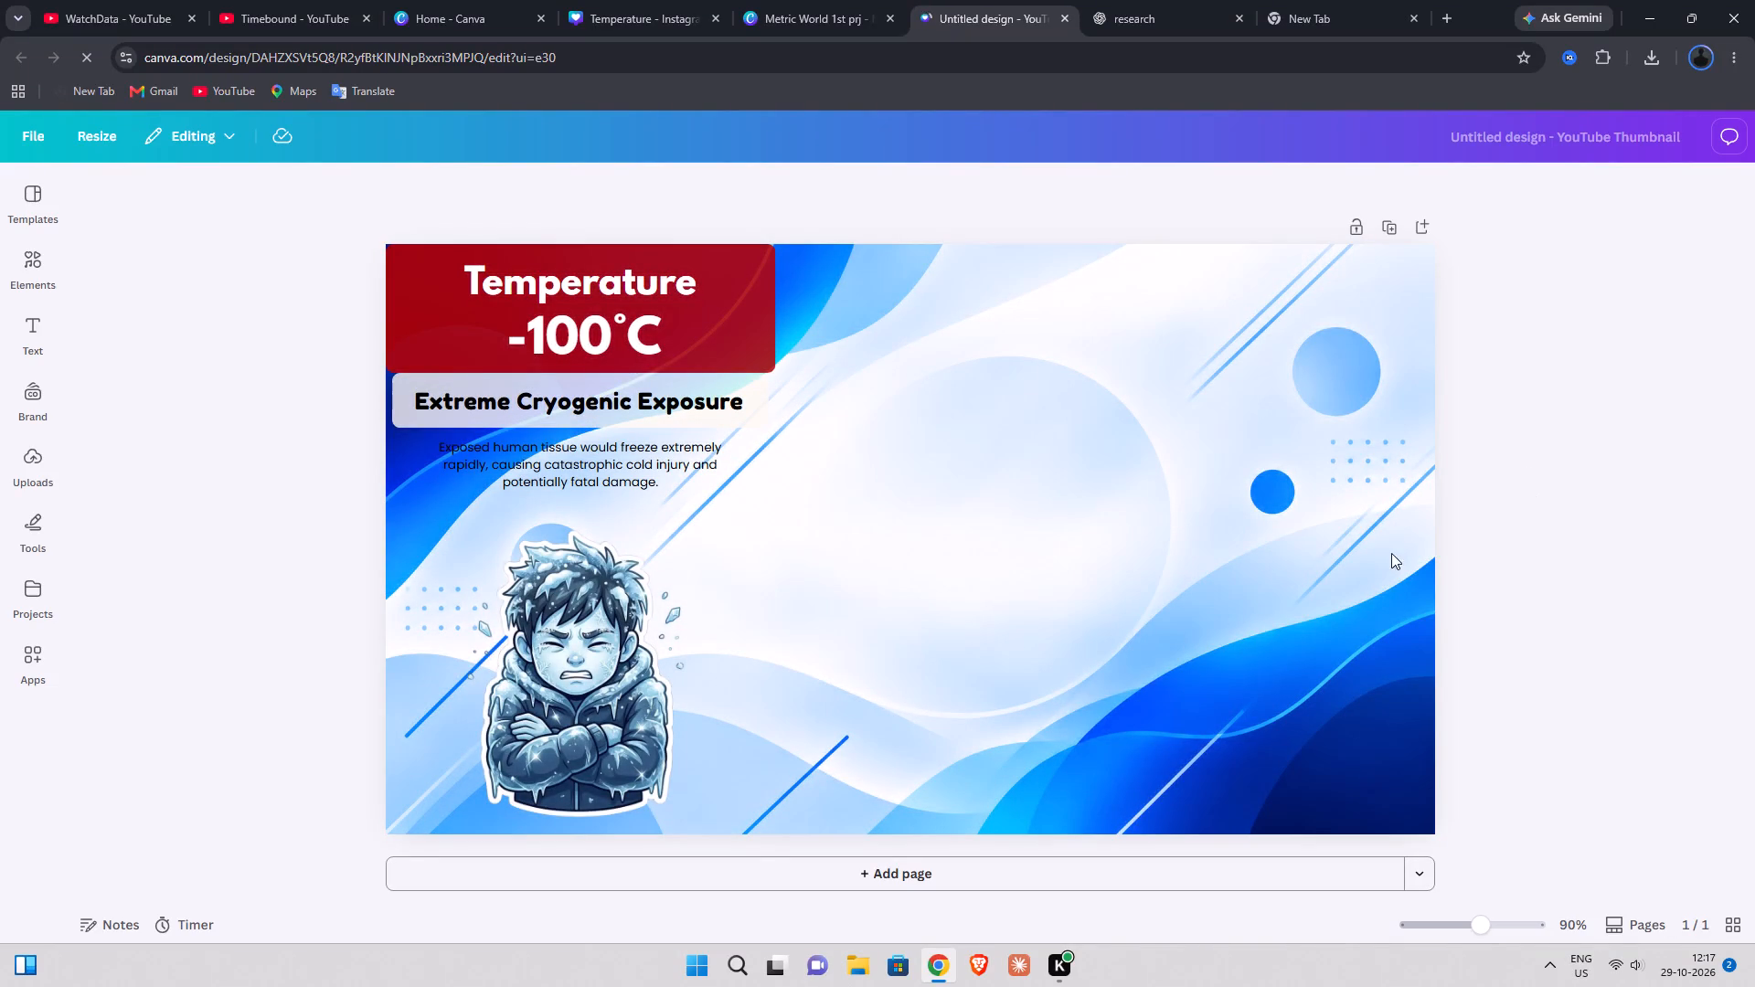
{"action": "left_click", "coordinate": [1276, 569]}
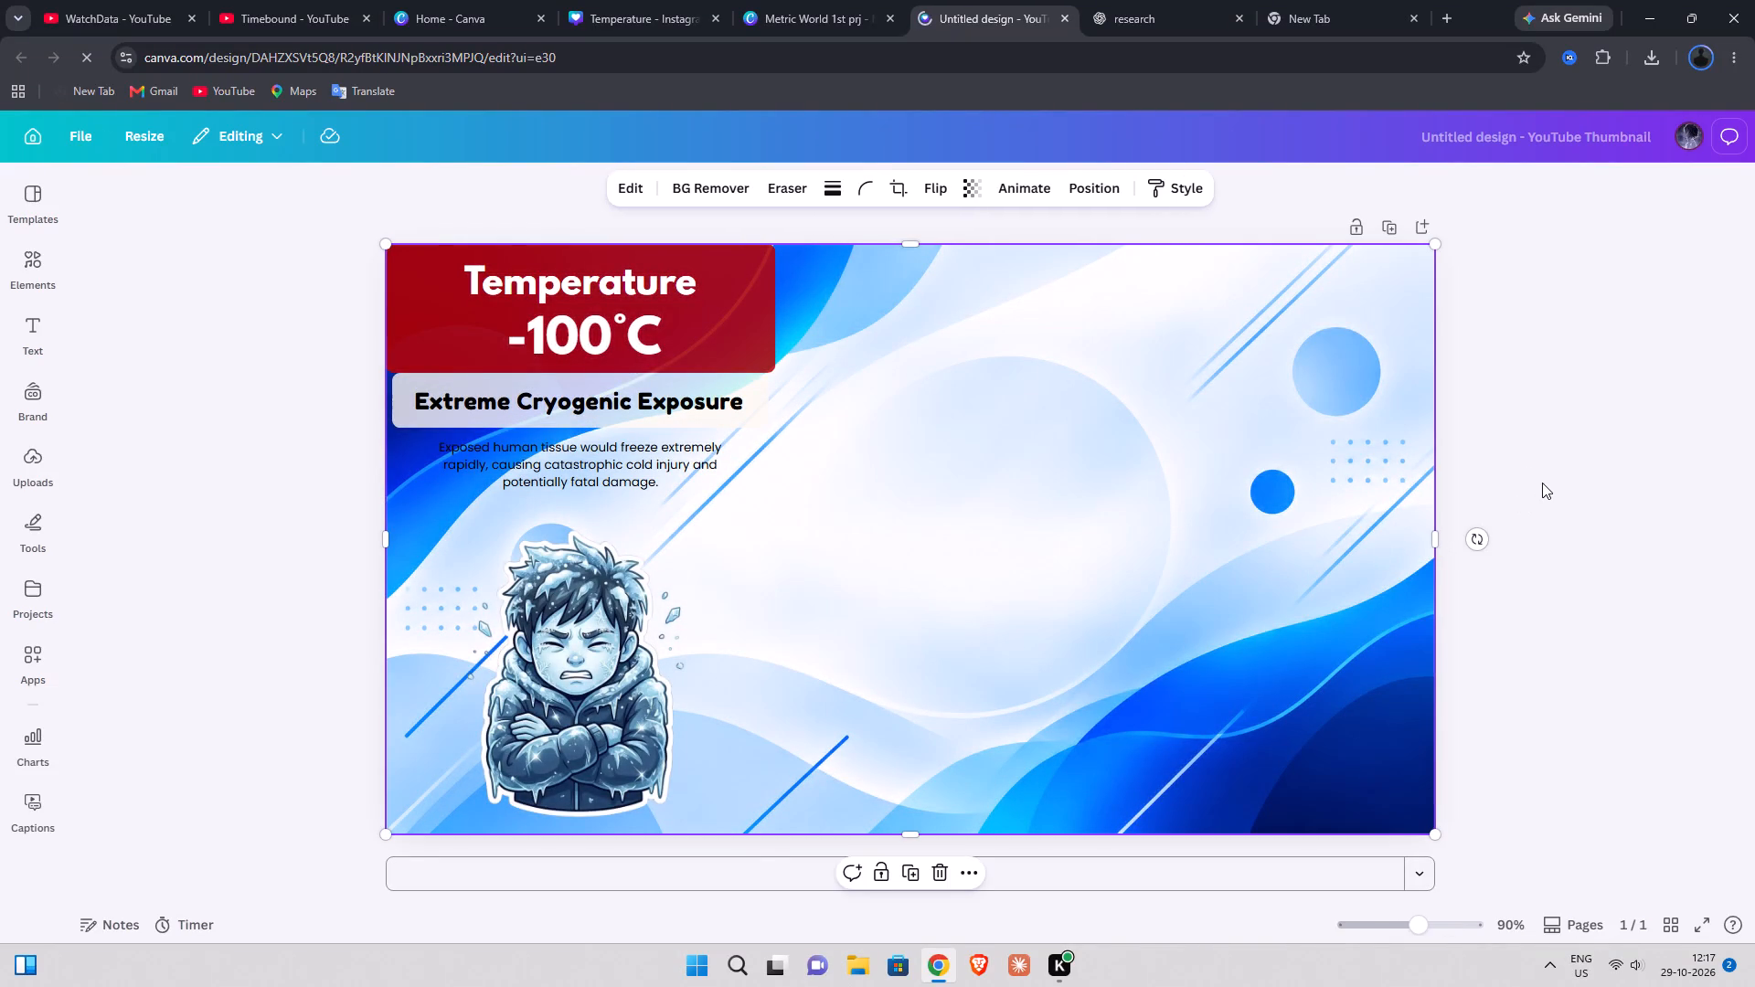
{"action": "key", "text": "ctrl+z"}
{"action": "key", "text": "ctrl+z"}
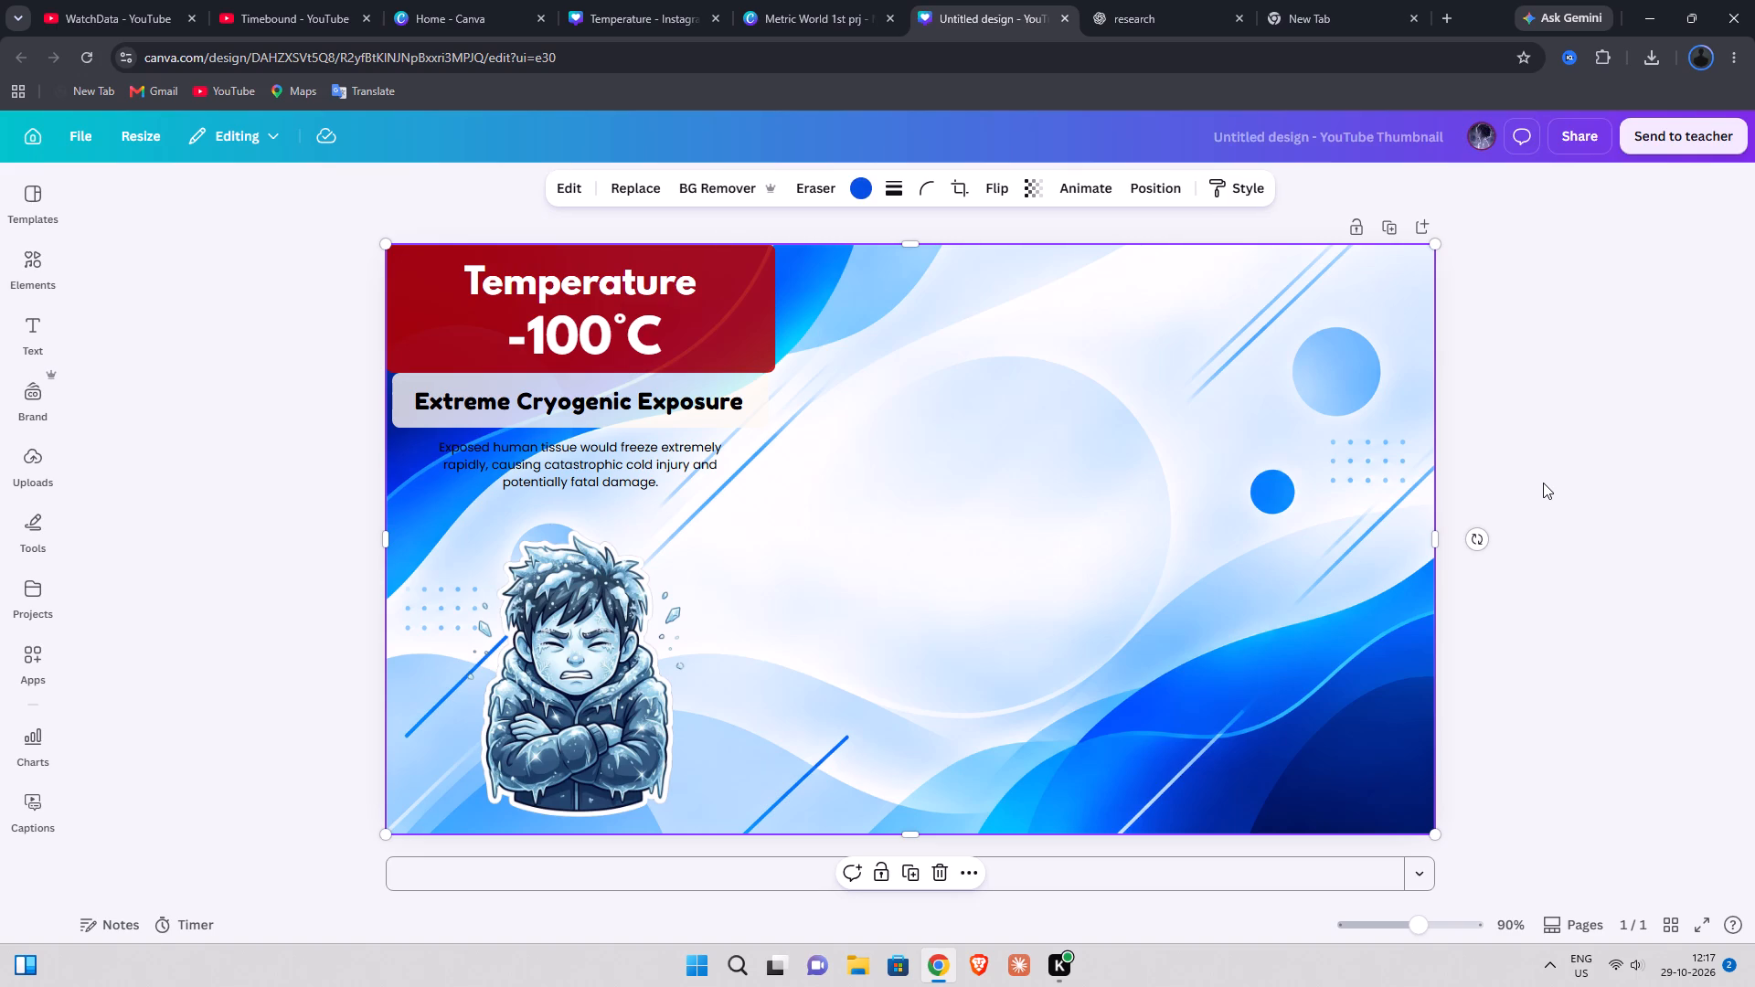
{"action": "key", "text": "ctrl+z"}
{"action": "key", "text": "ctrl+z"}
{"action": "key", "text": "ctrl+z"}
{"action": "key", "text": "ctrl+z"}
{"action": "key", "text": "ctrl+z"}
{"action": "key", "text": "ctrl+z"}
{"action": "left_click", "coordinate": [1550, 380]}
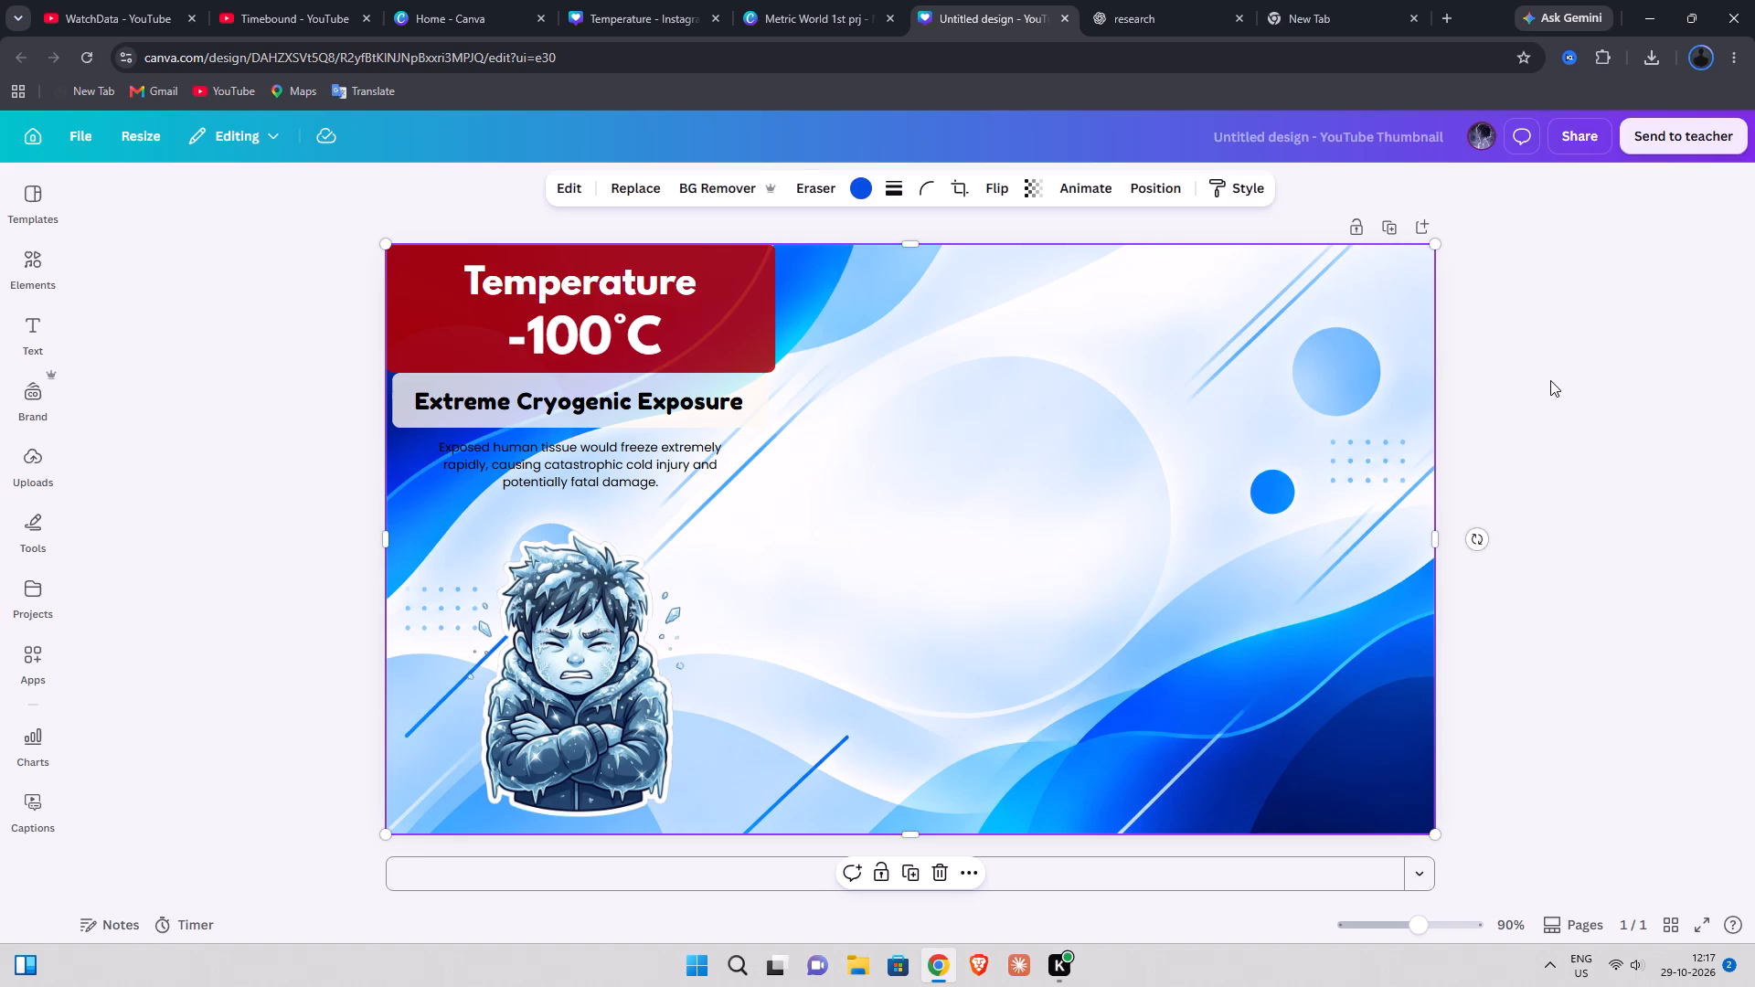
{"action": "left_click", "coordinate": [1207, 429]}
Delete the Temperature -100°C heading, red banner, subtitle, description and frozen boy illustration from the thumbnail, keeping only the blue background.
{"action": "left_click_drag", "start_coordinate": [1607, 686], "coordinate": [331, 483]}
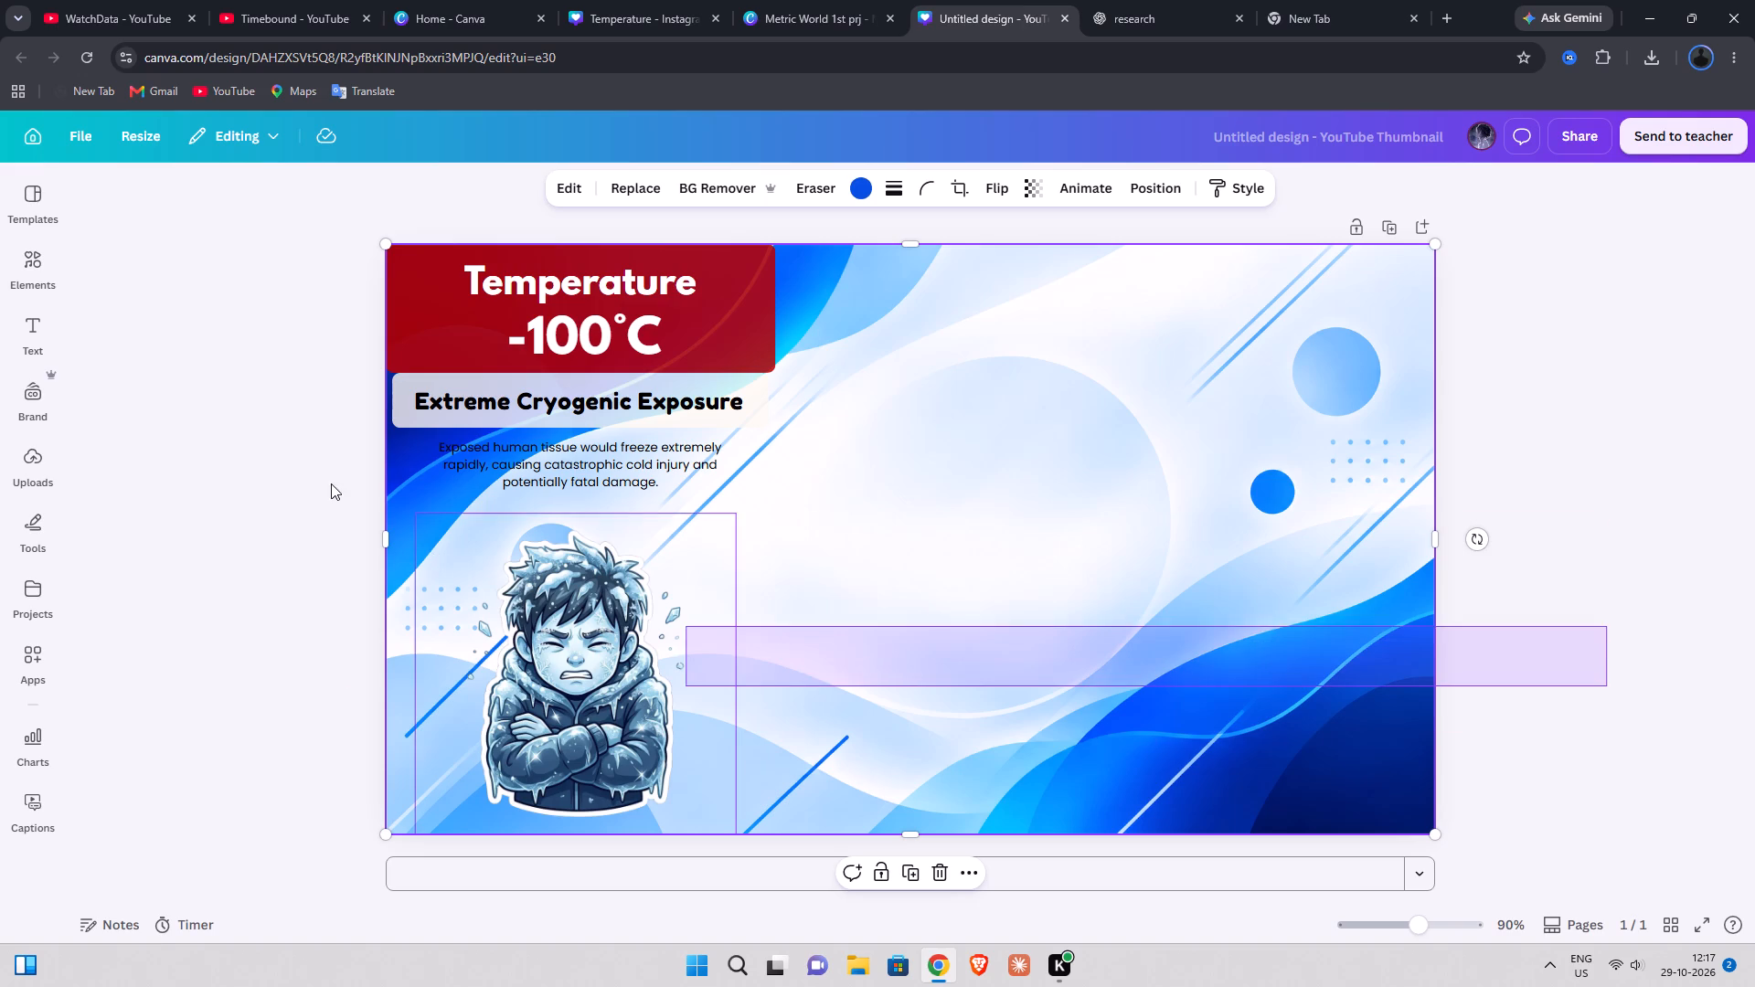
{"action": "left_click_drag", "start_coordinate": [331, 483], "coordinate": [435, 337]}
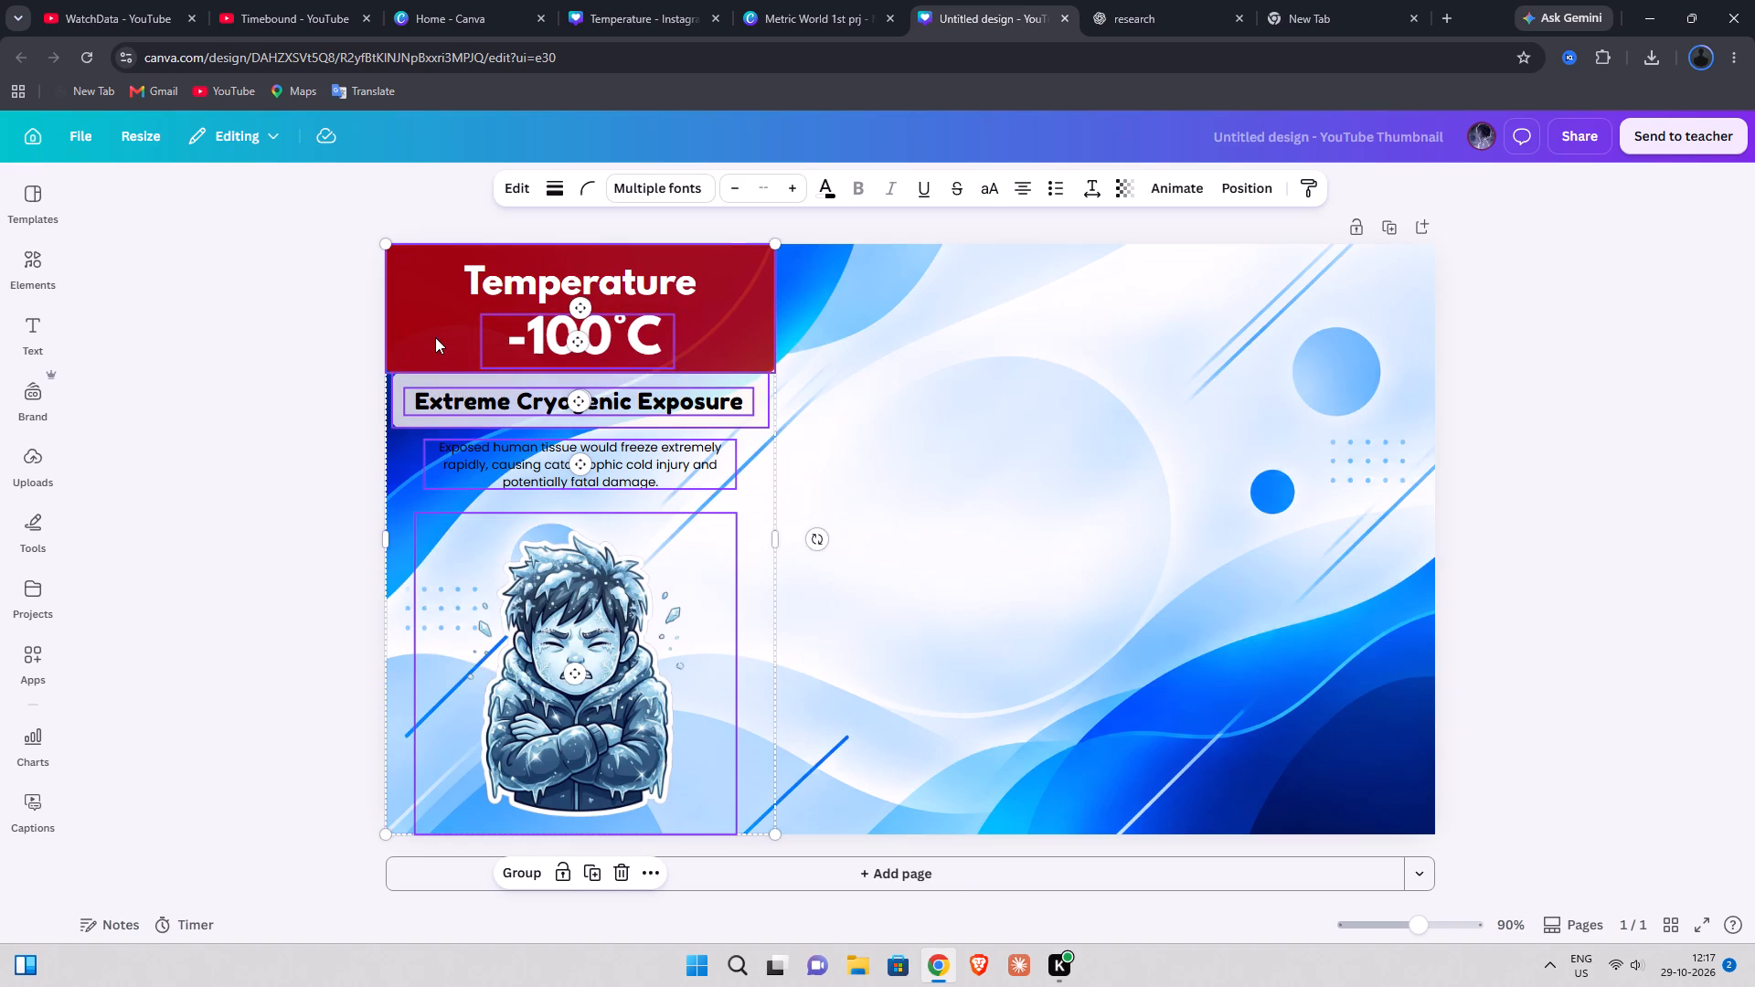
{"action": "key", "text": "Delete"}
{"action": "left_click", "coordinate": [613, 287]}
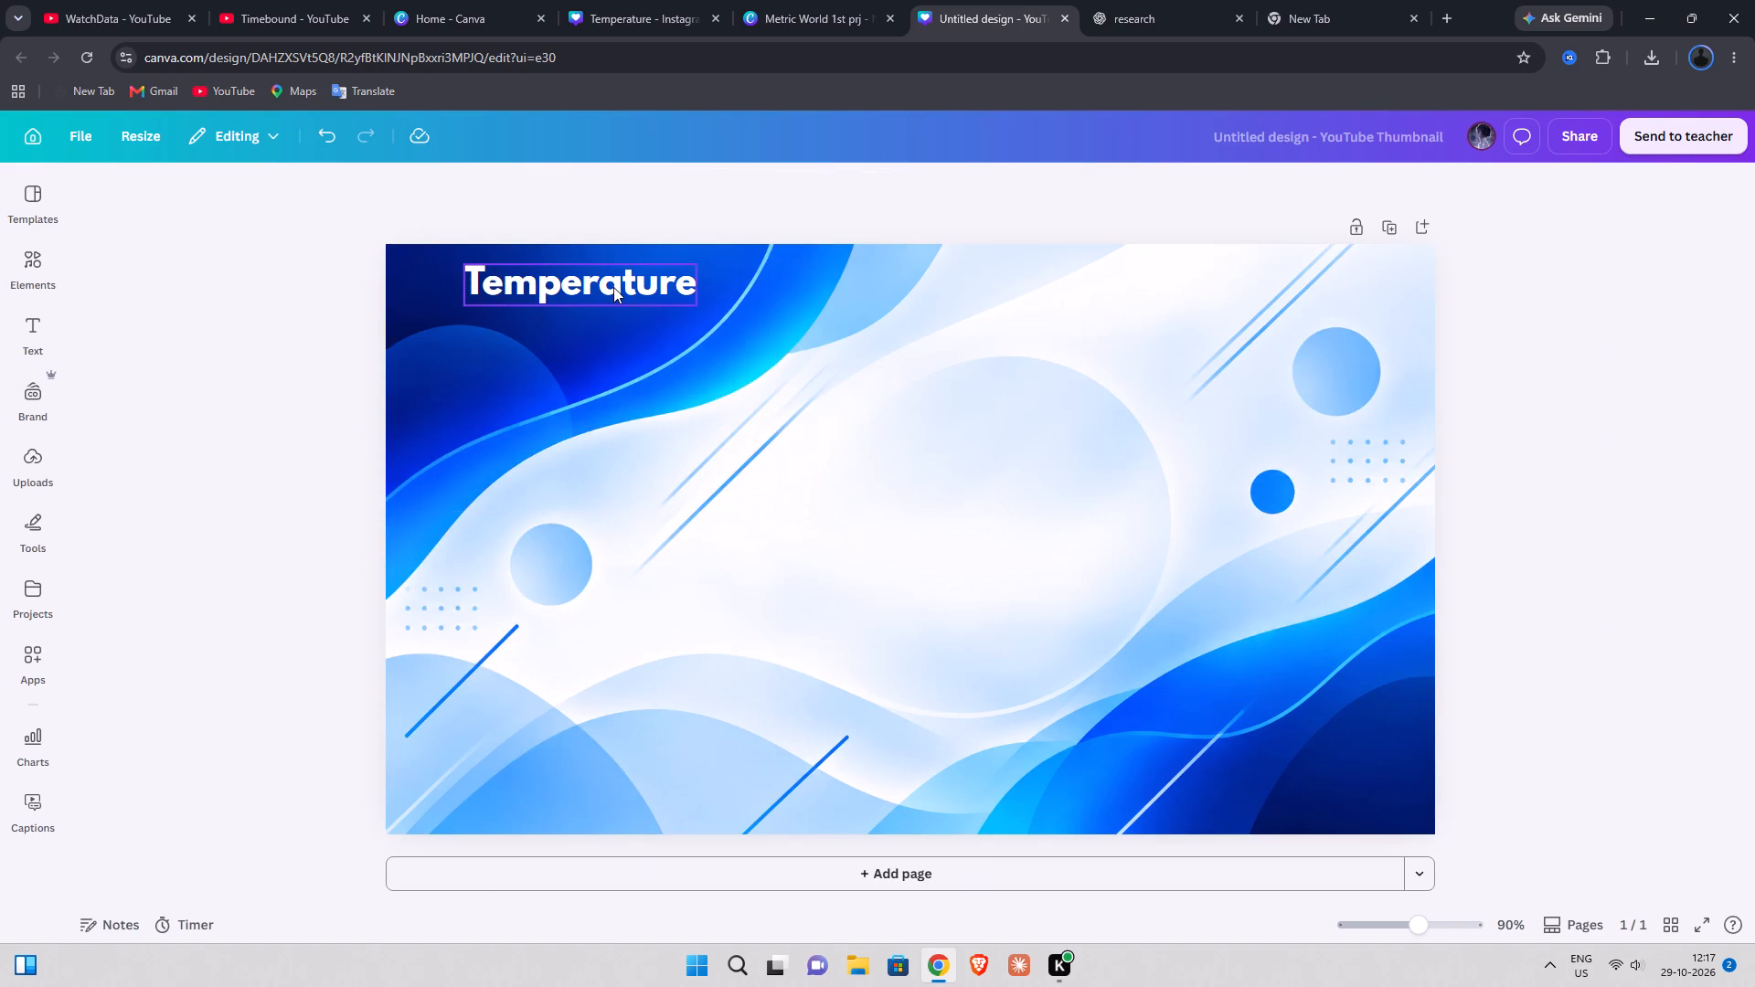
{"action": "key", "text": "Delete"}
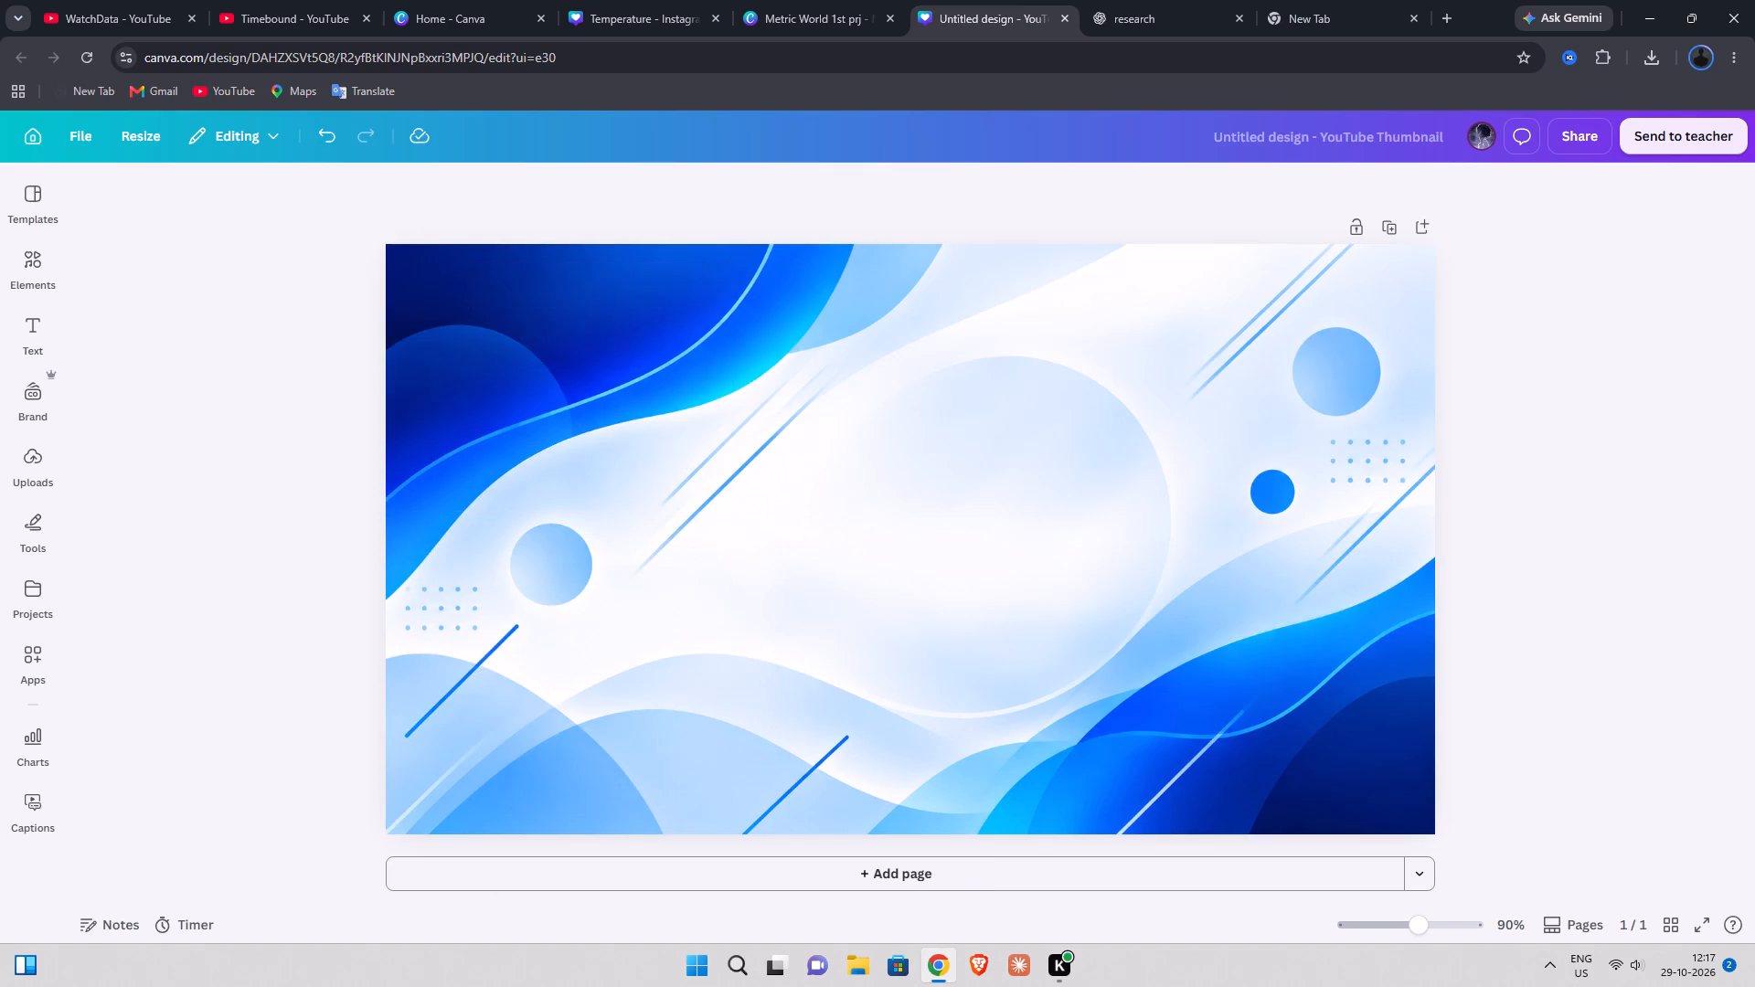
Replace the thumbnail's blue wave background with solid black.
{"action": "left_click", "coordinate": [594, 342]}
{"action": "left_click", "coordinate": [671, 186]}
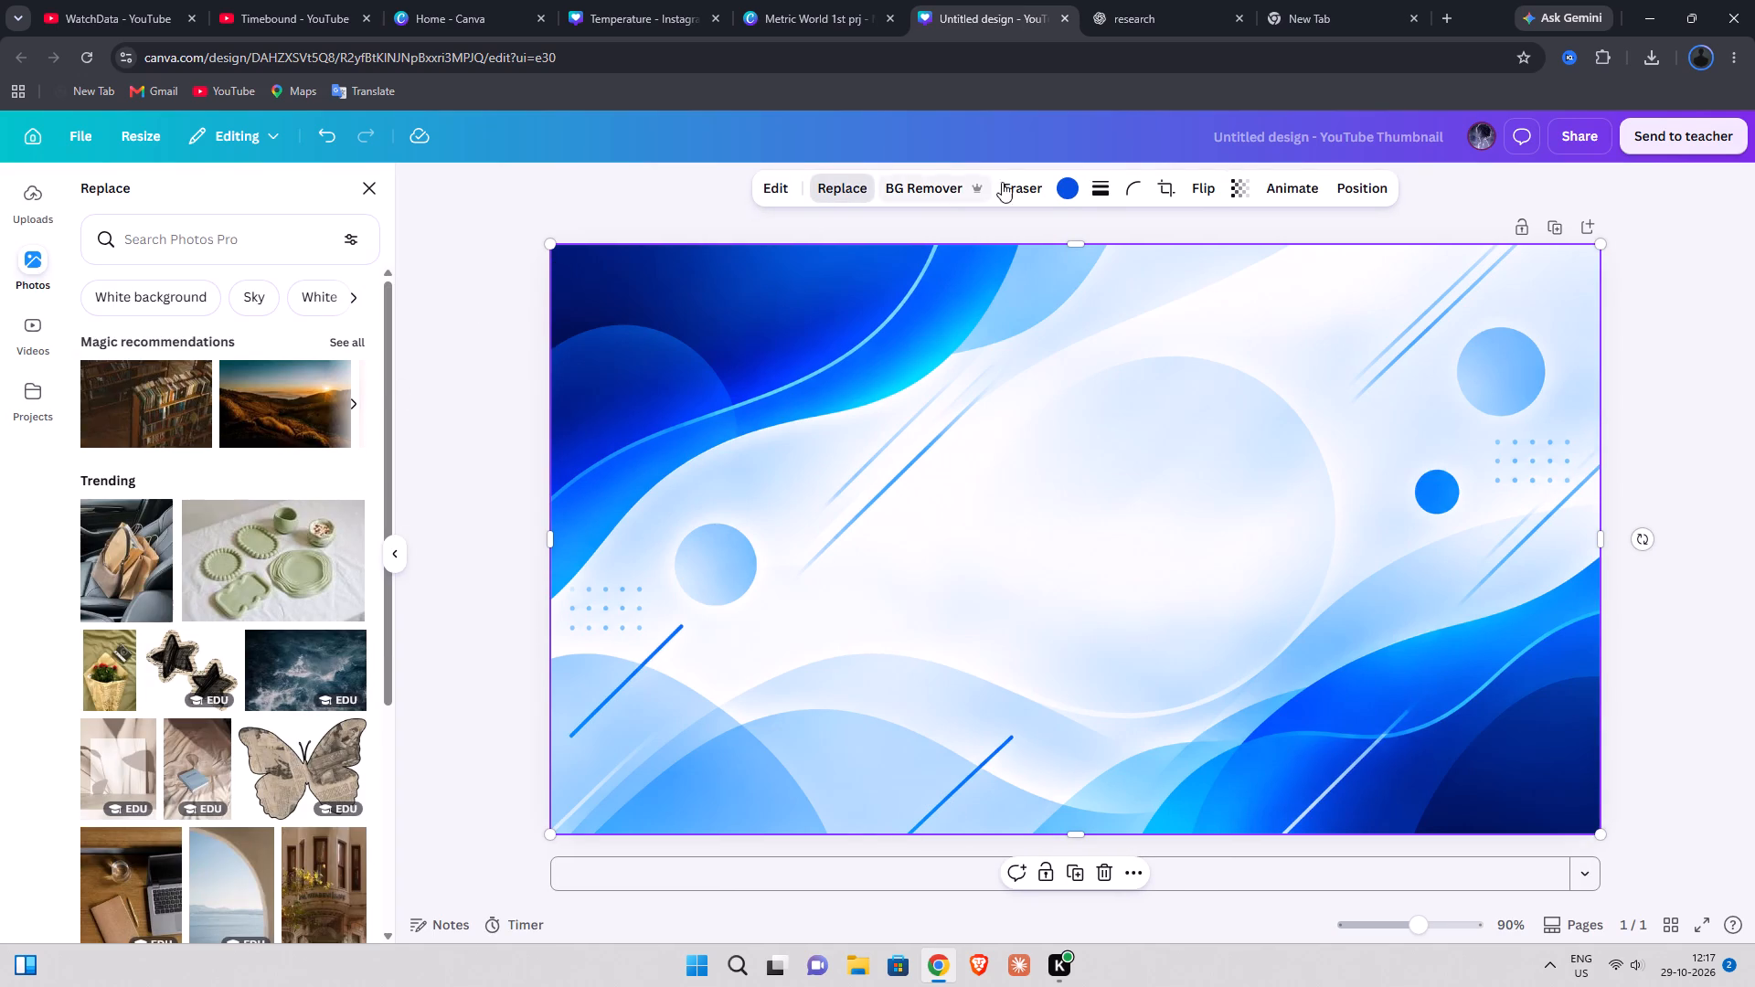
{"action": "left_click", "coordinate": [1058, 185]}
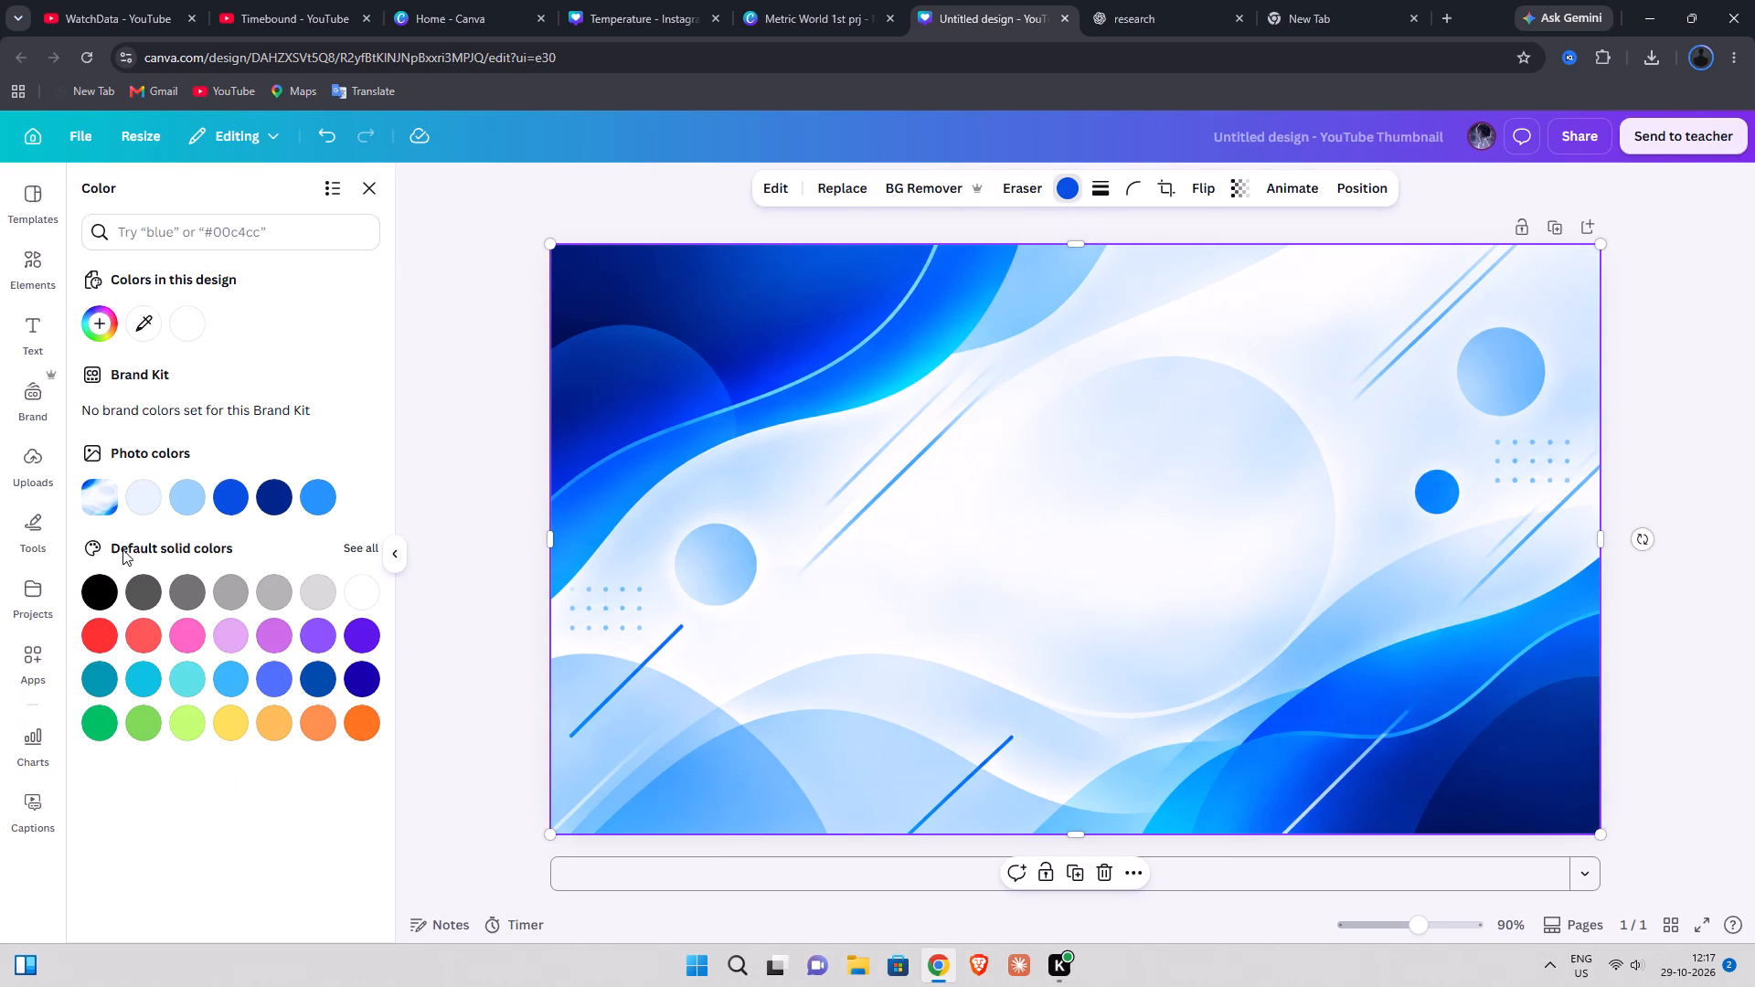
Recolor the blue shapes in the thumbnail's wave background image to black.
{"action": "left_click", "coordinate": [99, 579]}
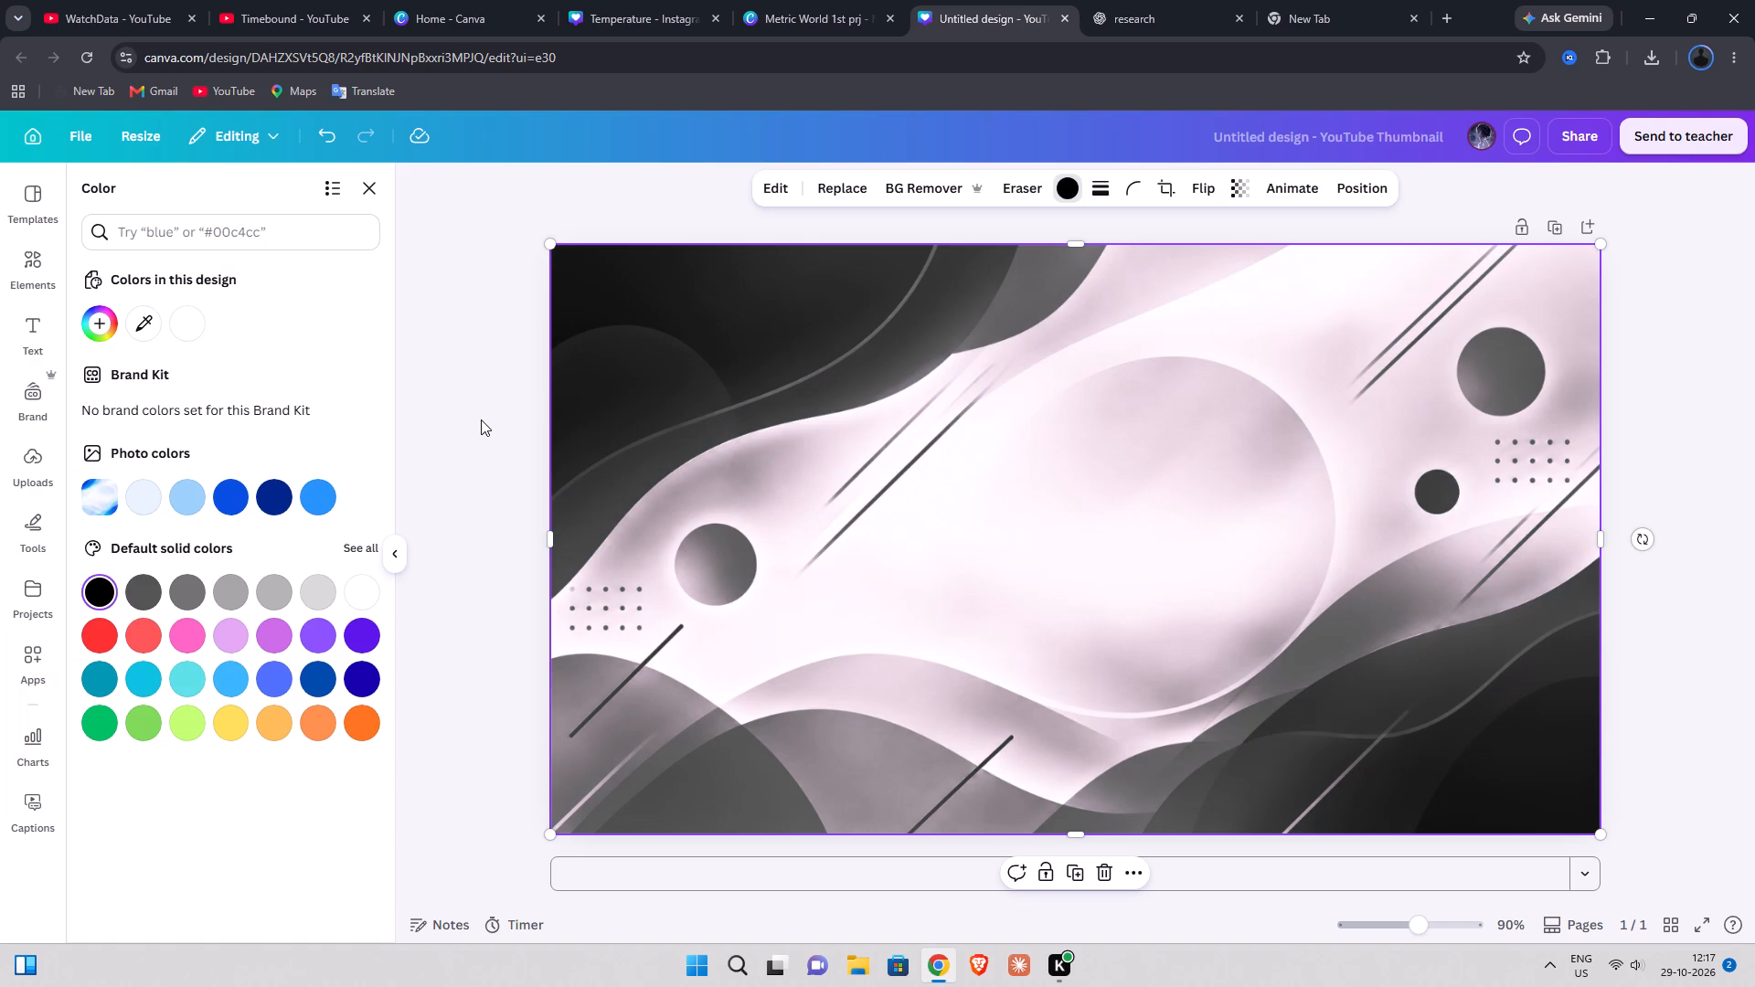
Delete the wave image from the thumbnail and set the empty page's background color to solid black.
{"action": "left_click", "coordinate": [1105, 874]}
{"action": "left_click", "coordinate": [997, 685]}
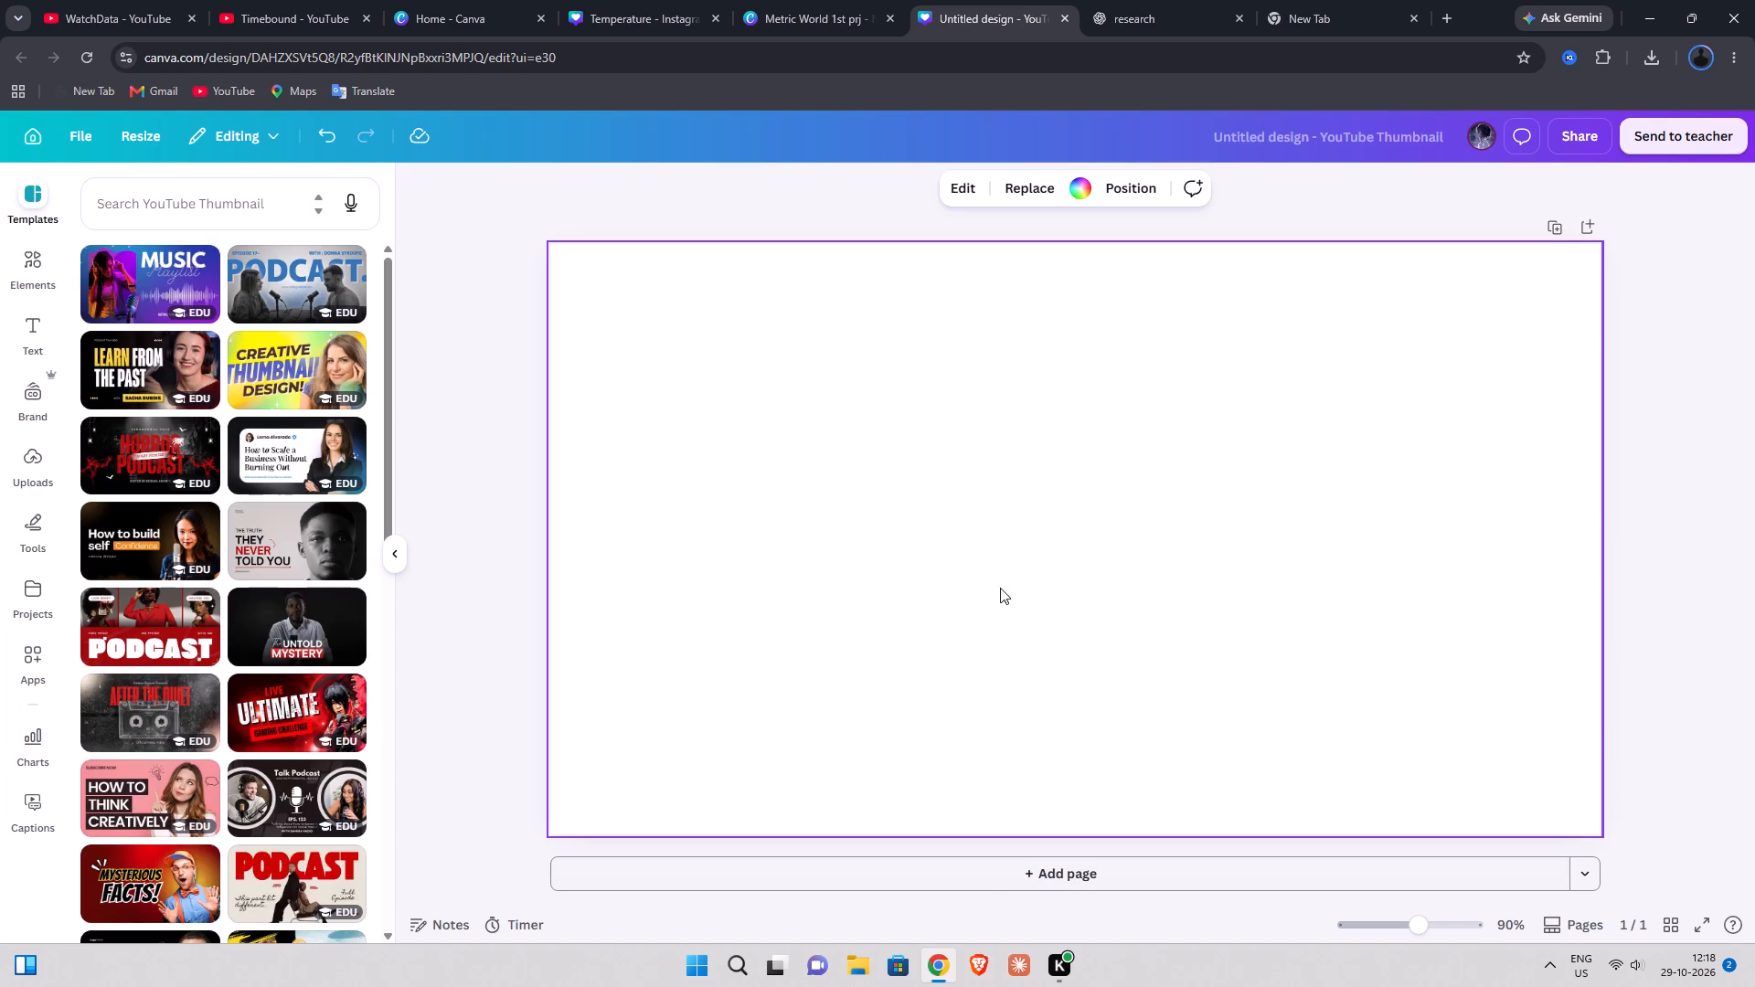
{"action": "left_click", "coordinate": [1073, 178]}
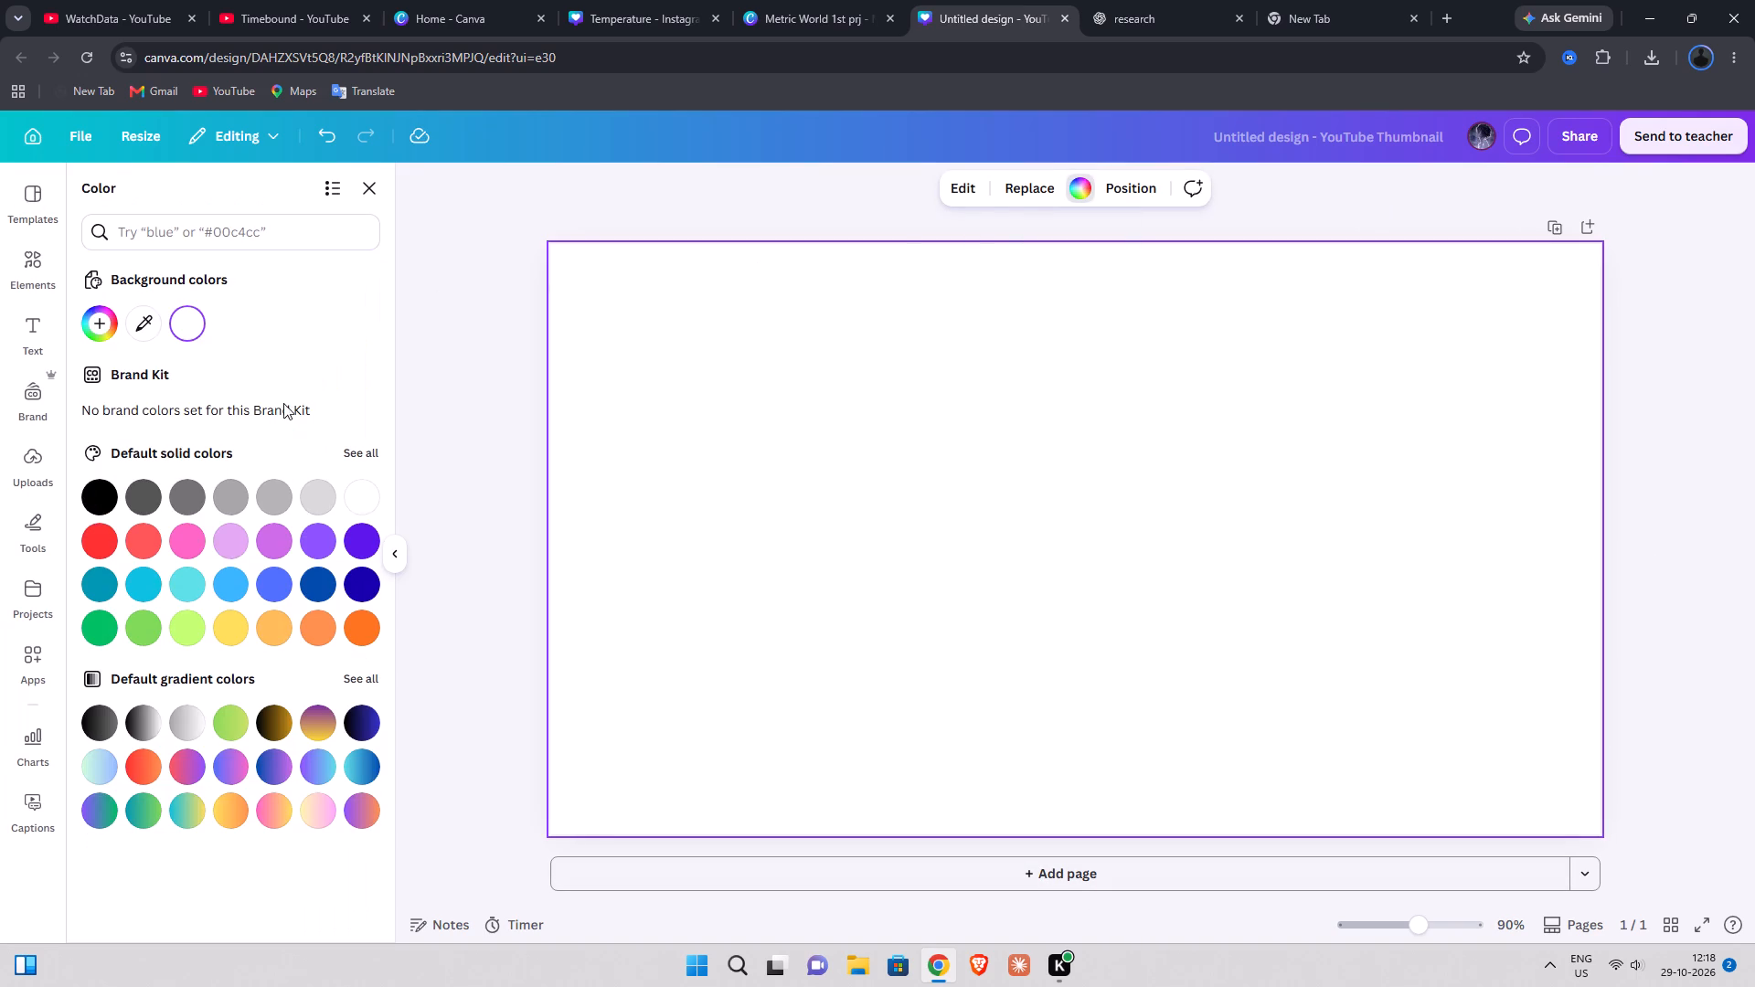
{"action": "left_click", "coordinate": [103, 490]}
{"action": "left_click", "coordinate": [510, 285]}
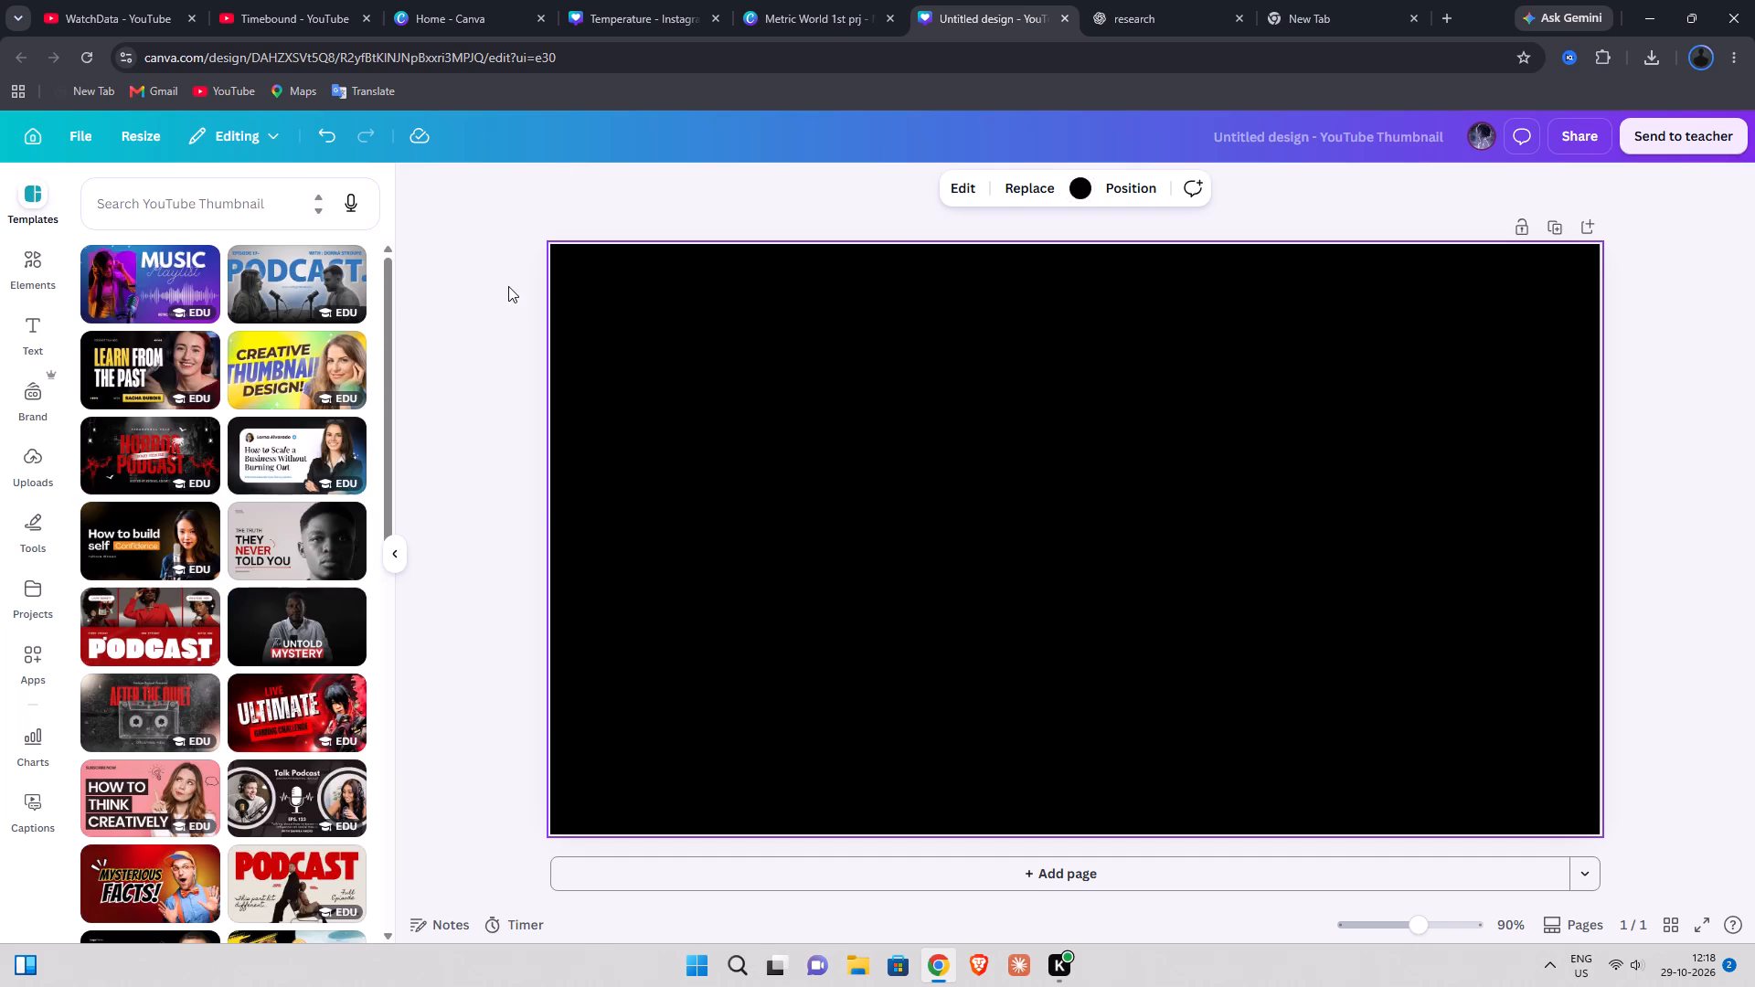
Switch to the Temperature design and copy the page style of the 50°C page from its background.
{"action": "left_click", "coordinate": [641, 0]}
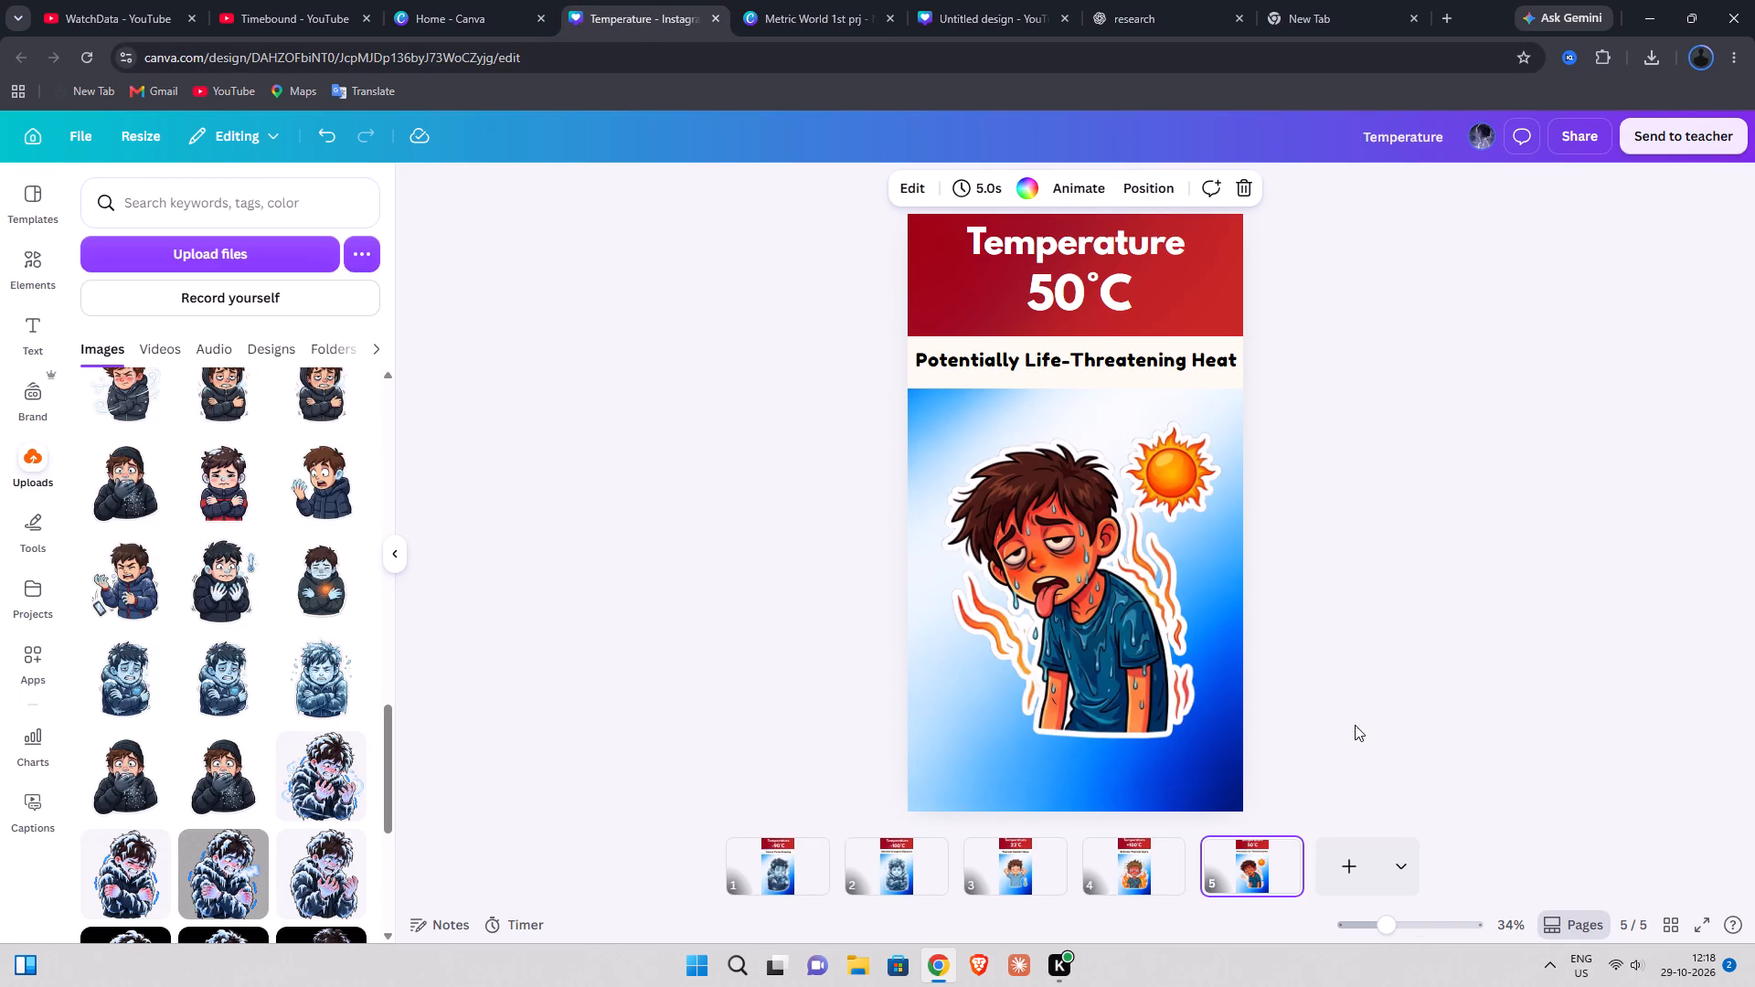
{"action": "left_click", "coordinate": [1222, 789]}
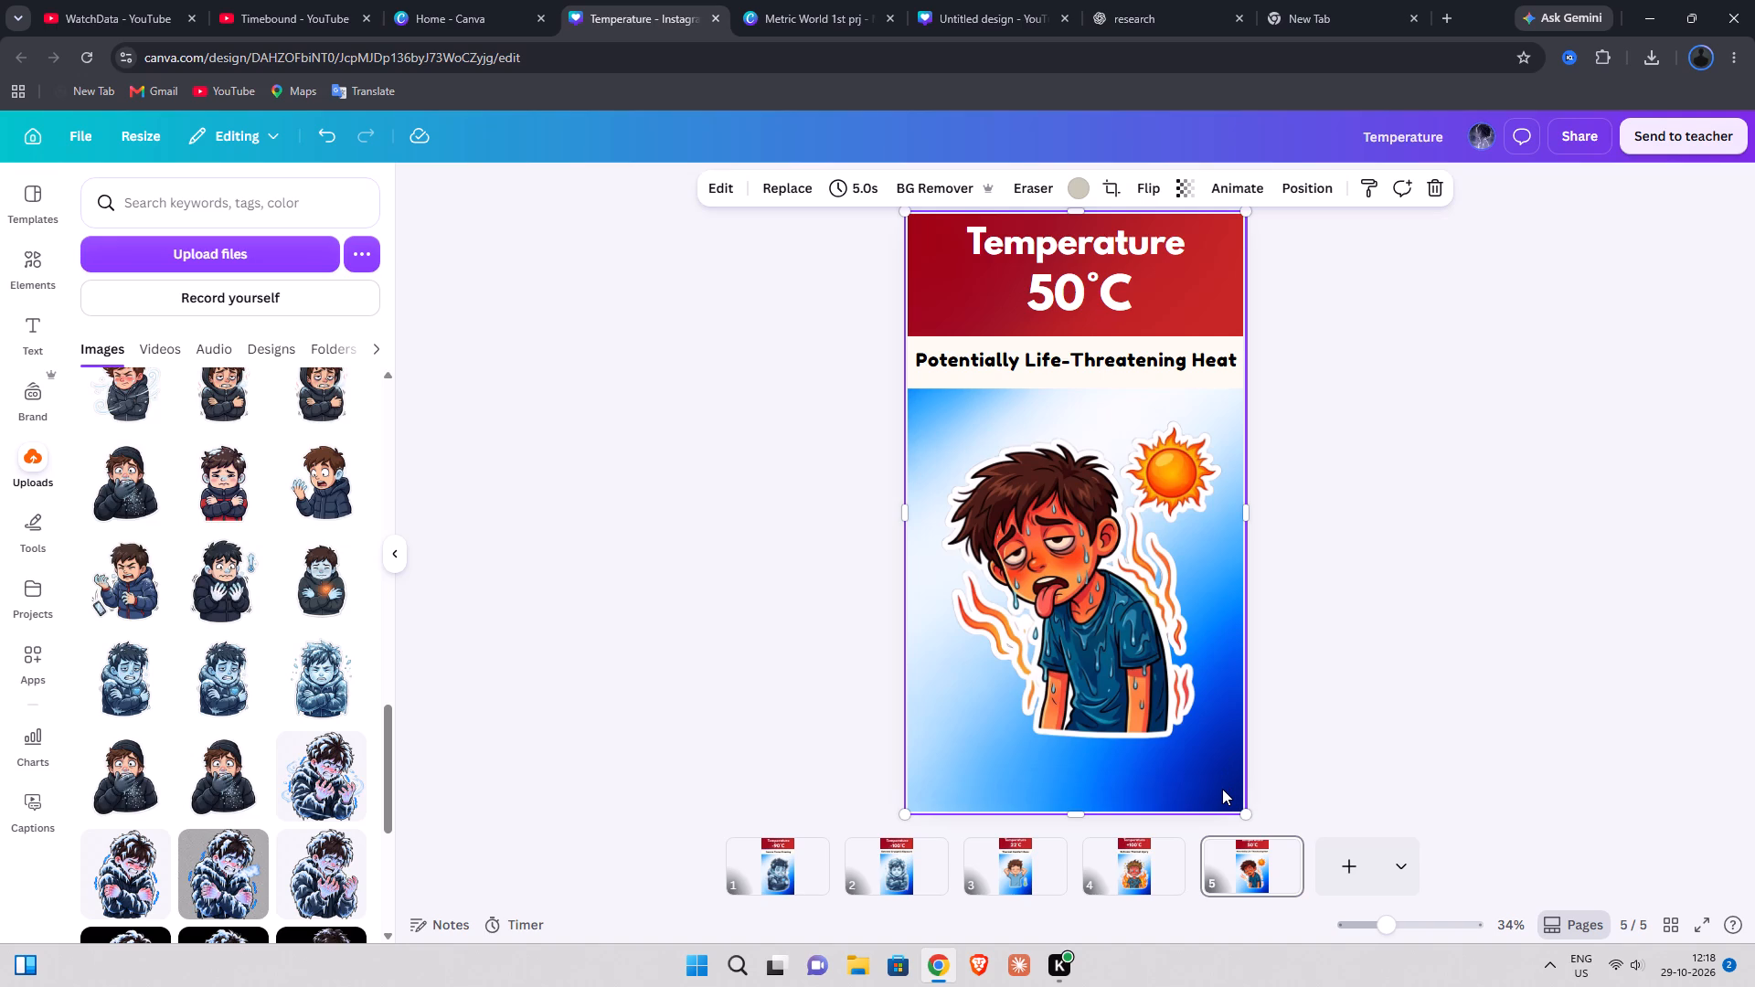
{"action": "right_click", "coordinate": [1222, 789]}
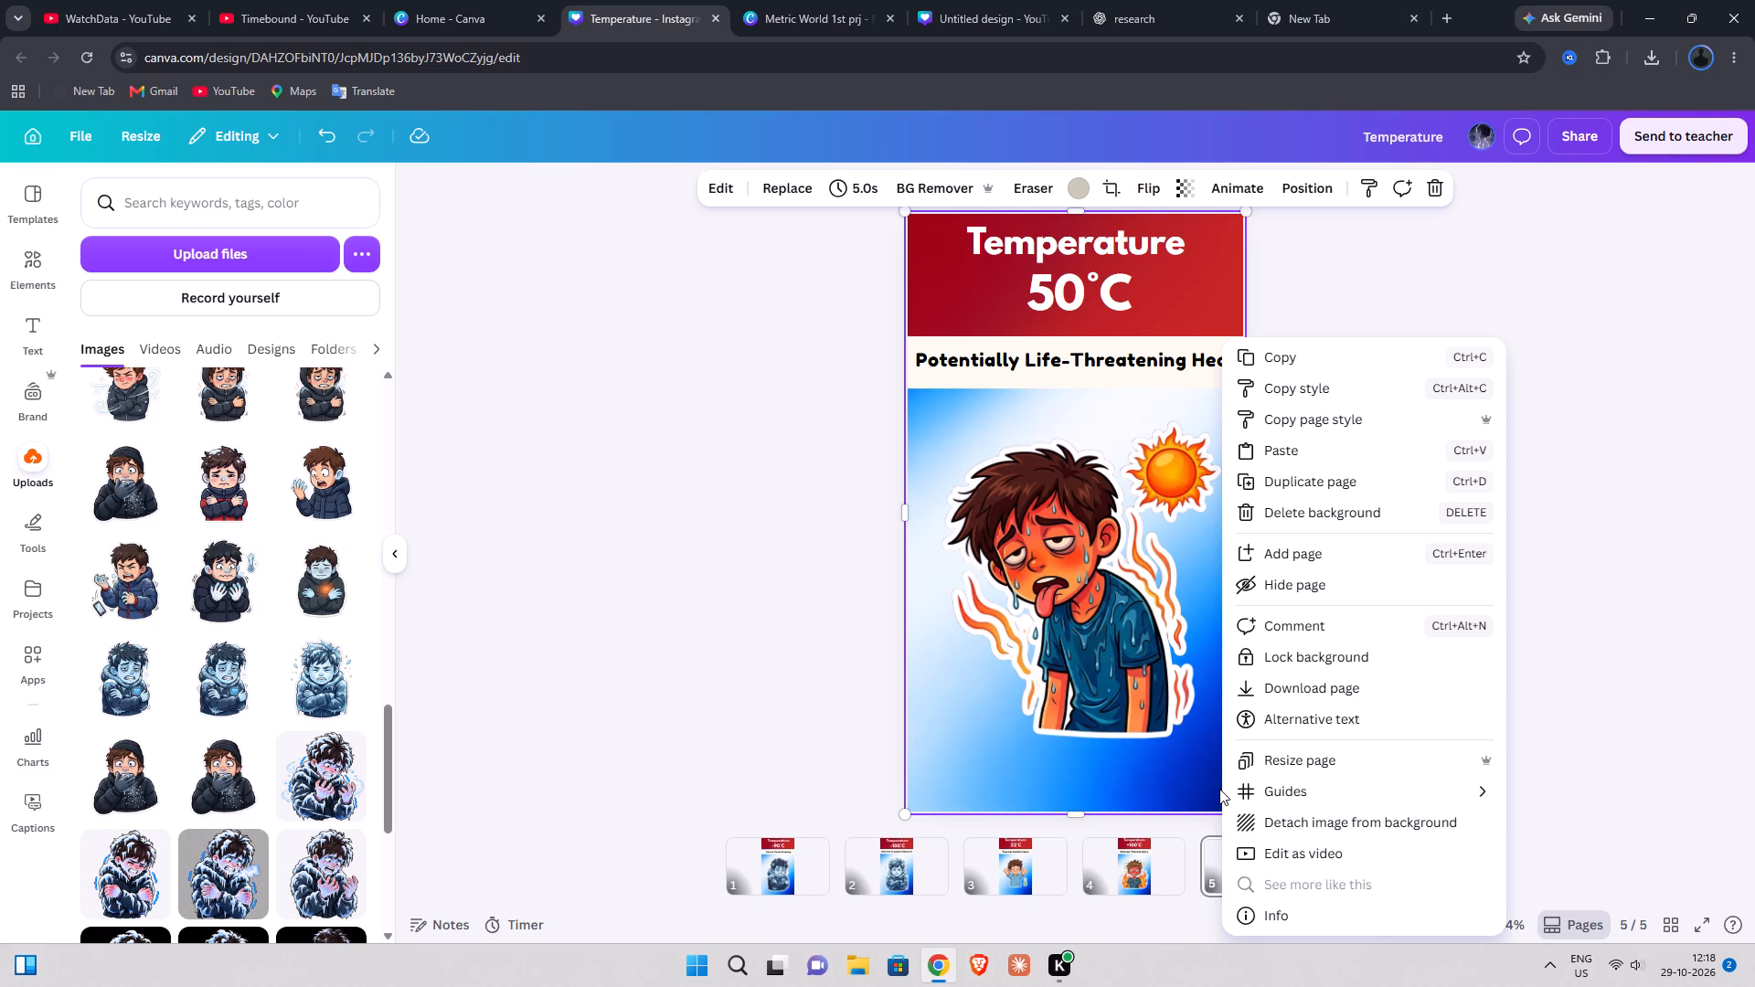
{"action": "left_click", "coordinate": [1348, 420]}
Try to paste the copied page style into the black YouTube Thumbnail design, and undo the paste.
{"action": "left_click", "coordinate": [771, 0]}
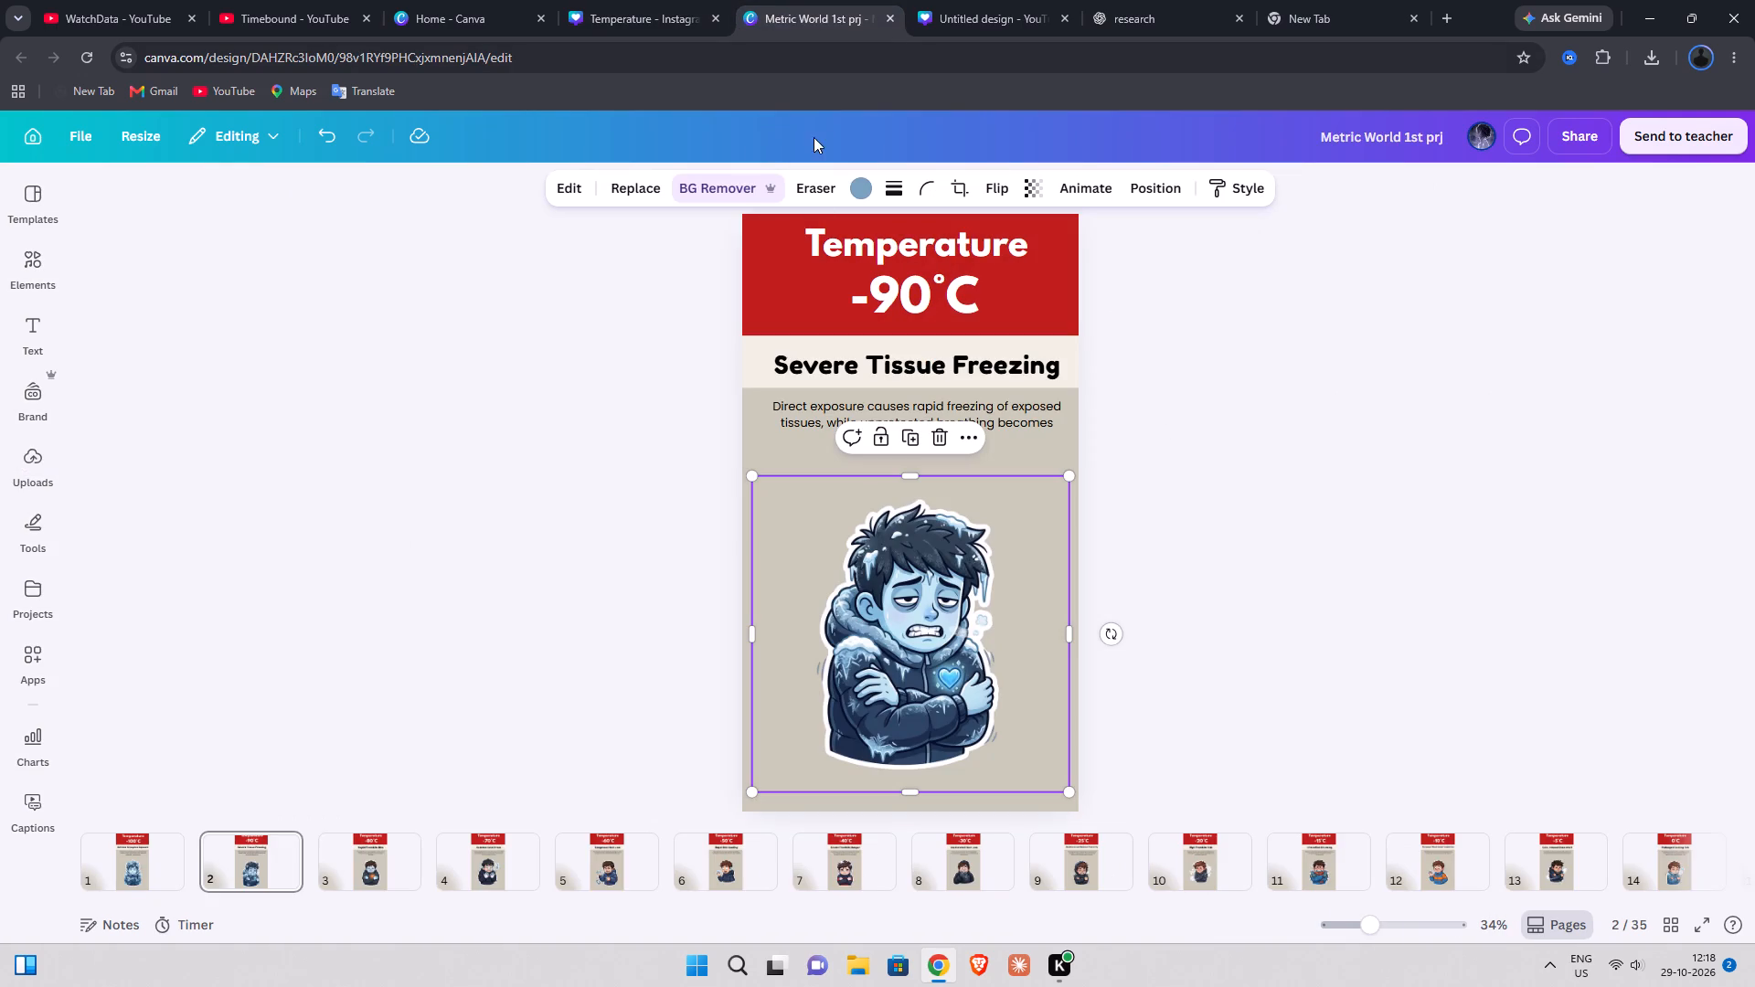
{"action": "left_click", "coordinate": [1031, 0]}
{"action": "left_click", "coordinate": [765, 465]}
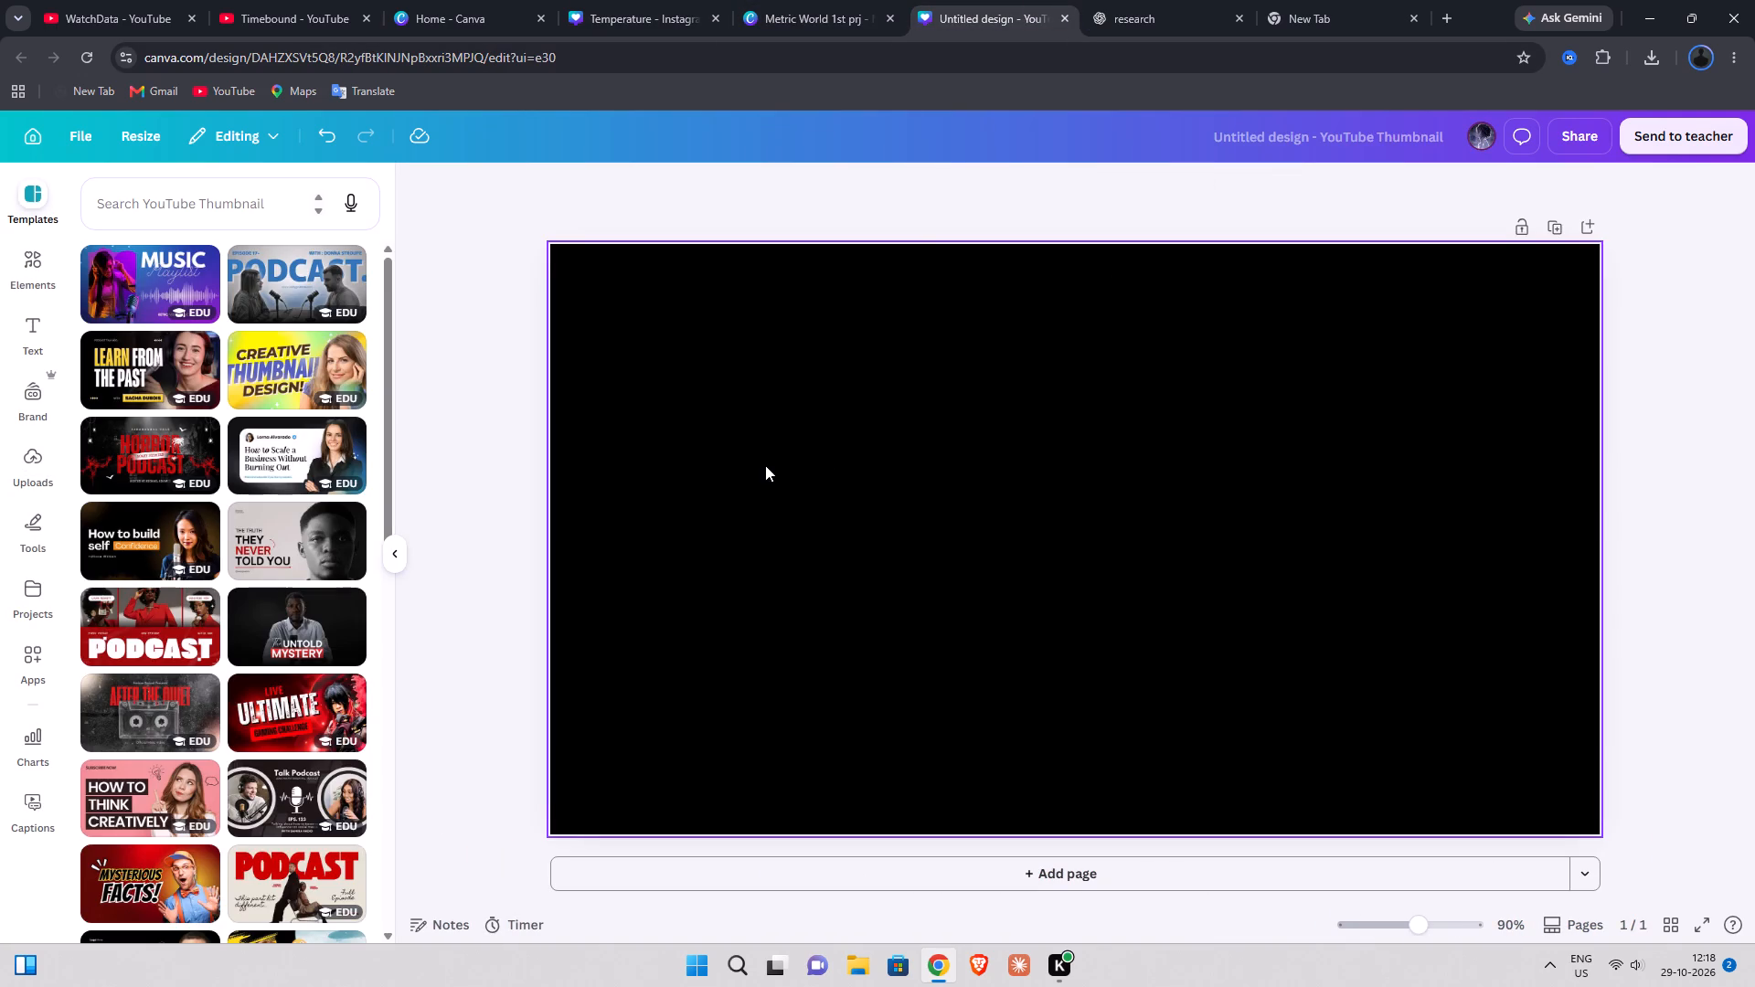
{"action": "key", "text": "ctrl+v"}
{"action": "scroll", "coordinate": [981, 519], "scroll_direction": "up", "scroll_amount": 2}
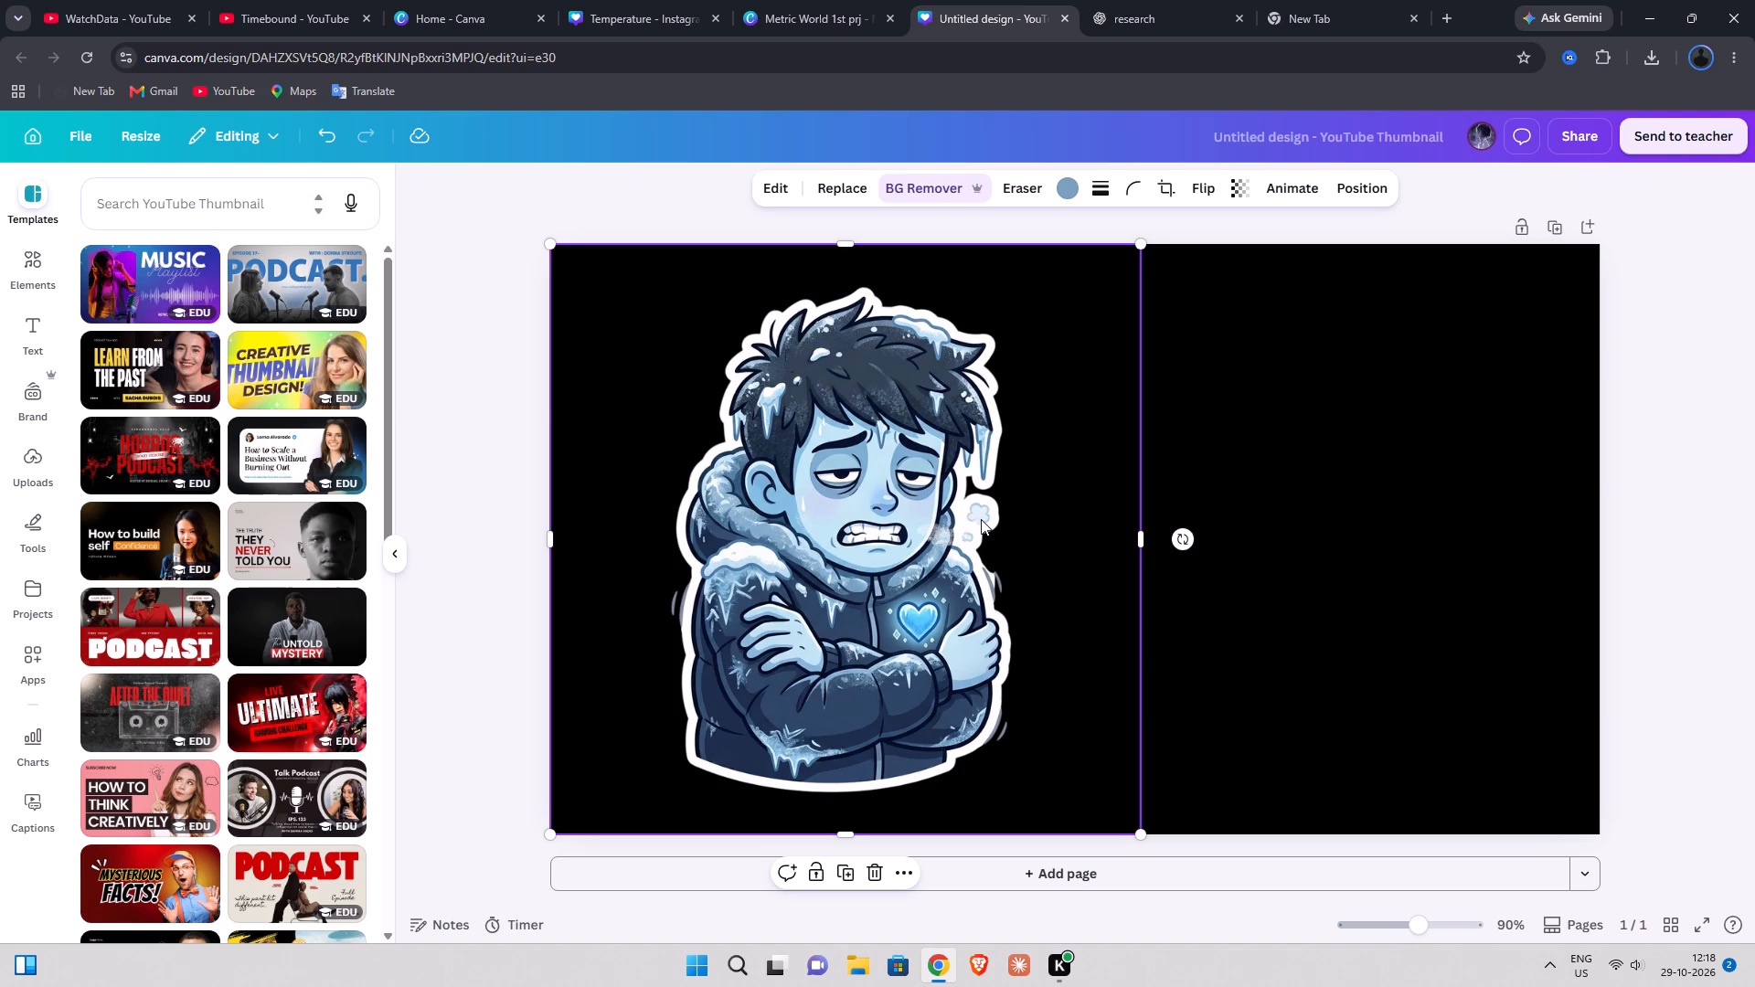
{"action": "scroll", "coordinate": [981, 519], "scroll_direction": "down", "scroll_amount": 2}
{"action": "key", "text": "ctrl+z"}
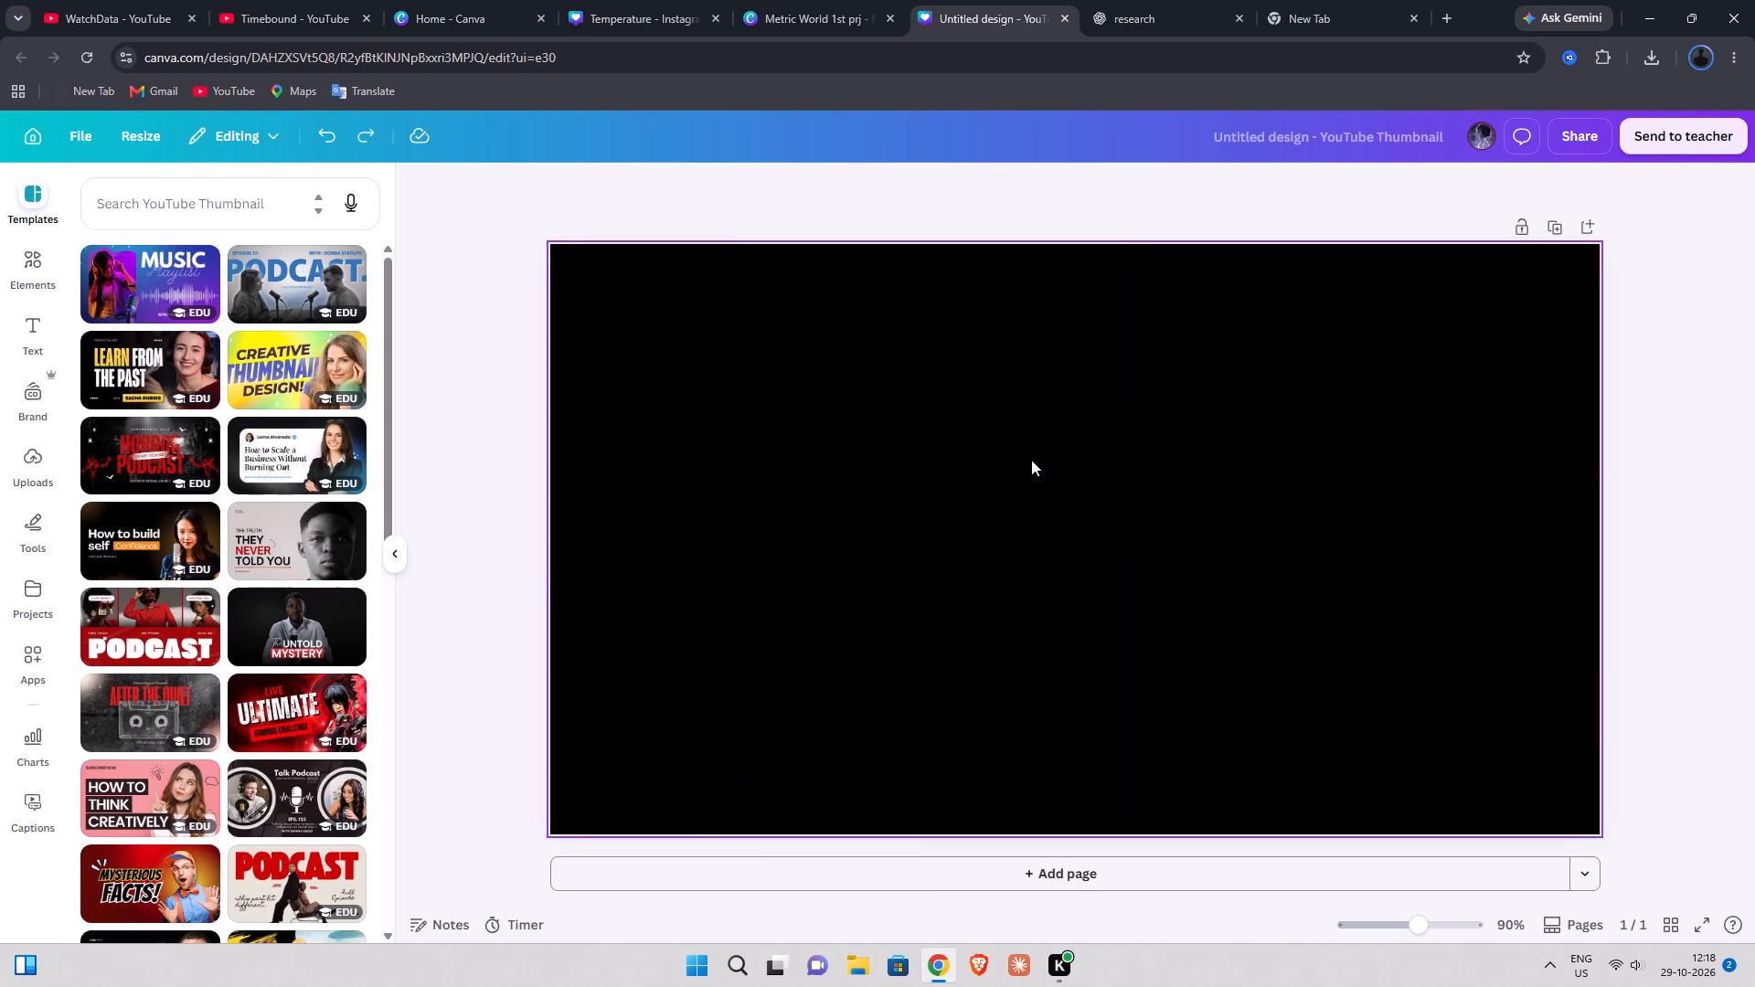
Return to the Temperature design, select the 50°C page's blue gradient background and open its available actions.
{"action": "left_click", "coordinate": [727, 0]}
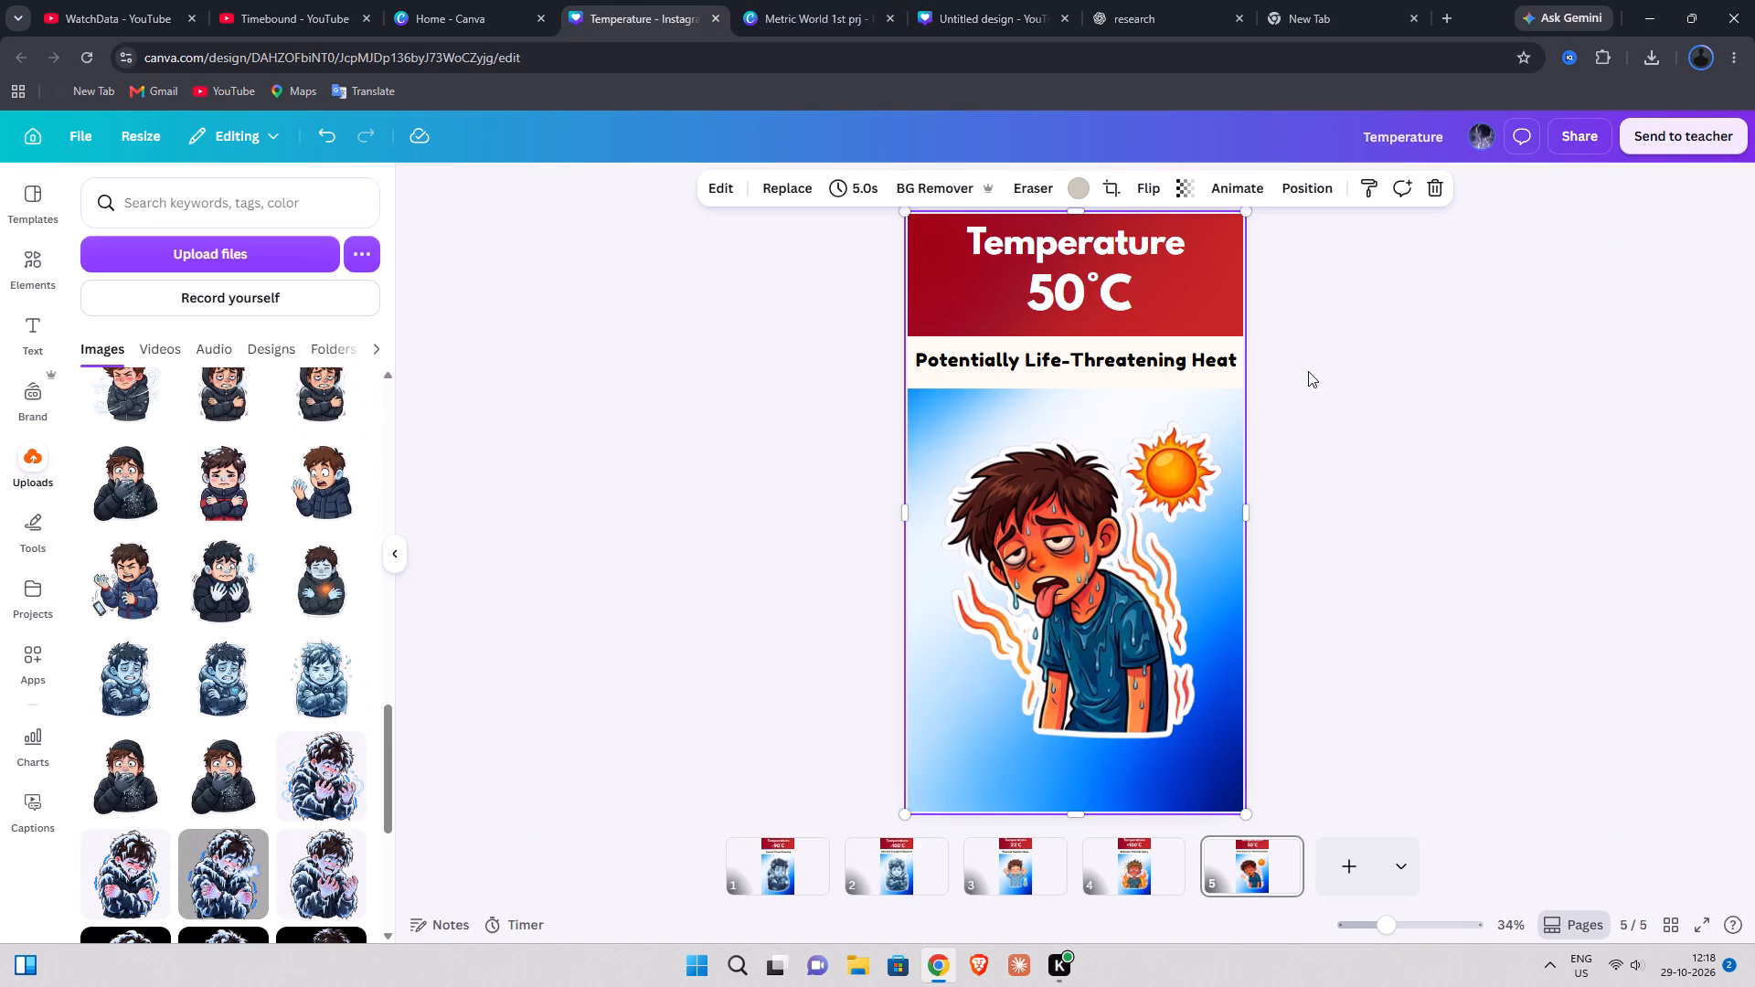
{"action": "left_click", "coordinate": [1324, 362]}
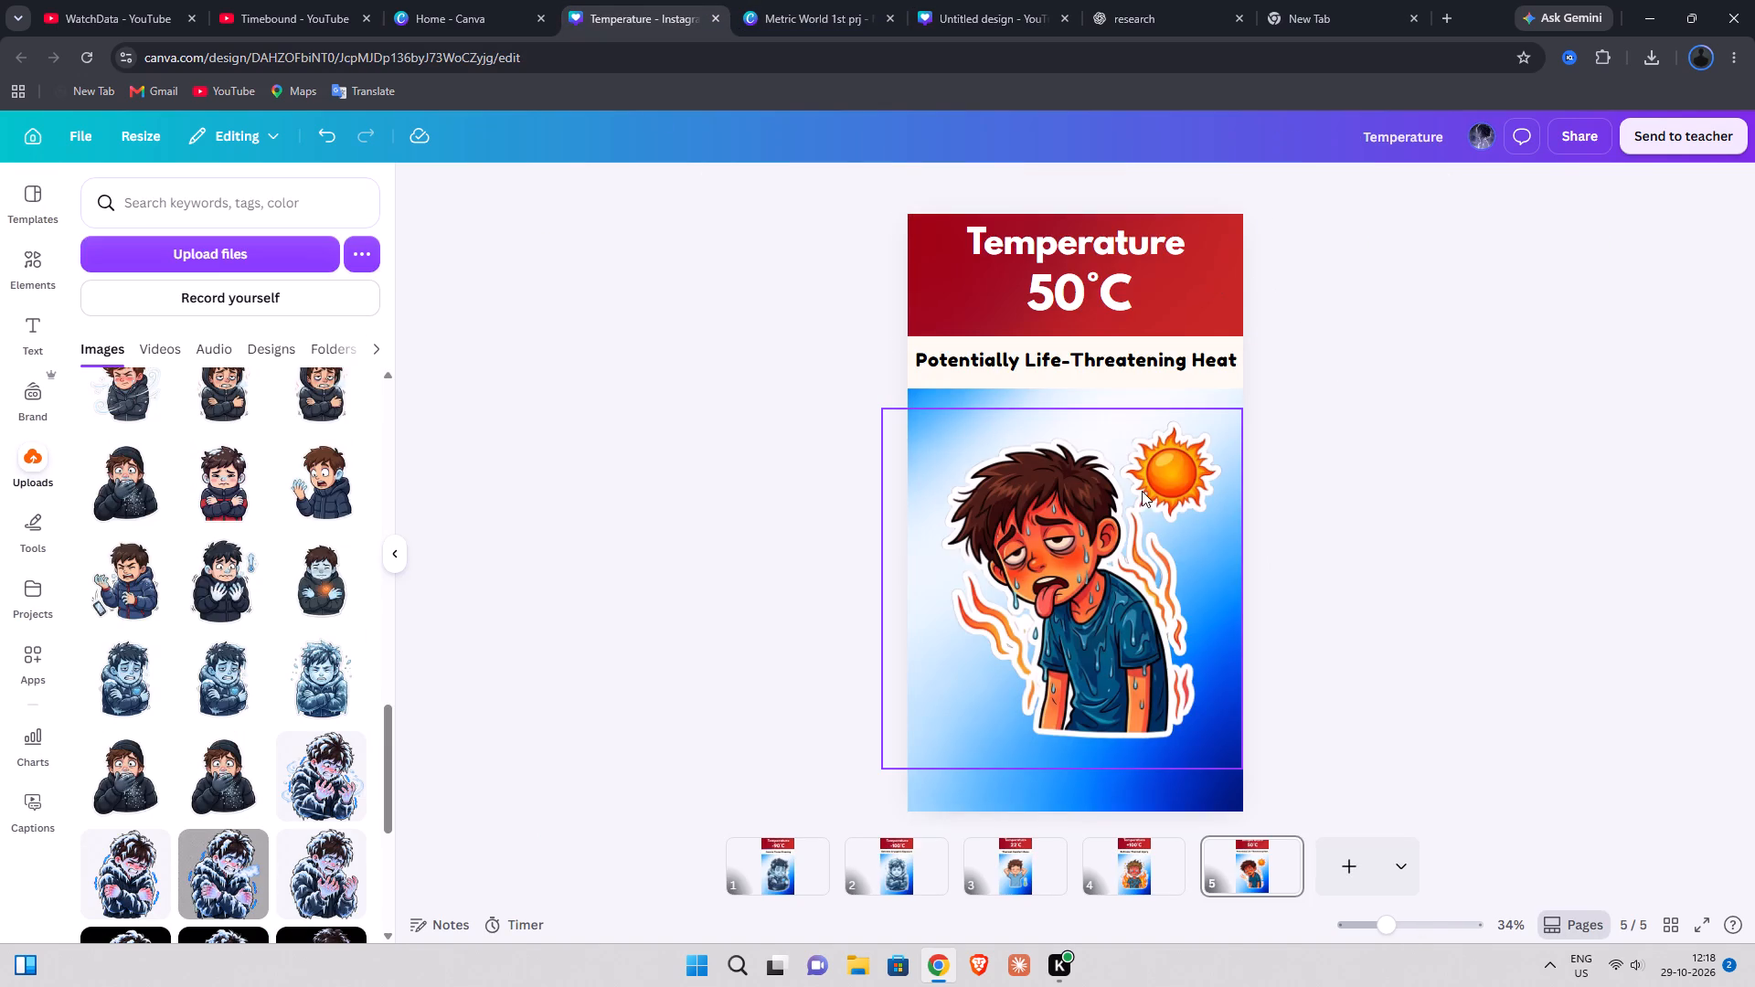
{"action": "left_click", "coordinate": [1216, 766]}
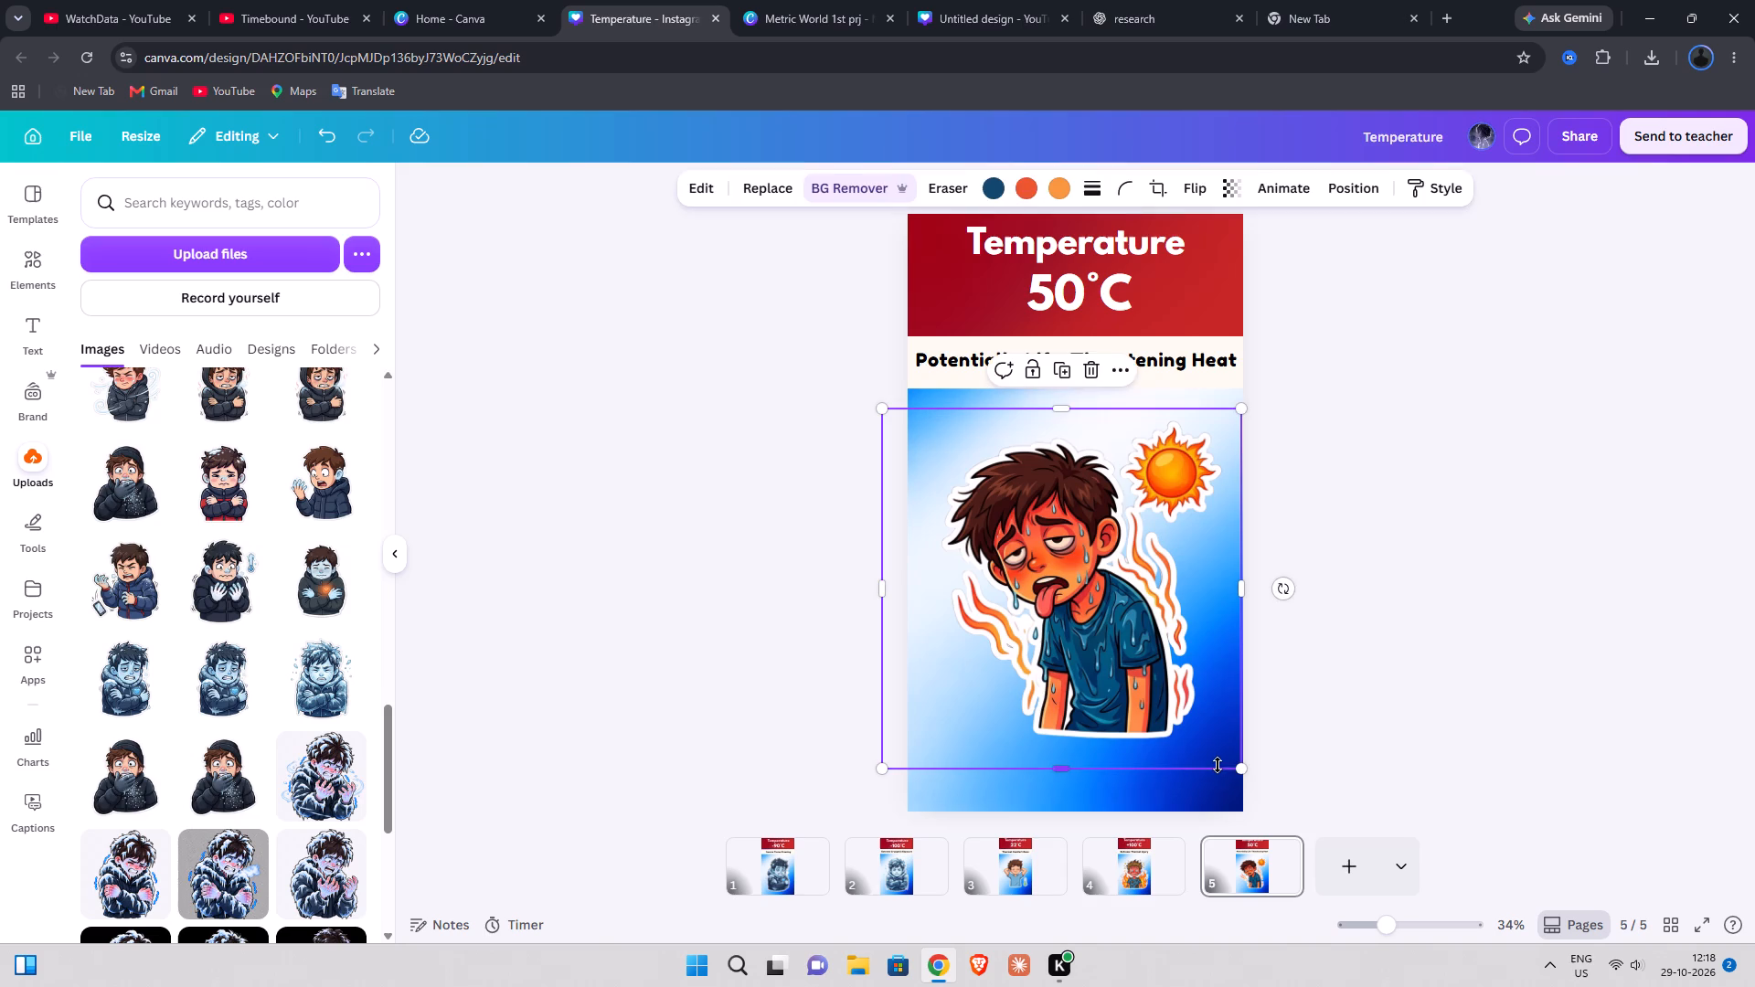
{"action": "left_click", "coordinate": [1519, 531]}
{"action": "left_click", "coordinate": [1228, 794]}
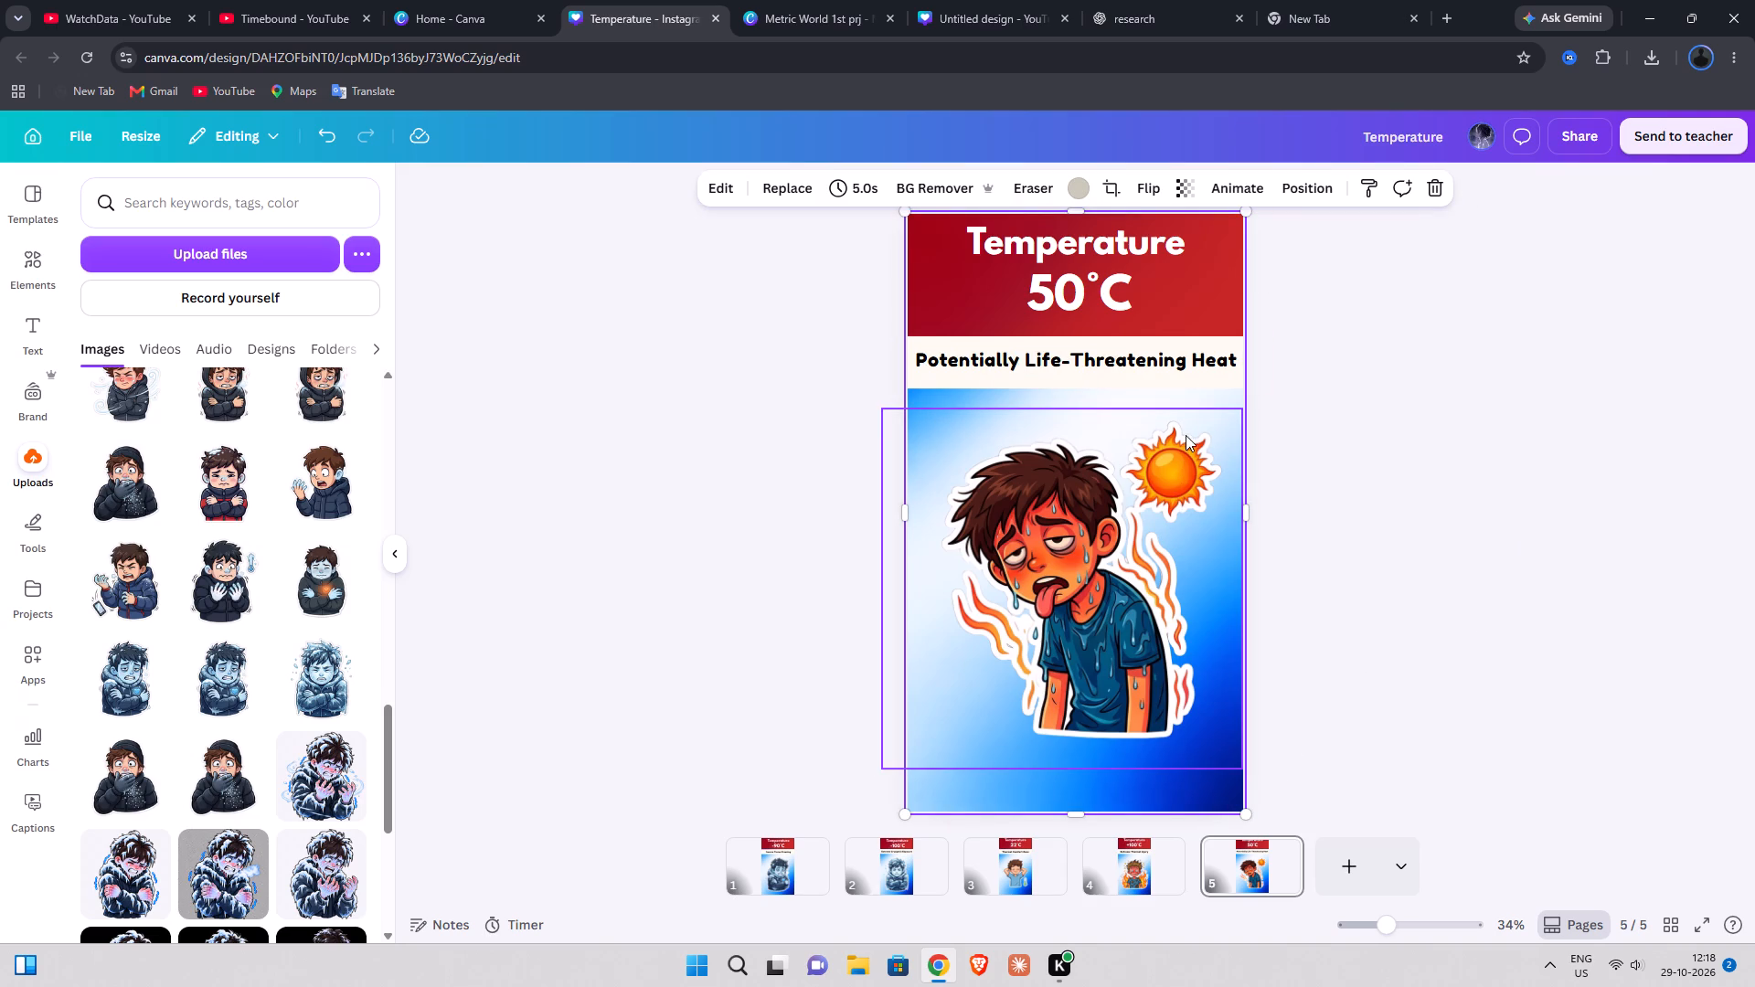
{"action": "right_click", "coordinate": [1233, 399]}
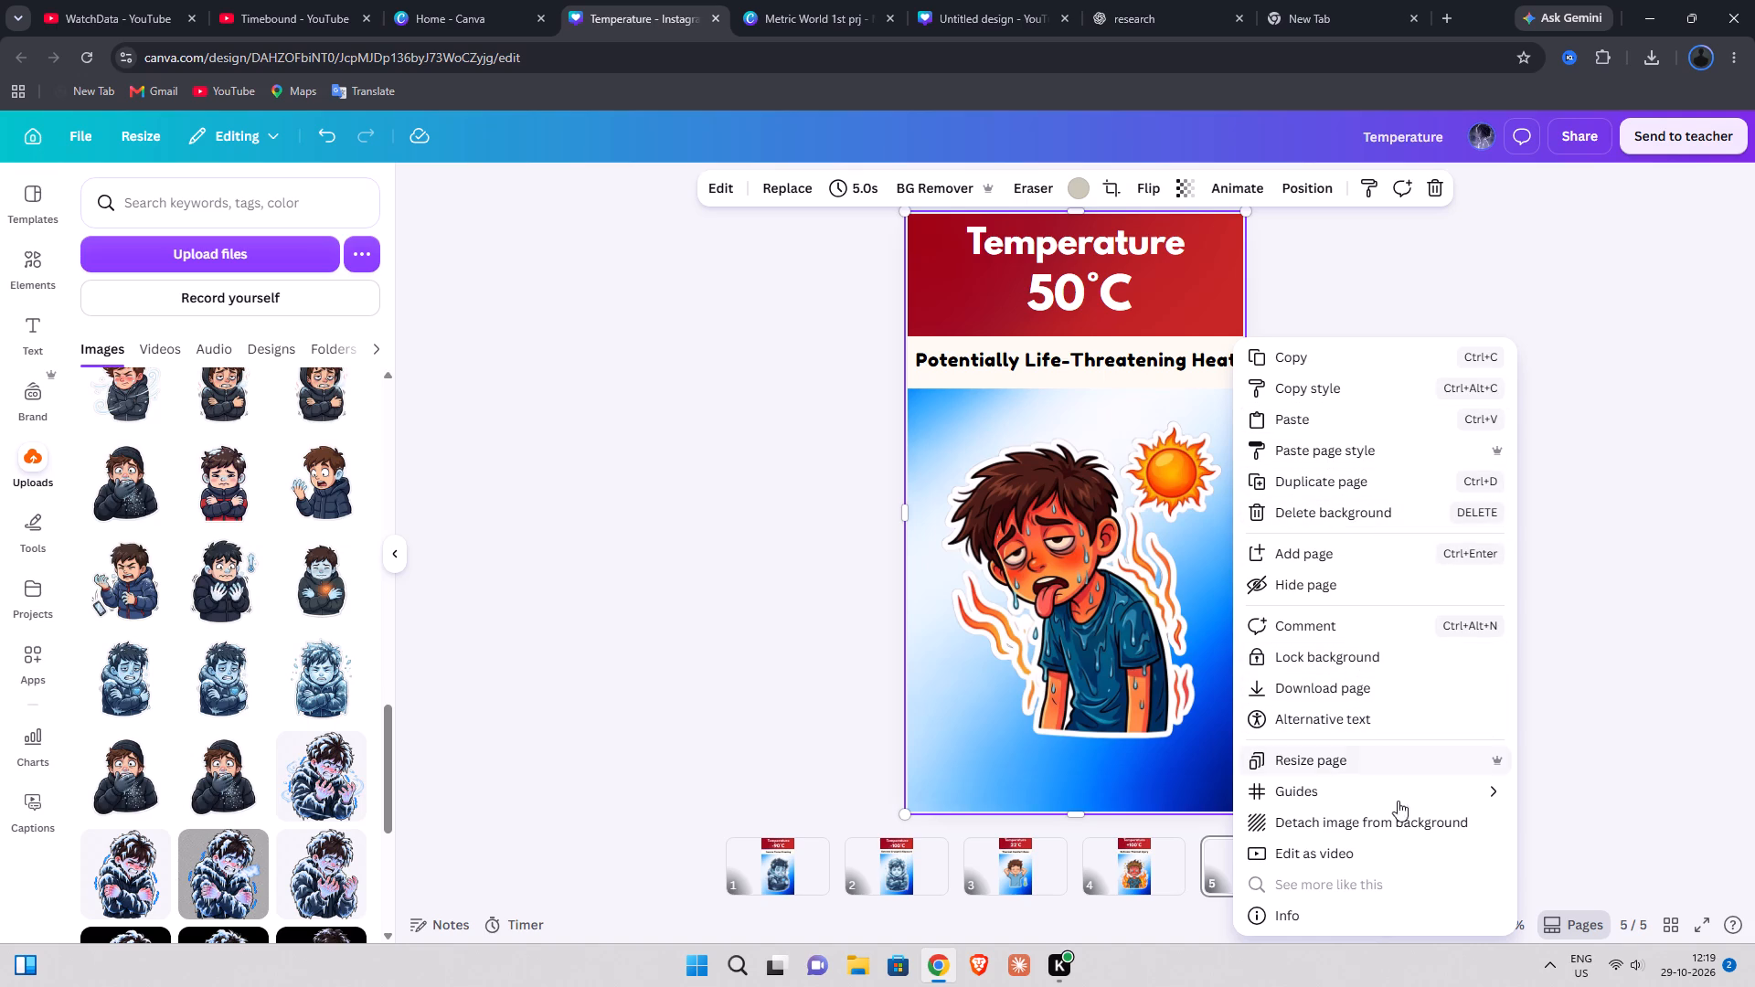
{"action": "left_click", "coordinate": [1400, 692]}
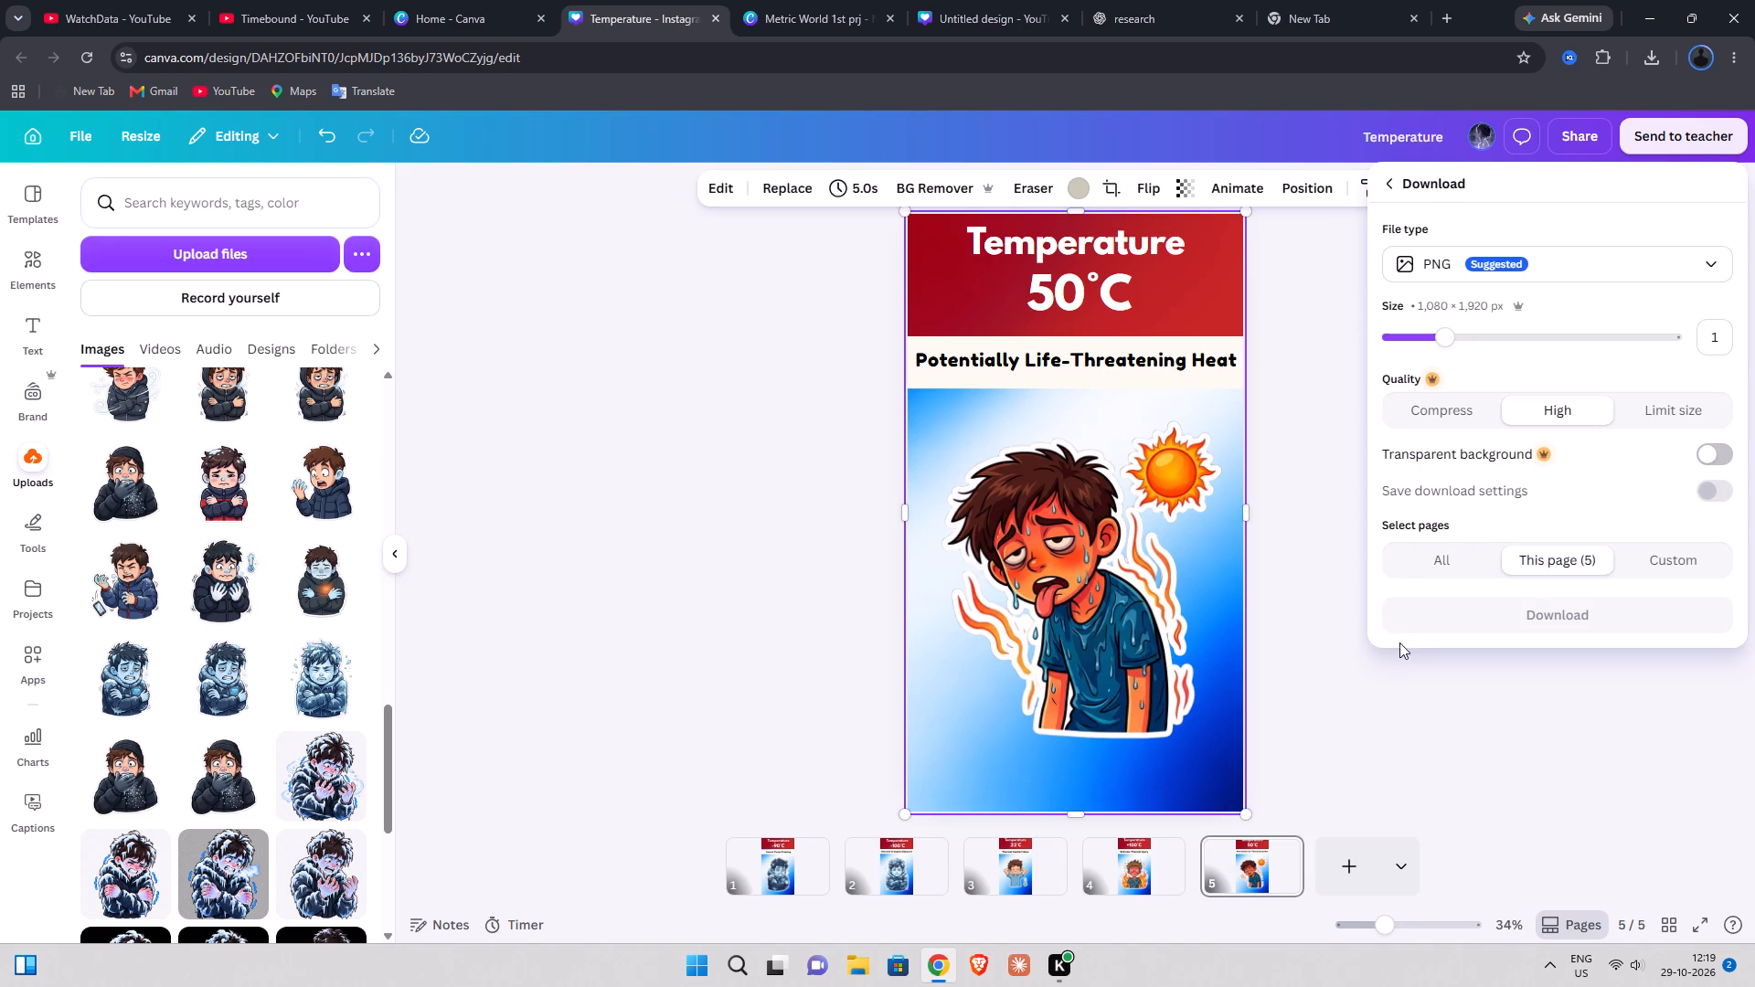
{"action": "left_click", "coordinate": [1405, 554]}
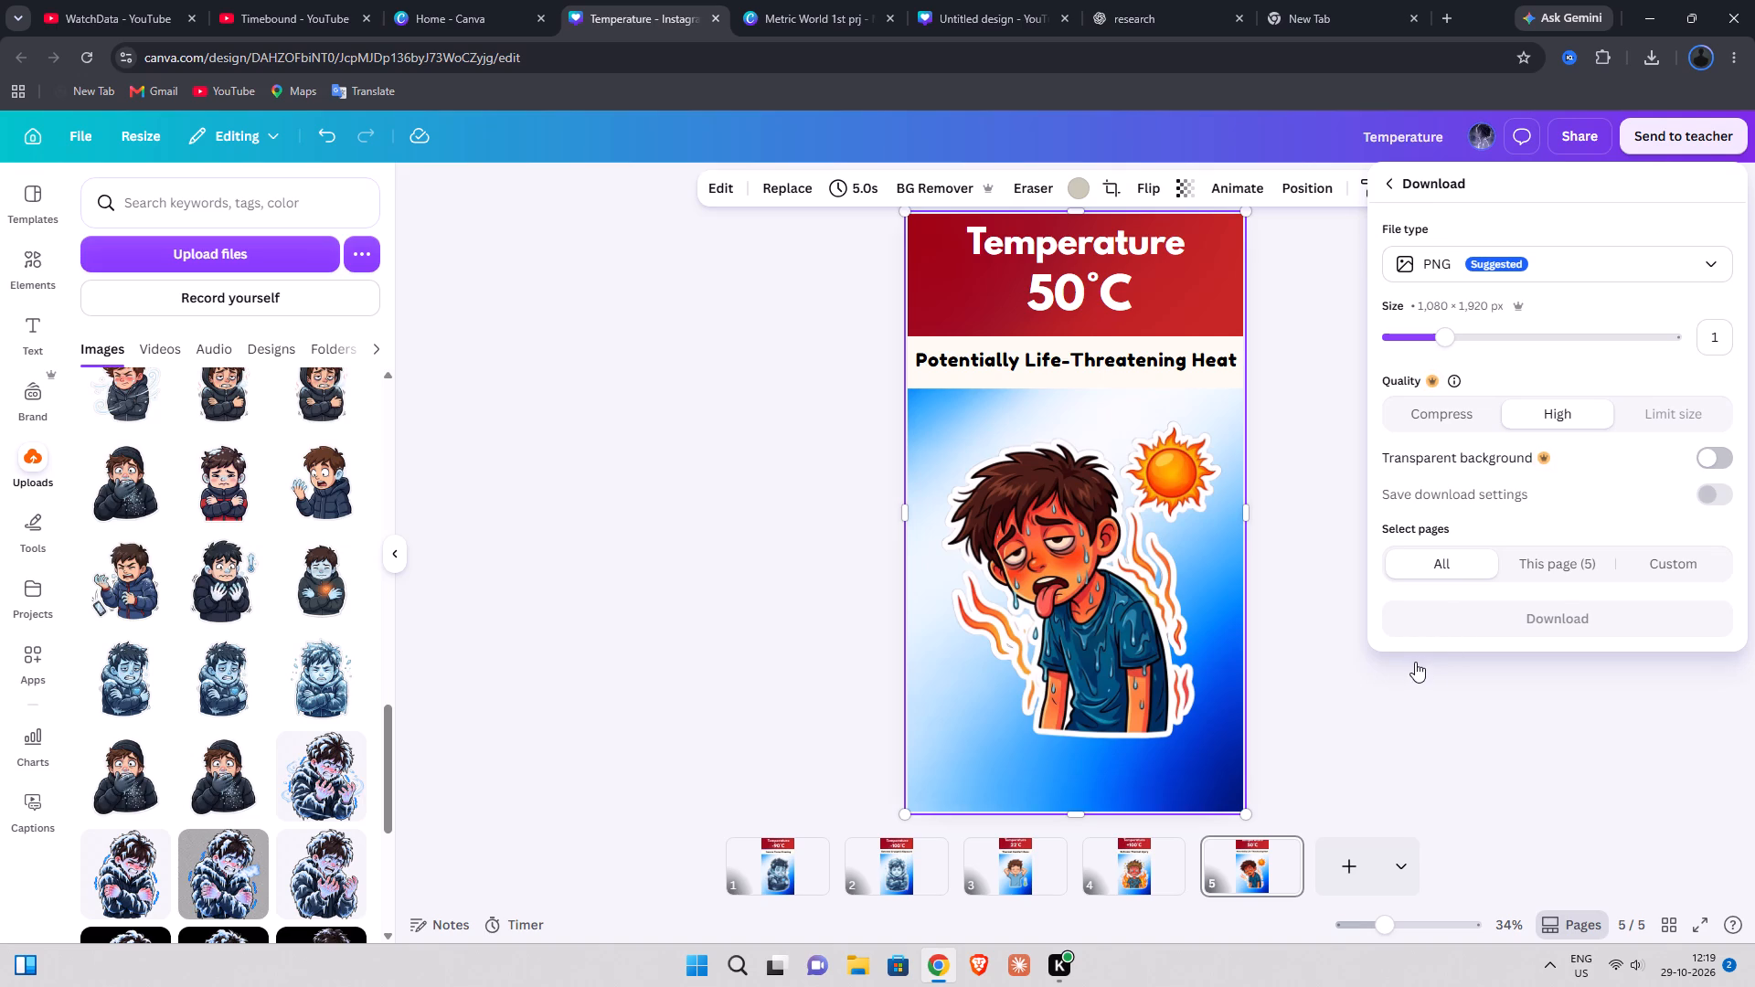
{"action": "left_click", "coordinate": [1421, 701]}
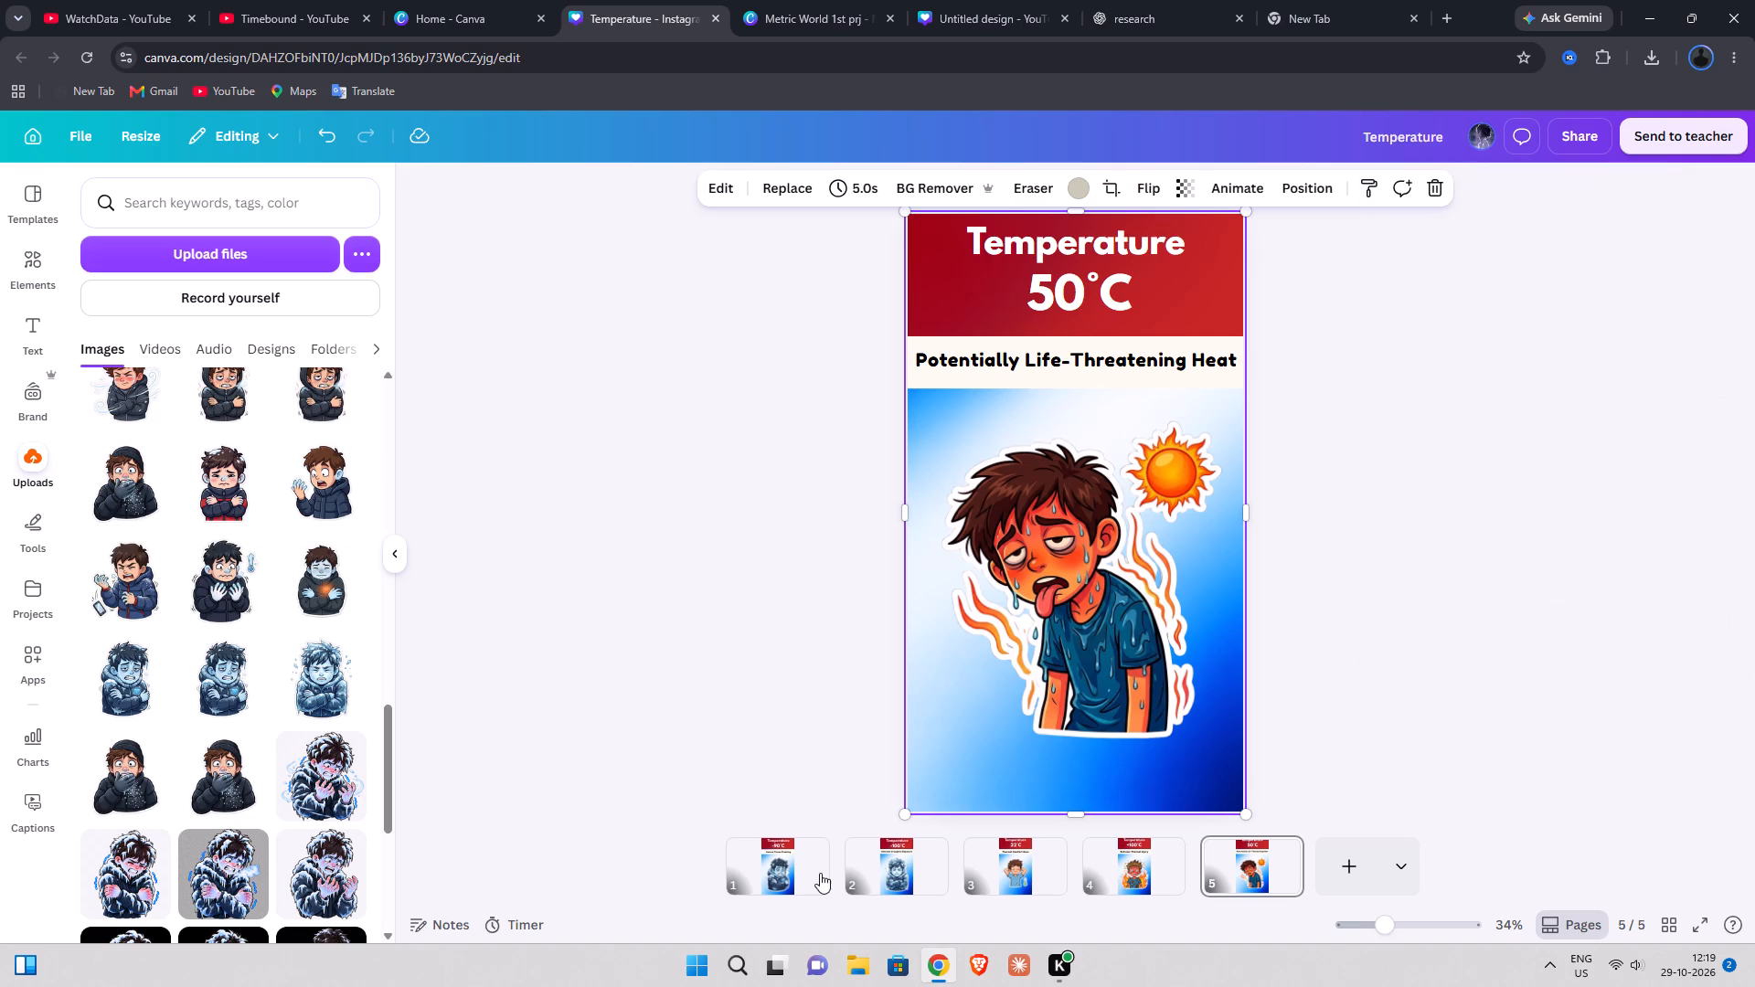
Download only the -90°C page of the Temperature design as a PNG.
{"action": "left_click", "coordinate": [820, 873]}
{"action": "left_click", "coordinate": [808, 847]}
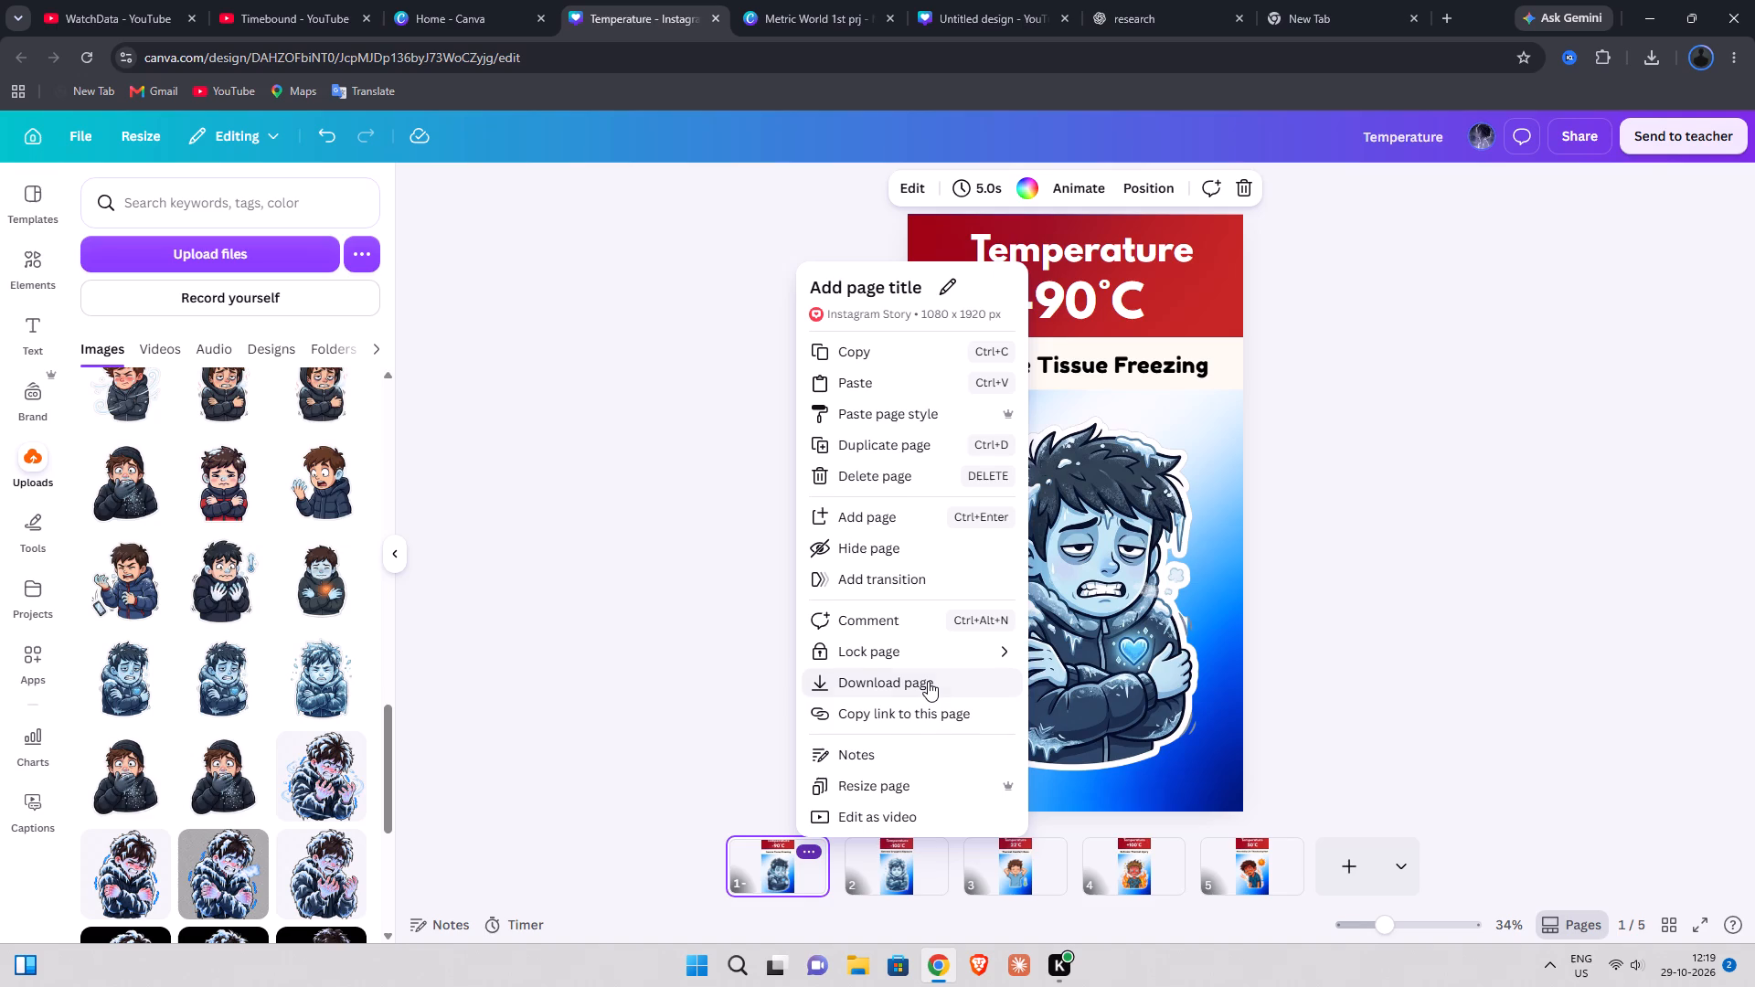
{"action": "left_click", "coordinate": [1601, 610]}
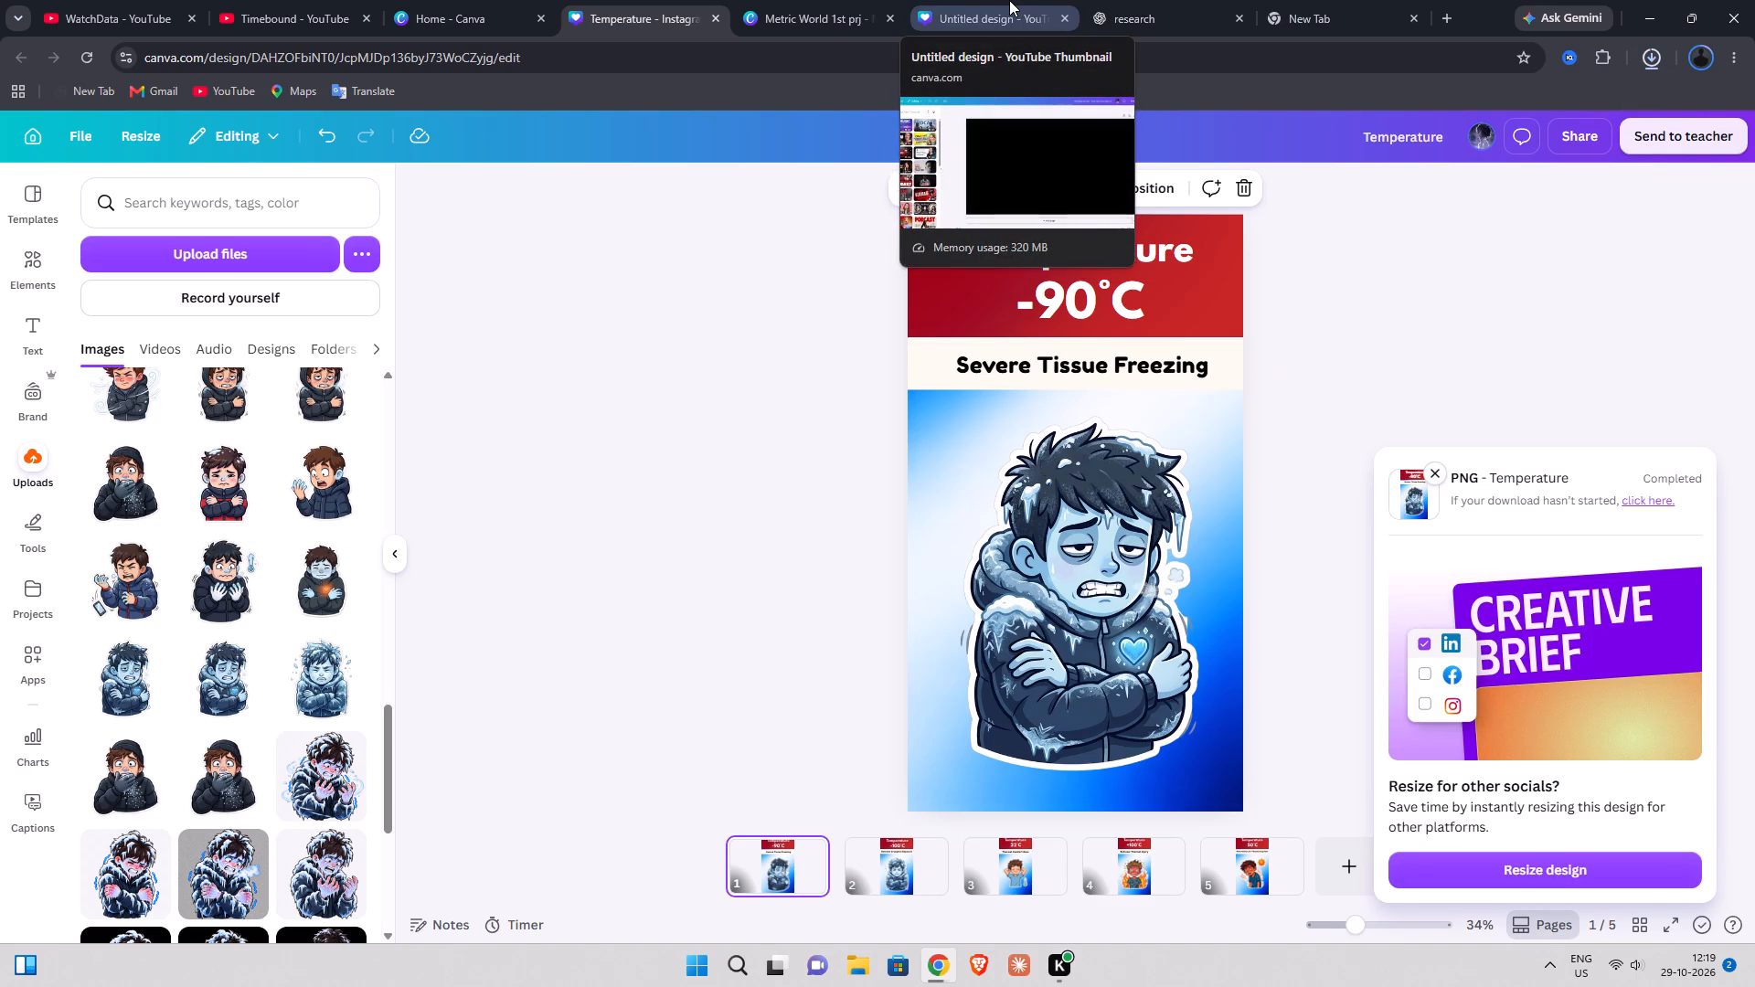
Check the uploaded files in the untitled YouTube Thumbnail design and in Metric World 1st prj.
{"action": "left_click", "coordinate": [760, 440]}
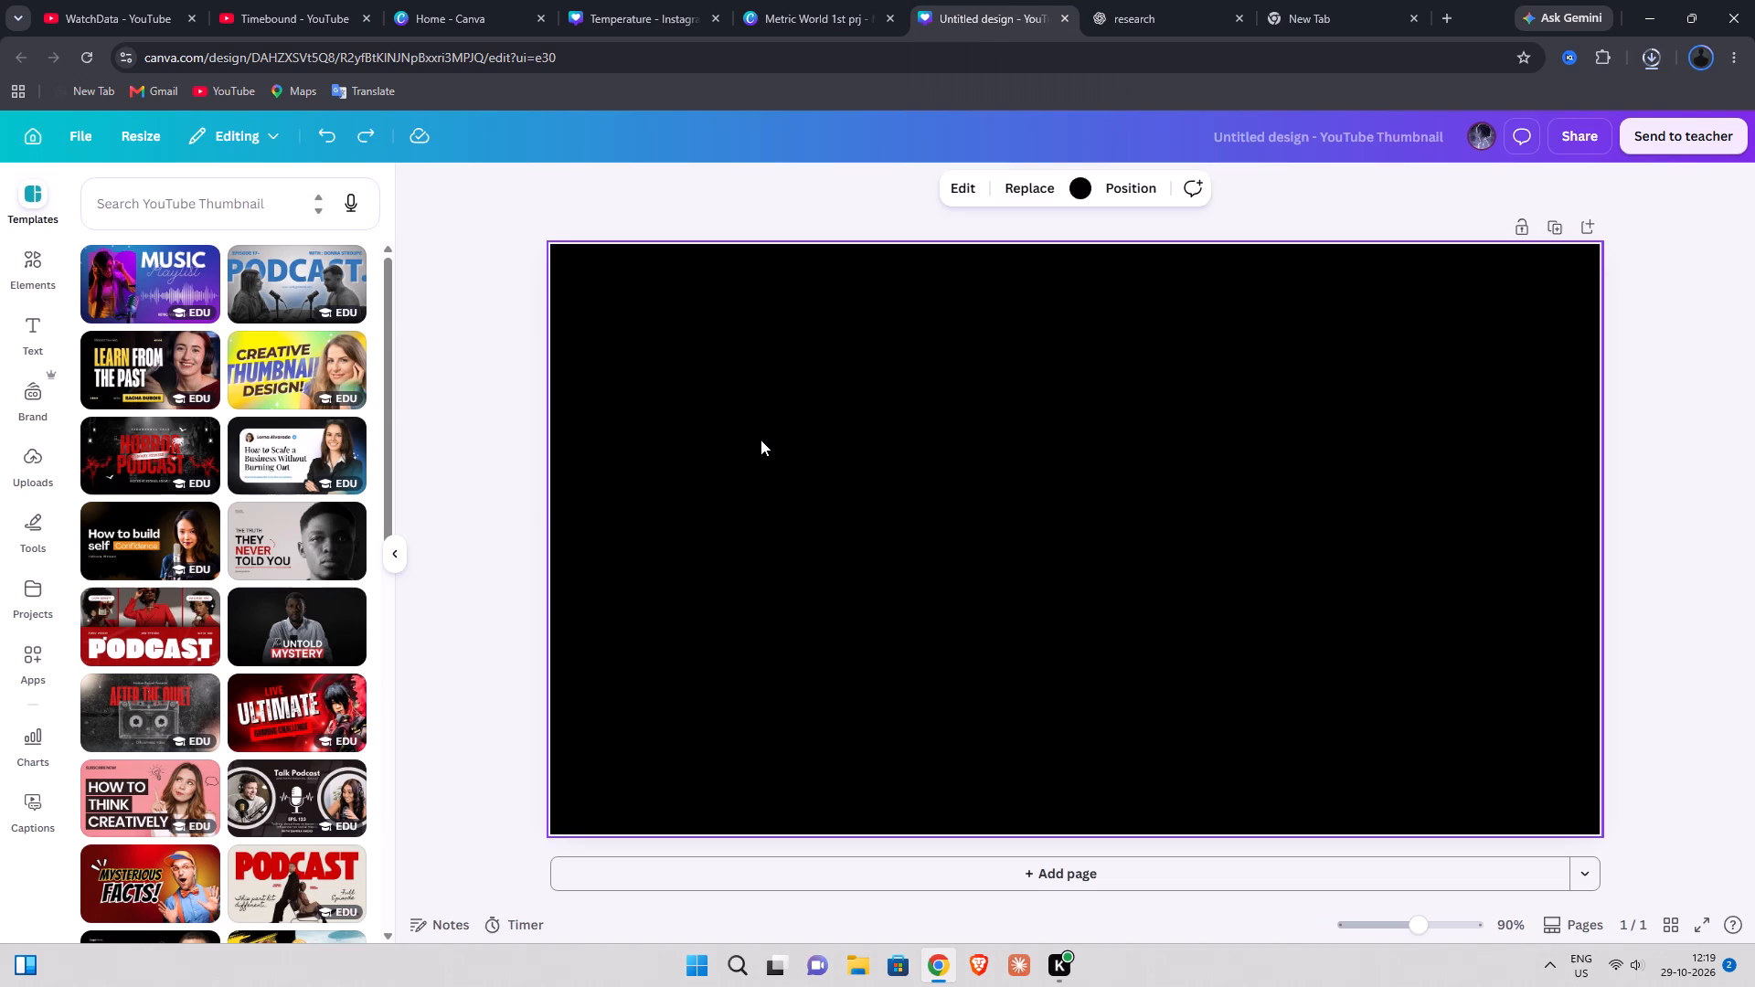
{"action": "left_click", "coordinate": [31, 462]}
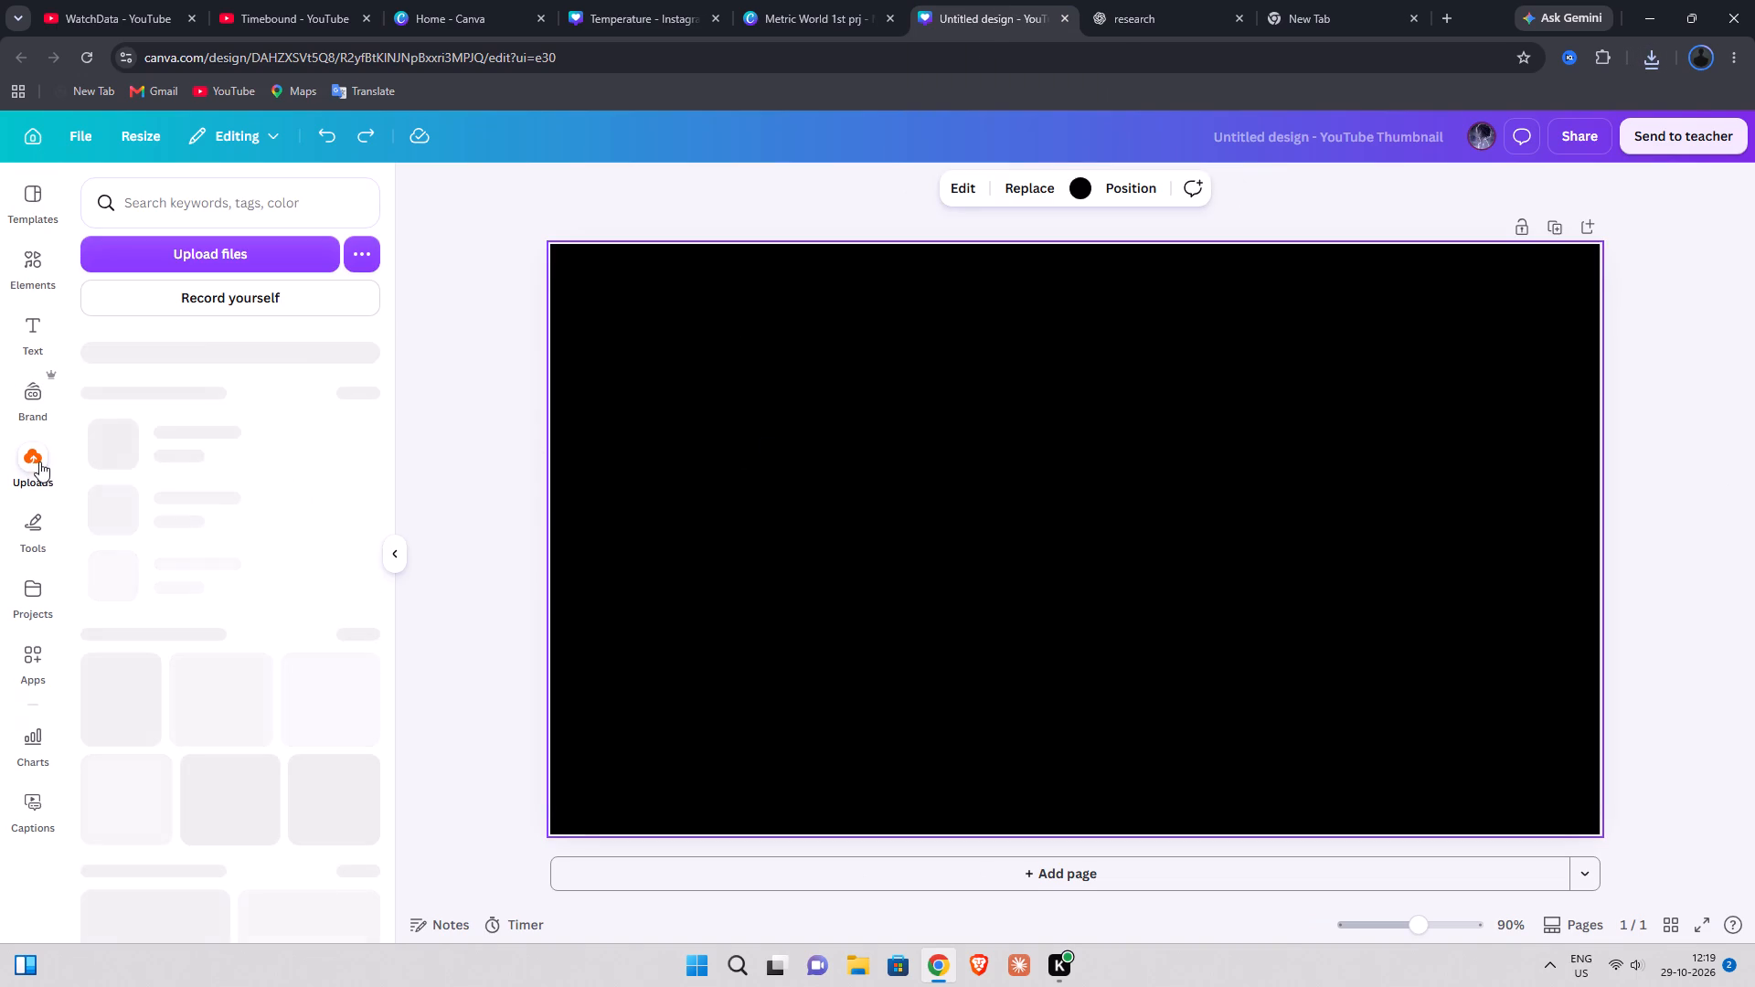
{"action": "left_click", "coordinate": [784, 0]}
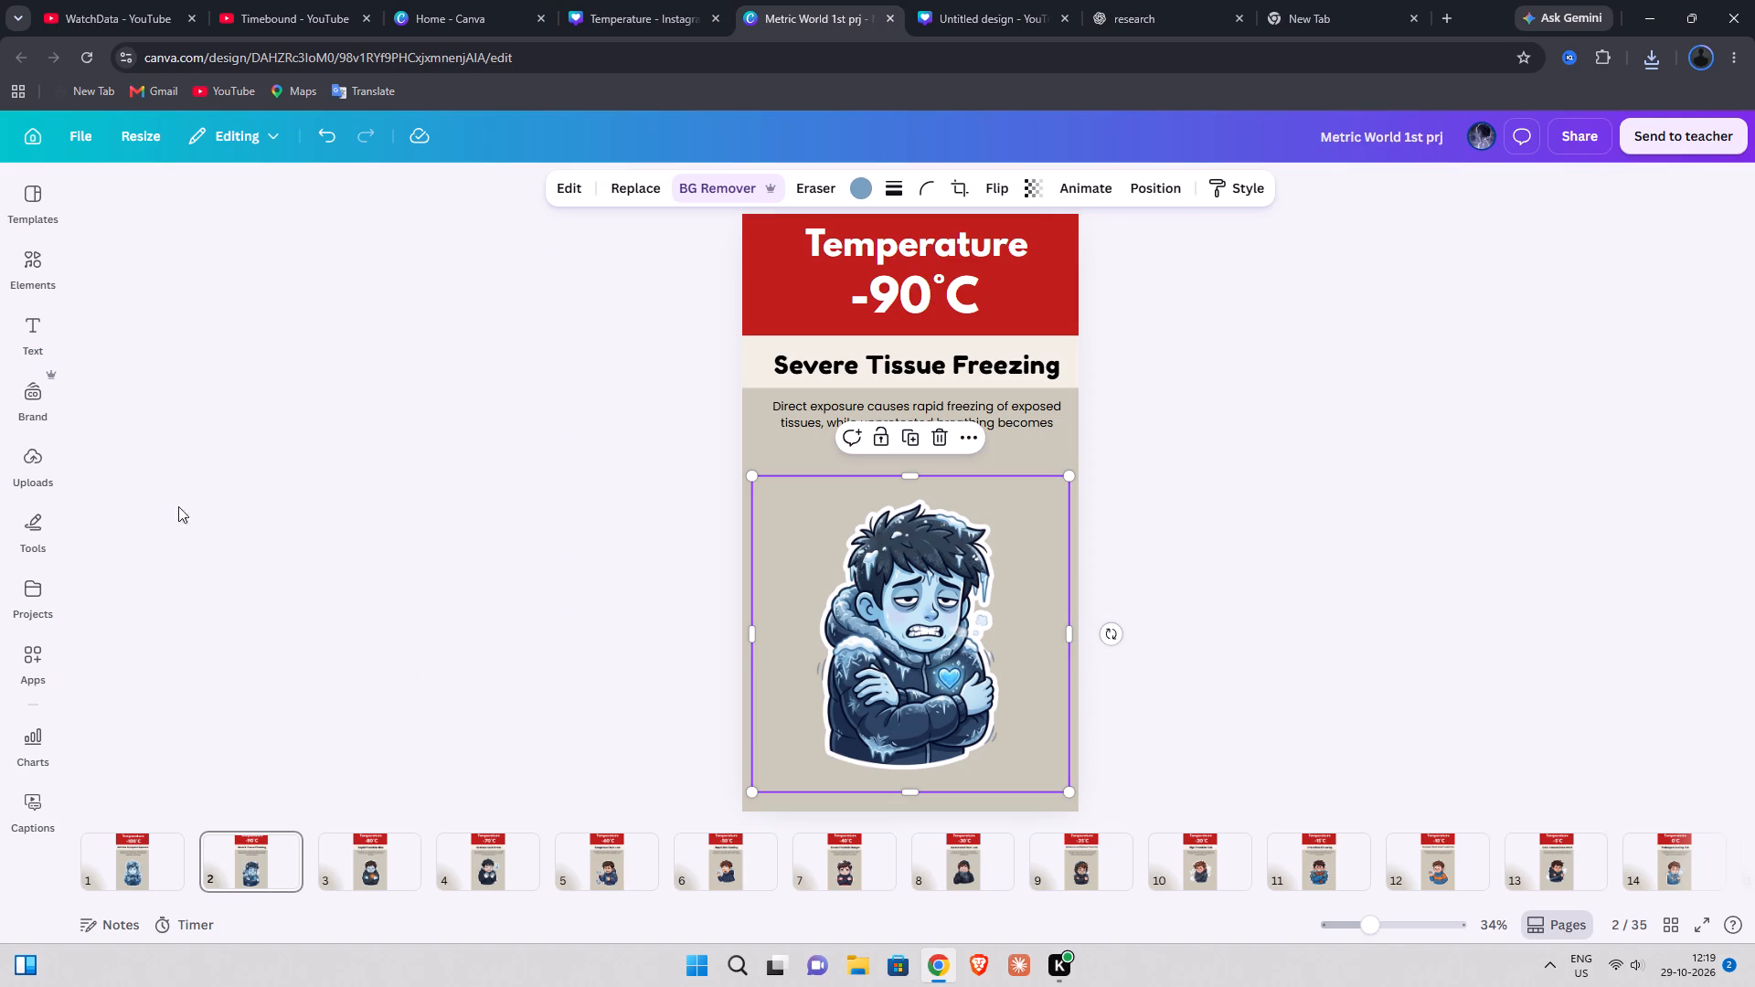
{"action": "left_click", "coordinate": [39, 464]}
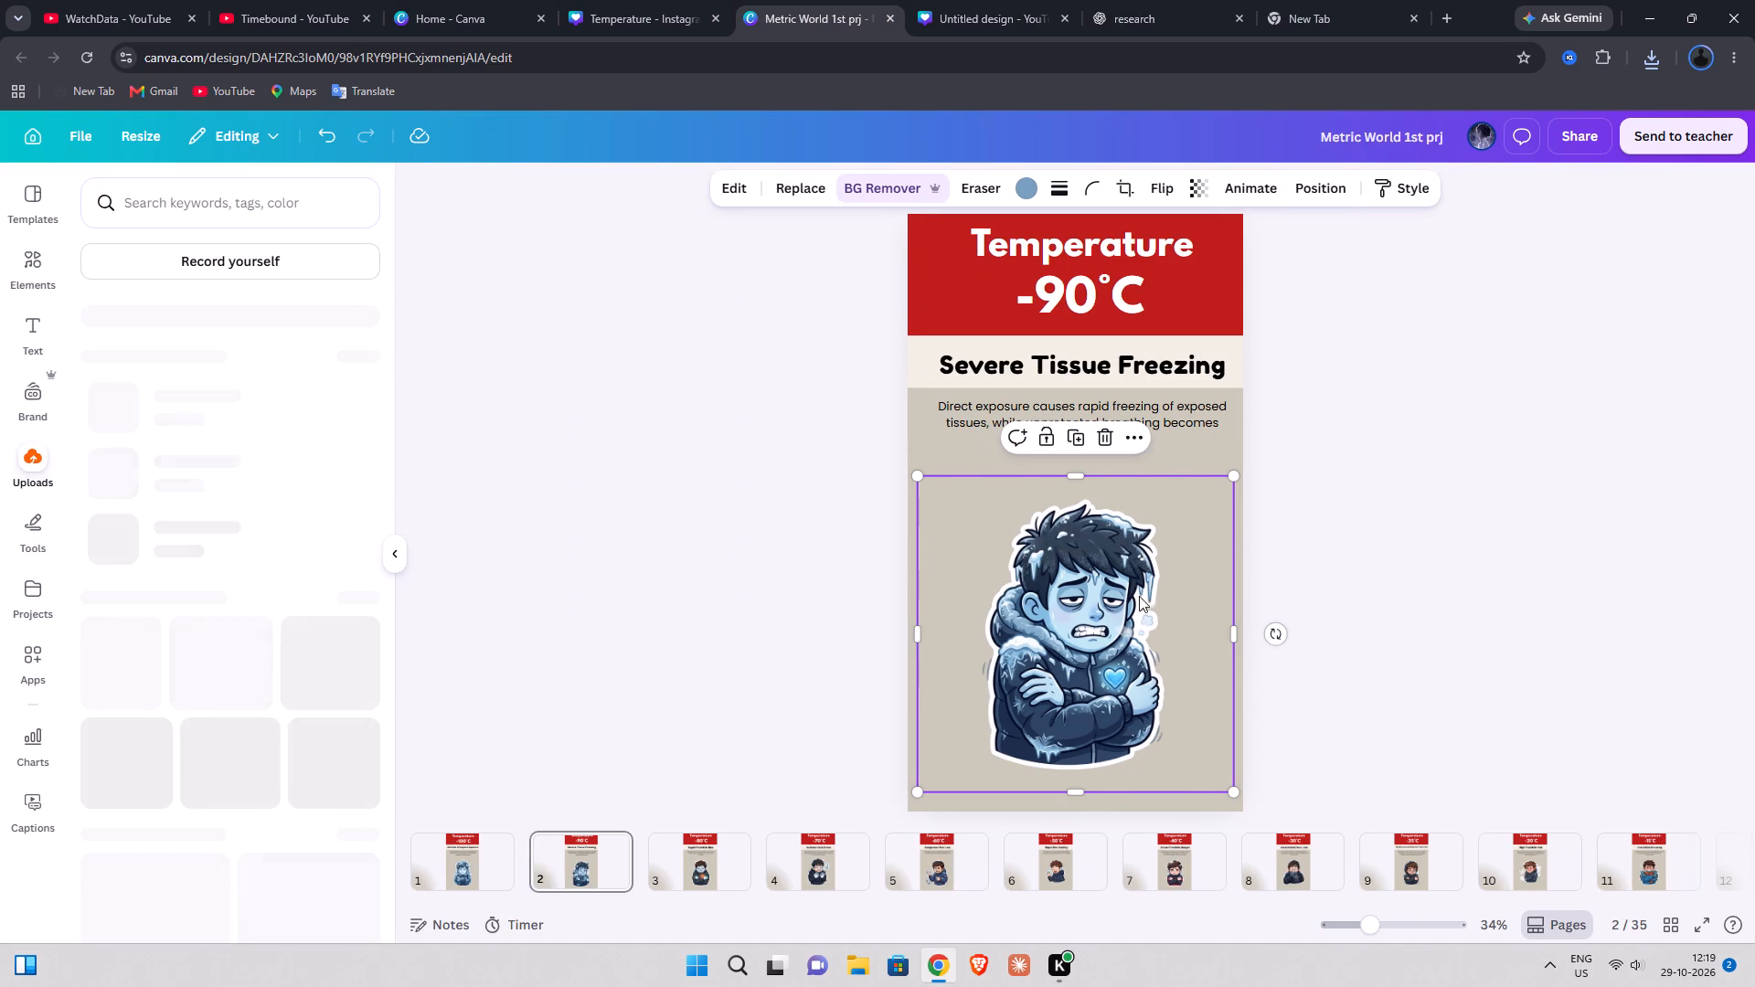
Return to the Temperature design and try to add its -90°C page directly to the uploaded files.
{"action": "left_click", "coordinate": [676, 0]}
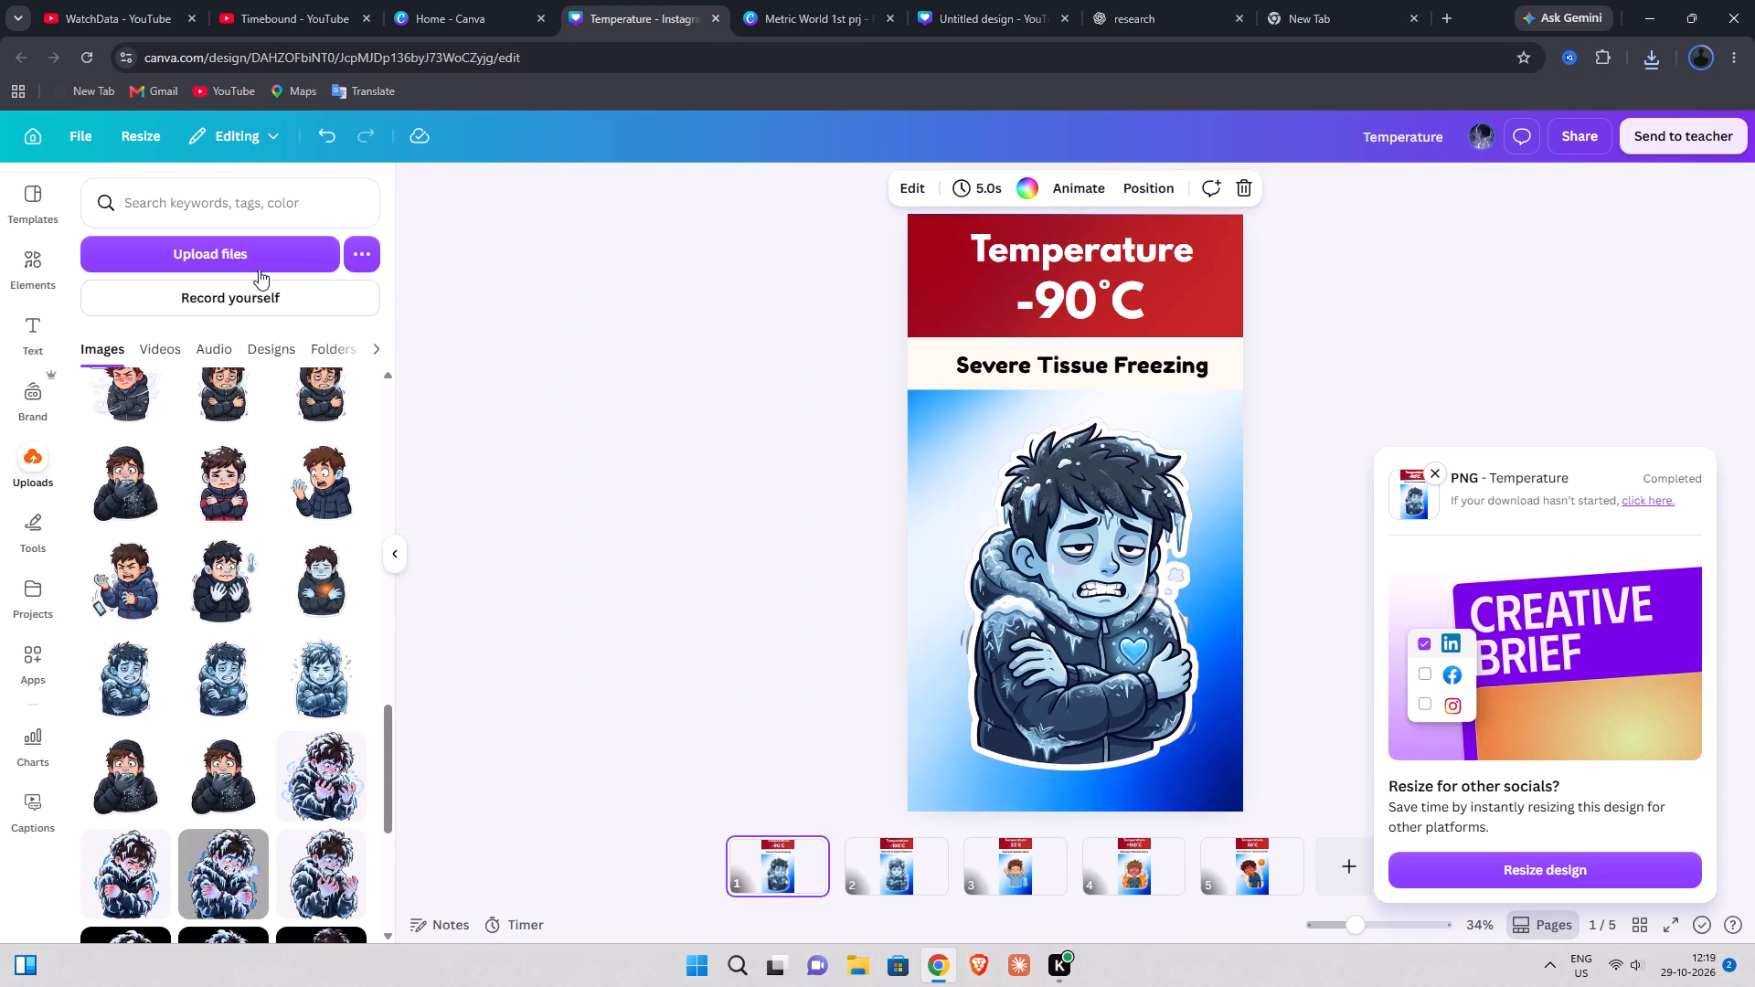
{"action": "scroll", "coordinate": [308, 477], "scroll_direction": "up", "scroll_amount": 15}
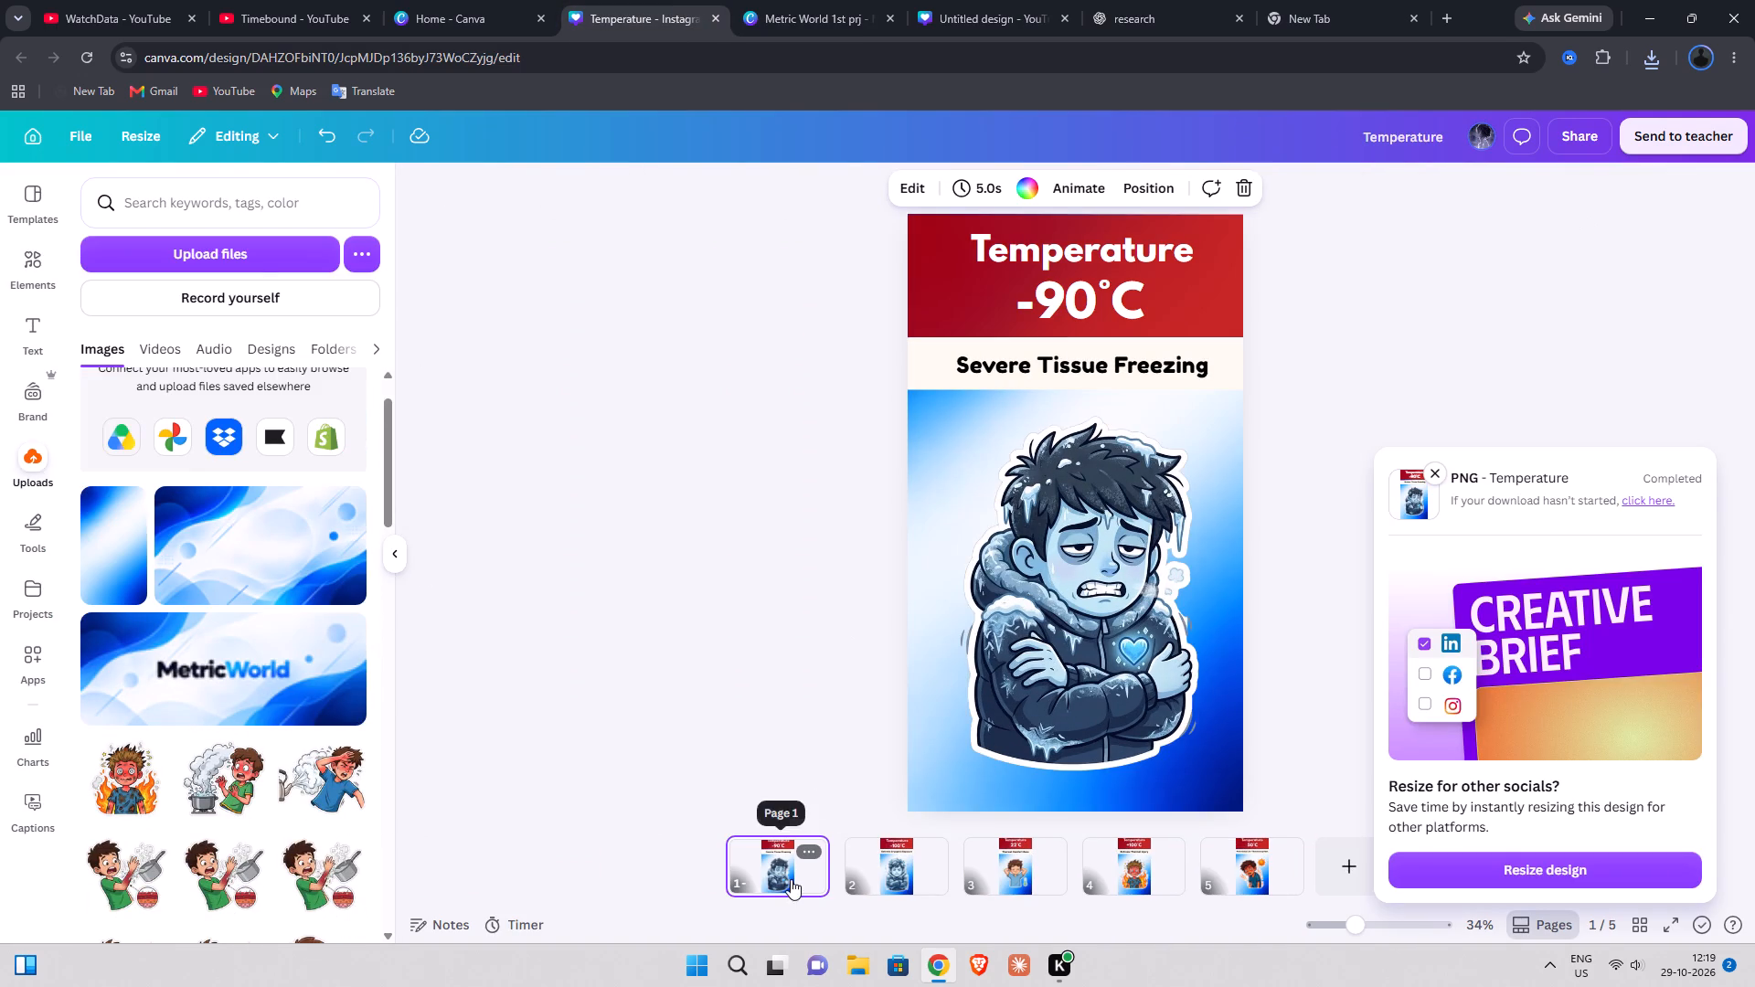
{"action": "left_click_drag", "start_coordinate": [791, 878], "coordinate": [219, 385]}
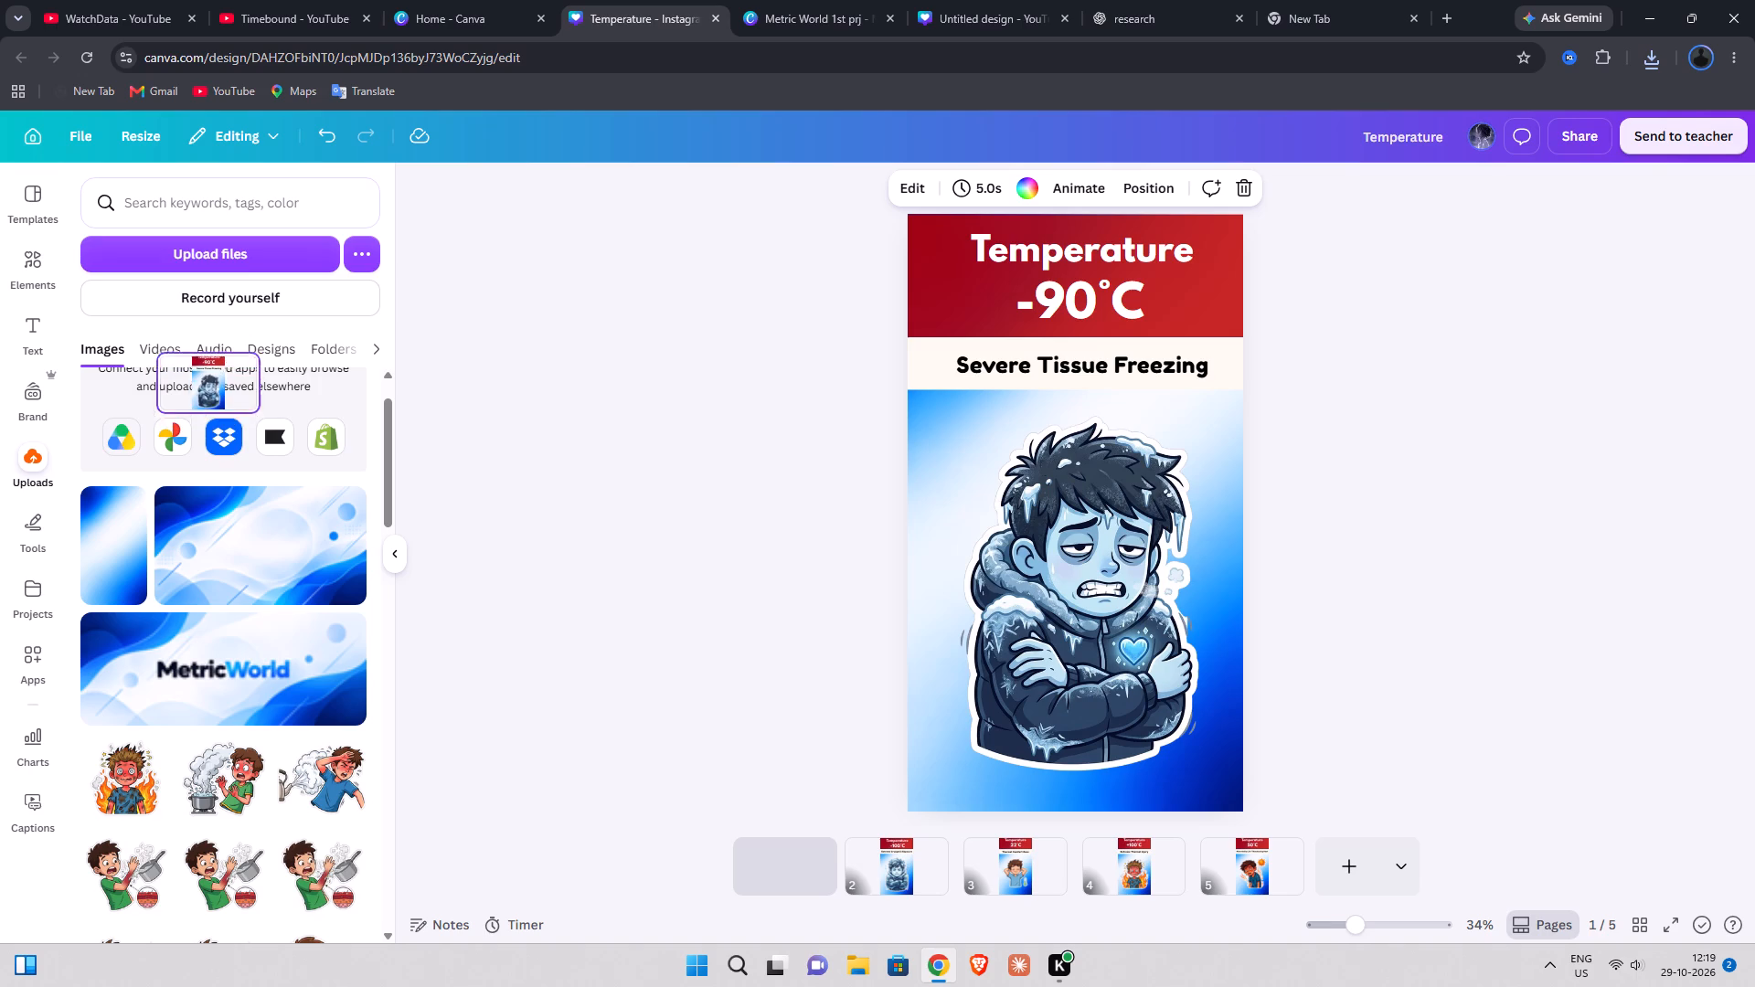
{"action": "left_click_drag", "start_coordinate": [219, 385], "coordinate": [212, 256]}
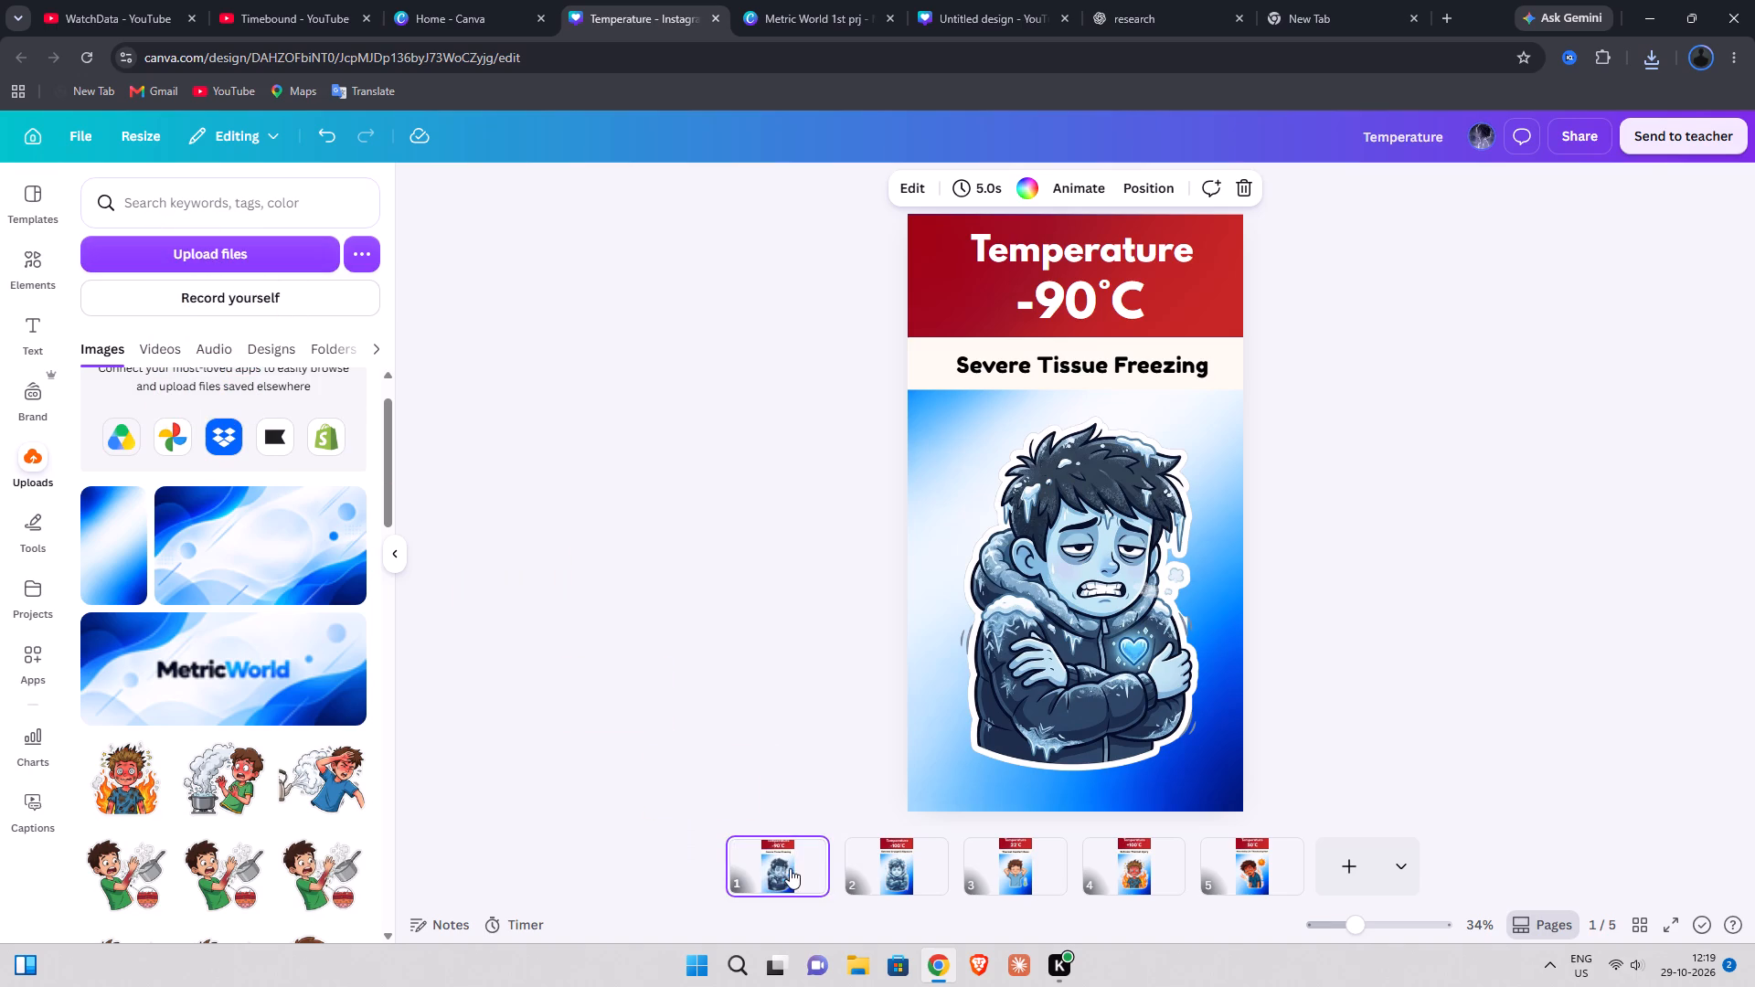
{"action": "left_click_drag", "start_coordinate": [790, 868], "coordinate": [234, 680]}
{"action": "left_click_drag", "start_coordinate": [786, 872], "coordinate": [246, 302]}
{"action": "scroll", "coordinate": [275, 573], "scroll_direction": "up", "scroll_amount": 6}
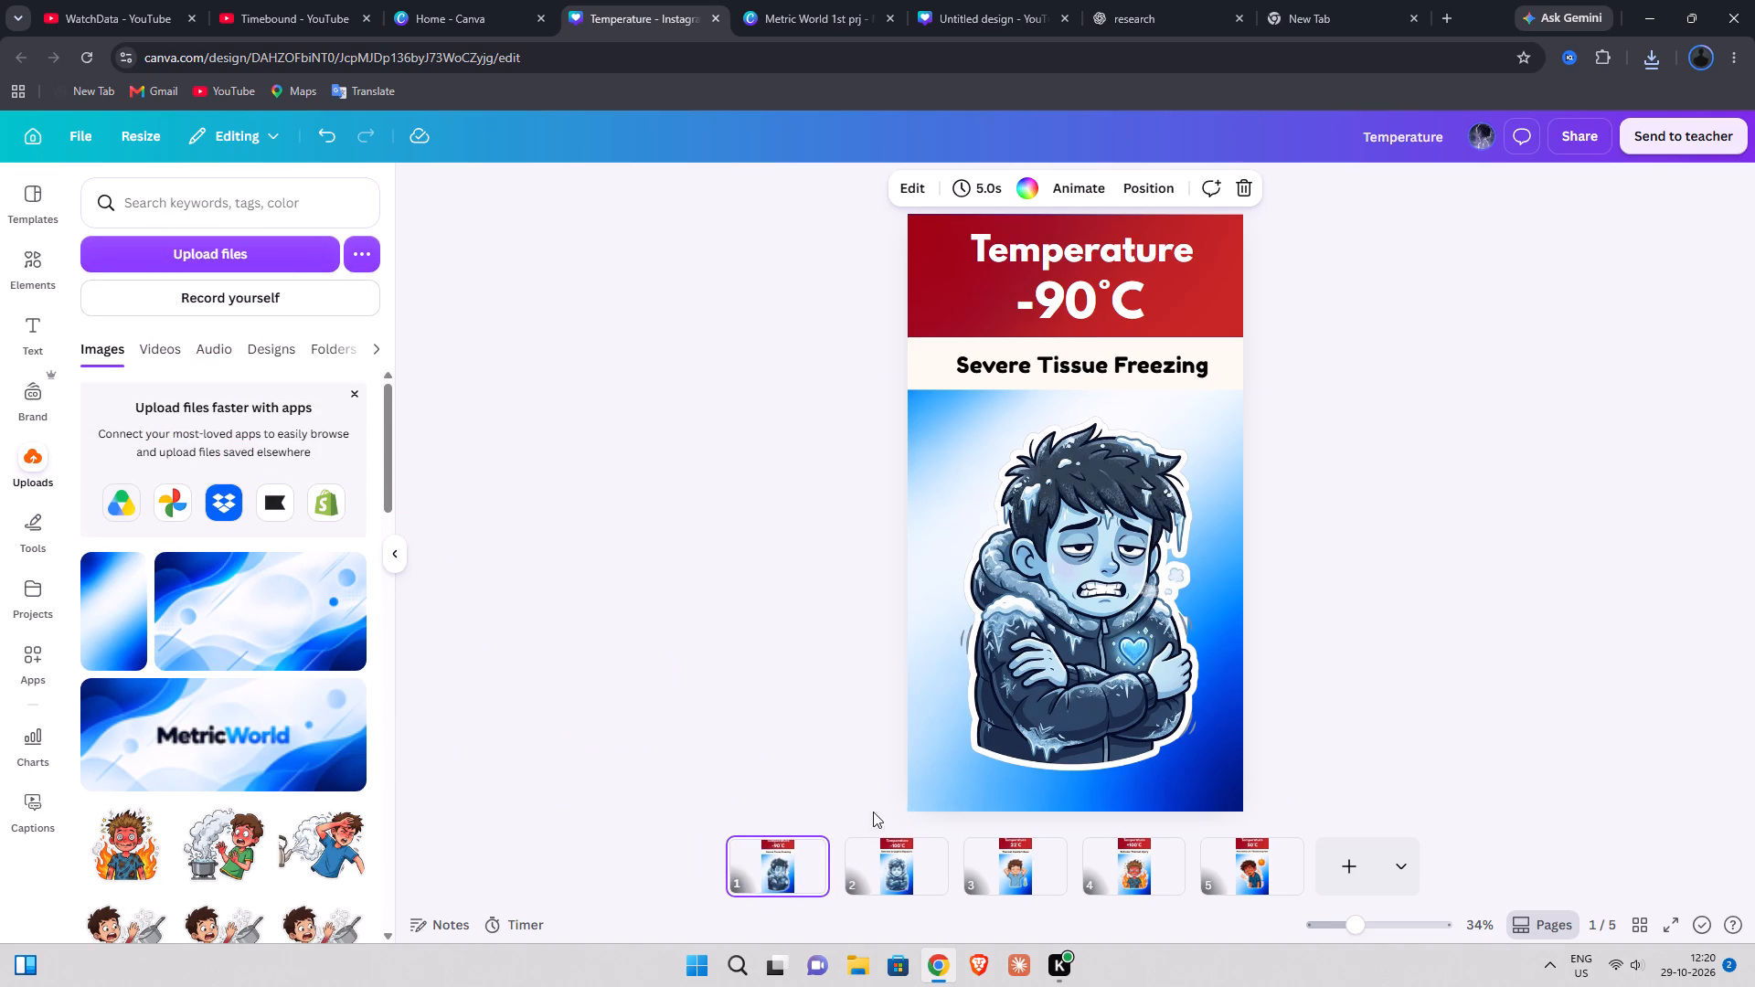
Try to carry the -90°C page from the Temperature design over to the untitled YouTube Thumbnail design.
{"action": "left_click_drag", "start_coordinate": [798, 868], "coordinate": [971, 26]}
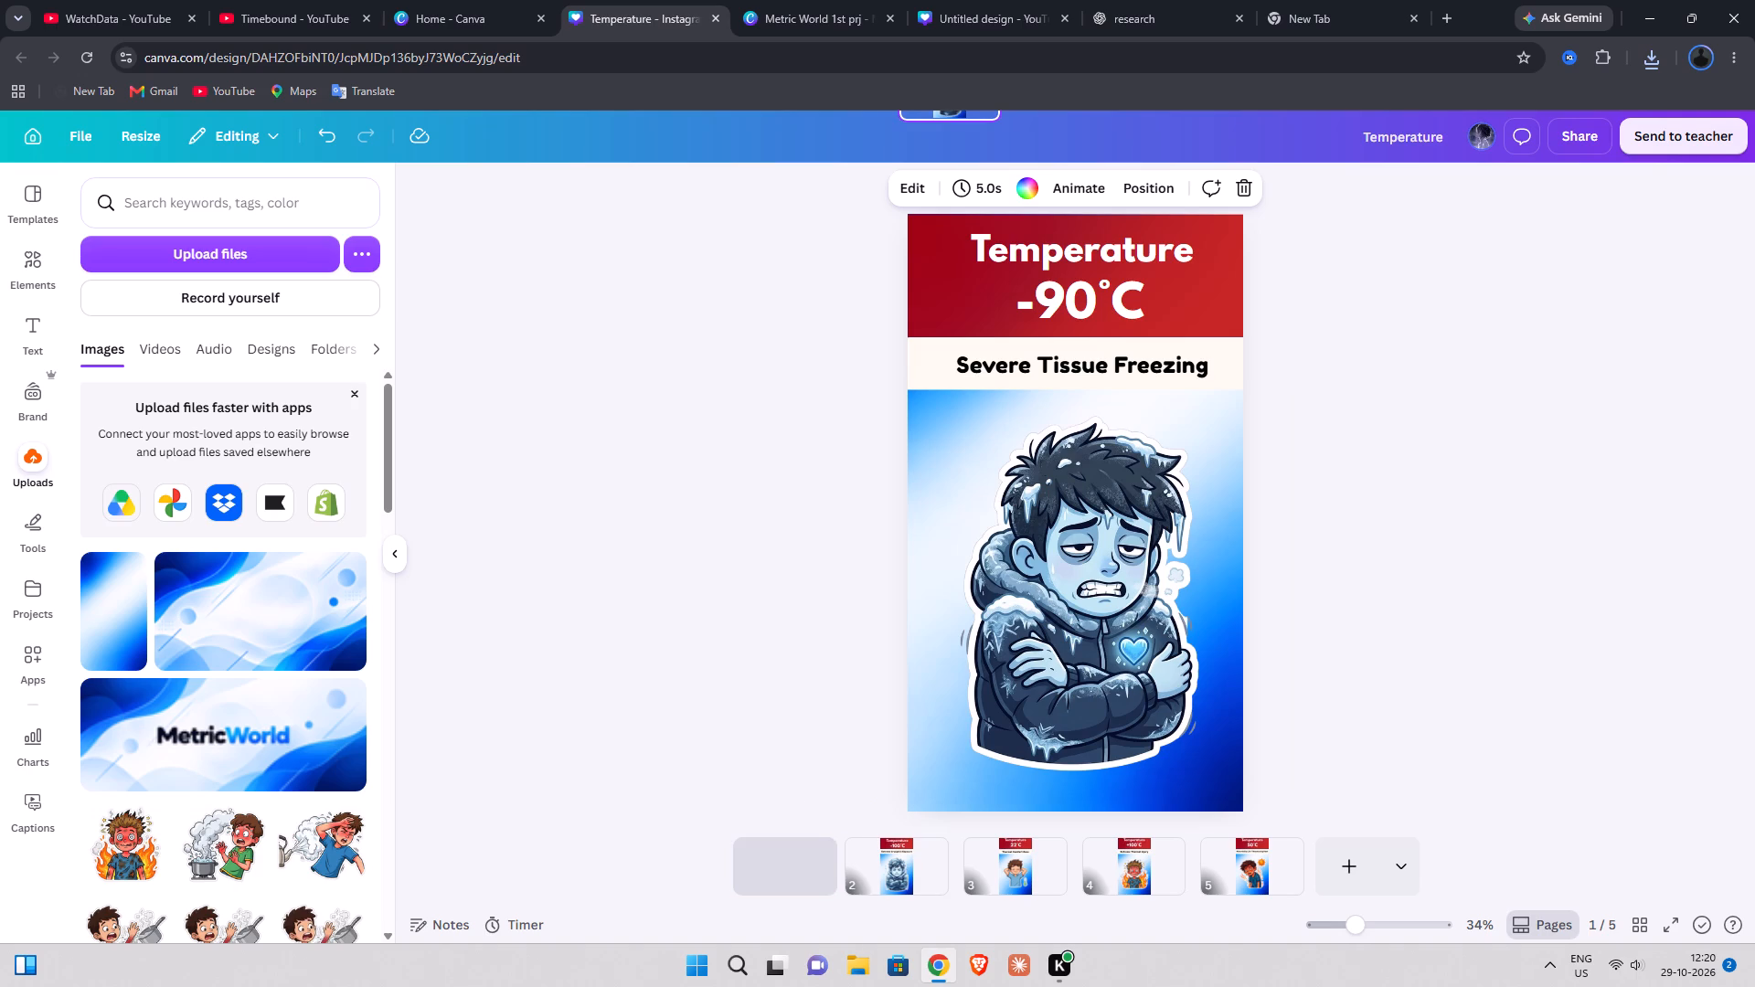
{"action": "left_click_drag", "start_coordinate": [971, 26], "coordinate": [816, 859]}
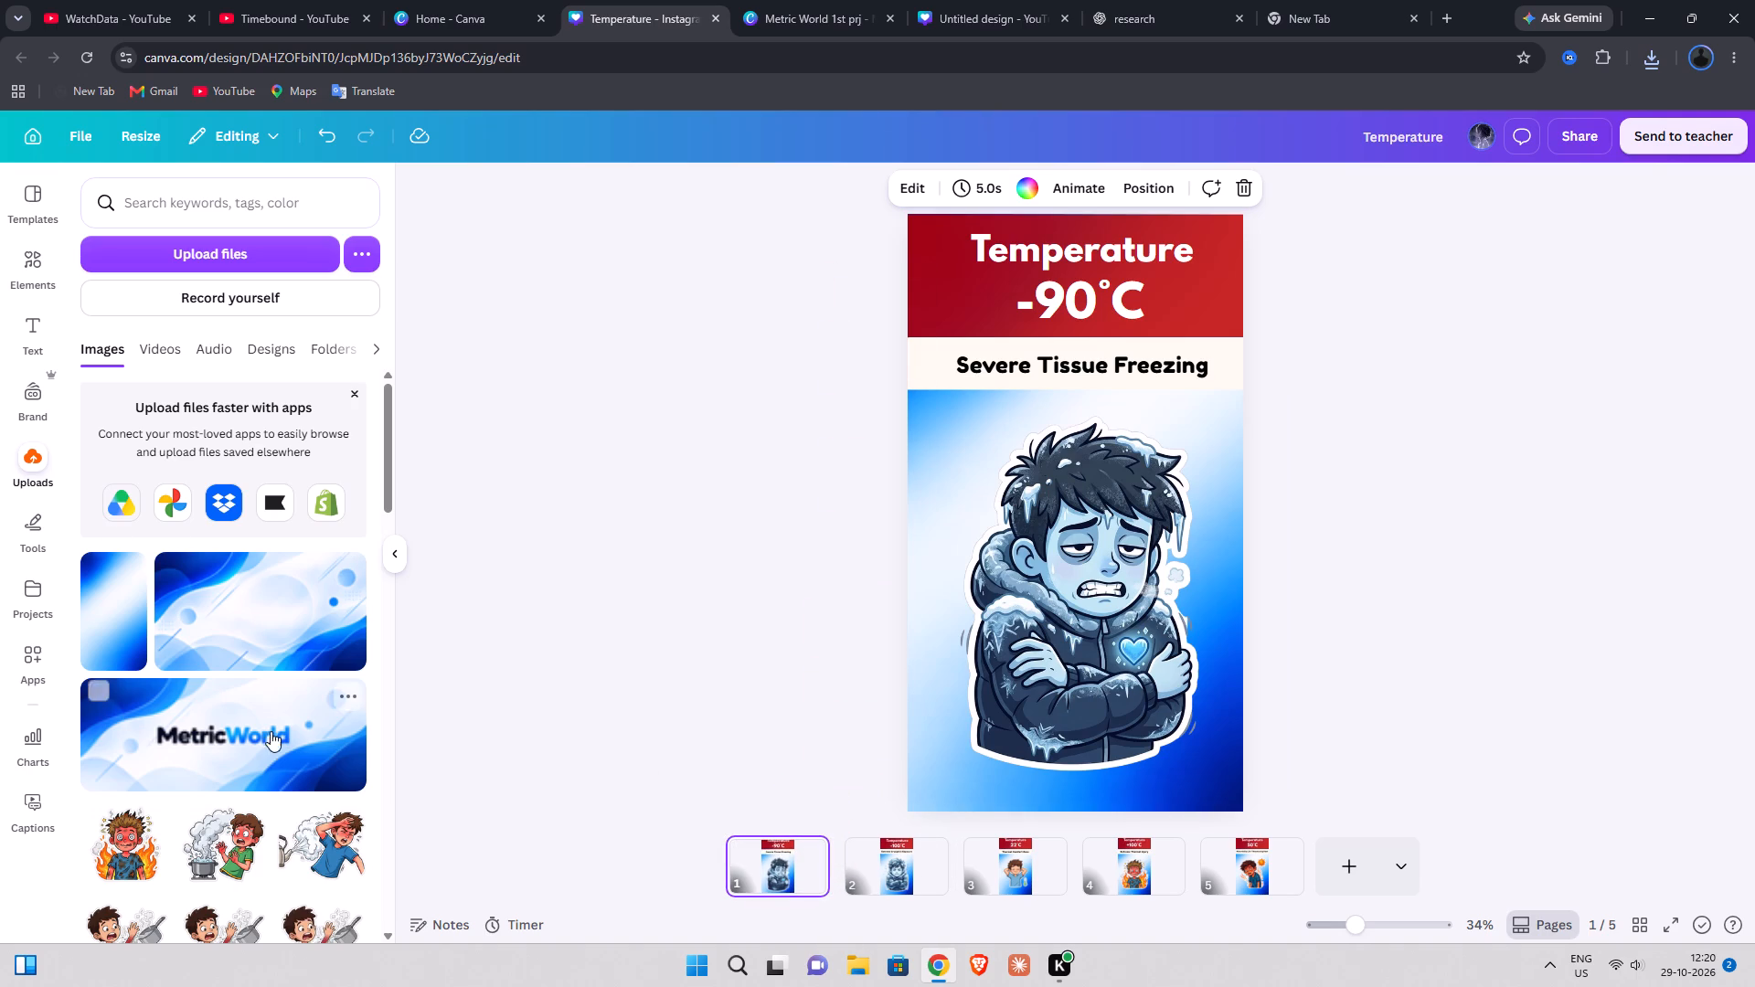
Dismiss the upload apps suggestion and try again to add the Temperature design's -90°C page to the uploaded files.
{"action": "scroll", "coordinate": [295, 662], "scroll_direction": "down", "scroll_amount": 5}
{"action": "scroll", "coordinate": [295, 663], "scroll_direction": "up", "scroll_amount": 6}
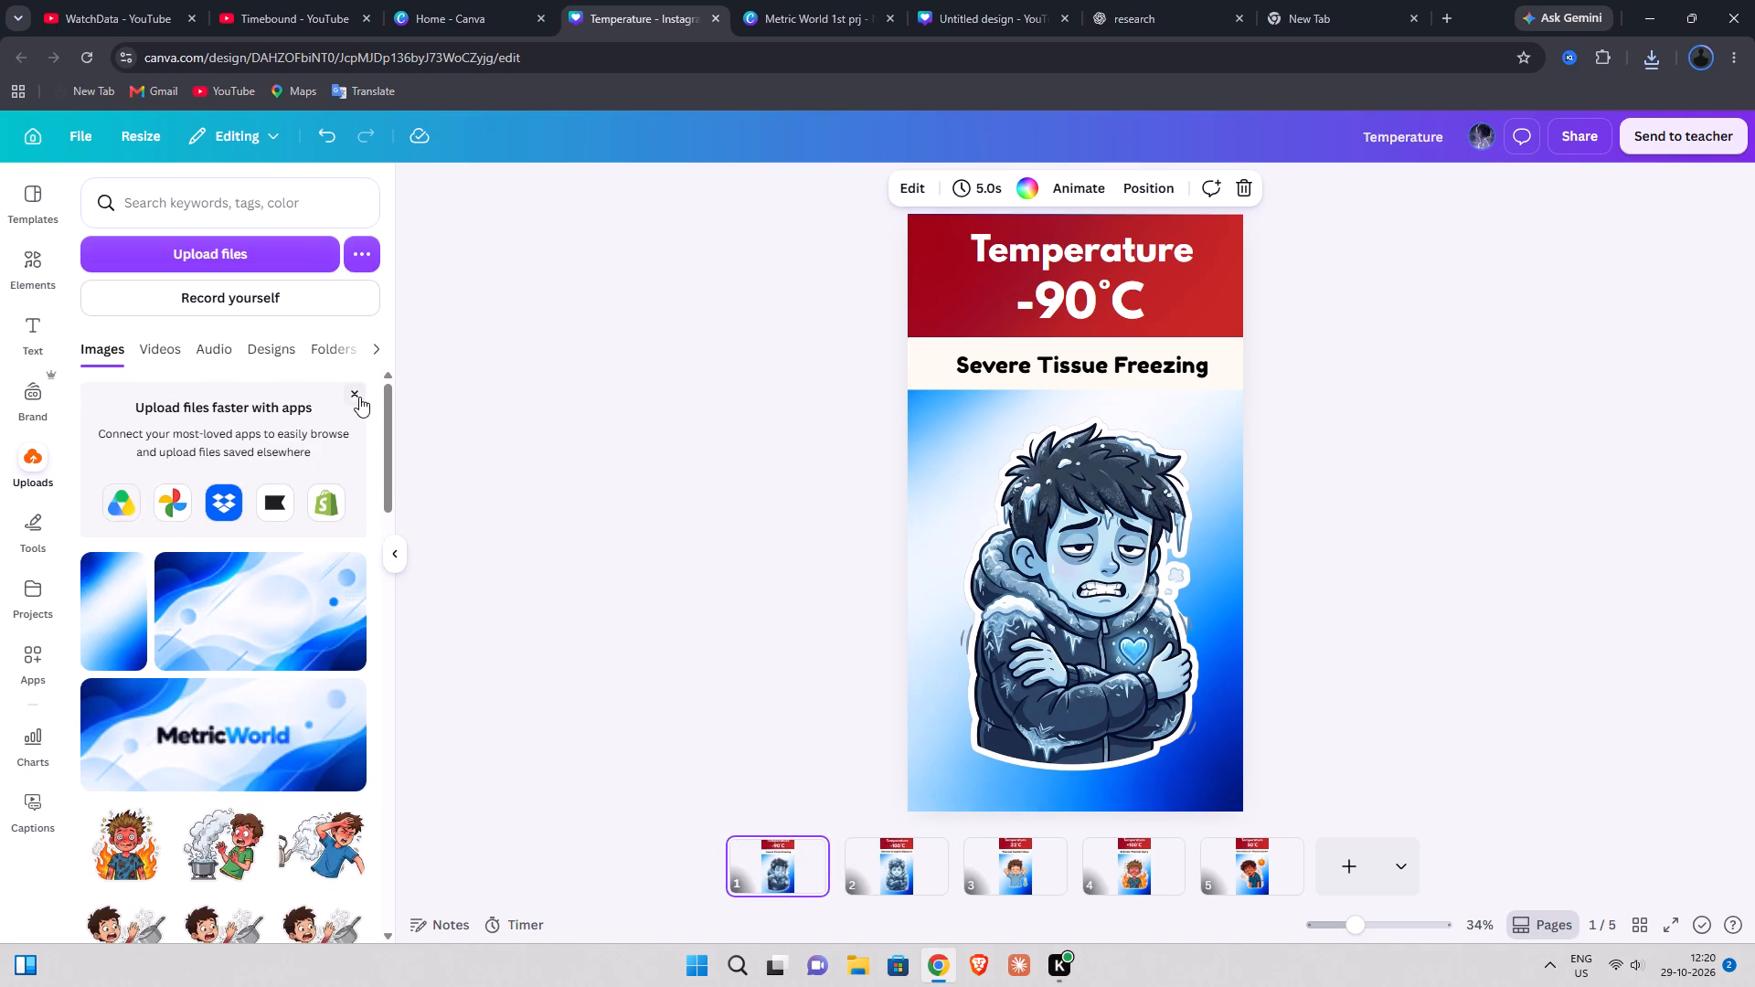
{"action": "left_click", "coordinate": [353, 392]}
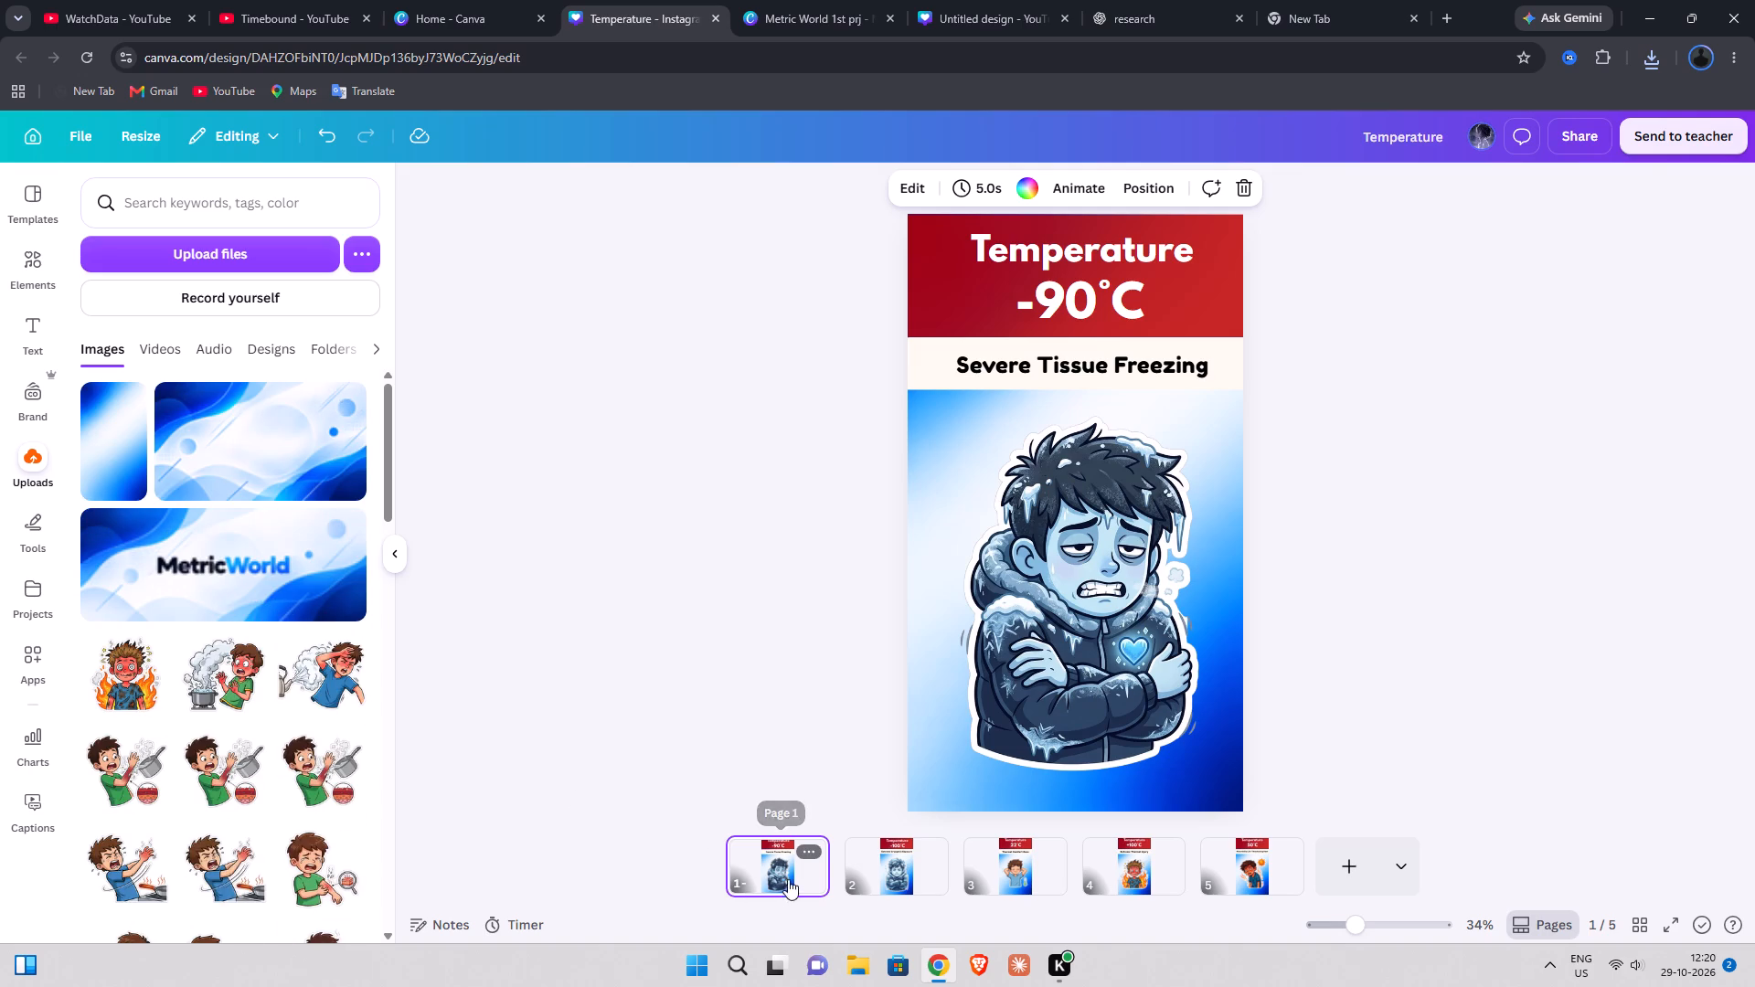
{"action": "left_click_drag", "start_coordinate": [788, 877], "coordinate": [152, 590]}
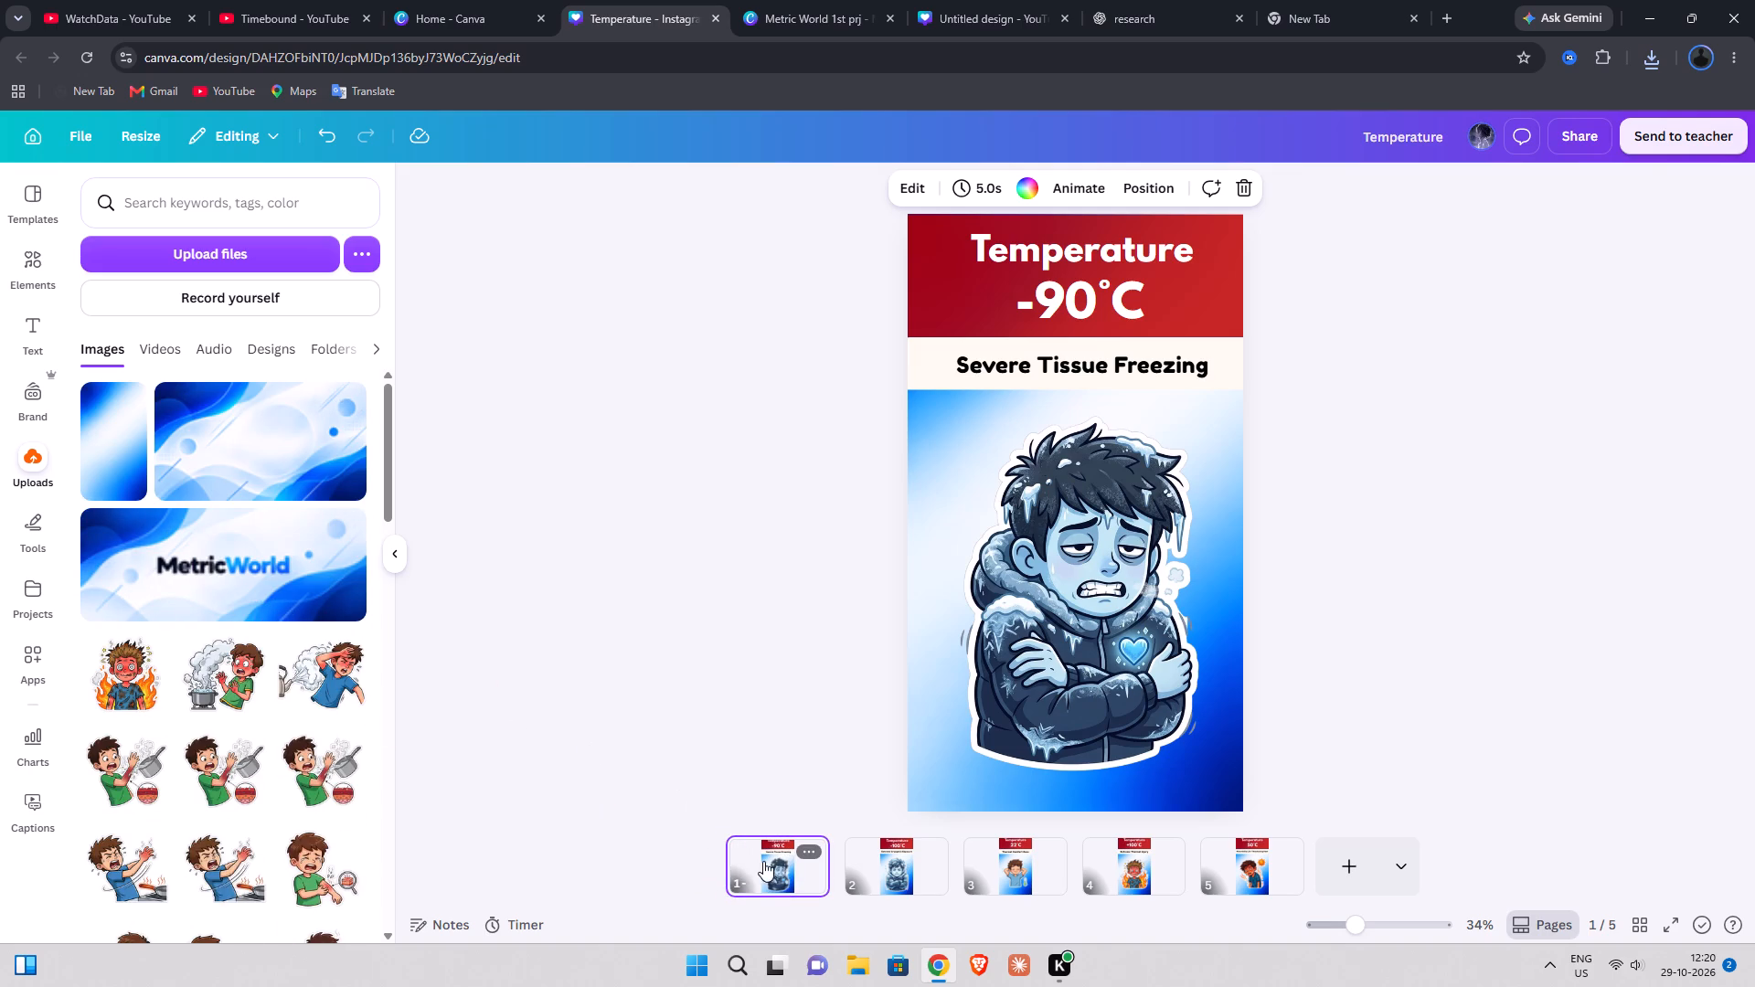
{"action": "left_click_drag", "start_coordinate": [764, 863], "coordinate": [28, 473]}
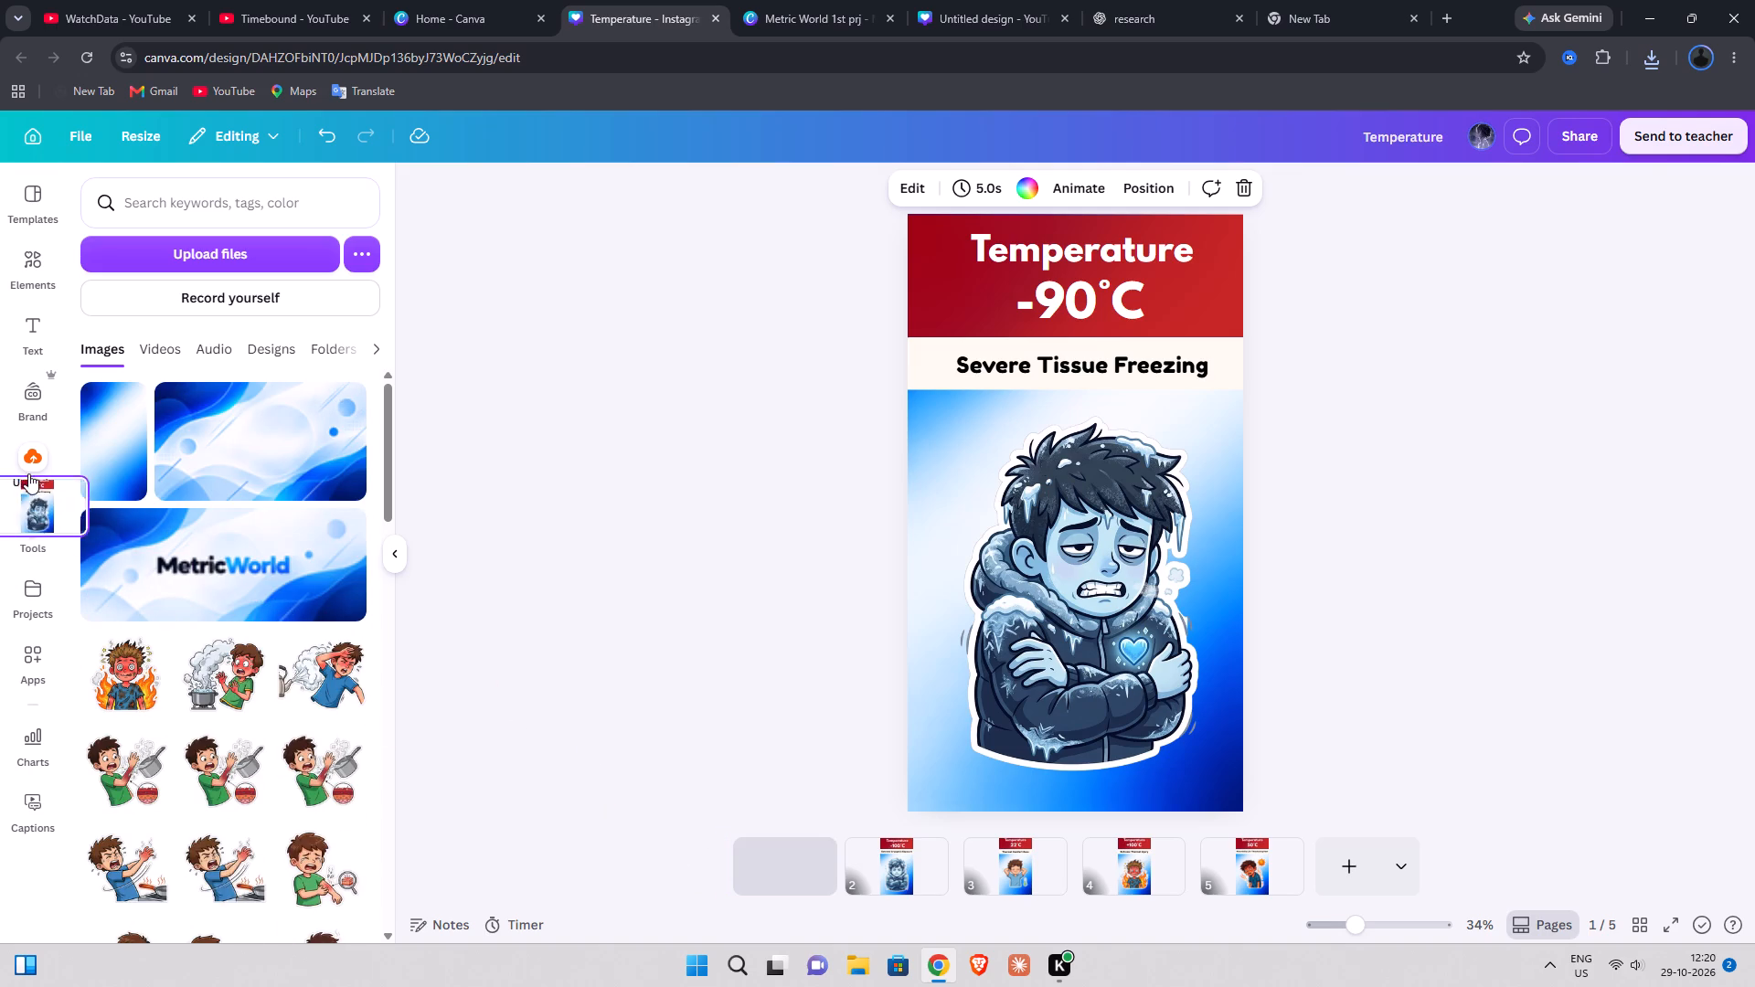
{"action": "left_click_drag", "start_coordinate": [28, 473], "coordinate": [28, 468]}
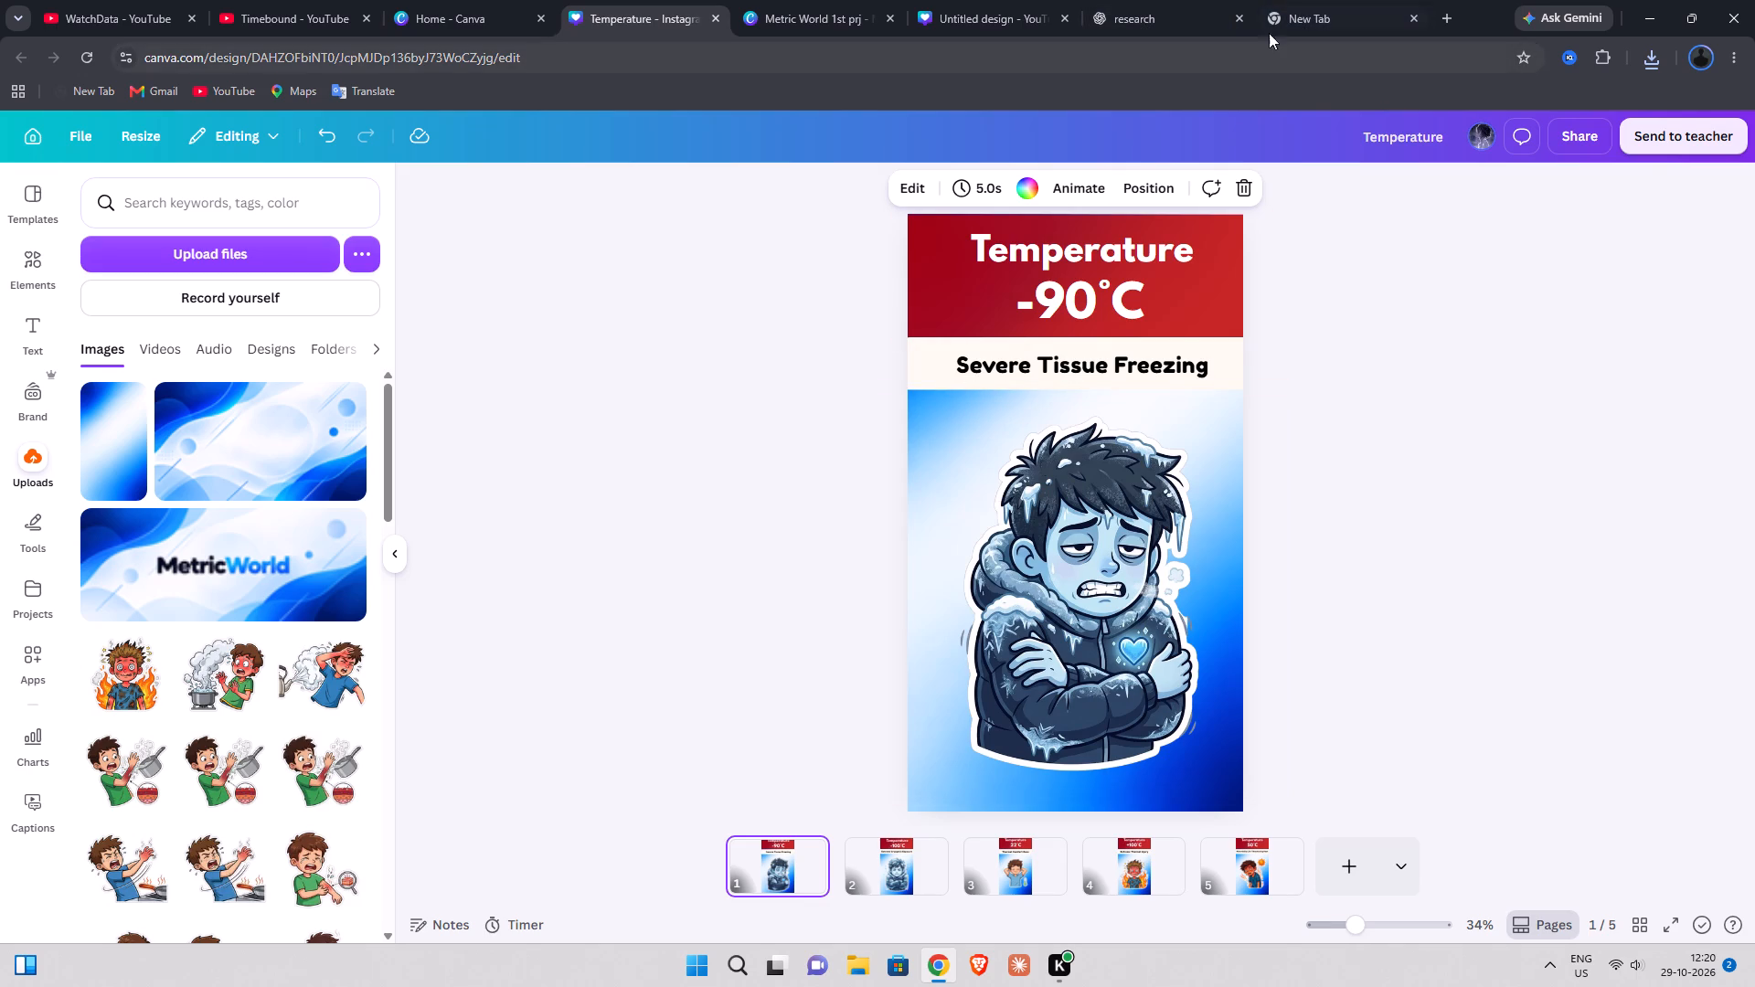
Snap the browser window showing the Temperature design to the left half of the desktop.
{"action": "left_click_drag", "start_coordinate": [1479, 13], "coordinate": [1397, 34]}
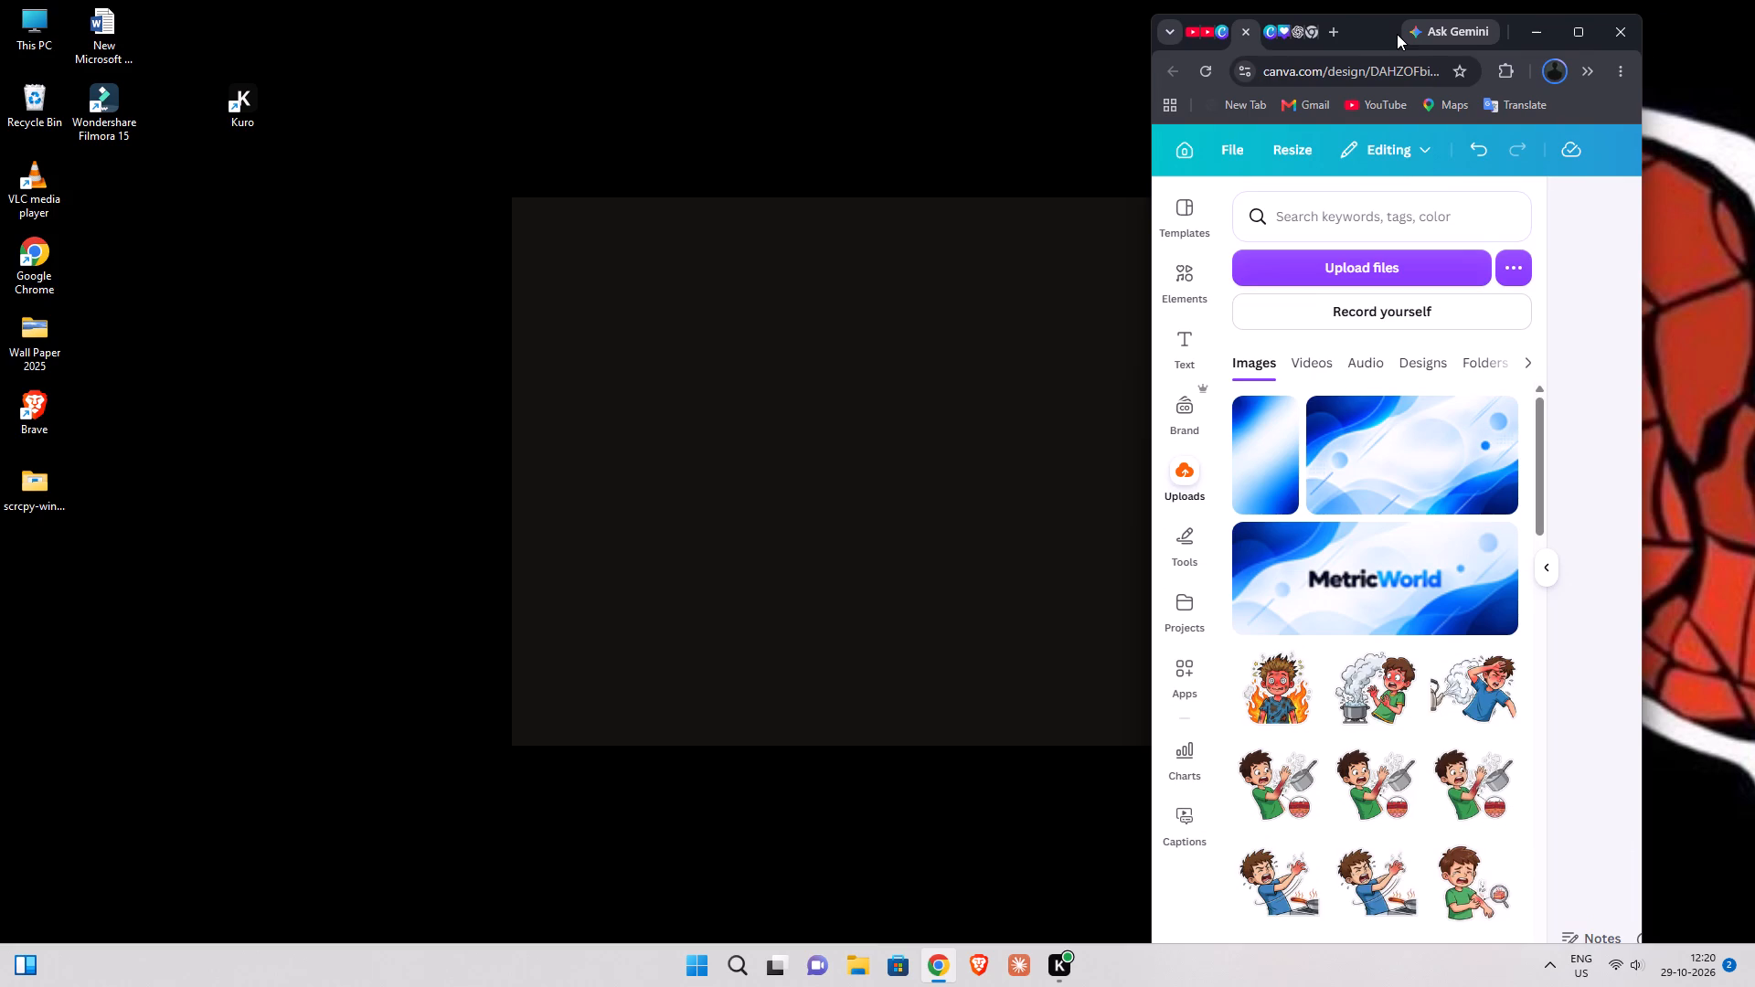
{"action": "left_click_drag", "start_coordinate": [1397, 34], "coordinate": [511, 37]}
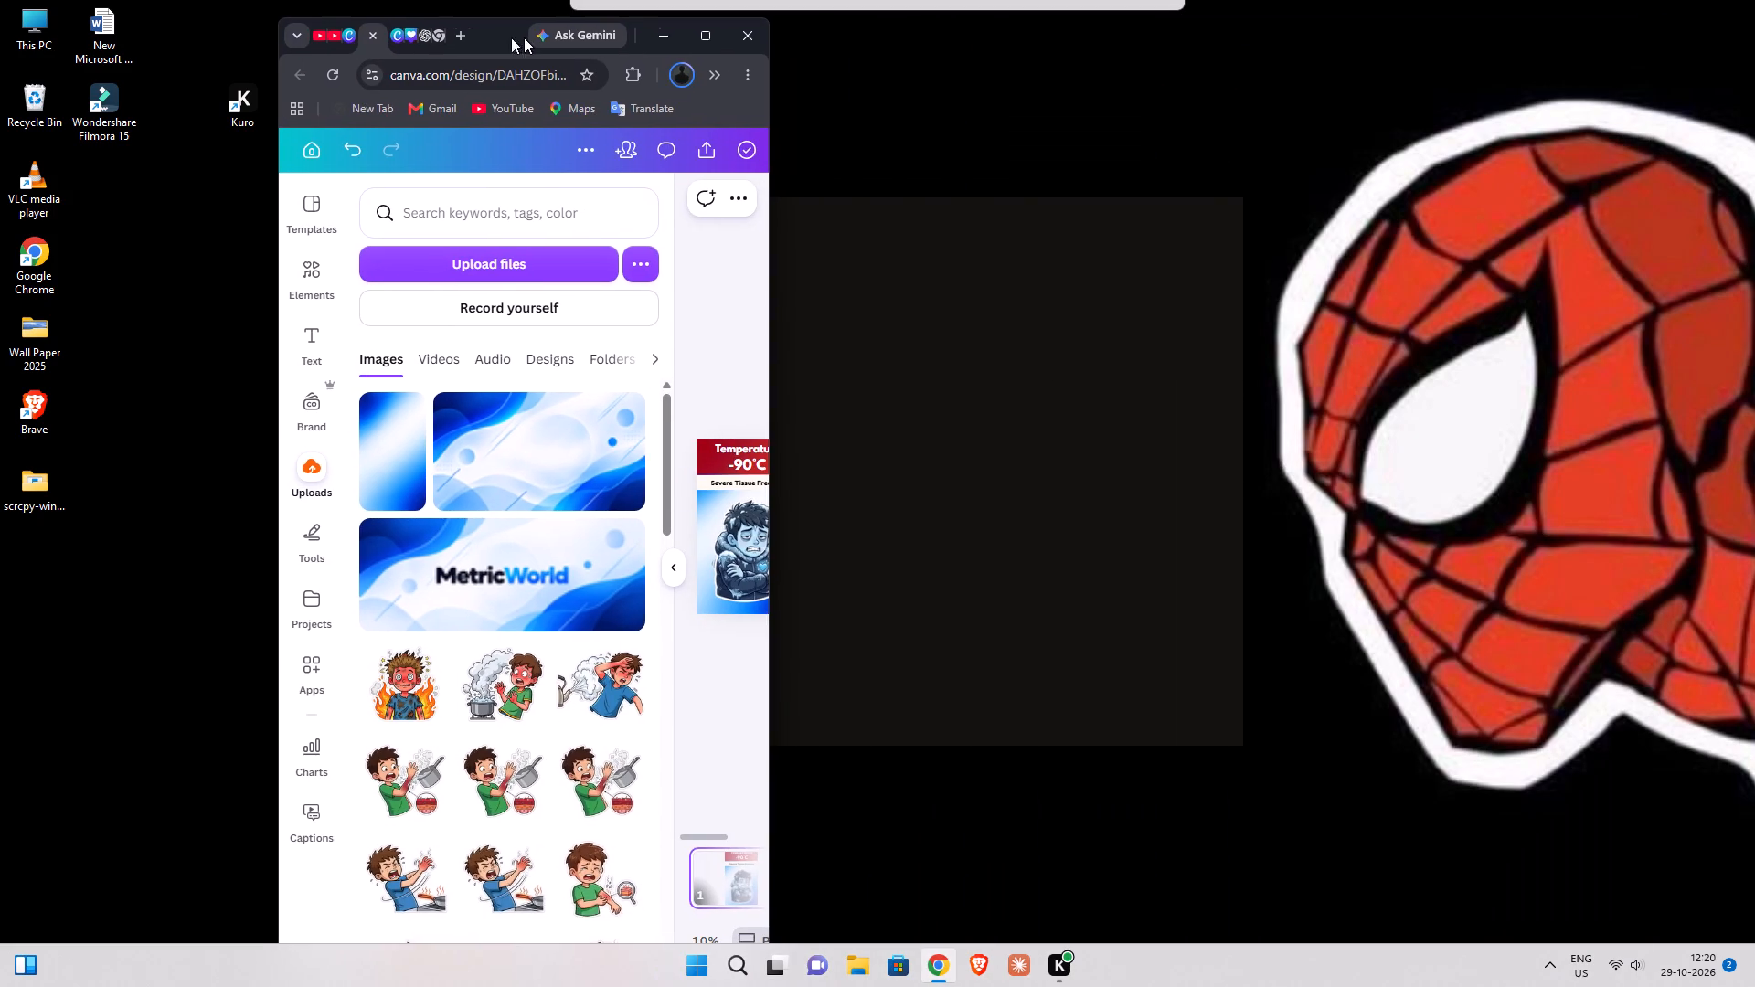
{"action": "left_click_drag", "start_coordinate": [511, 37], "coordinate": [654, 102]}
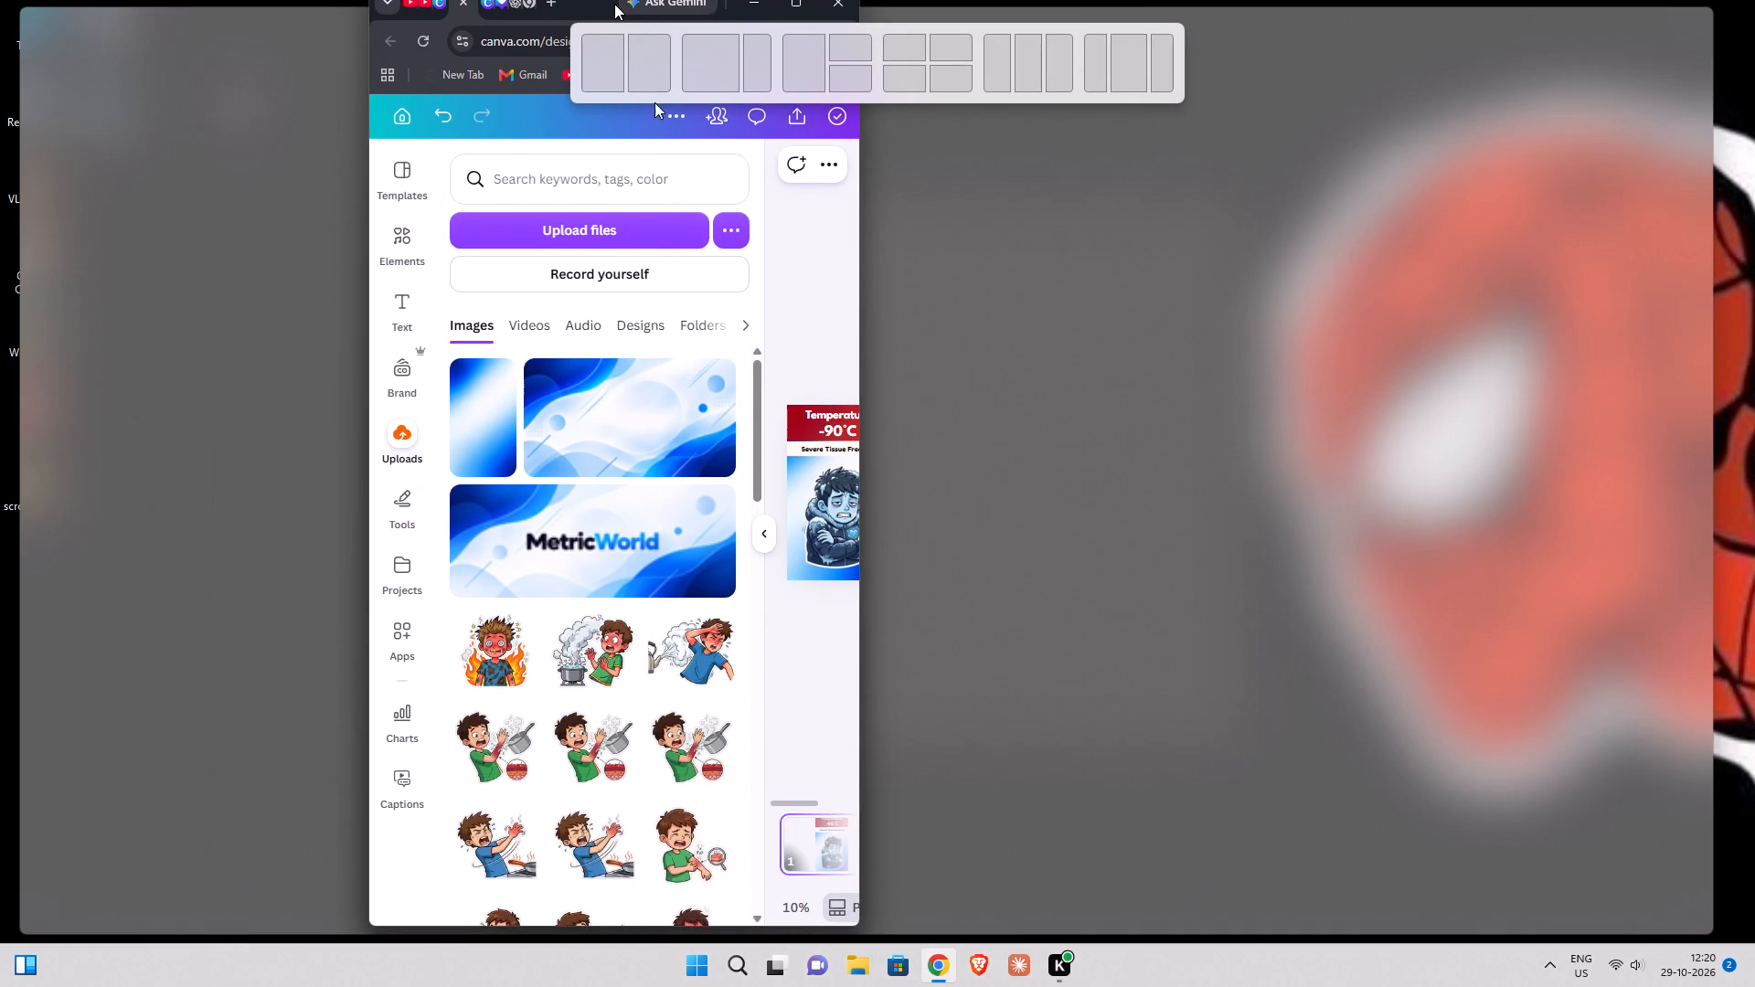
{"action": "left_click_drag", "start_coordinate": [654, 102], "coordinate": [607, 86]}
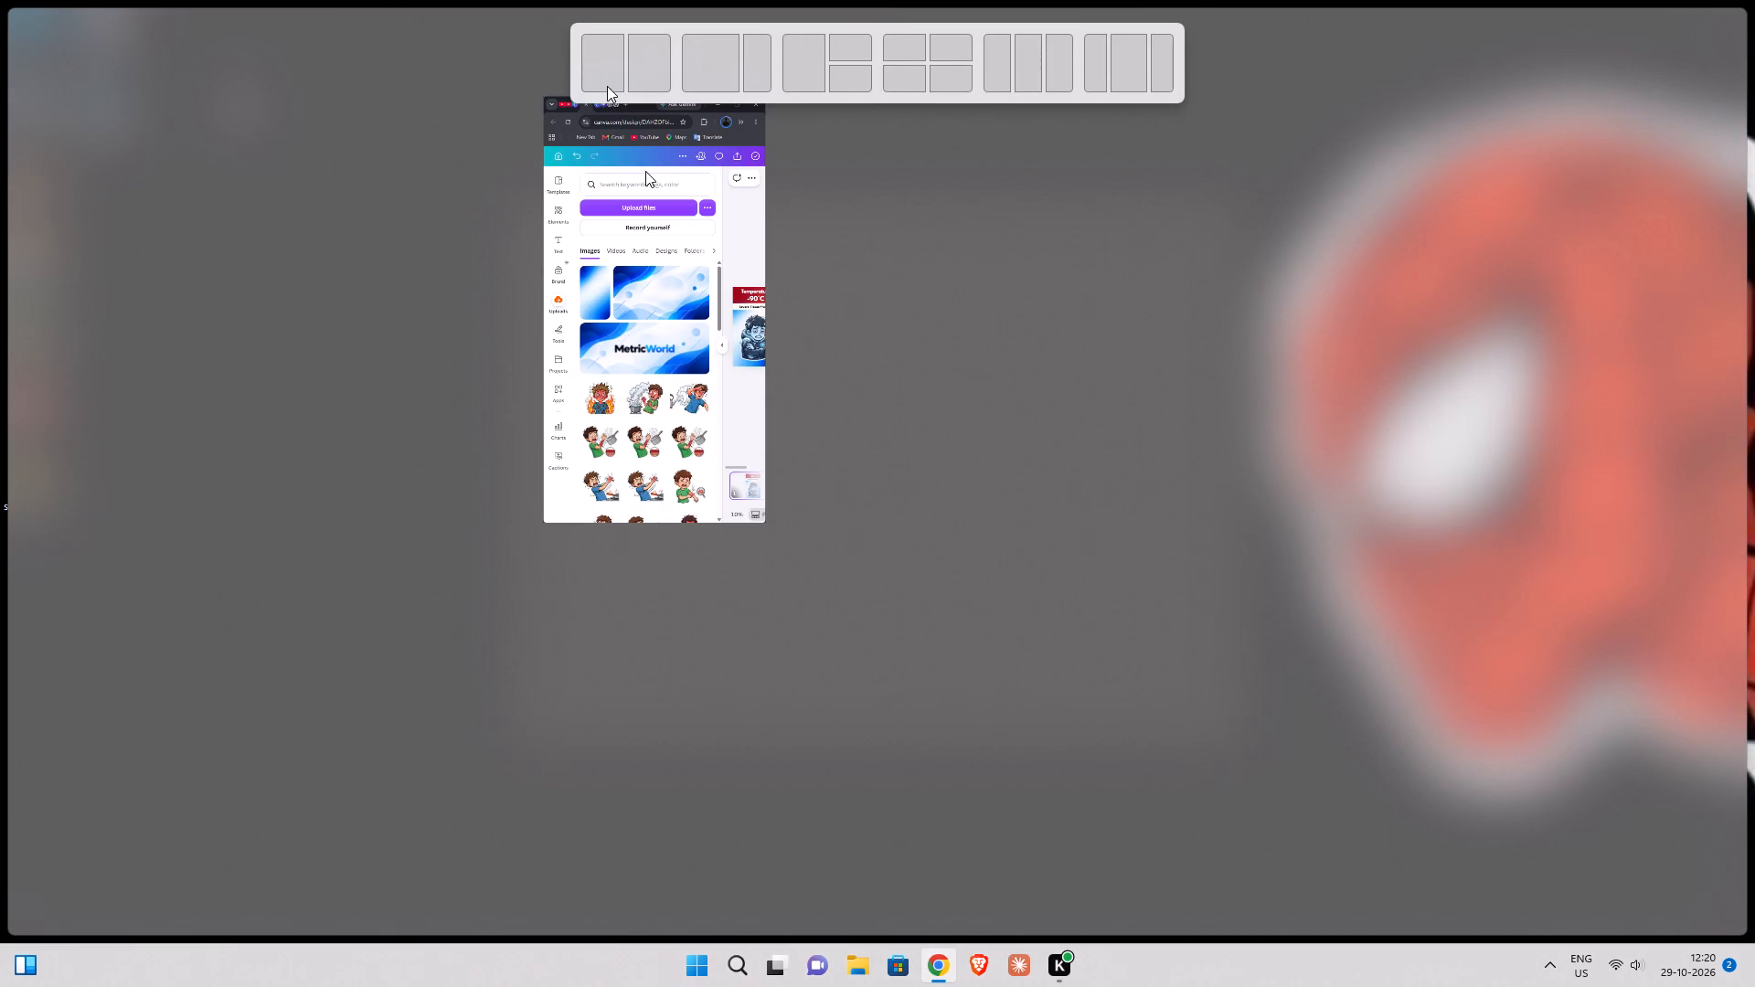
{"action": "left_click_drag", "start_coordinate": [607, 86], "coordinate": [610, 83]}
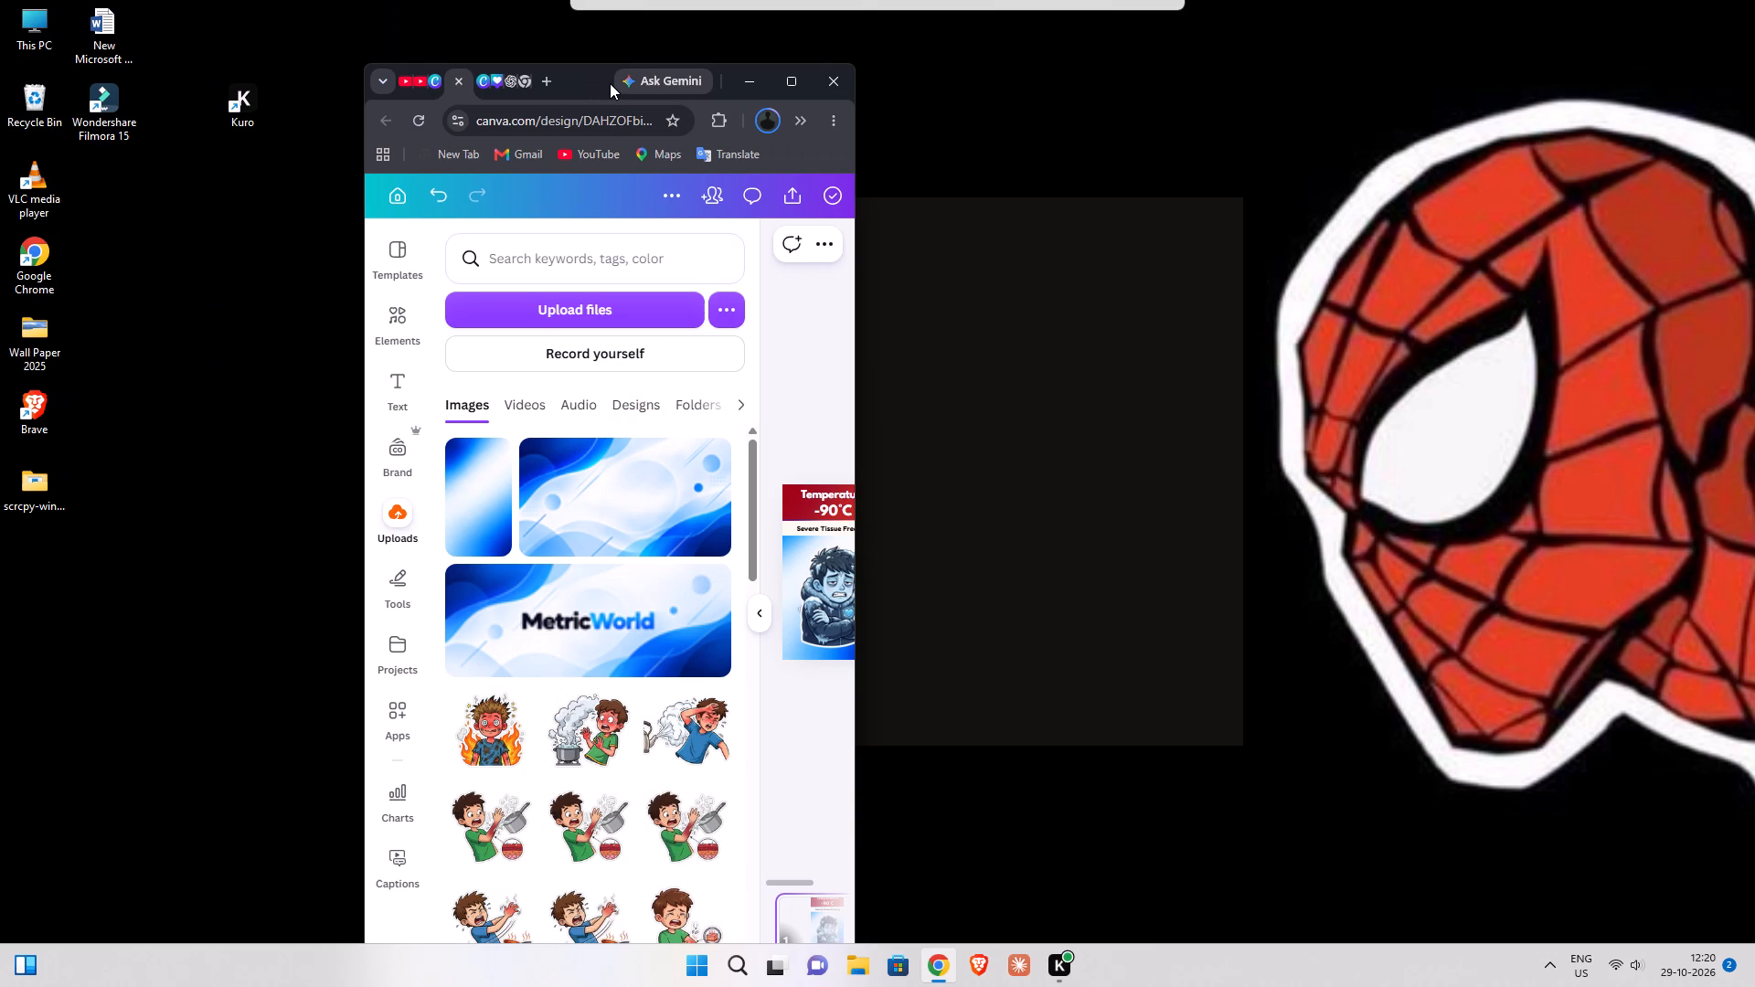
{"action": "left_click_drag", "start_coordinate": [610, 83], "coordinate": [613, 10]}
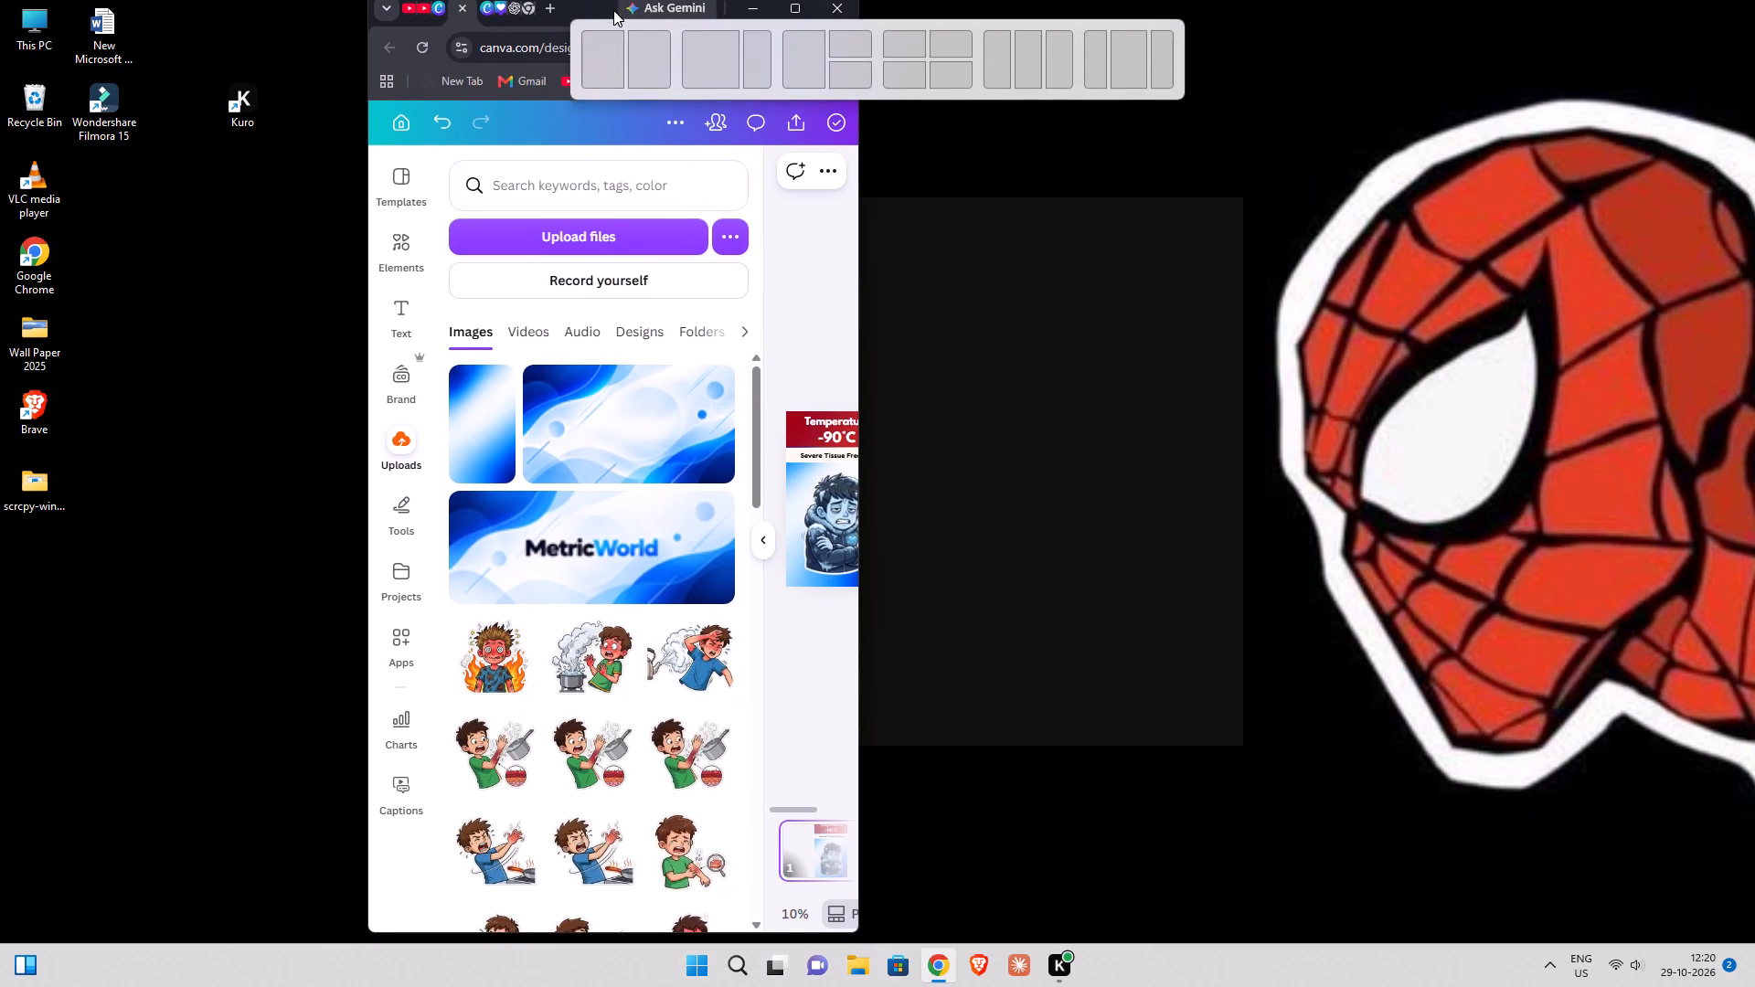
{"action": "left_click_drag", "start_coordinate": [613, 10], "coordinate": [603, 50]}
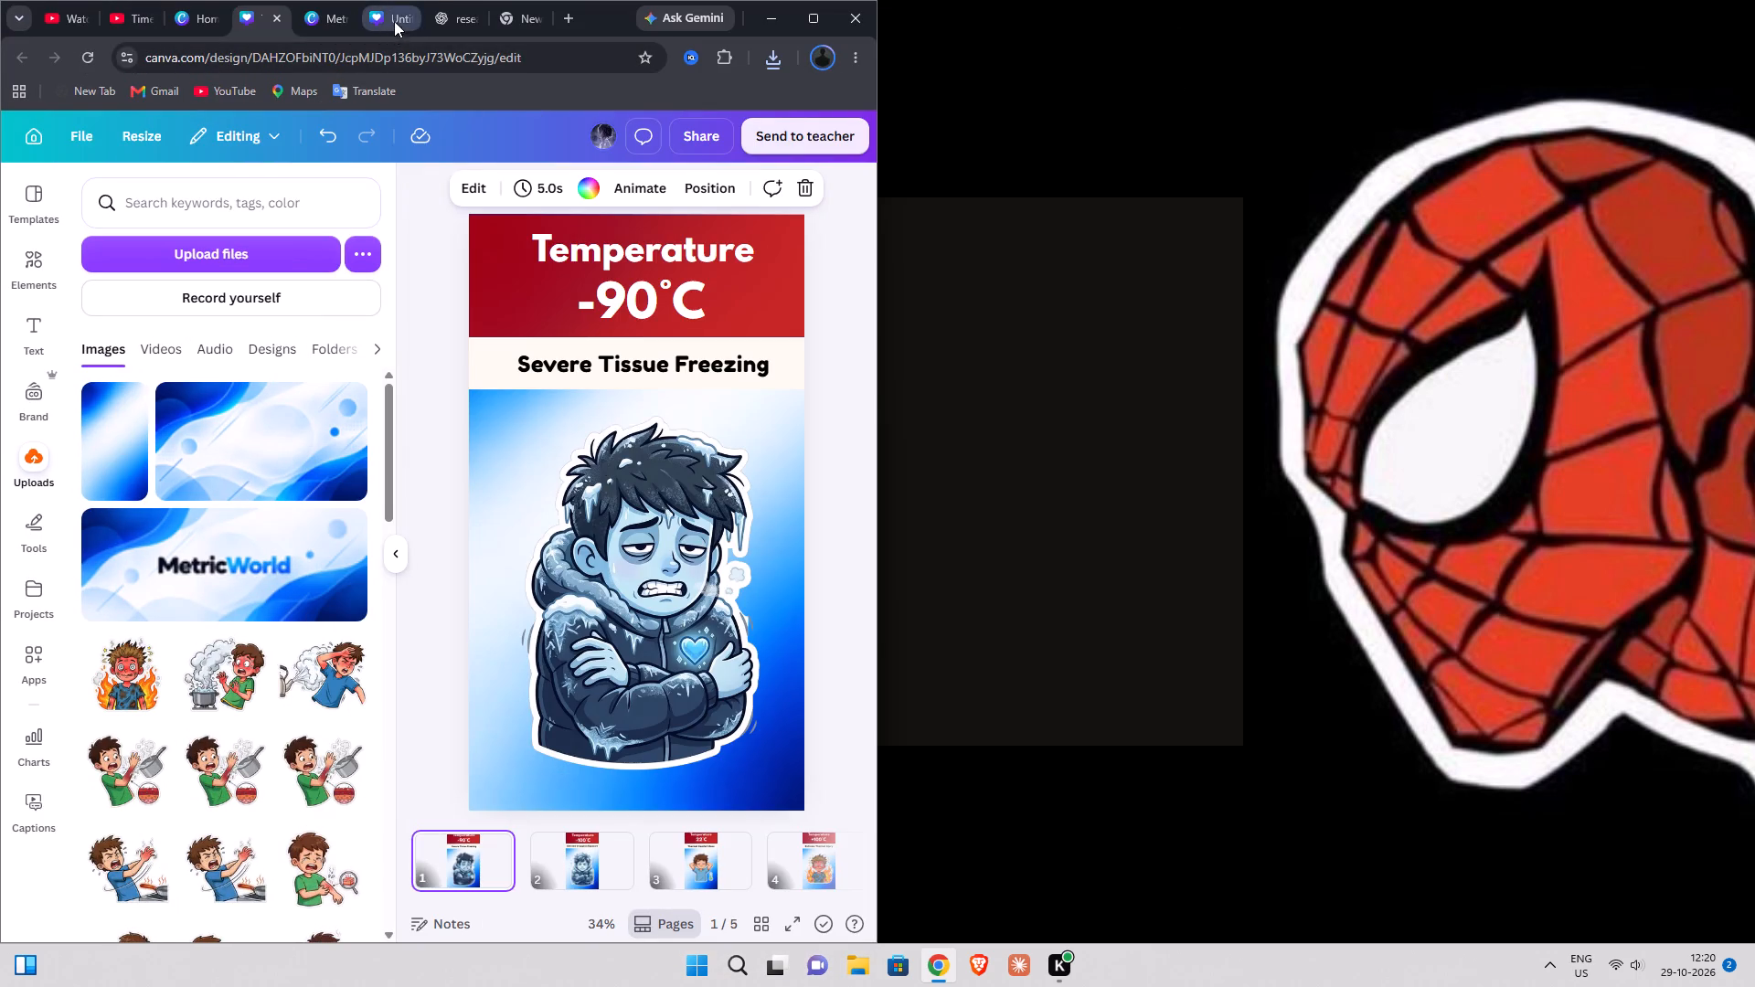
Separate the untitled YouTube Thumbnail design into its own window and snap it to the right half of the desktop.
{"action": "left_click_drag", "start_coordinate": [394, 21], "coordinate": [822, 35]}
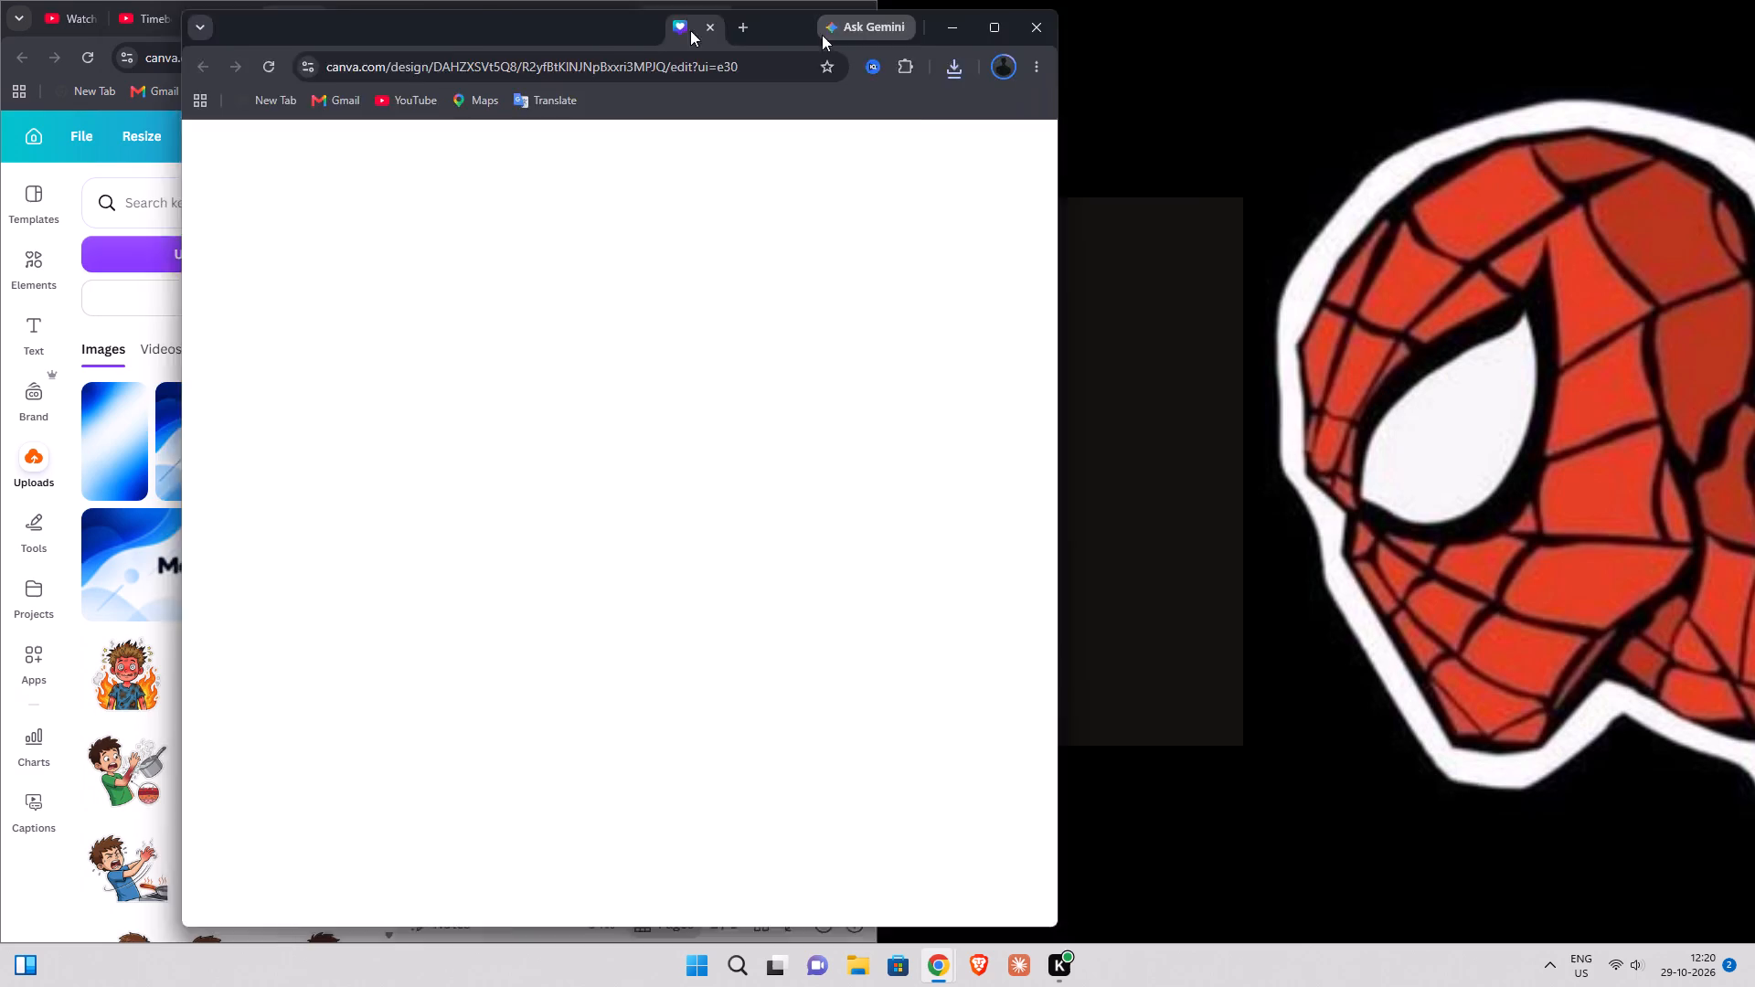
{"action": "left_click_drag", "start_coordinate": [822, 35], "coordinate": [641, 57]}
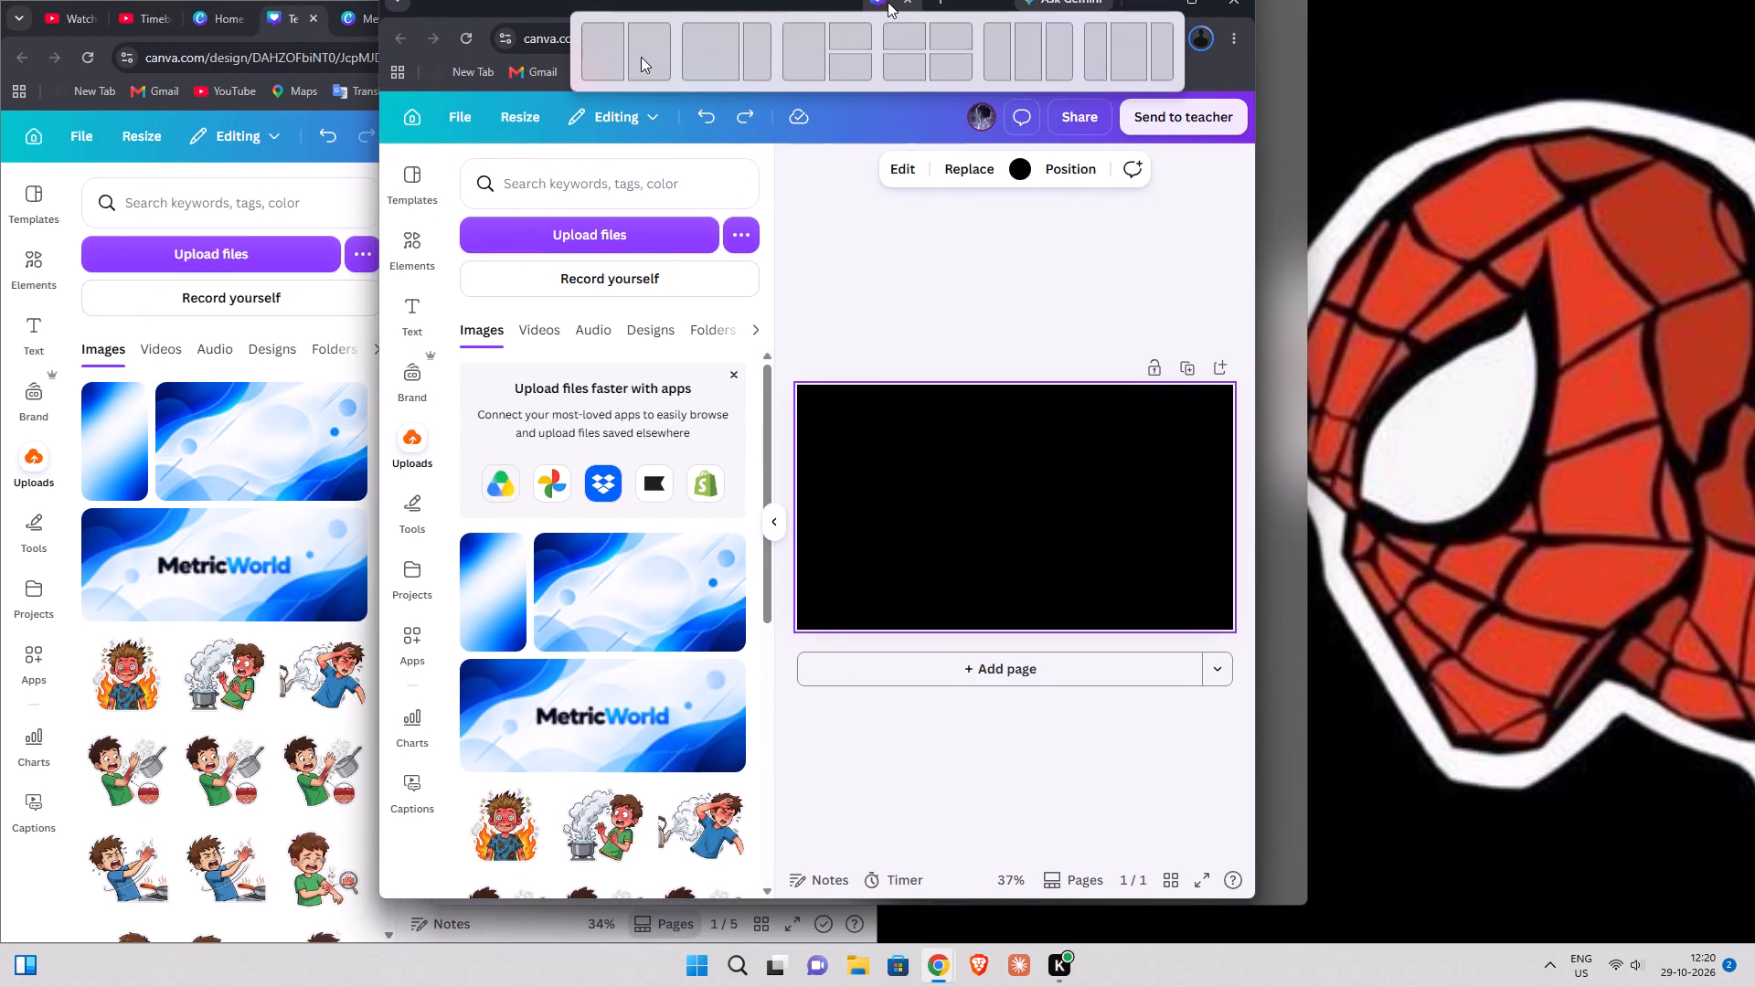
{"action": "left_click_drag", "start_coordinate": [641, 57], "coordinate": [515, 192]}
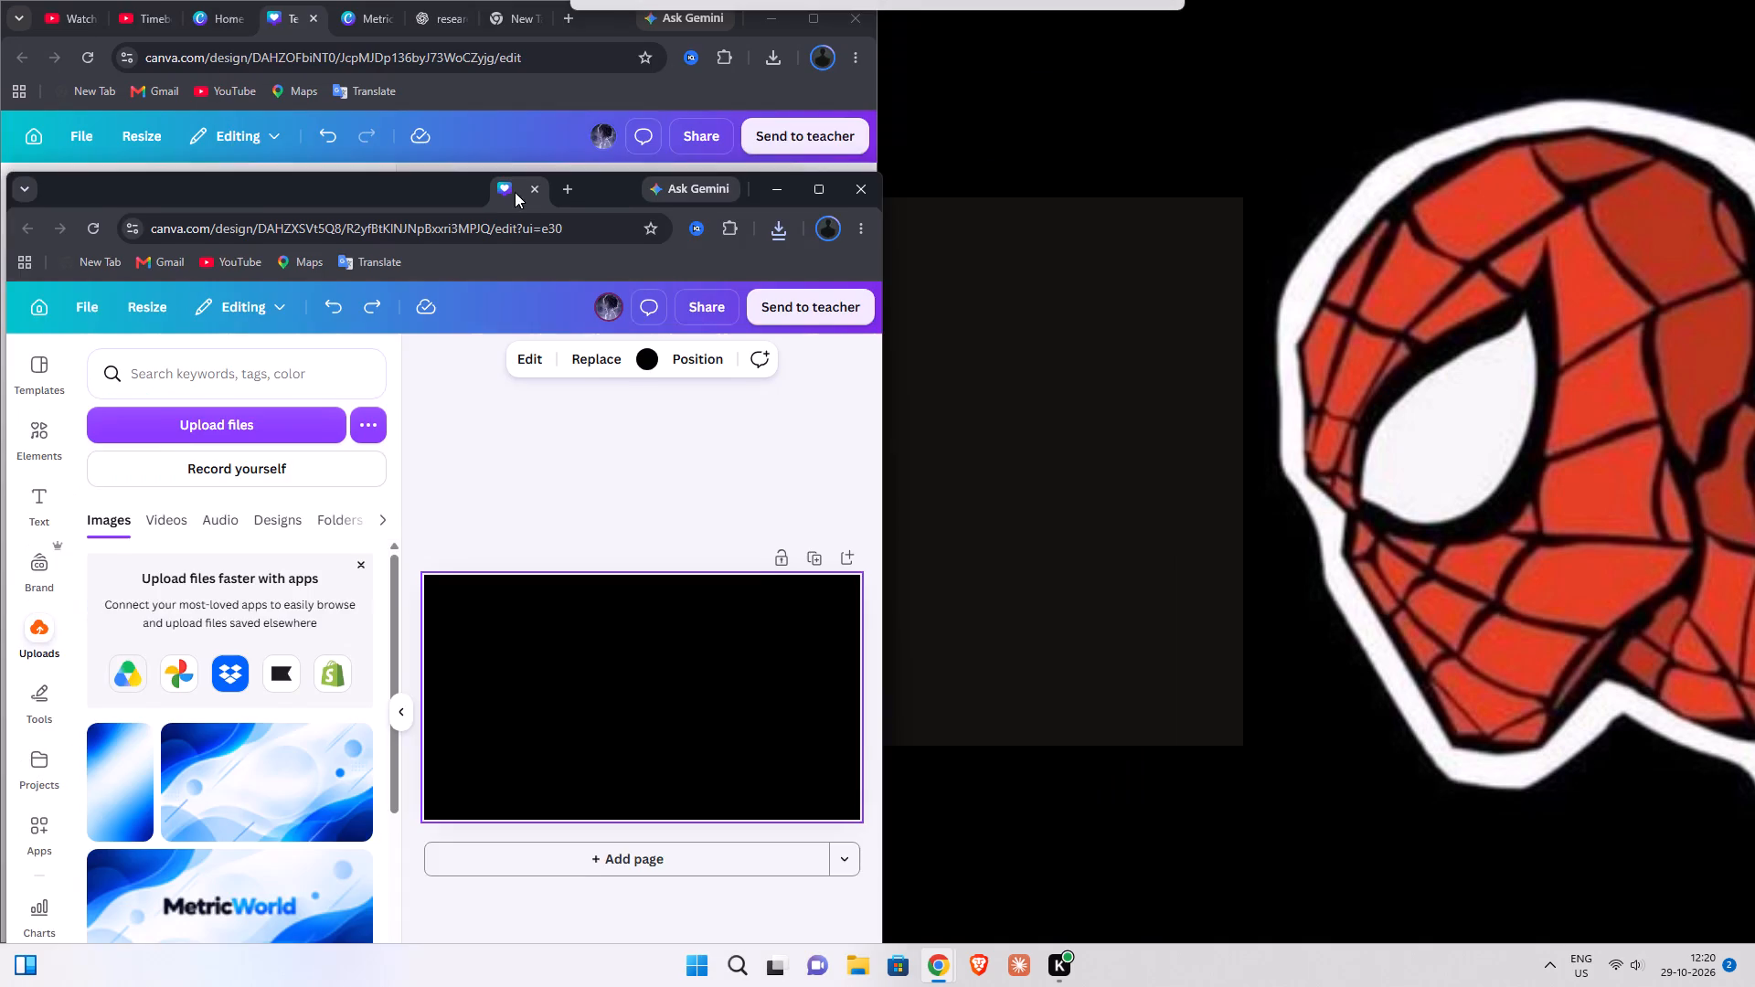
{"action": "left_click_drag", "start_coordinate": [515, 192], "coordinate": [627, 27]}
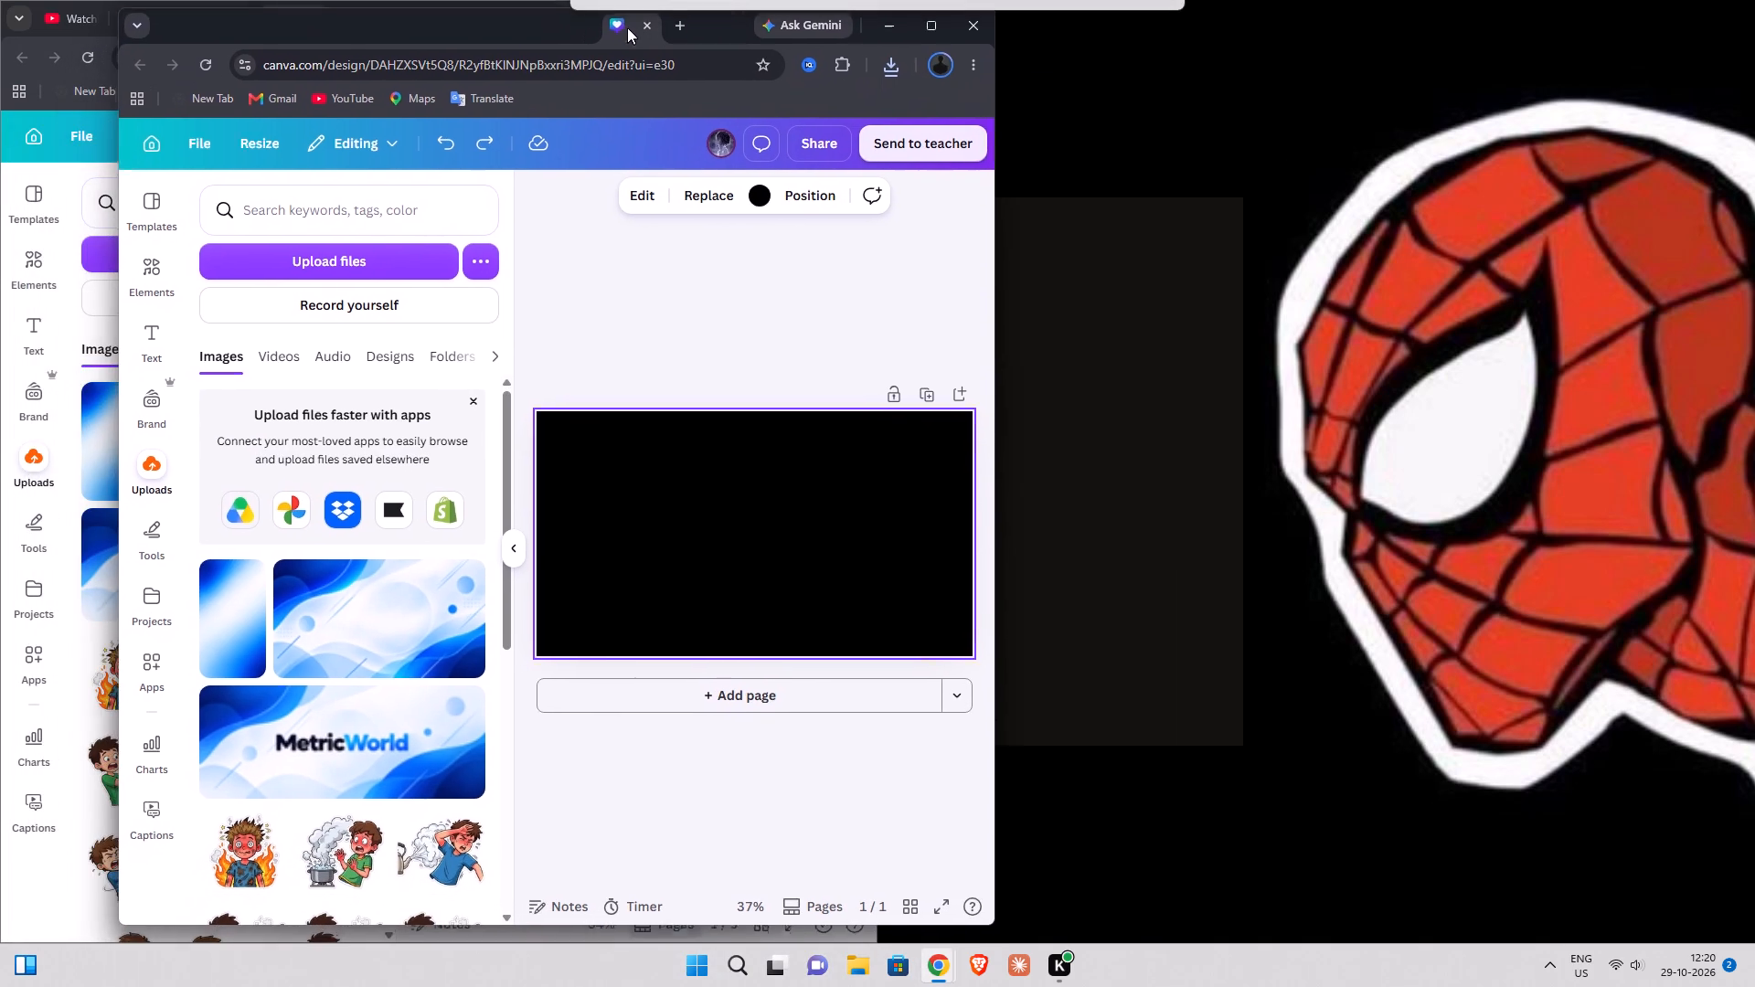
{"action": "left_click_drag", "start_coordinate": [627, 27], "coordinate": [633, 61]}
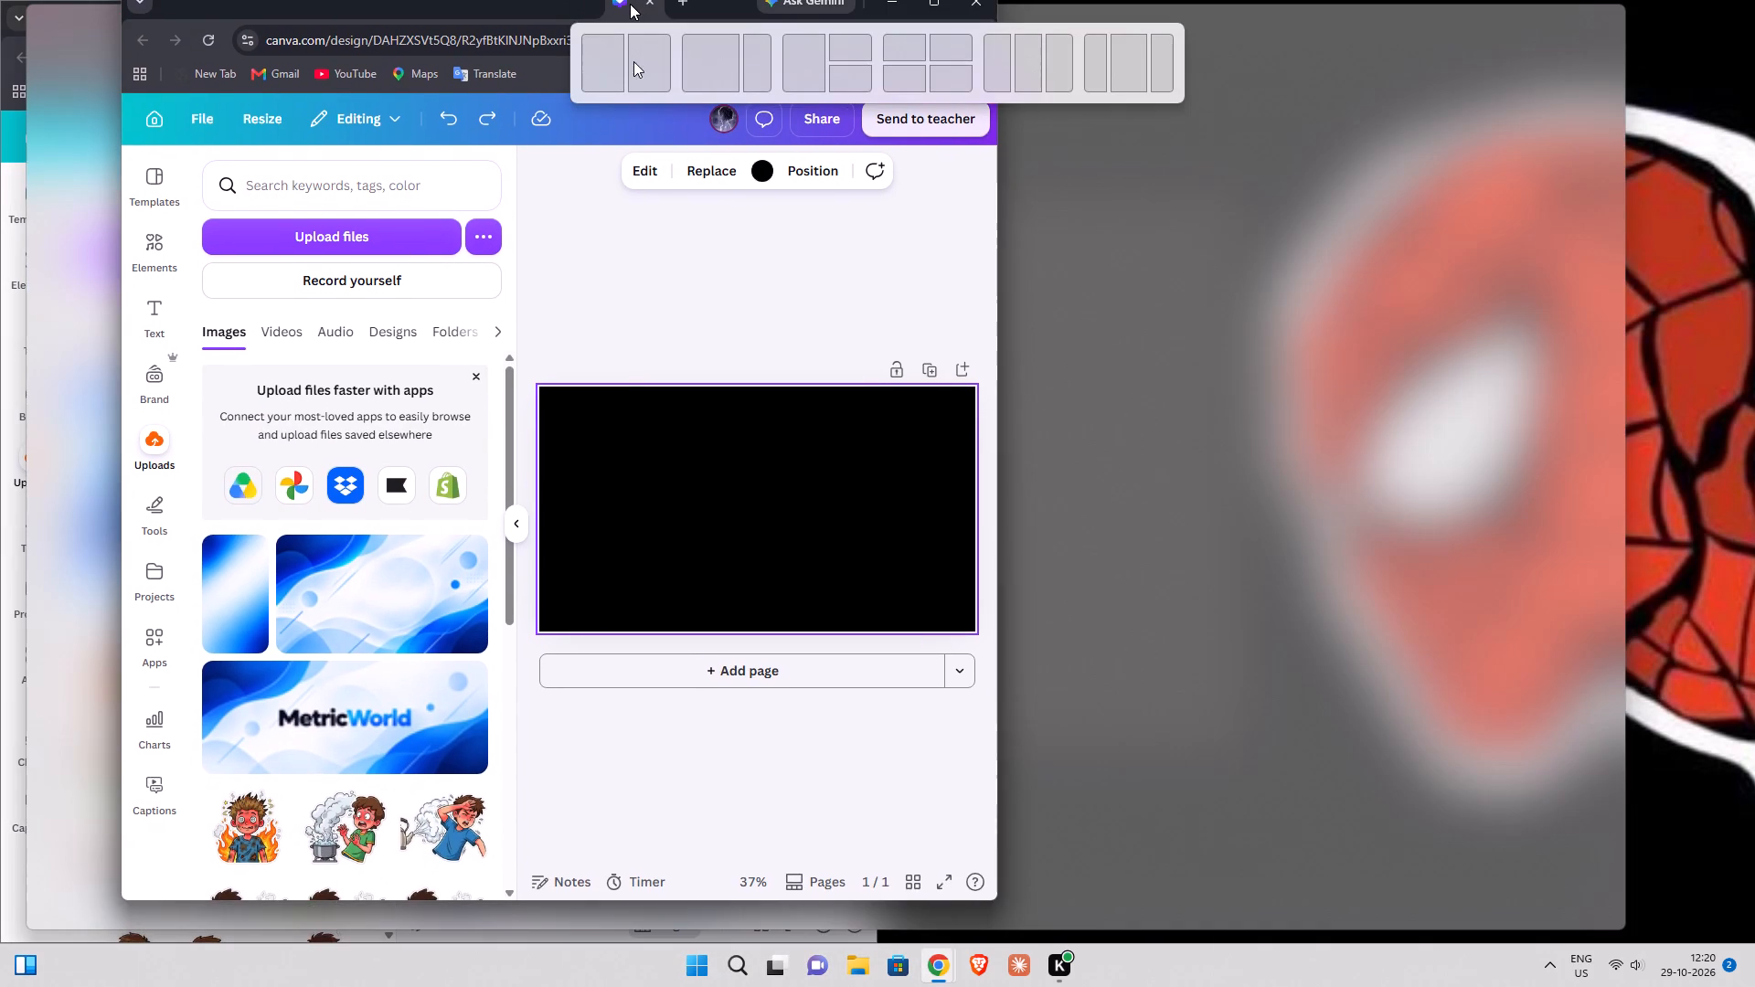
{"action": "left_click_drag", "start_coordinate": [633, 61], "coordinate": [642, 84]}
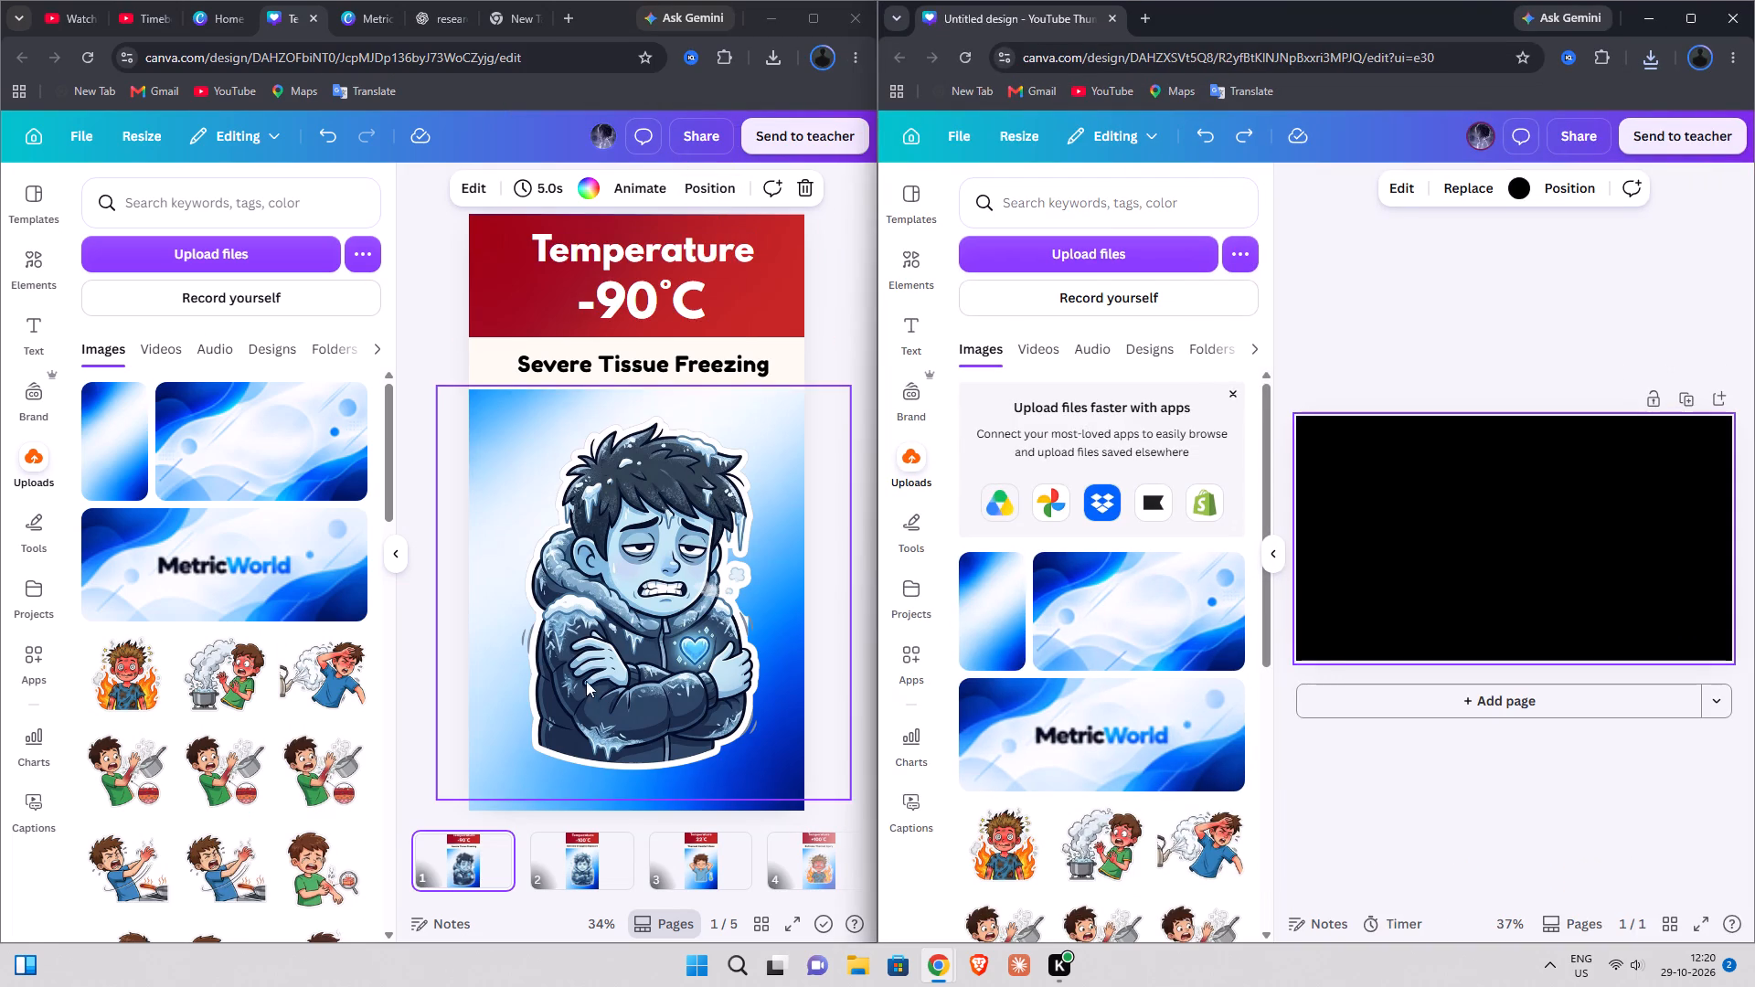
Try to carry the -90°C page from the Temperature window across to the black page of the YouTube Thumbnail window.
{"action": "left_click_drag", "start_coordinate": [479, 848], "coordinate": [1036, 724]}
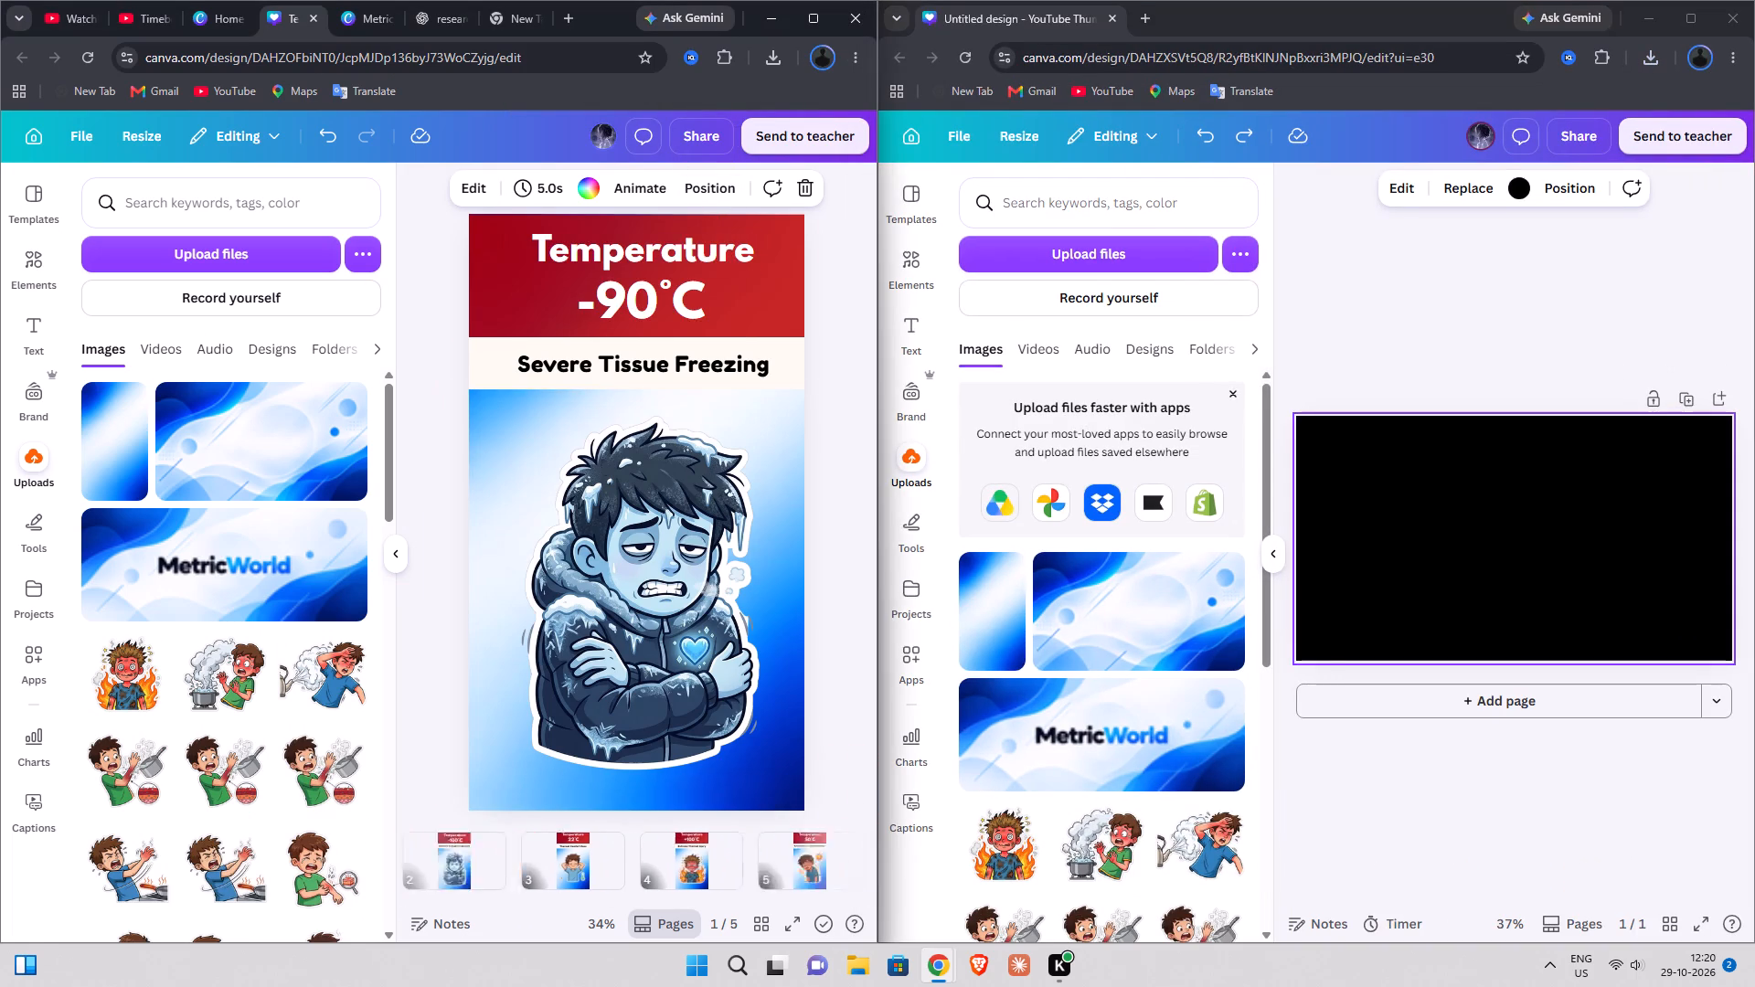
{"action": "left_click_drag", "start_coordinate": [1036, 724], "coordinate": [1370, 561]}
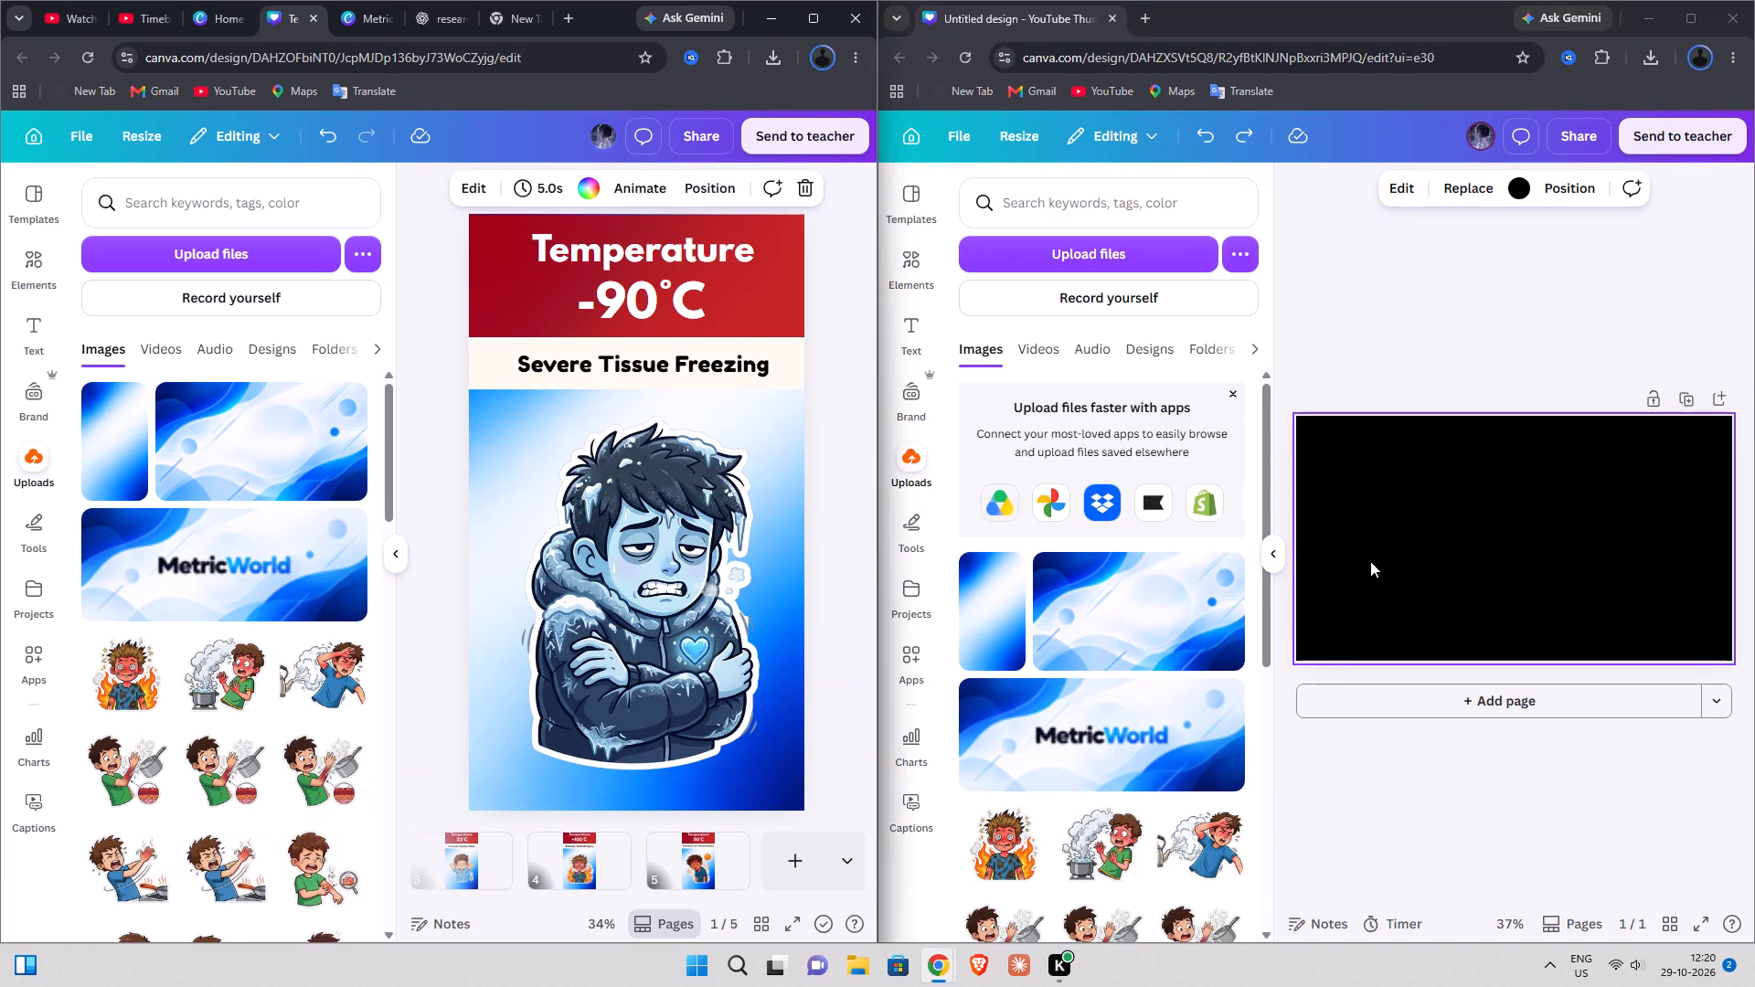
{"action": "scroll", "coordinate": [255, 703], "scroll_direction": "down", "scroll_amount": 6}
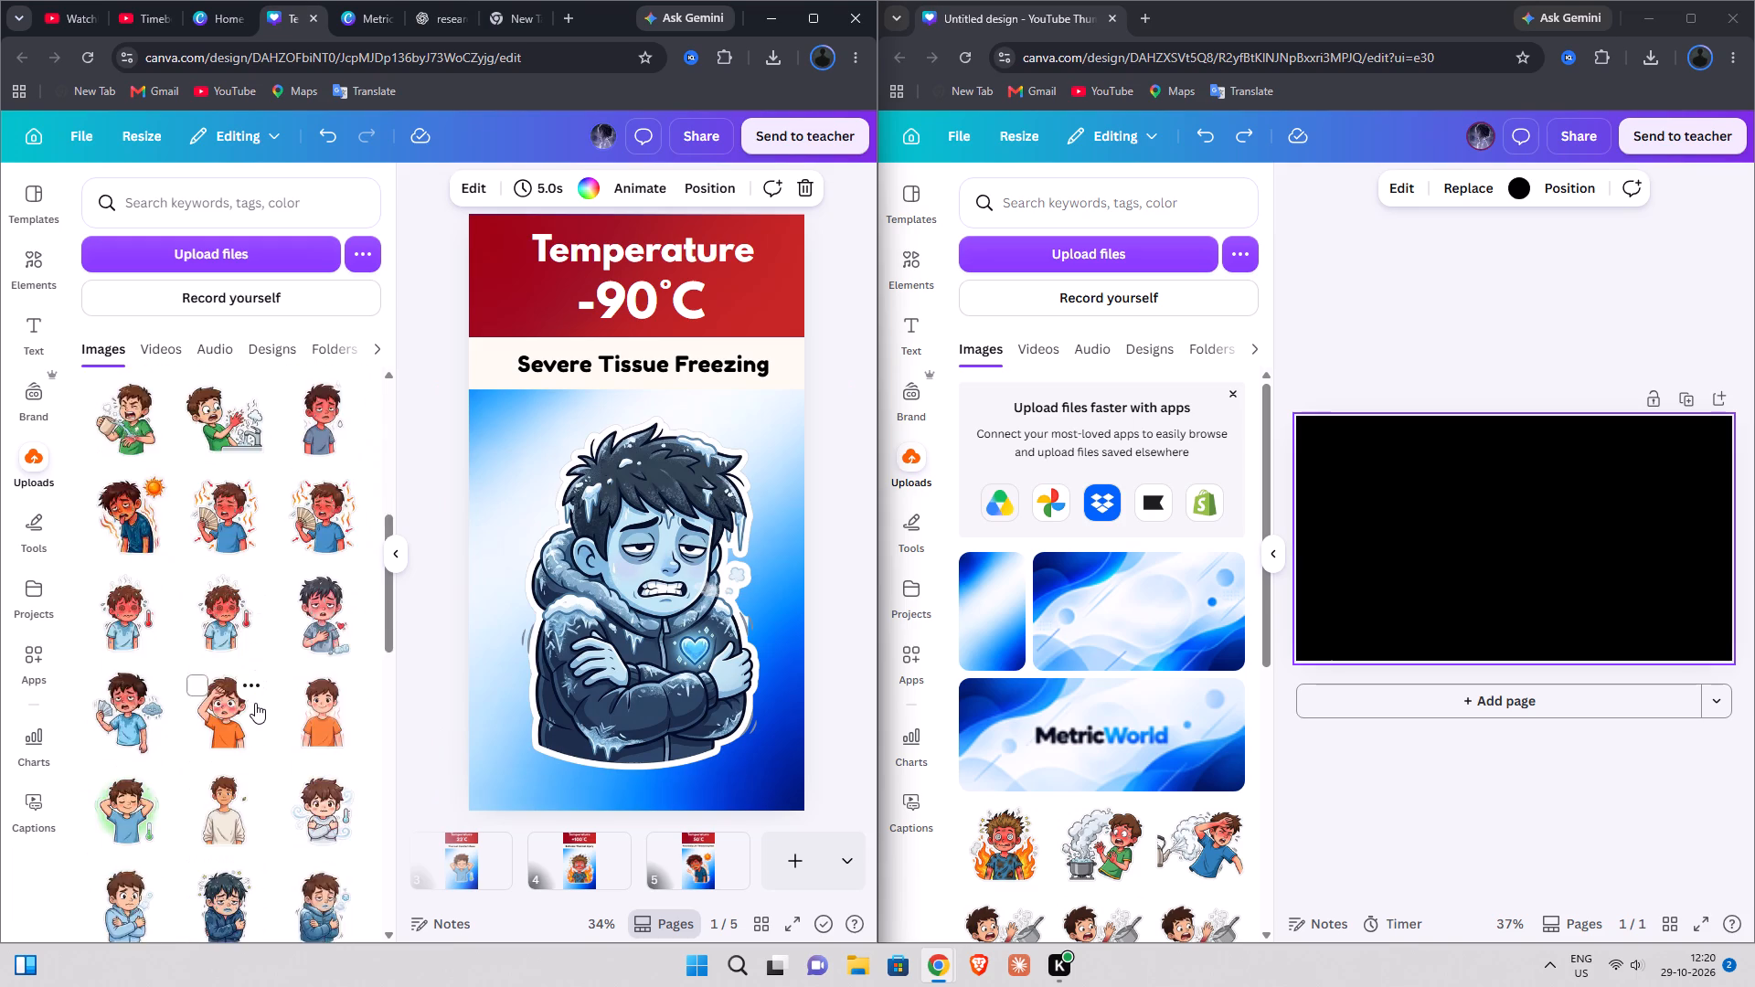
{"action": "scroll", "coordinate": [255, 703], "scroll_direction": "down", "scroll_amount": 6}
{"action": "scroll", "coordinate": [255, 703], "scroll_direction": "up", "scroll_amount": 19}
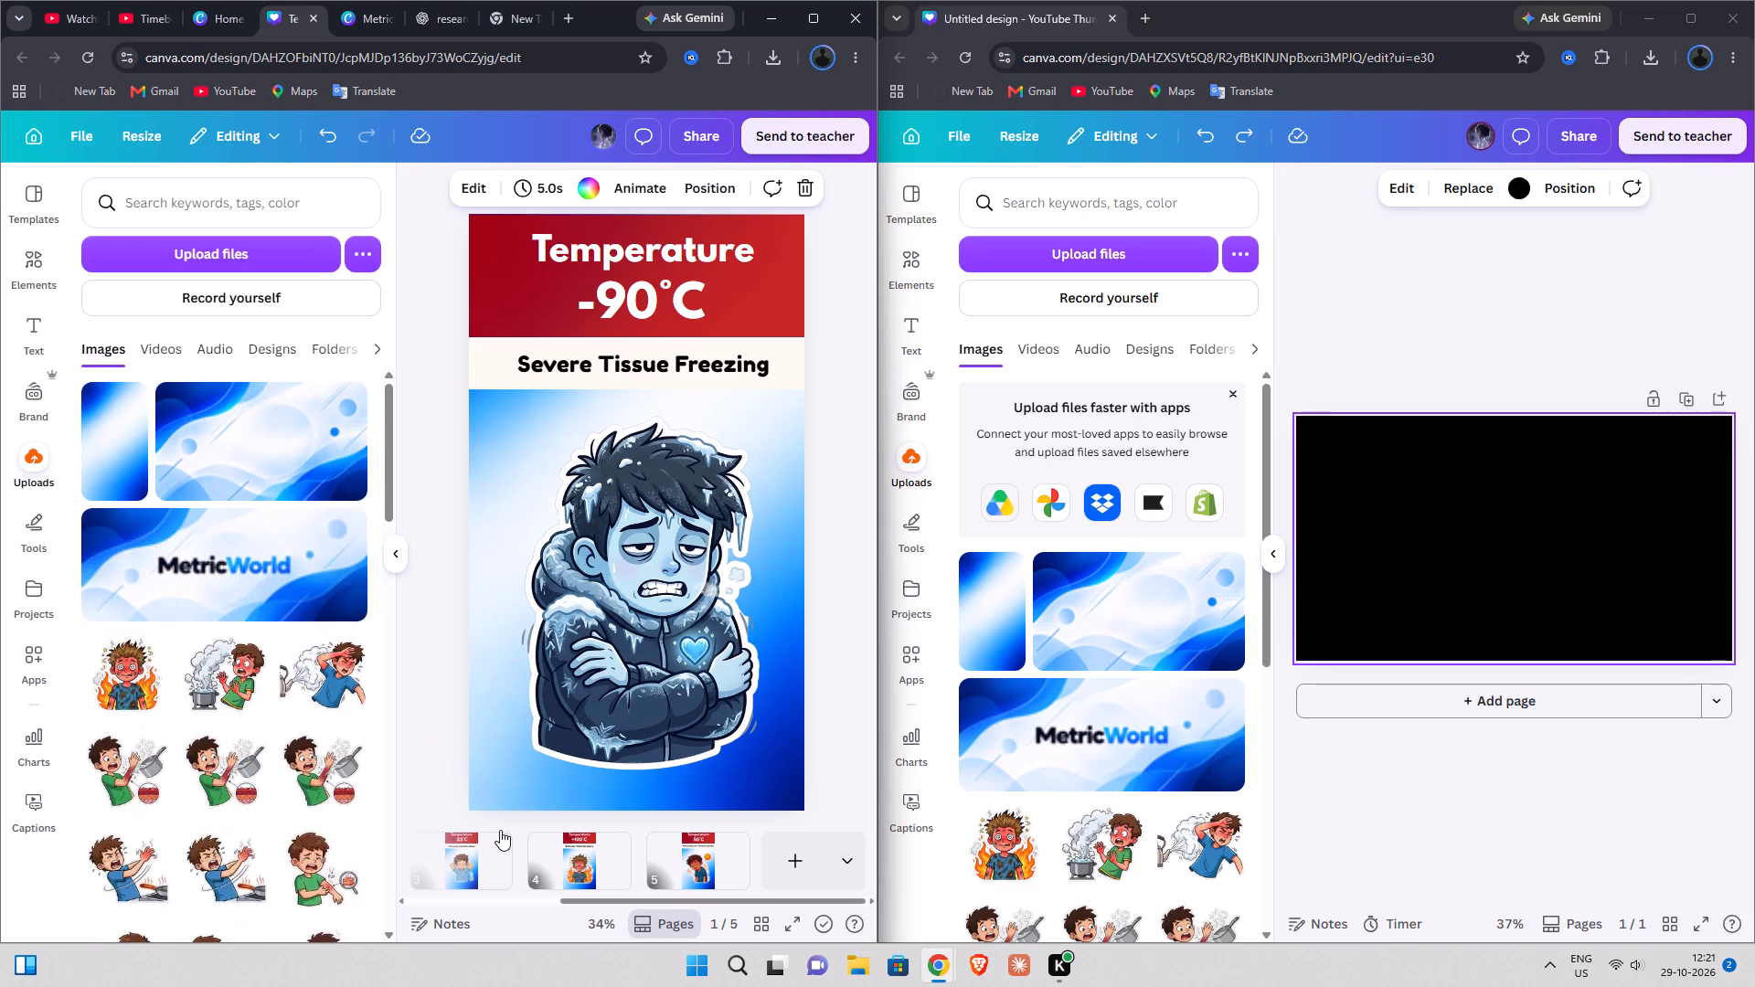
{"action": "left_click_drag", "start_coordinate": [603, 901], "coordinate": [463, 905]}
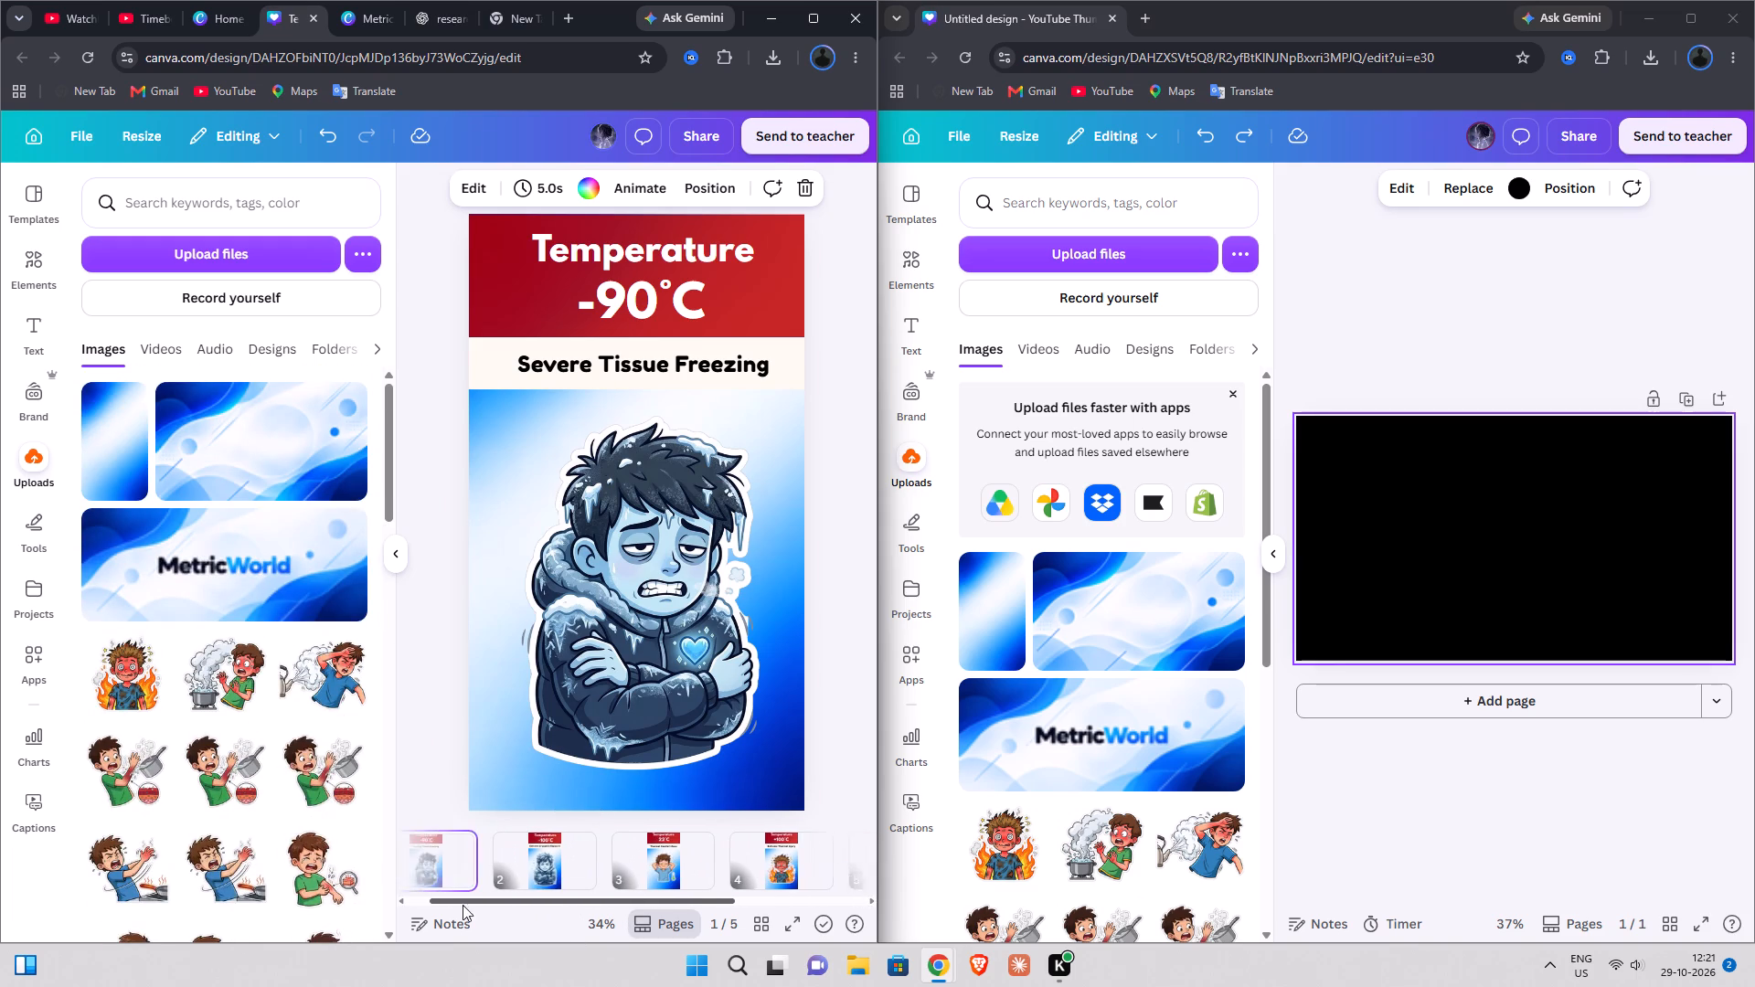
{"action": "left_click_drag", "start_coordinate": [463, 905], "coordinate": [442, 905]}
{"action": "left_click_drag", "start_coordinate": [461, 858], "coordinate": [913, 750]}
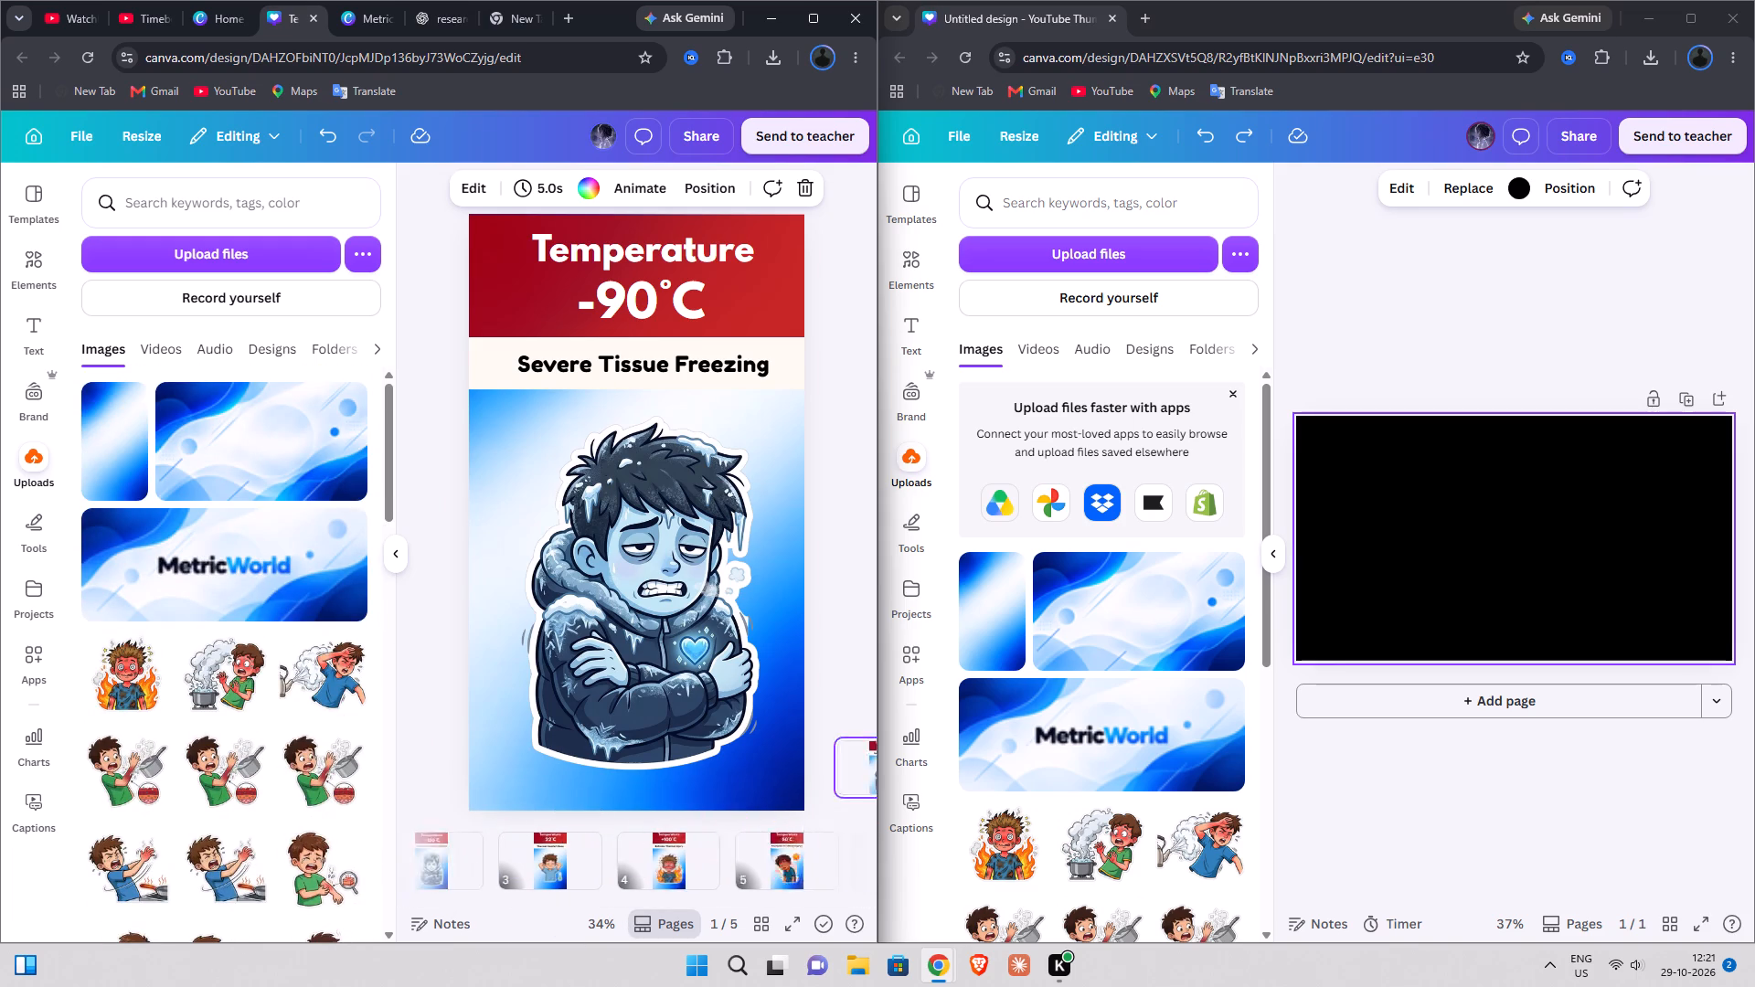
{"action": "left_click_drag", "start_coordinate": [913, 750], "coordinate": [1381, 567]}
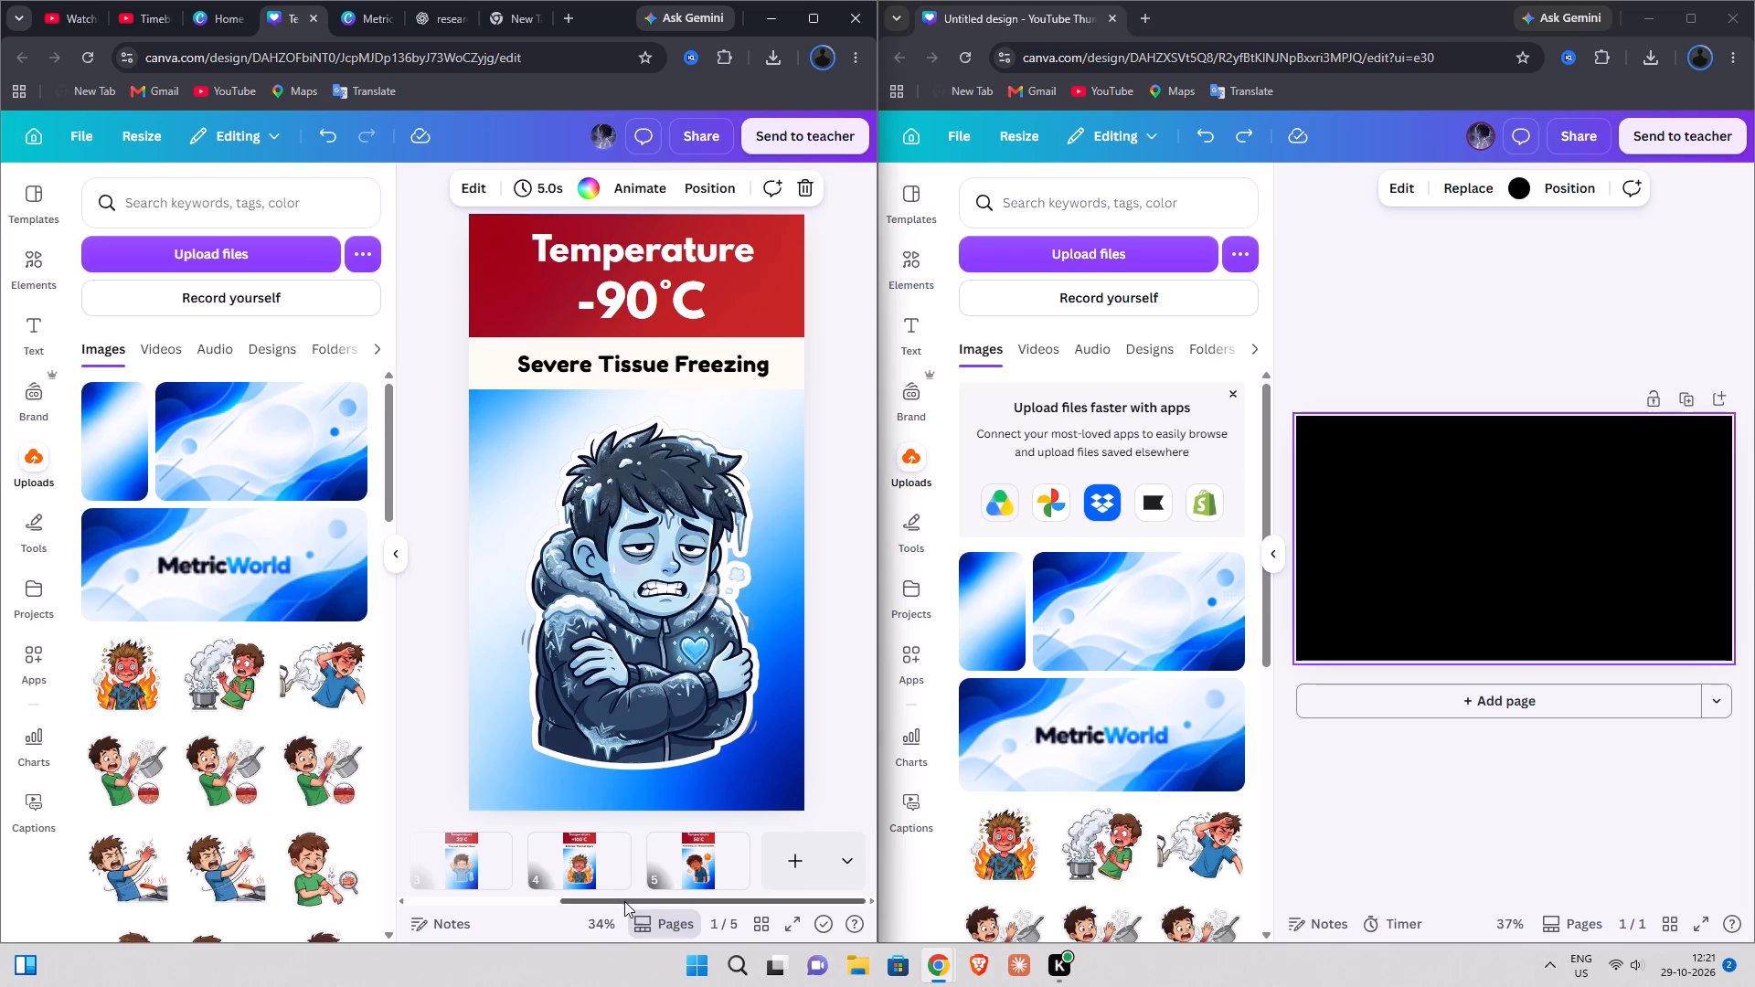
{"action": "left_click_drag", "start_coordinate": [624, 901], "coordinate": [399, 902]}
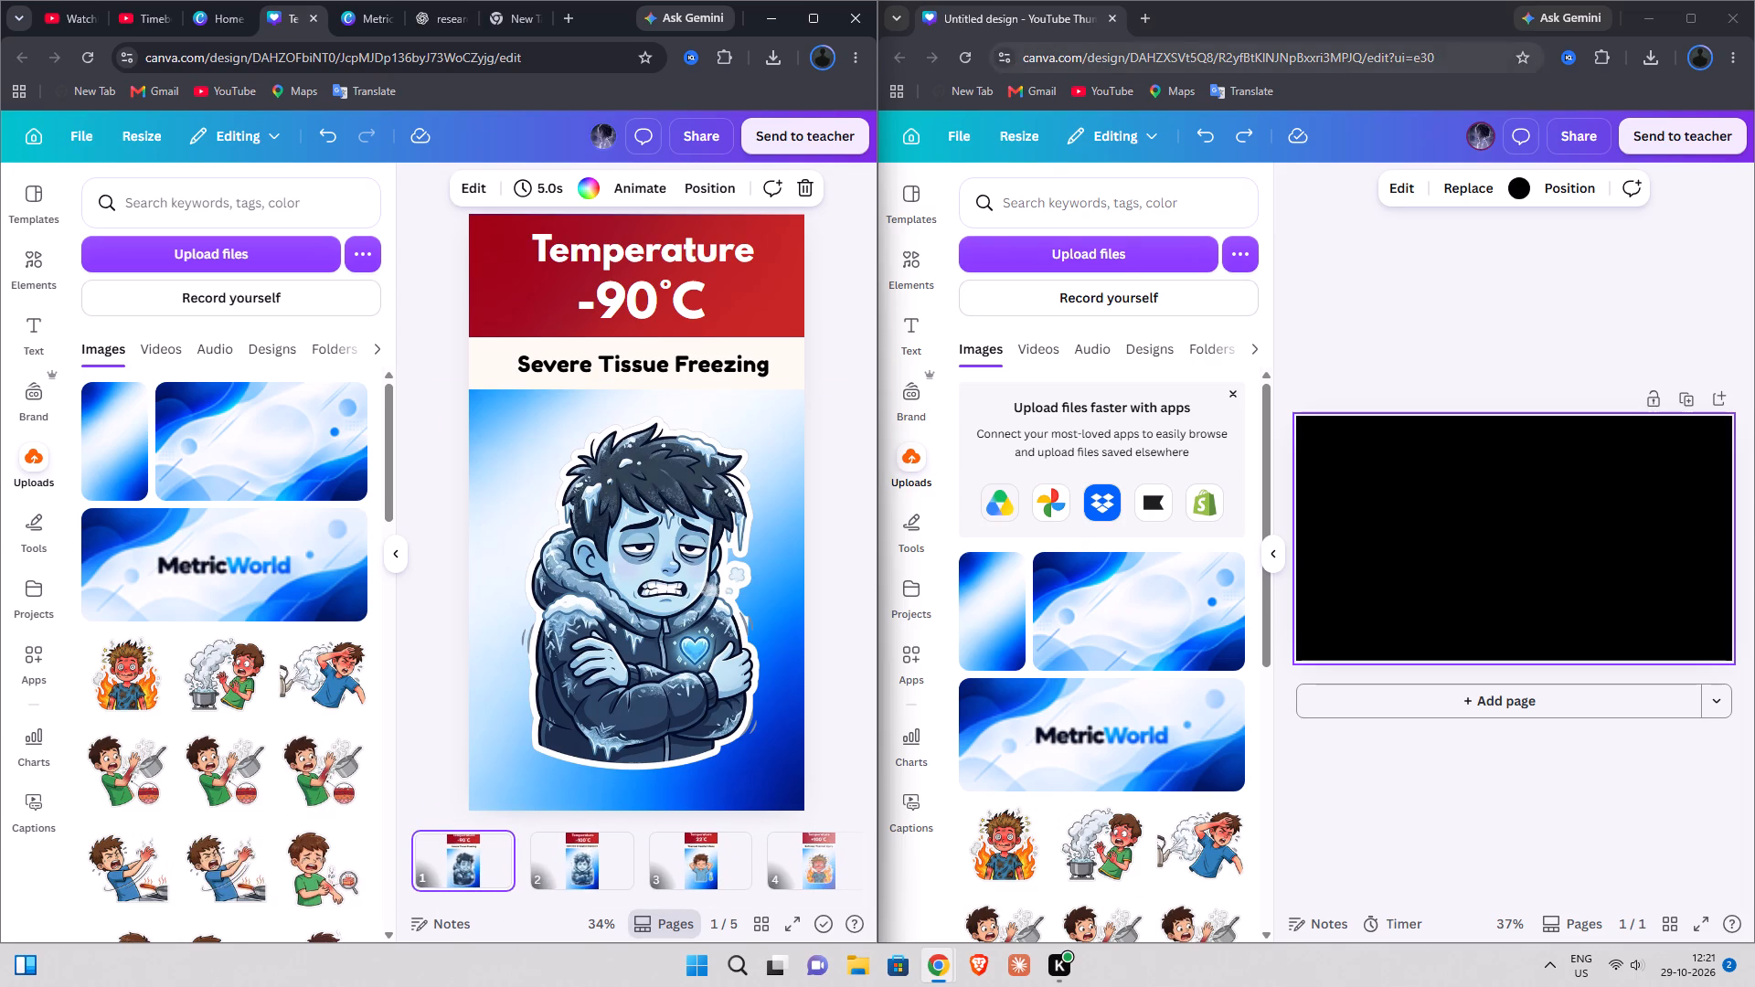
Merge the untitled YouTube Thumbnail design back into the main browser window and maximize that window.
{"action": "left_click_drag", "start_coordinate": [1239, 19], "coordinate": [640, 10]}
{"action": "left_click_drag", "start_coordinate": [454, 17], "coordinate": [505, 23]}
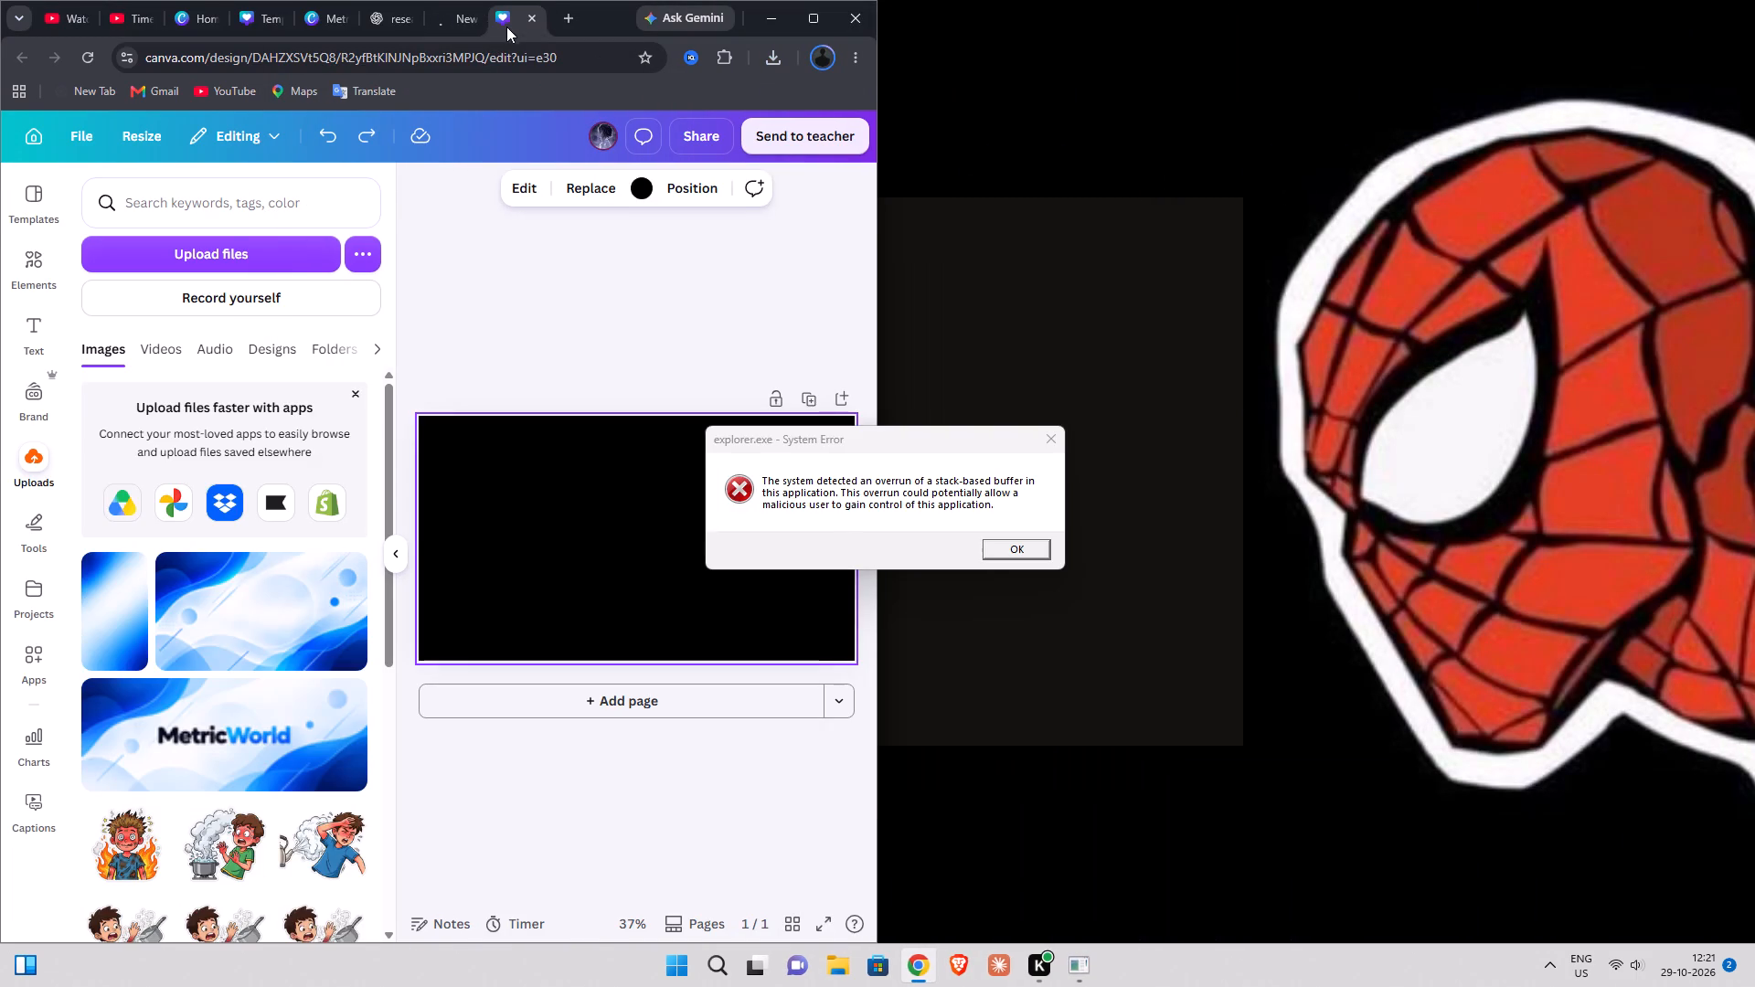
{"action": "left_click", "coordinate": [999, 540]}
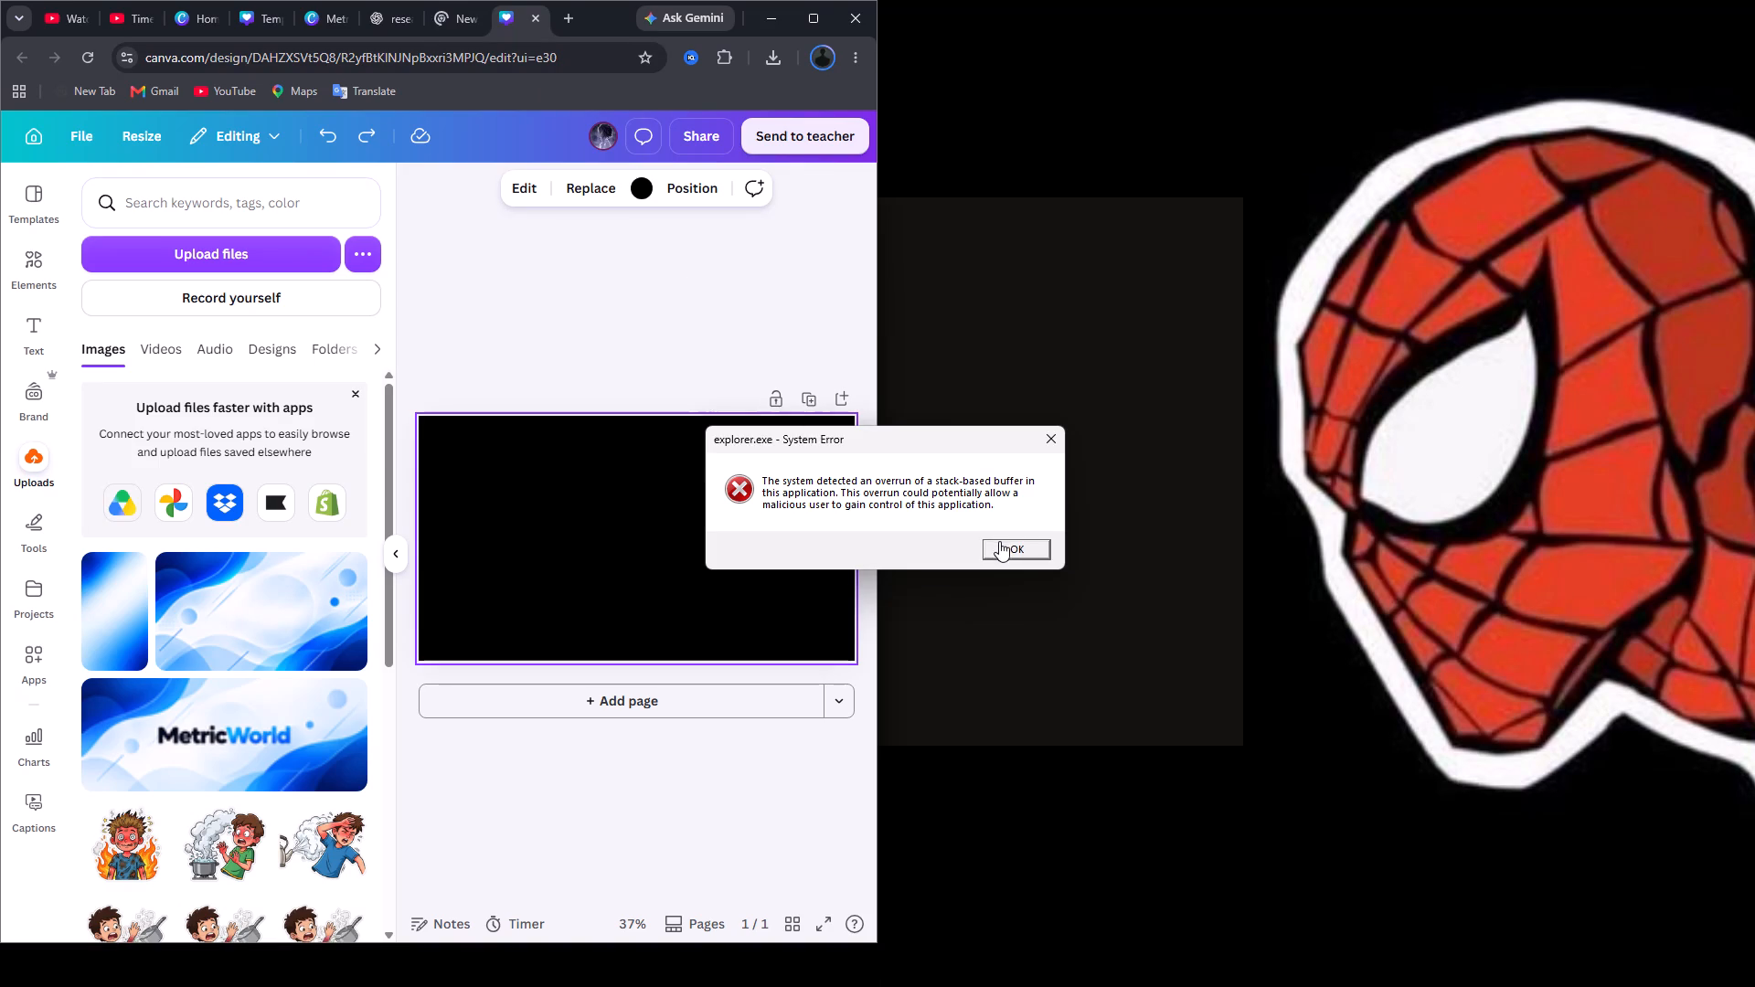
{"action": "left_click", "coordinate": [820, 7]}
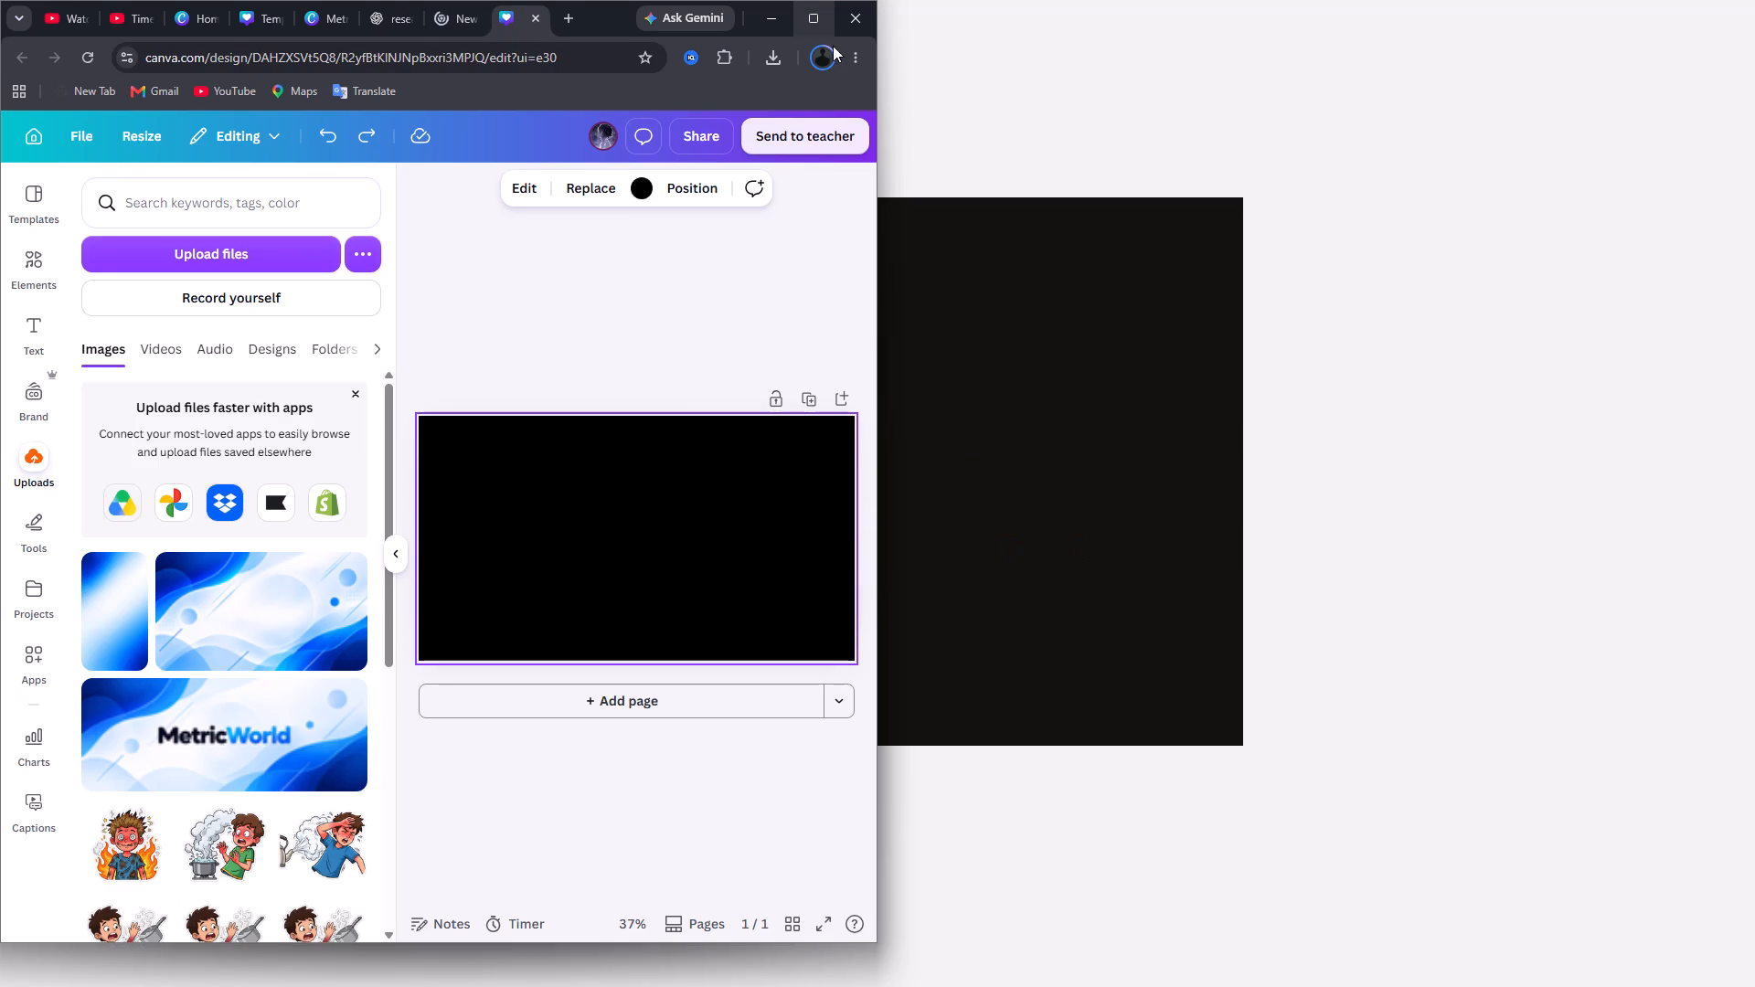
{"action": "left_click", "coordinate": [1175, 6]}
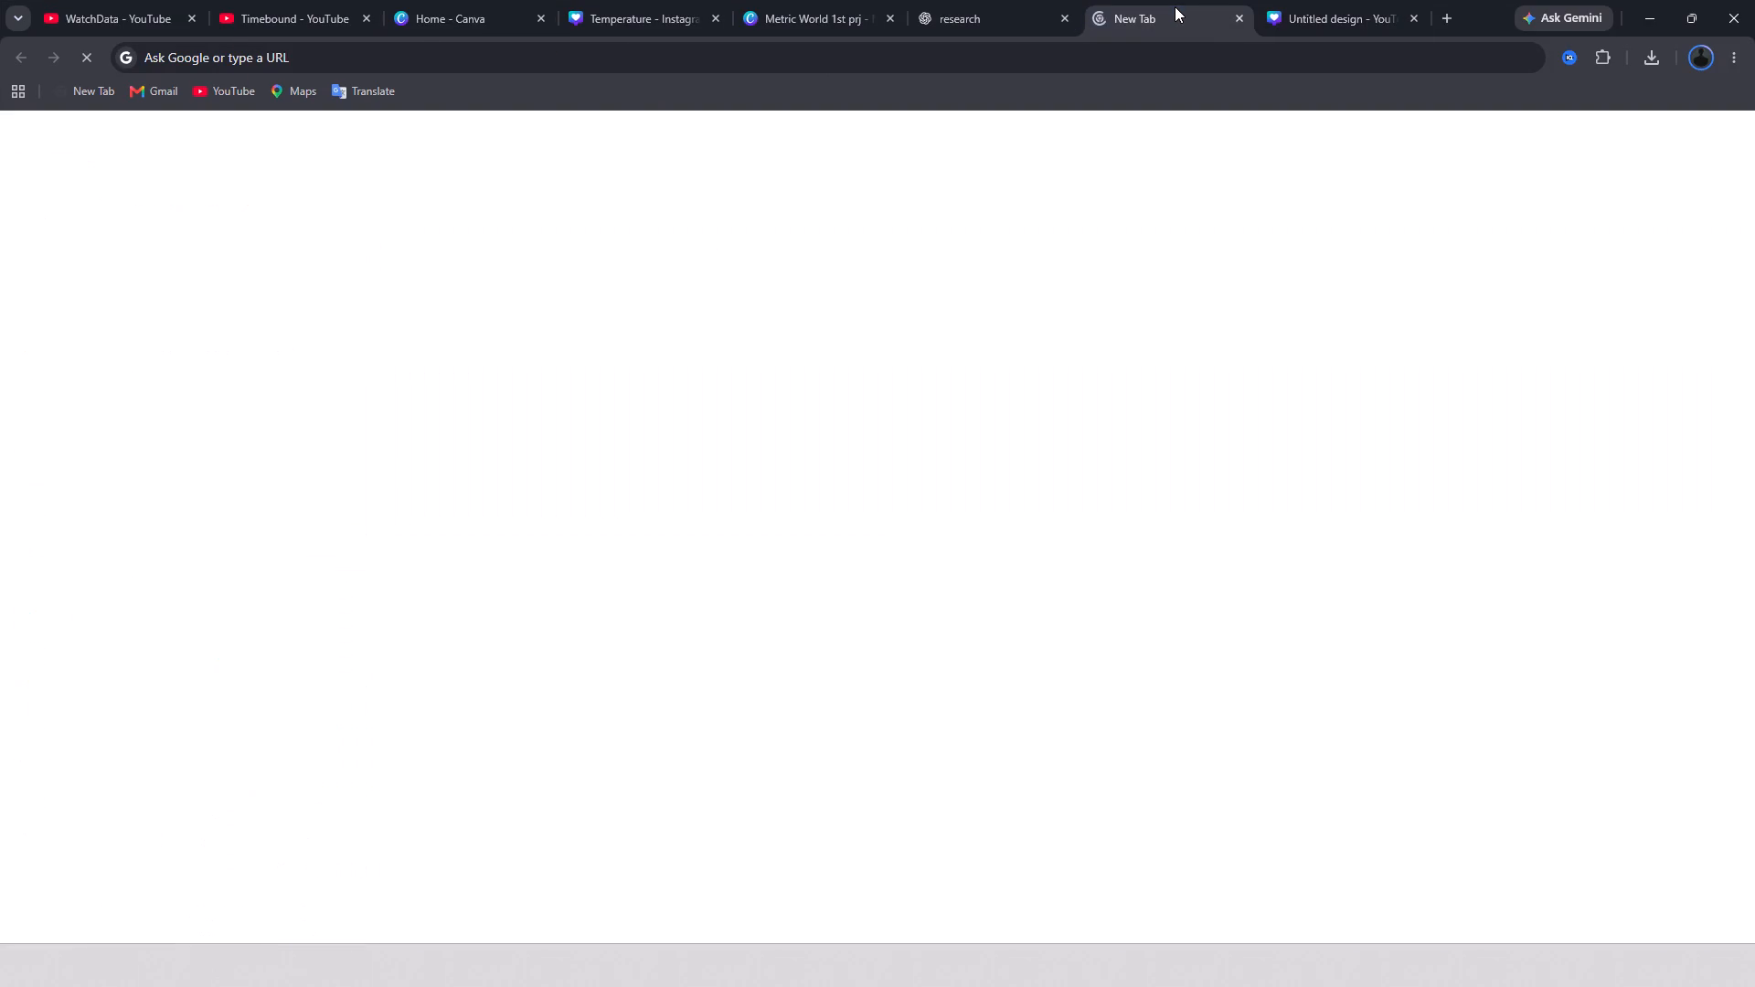
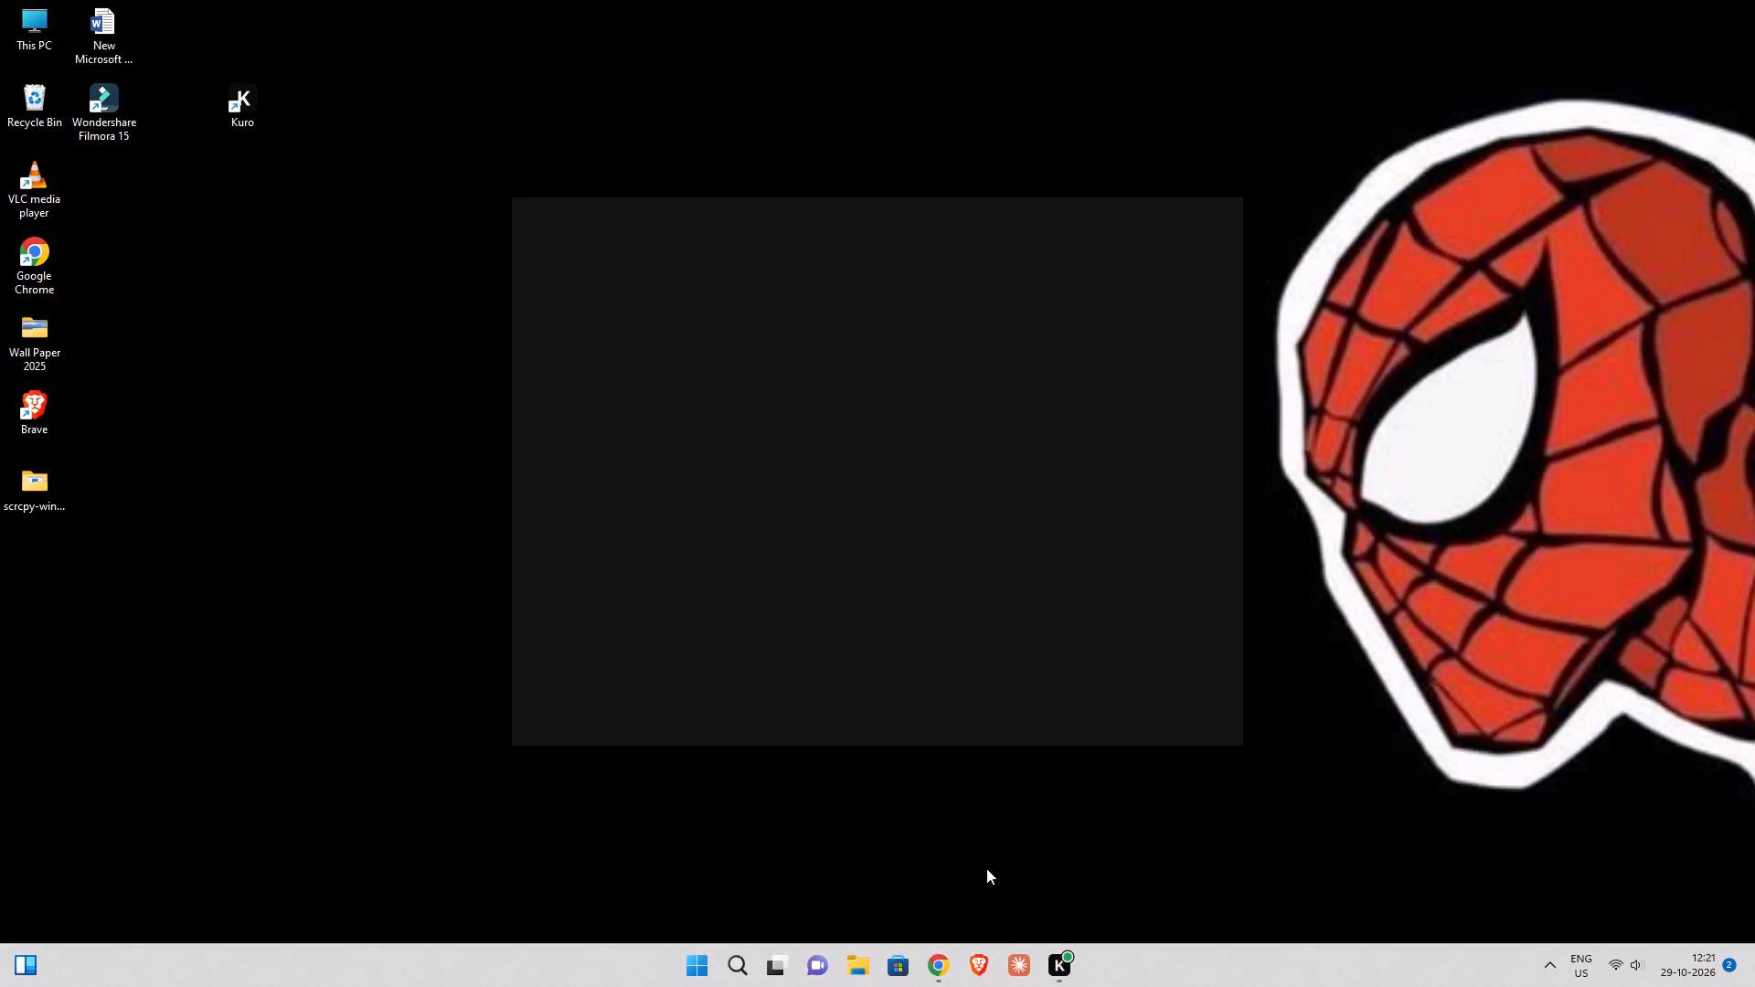
Bring back the browser and reorder its tabs so the untitled YouTube Thumbnail design sits directly after Temperature, before Metric World 1st prj.
{"action": "left_click", "coordinate": [931, 953]}
{"action": "left_click", "coordinate": [1027, 0]}
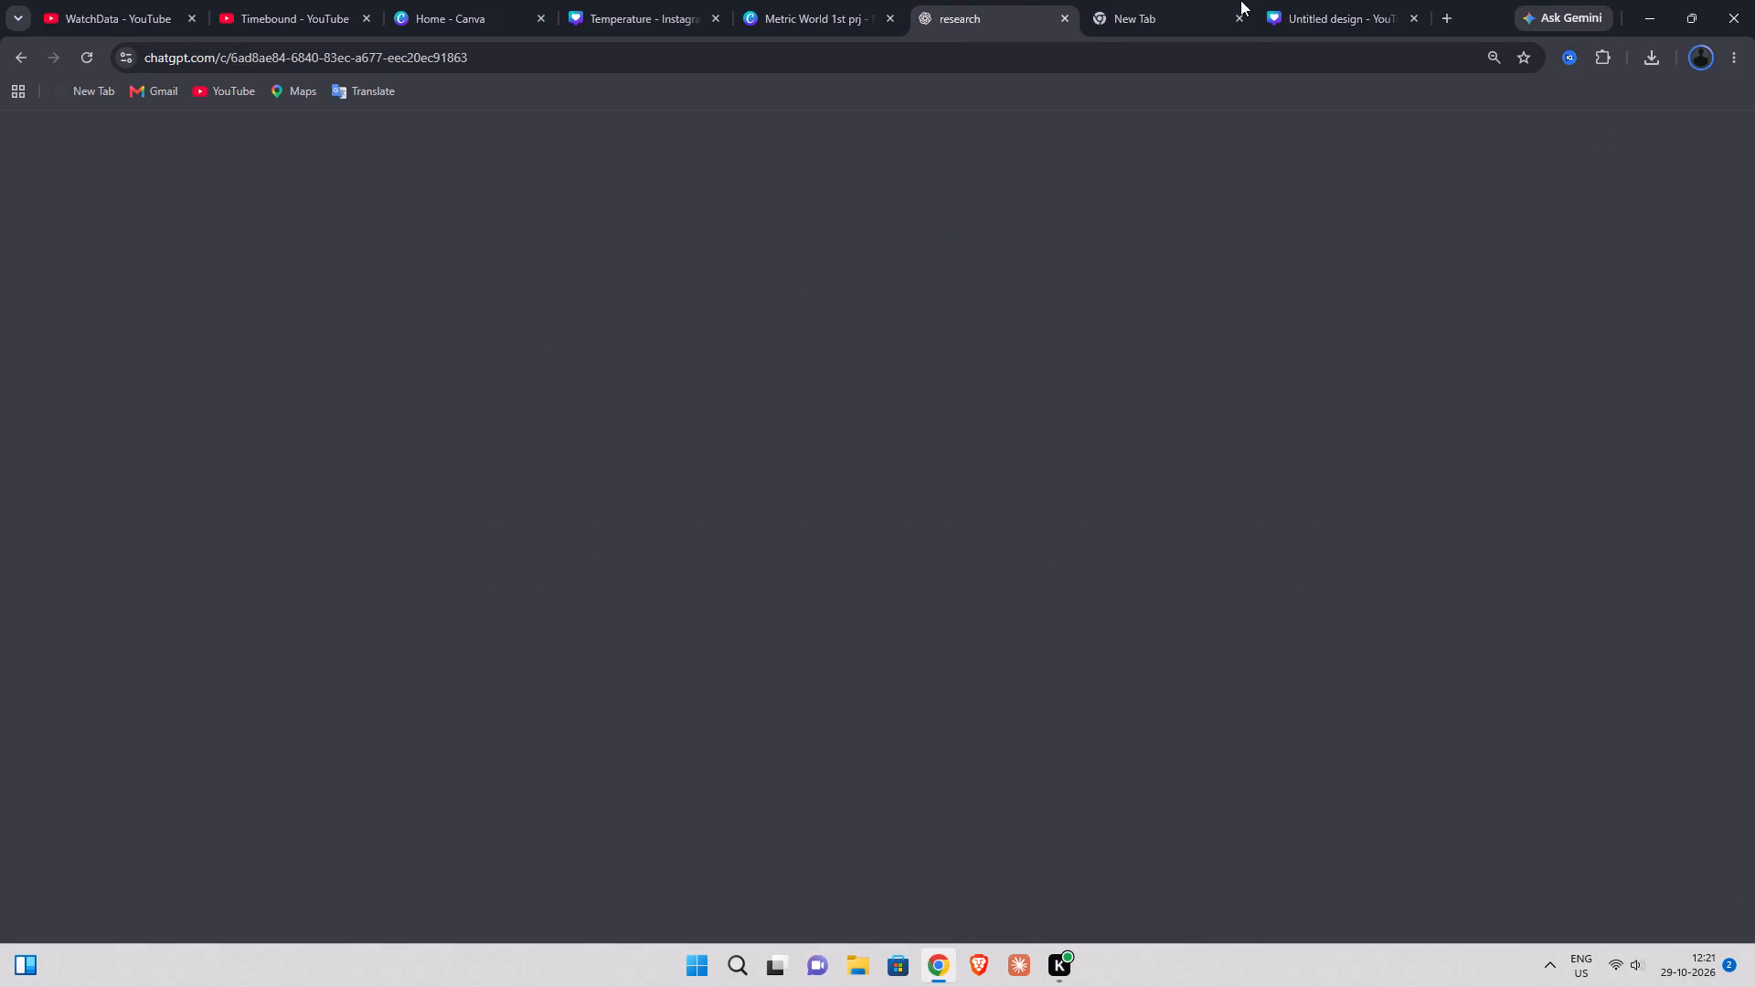
{"action": "left_click_drag", "start_coordinate": [1317, 0], "coordinate": [931, 14]}
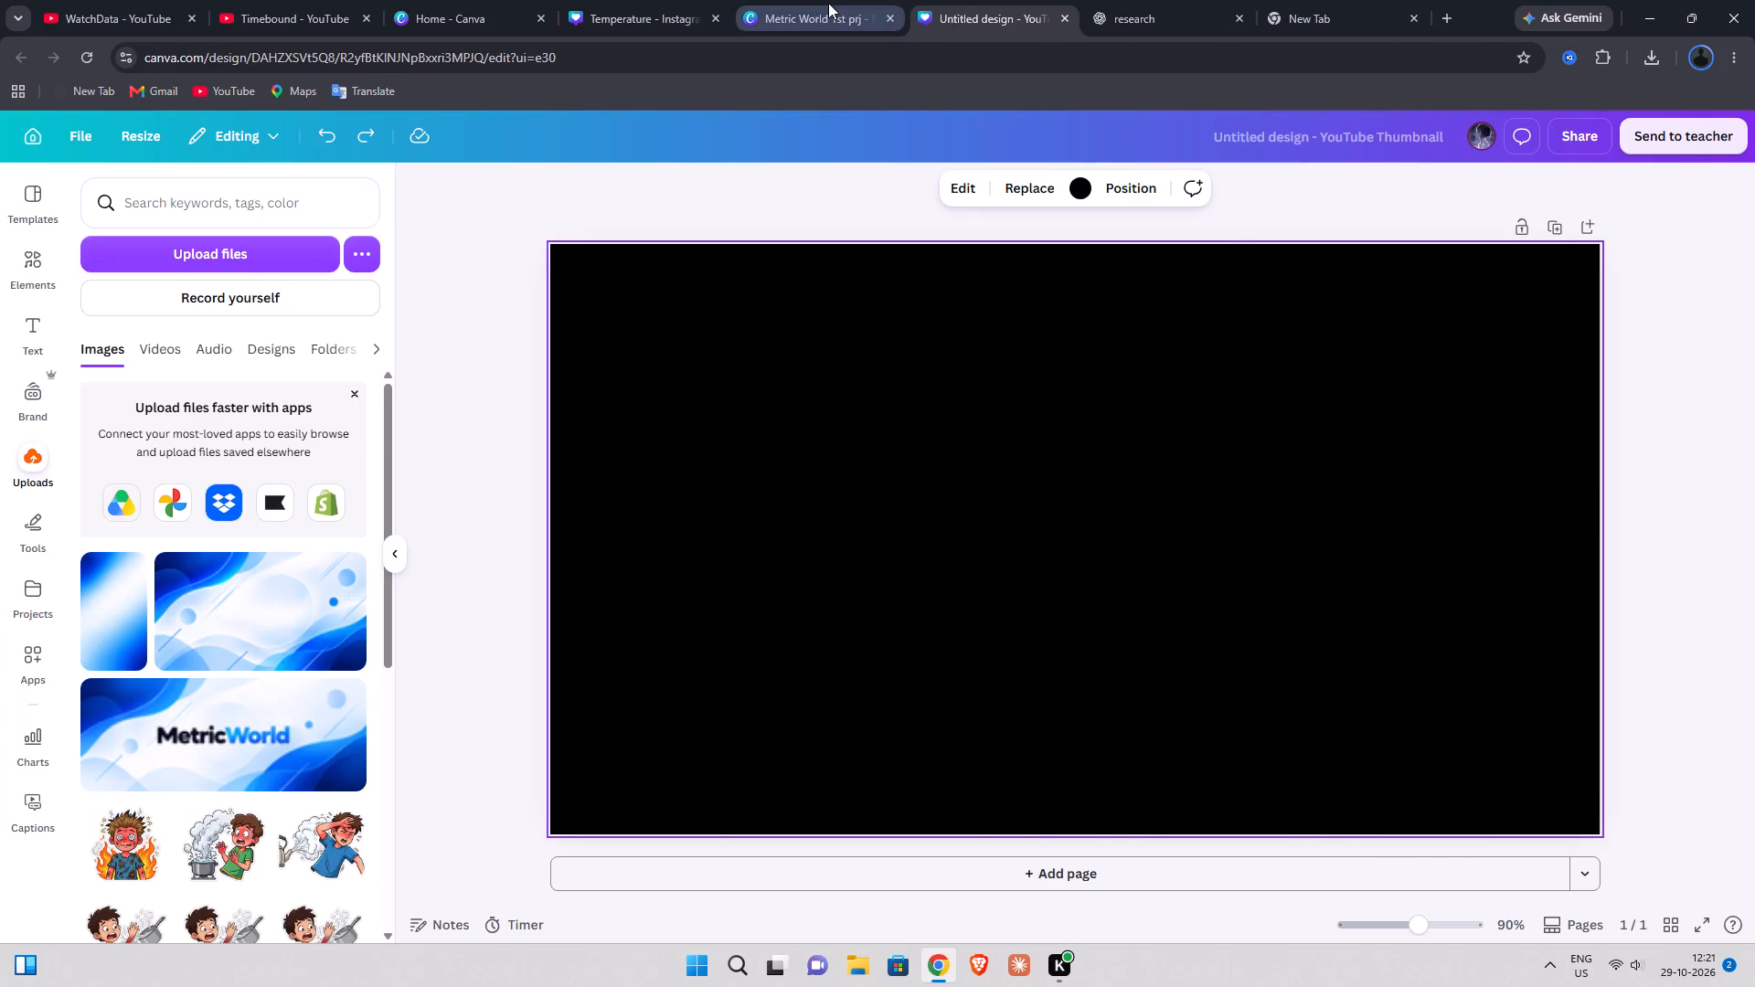
{"action": "left_click", "coordinate": [828, 3]}
{"action": "left_click", "coordinate": [961, 0]}
{"action": "left_click", "coordinate": [821, 0]}
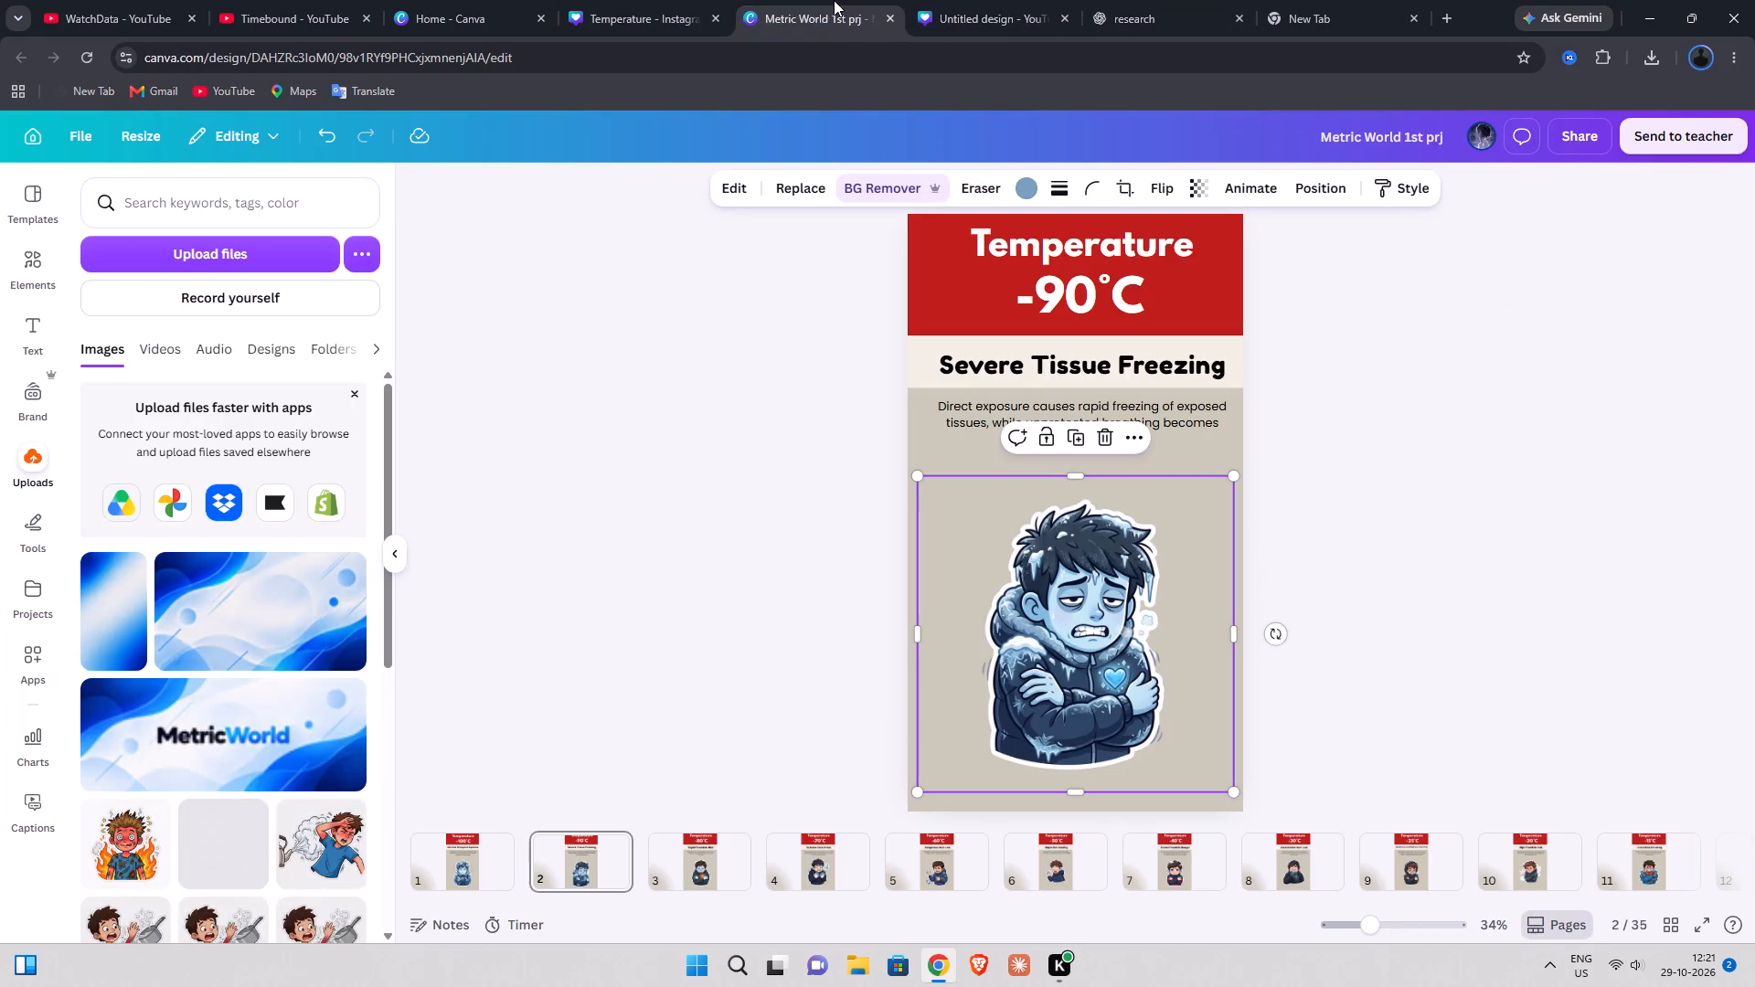
{"action": "left_click_drag", "start_coordinate": [834, 0], "coordinate": [1001, 0]}
{"action": "left_click", "coordinate": [611, 8]}
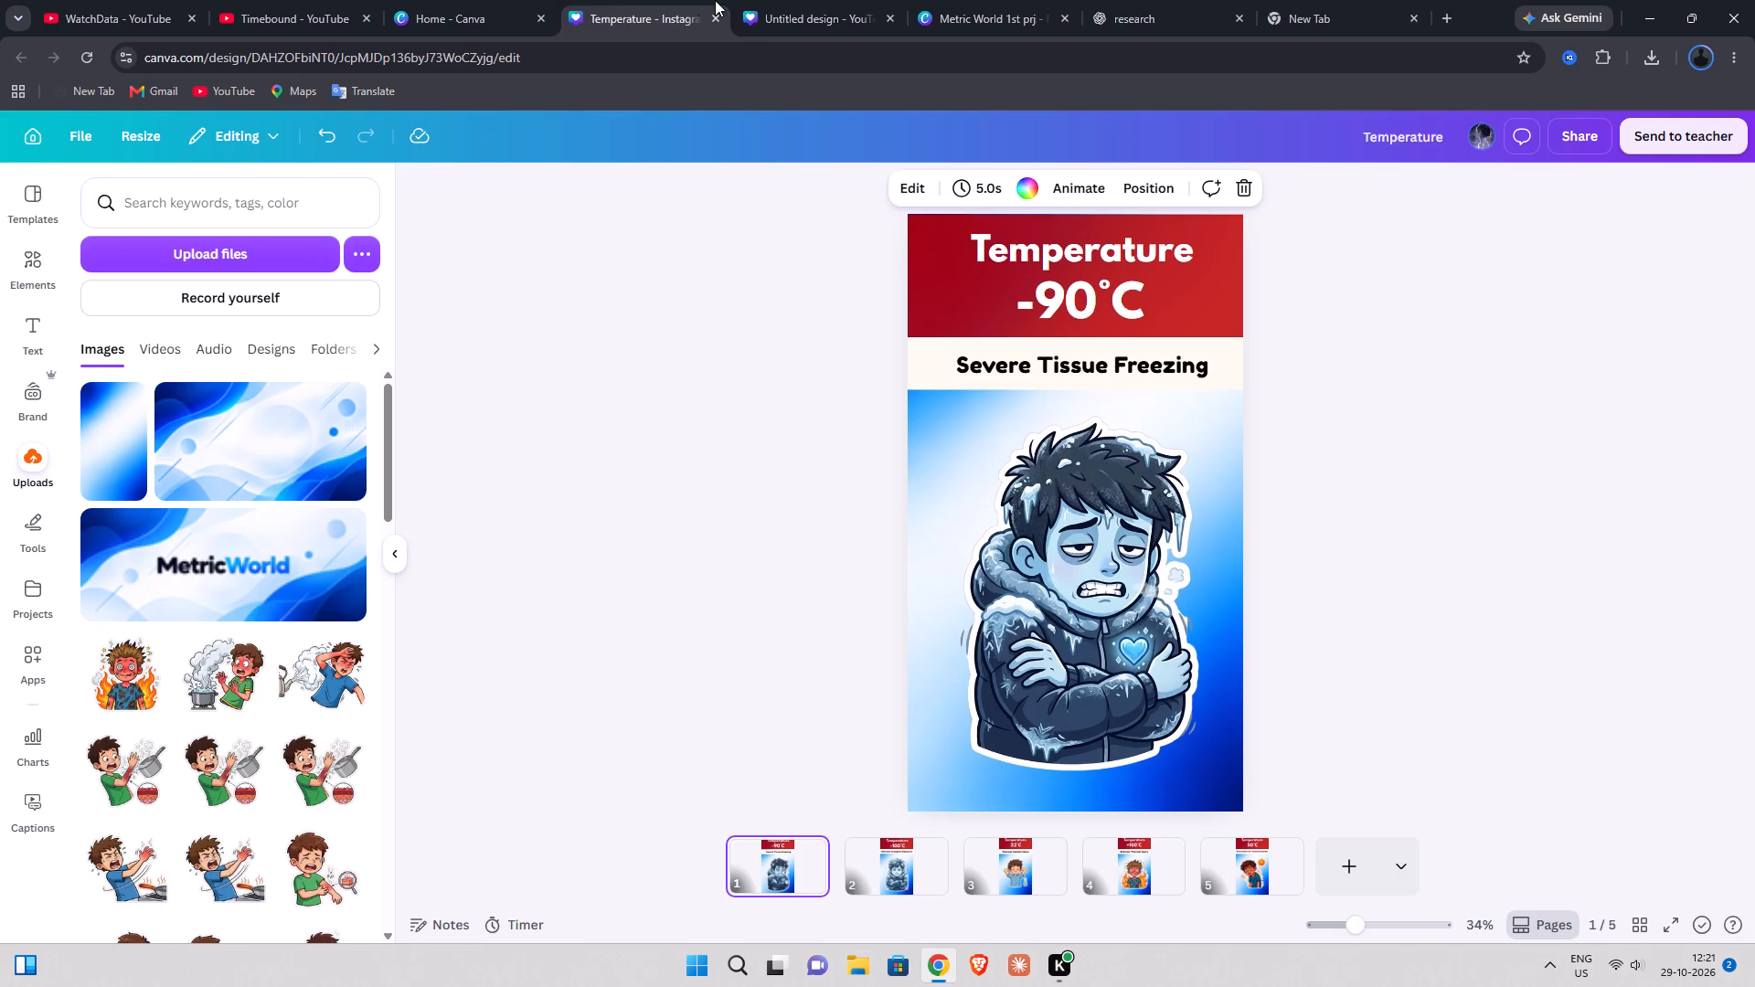
Upload Temperature.png from the Downloads folder into the untitled YouTube Thumbnail design's image uploads.
{"action": "left_click", "coordinate": [741, 0]}
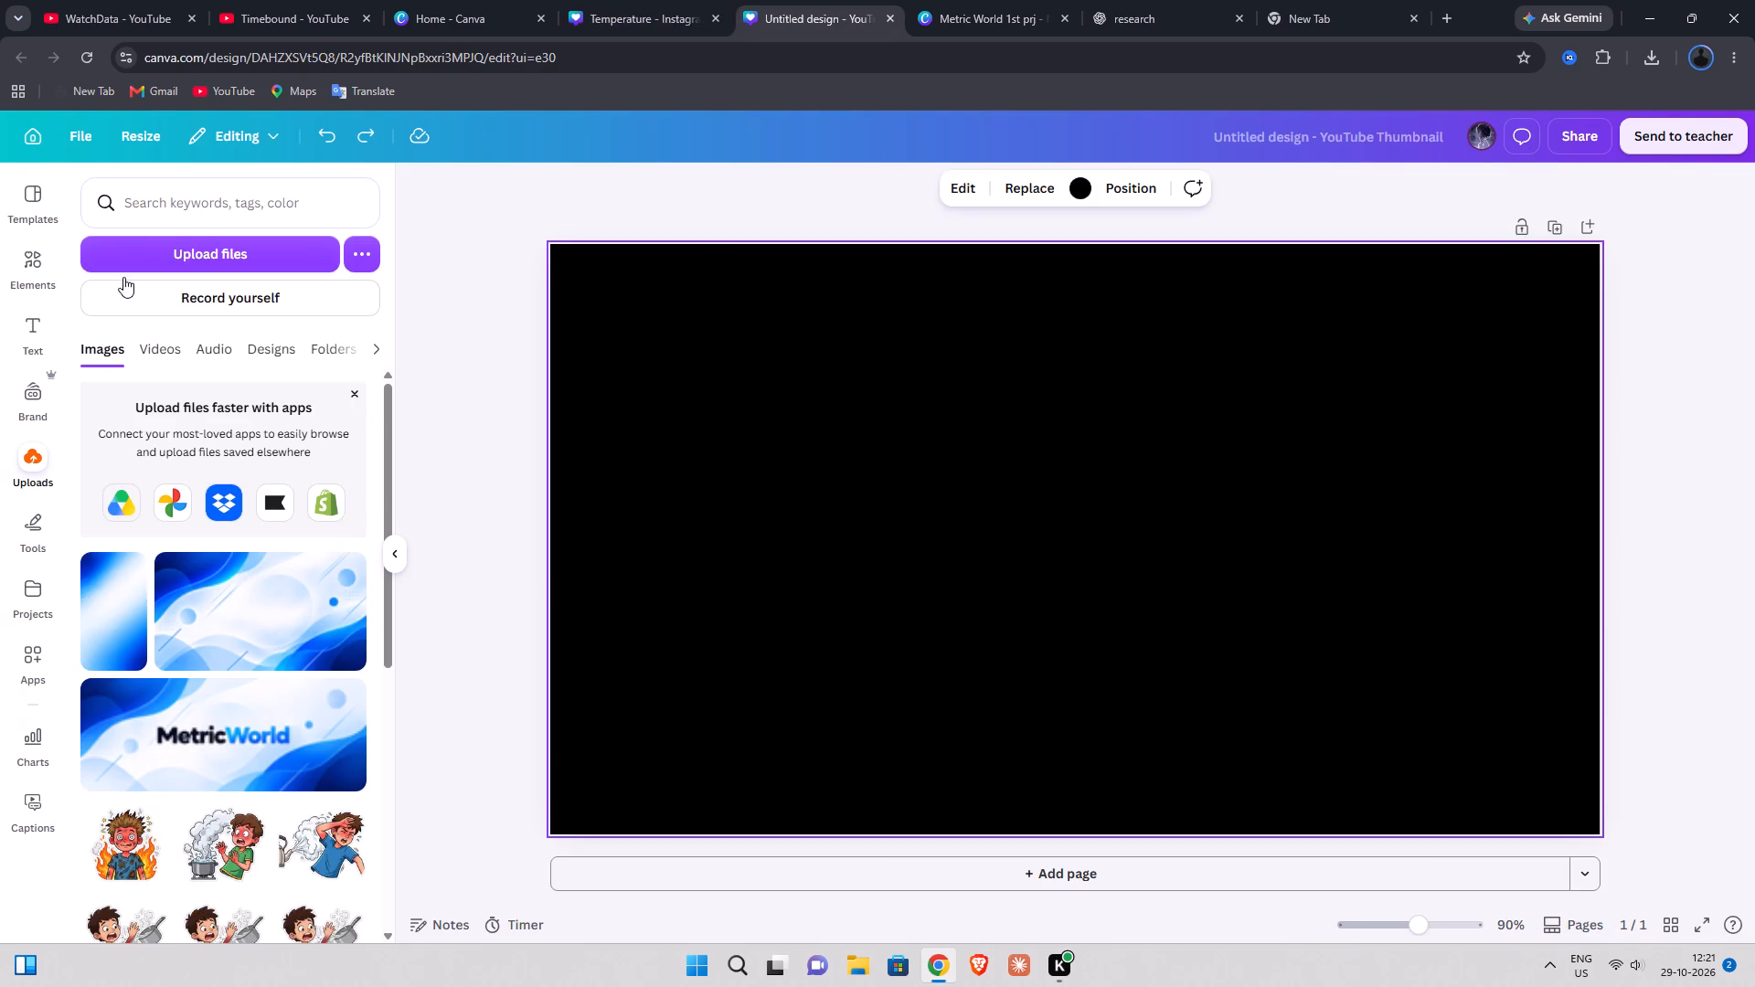
{"action": "left_click", "coordinate": [141, 235]}
{"action": "left_click", "coordinate": [145, 247]}
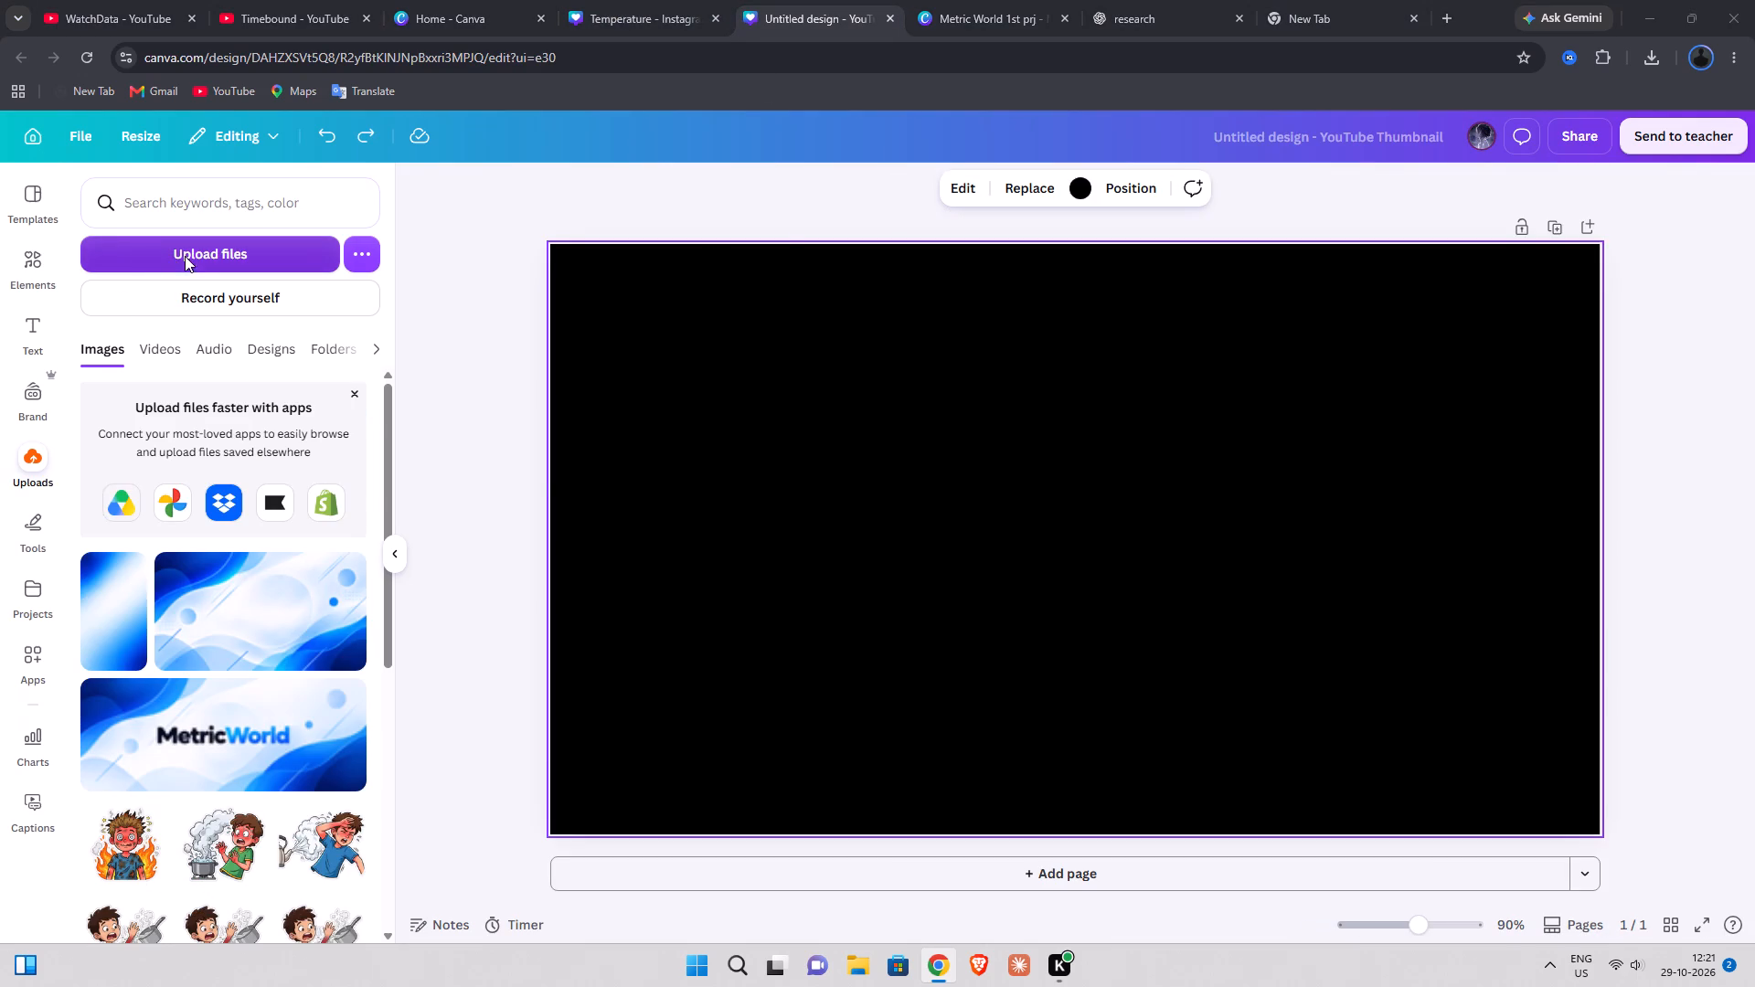
{"action": "left_click", "coordinate": [219, 178]}
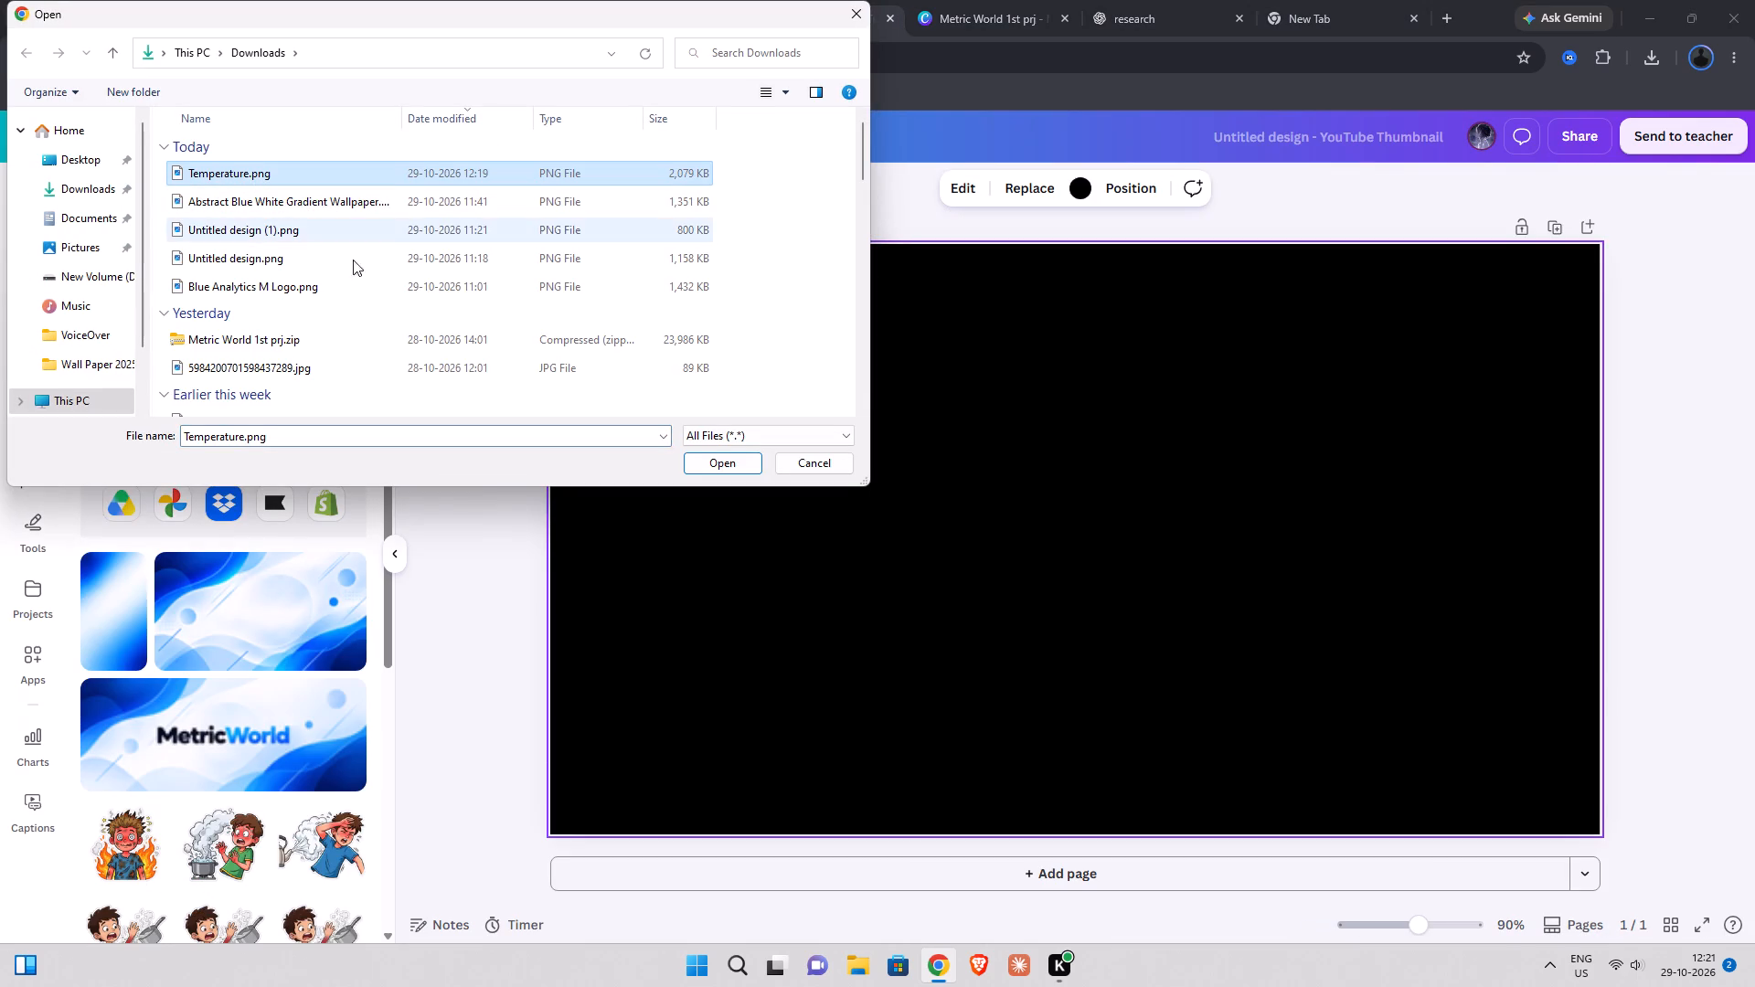
{"action": "left_click", "coordinate": [710, 468]}
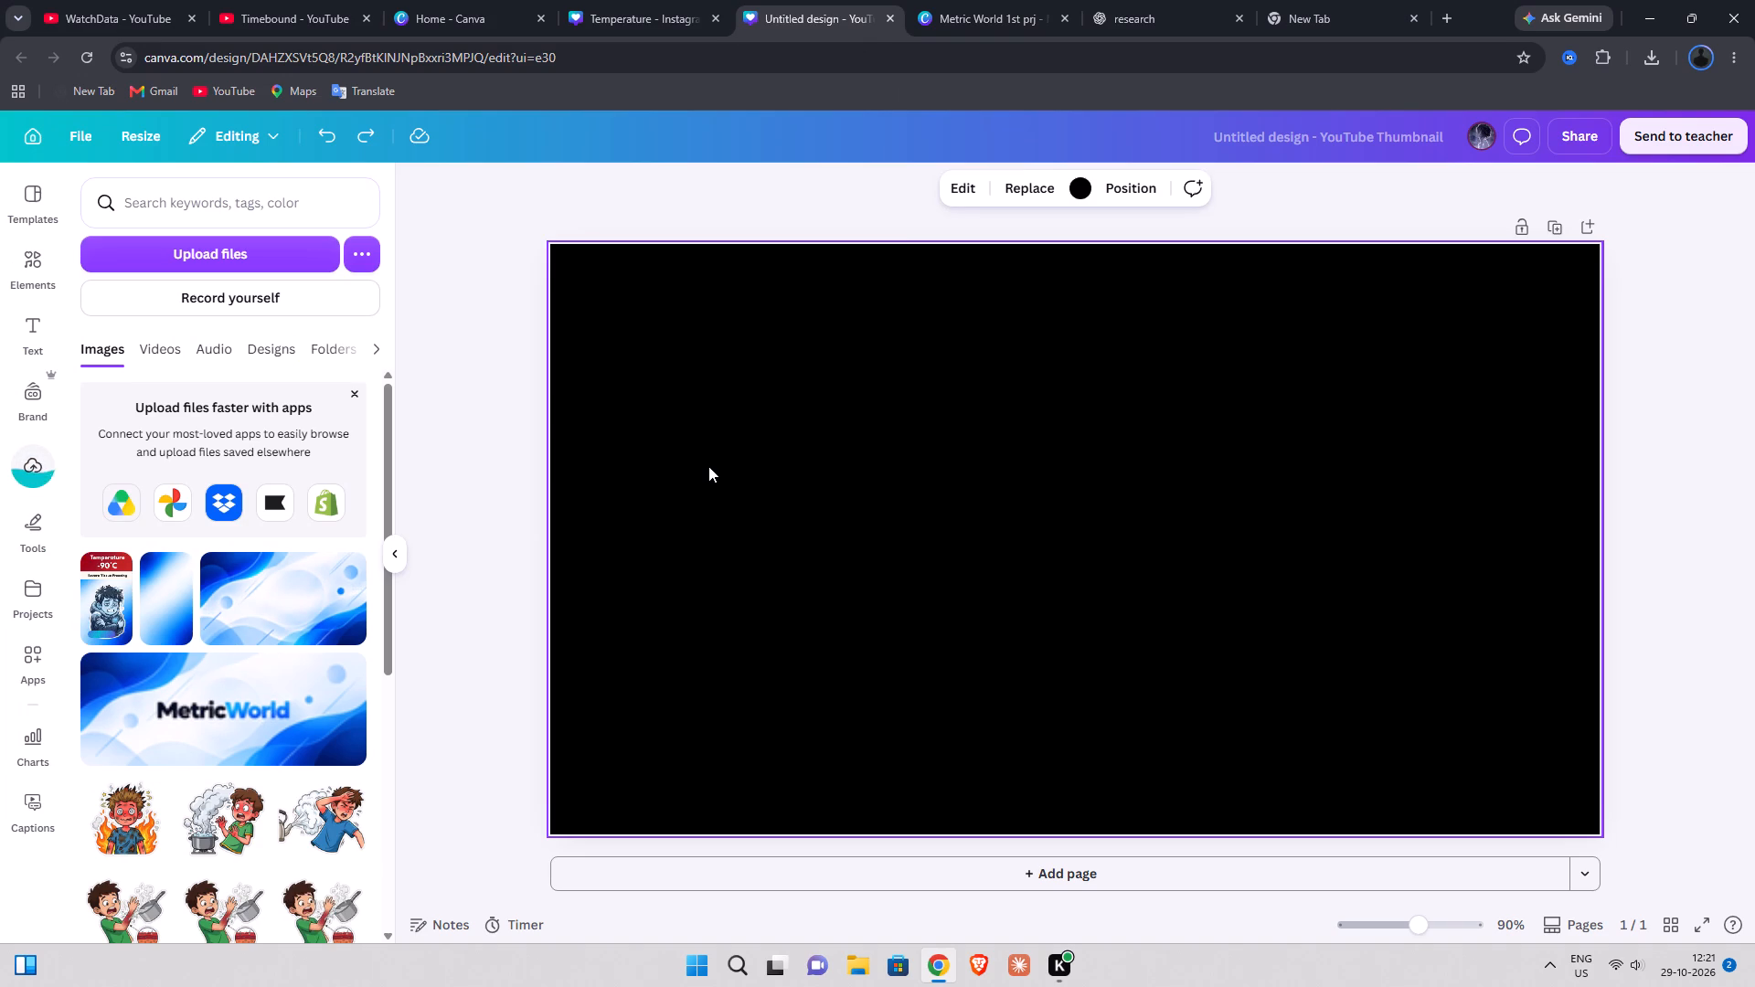
Look through the file import and export apps offered in the upload options, and return to the uploads.
{"action": "left_click", "coordinate": [356, 245]}
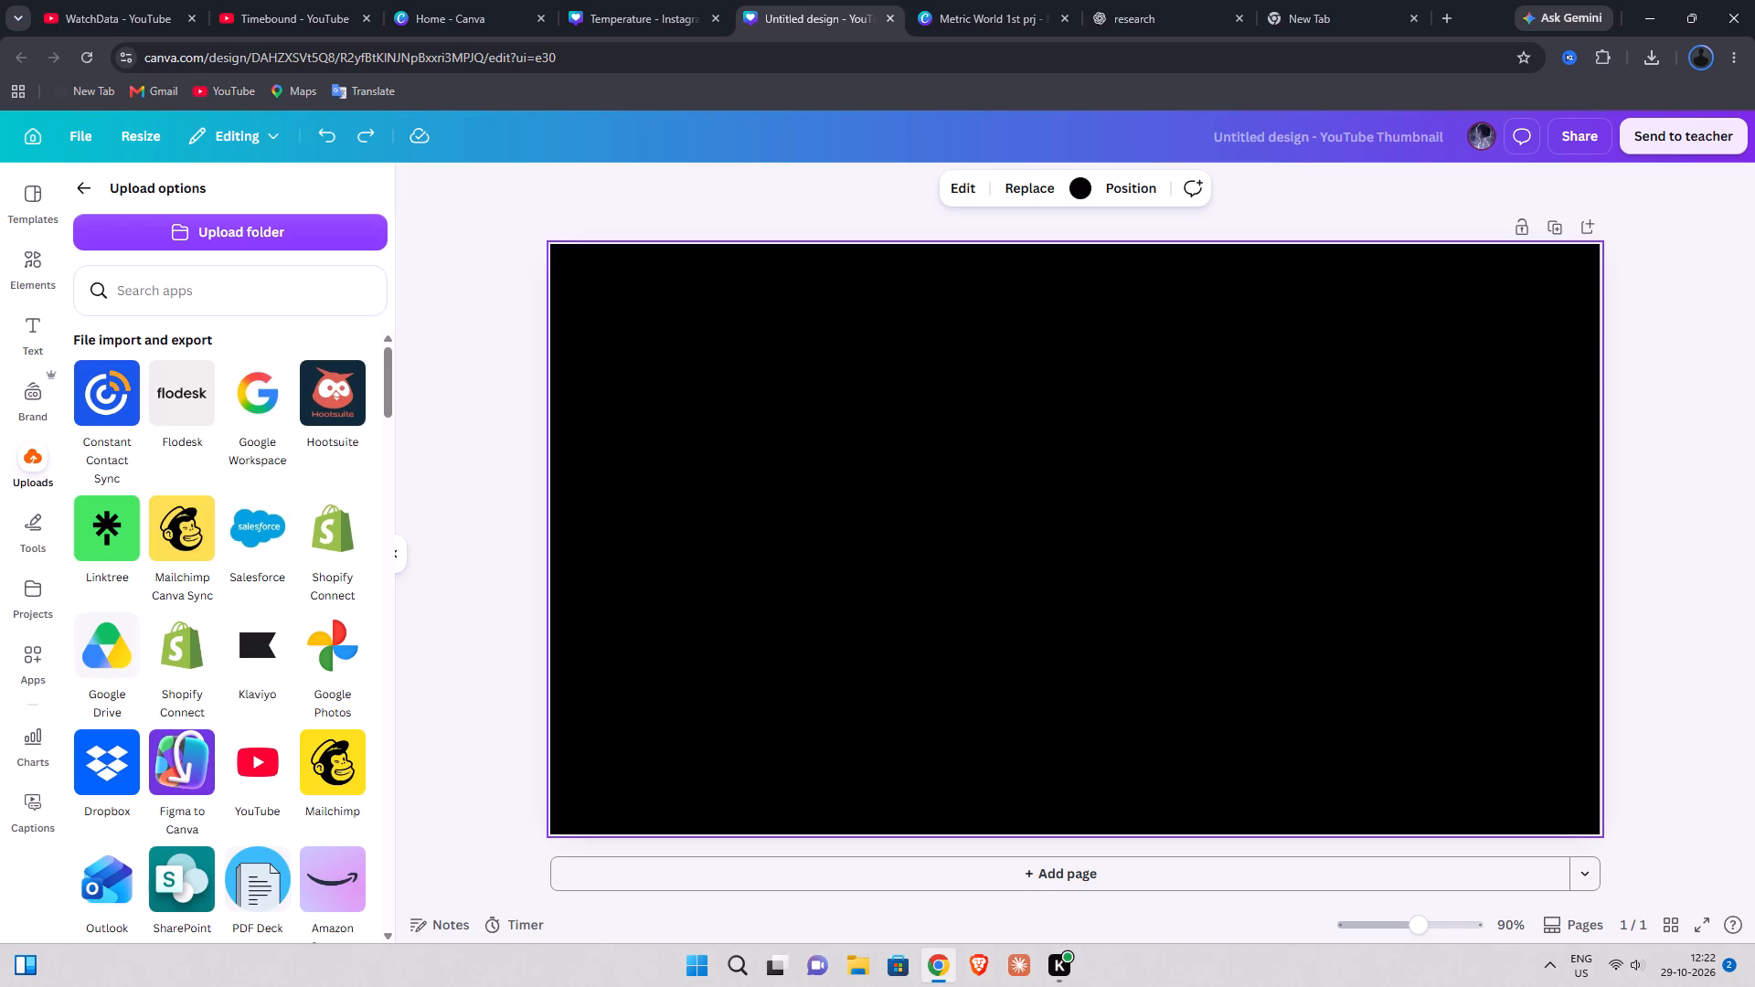
{"action": "scroll", "coordinate": [224, 387], "scroll_direction": "down", "scroll_amount": 16}
{"action": "scroll", "coordinate": [224, 387], "scroll_direction": "down", "scroll_amount": 5}
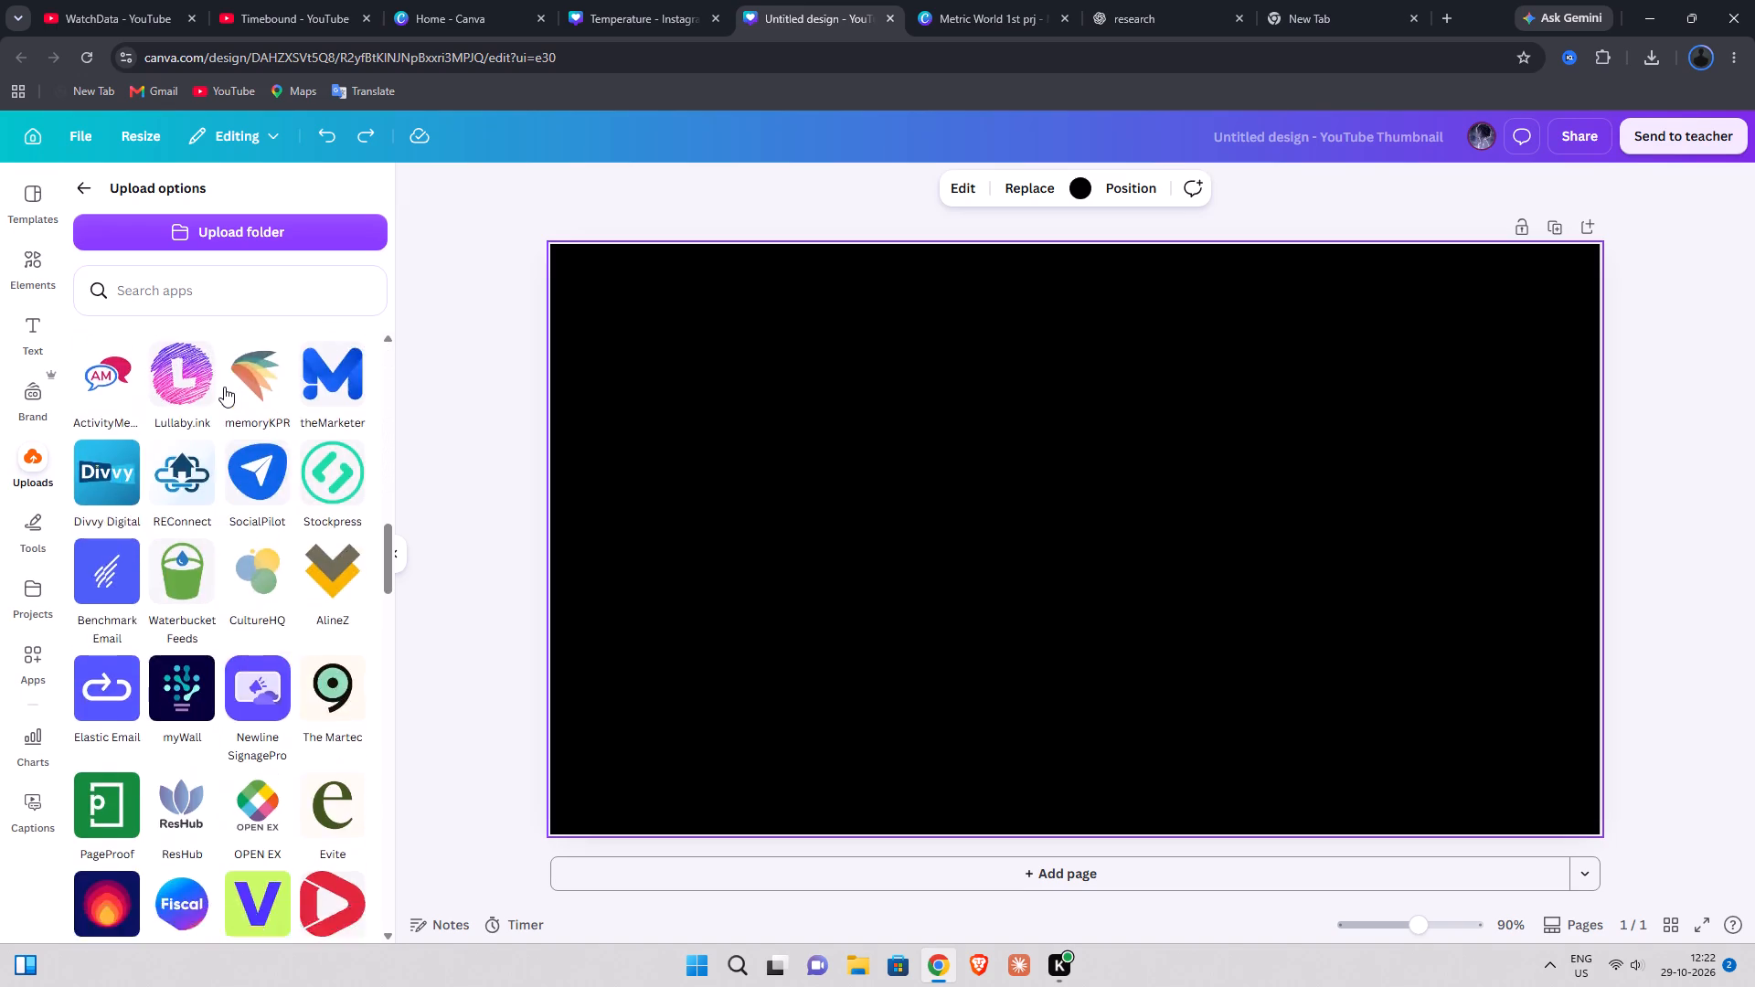
{"action": "scroll", "coordinate": [224, 387], "scroll_direction": "down", "scroll_amount": 17}
{"action": "scroll", "coordinate": [224, 387], "scroll_direction": "up", "scroll_amount": 9}
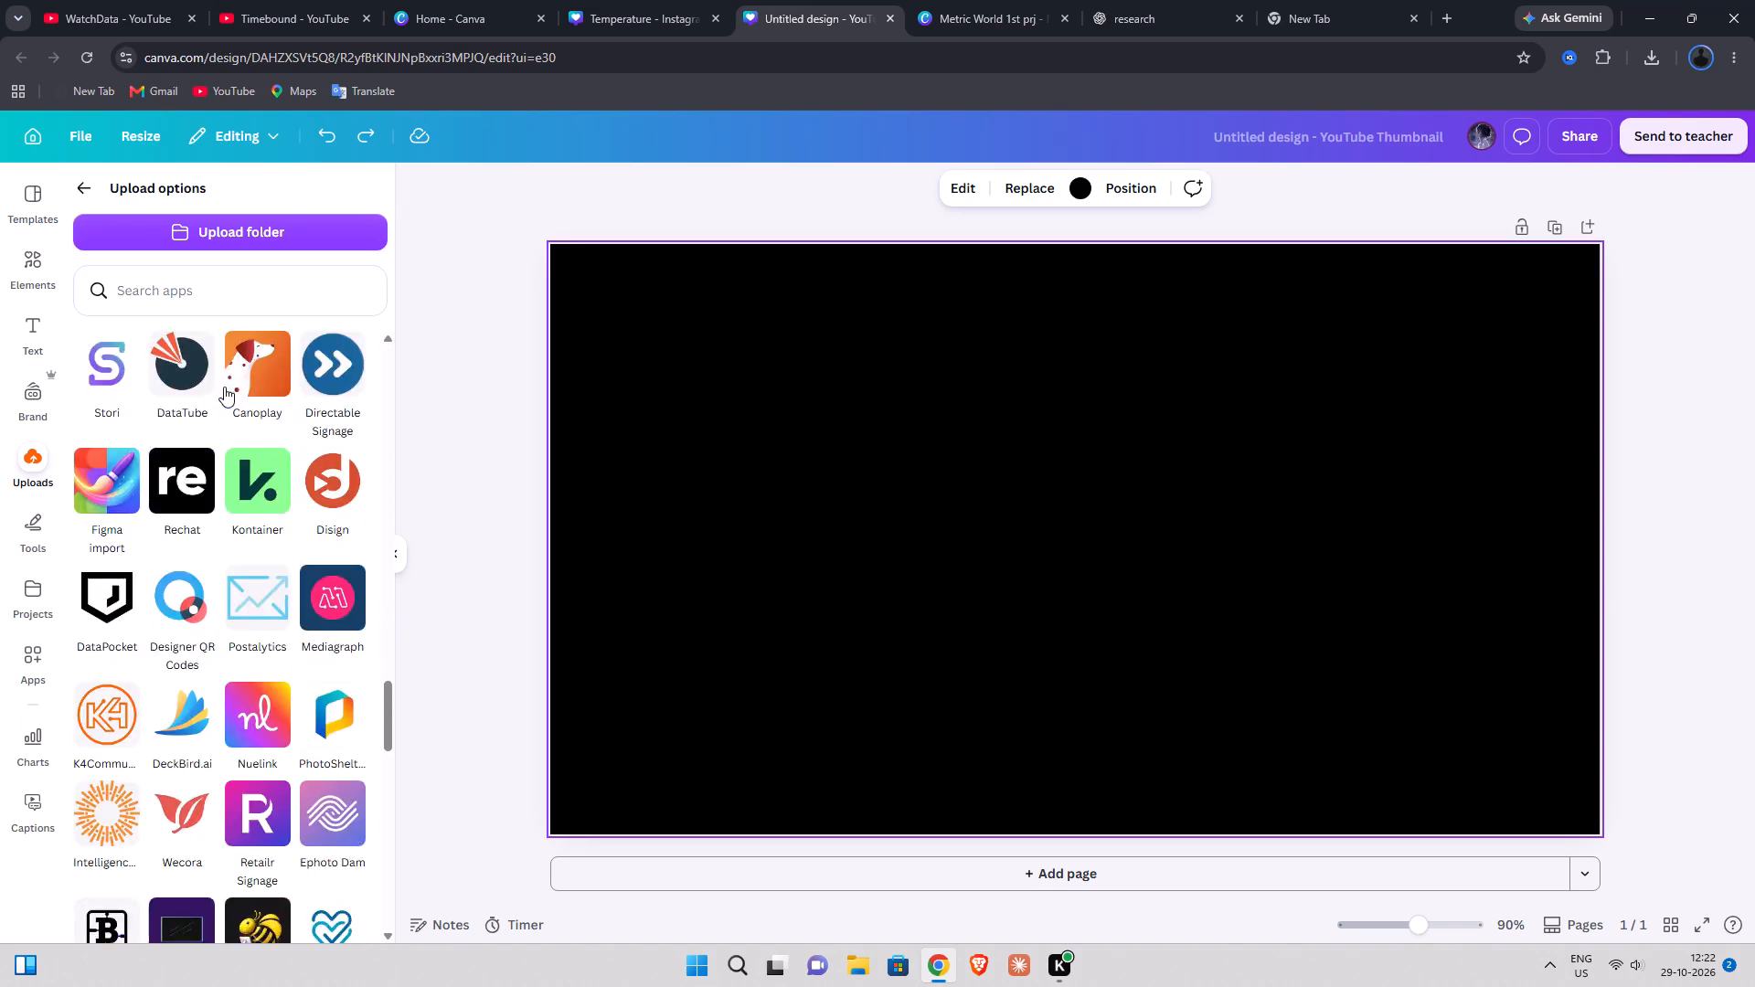
{"action": "scroll", "coordinate": [224, 387], "scroll_direction": "up", "scroll_amount": 3}
{"action": "left_click", "coordinate": [76, 188]}
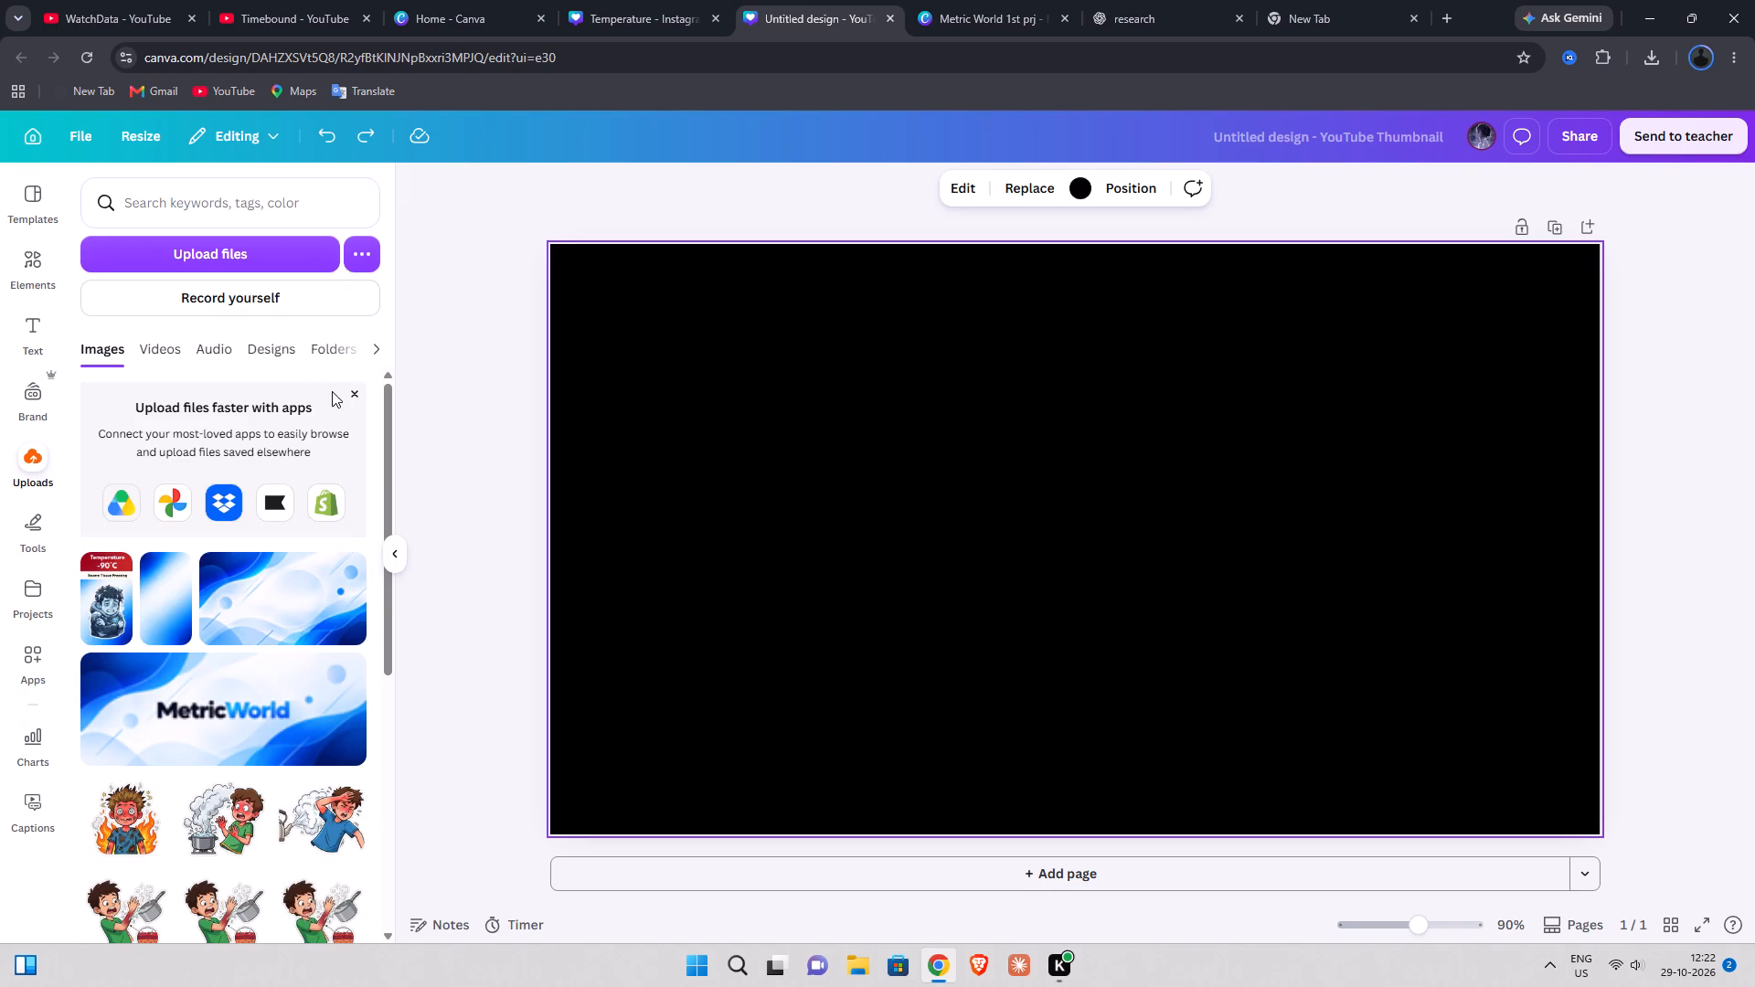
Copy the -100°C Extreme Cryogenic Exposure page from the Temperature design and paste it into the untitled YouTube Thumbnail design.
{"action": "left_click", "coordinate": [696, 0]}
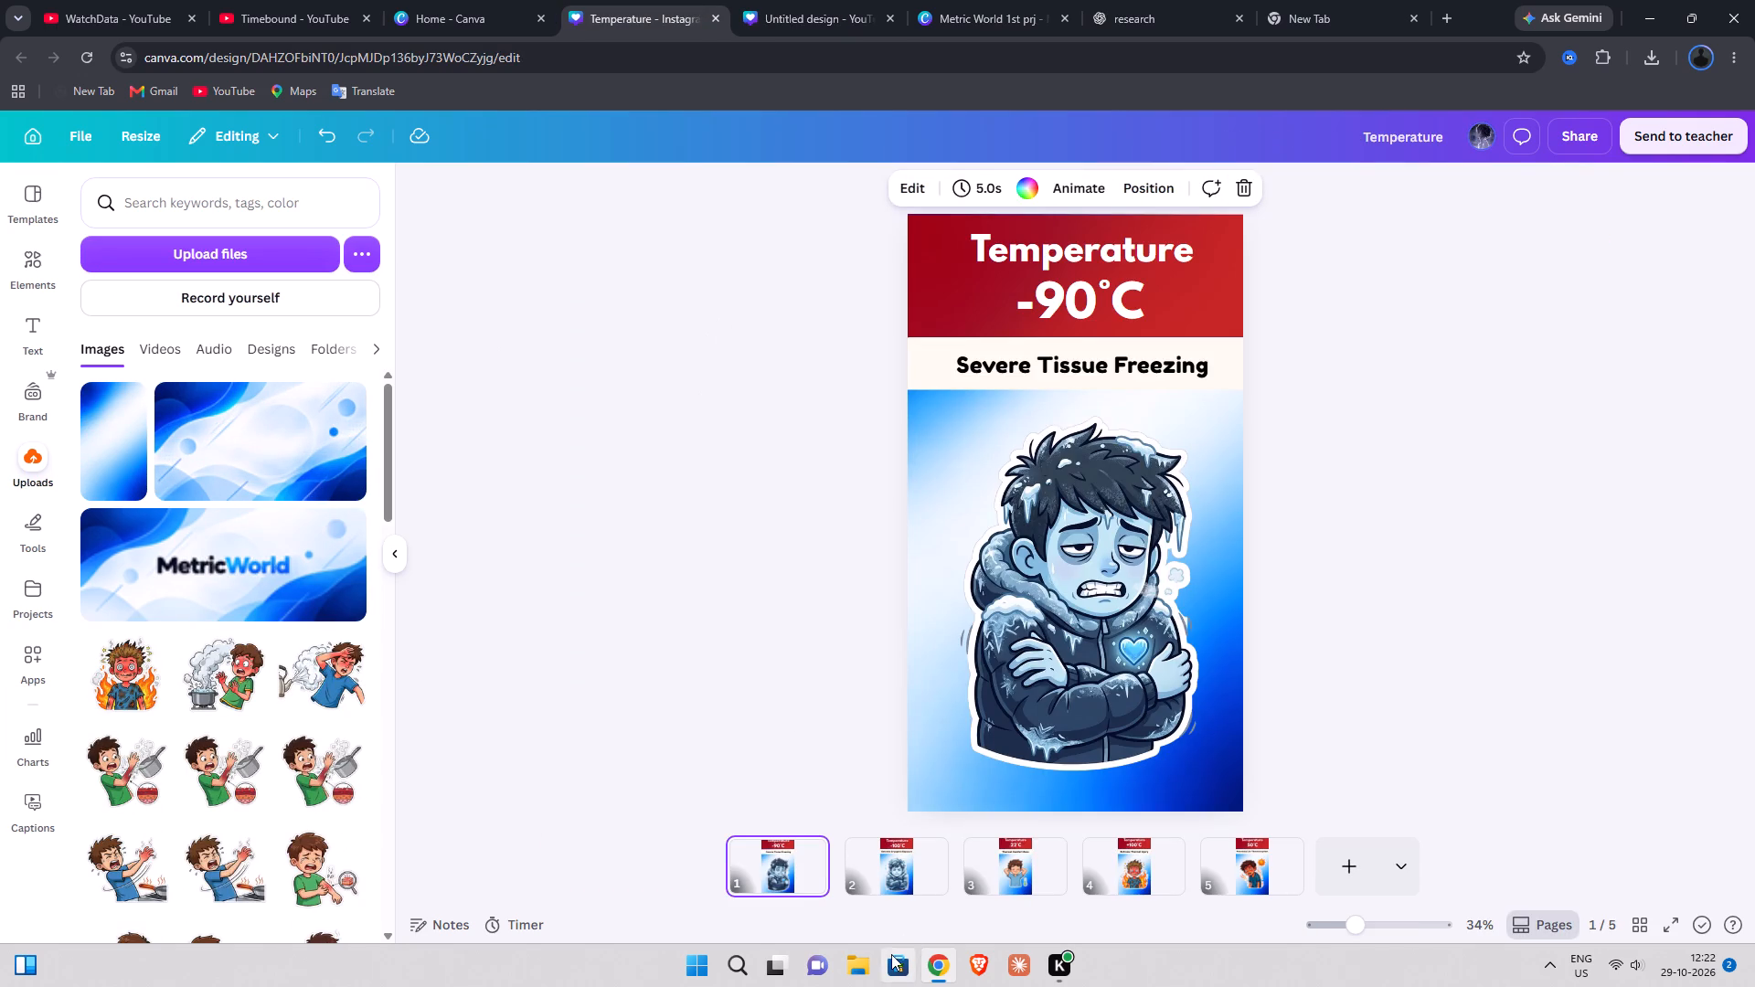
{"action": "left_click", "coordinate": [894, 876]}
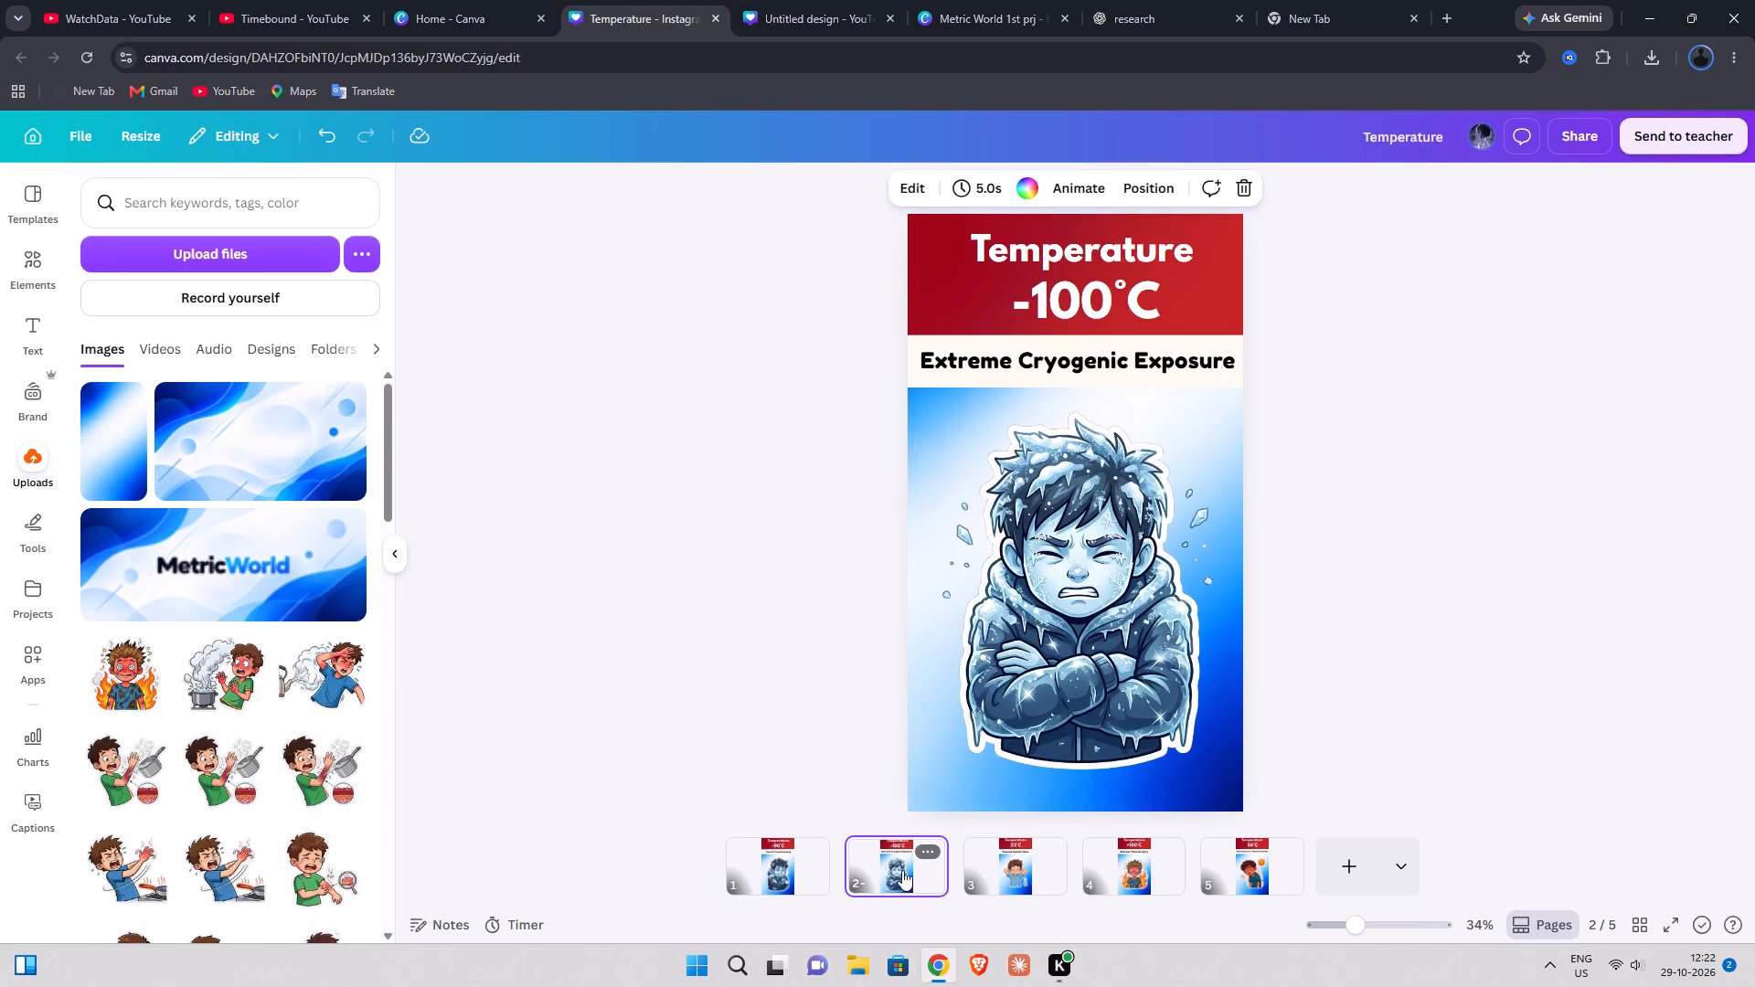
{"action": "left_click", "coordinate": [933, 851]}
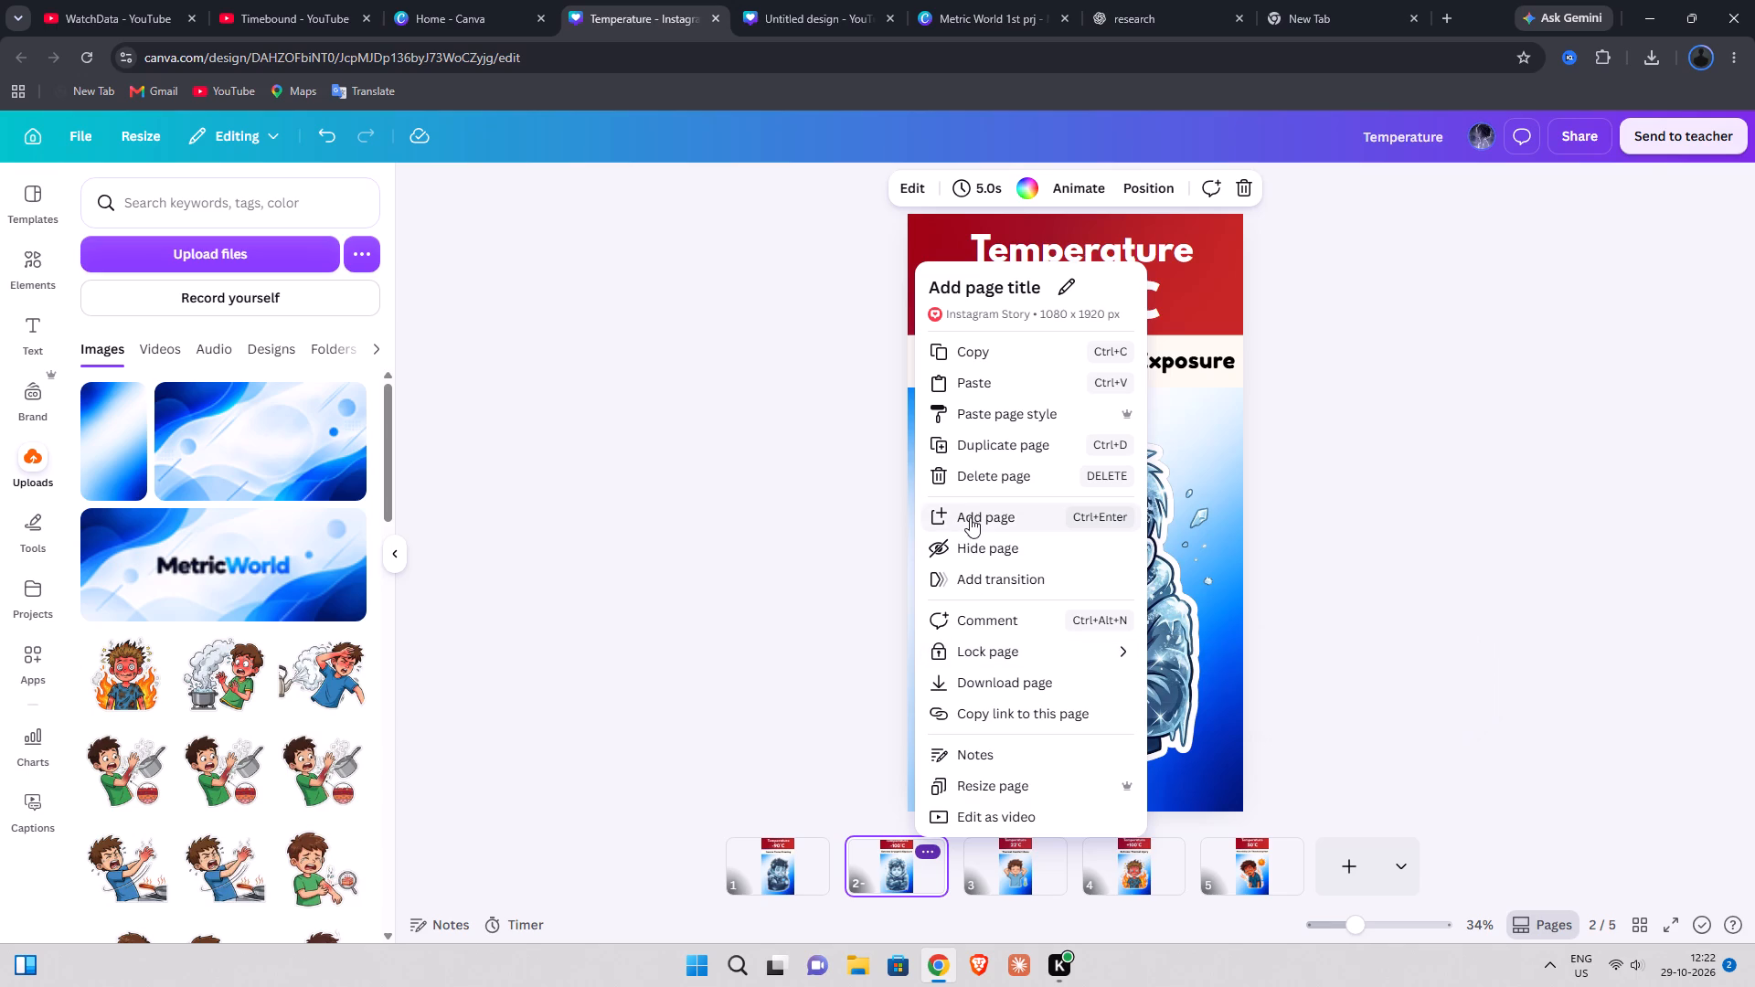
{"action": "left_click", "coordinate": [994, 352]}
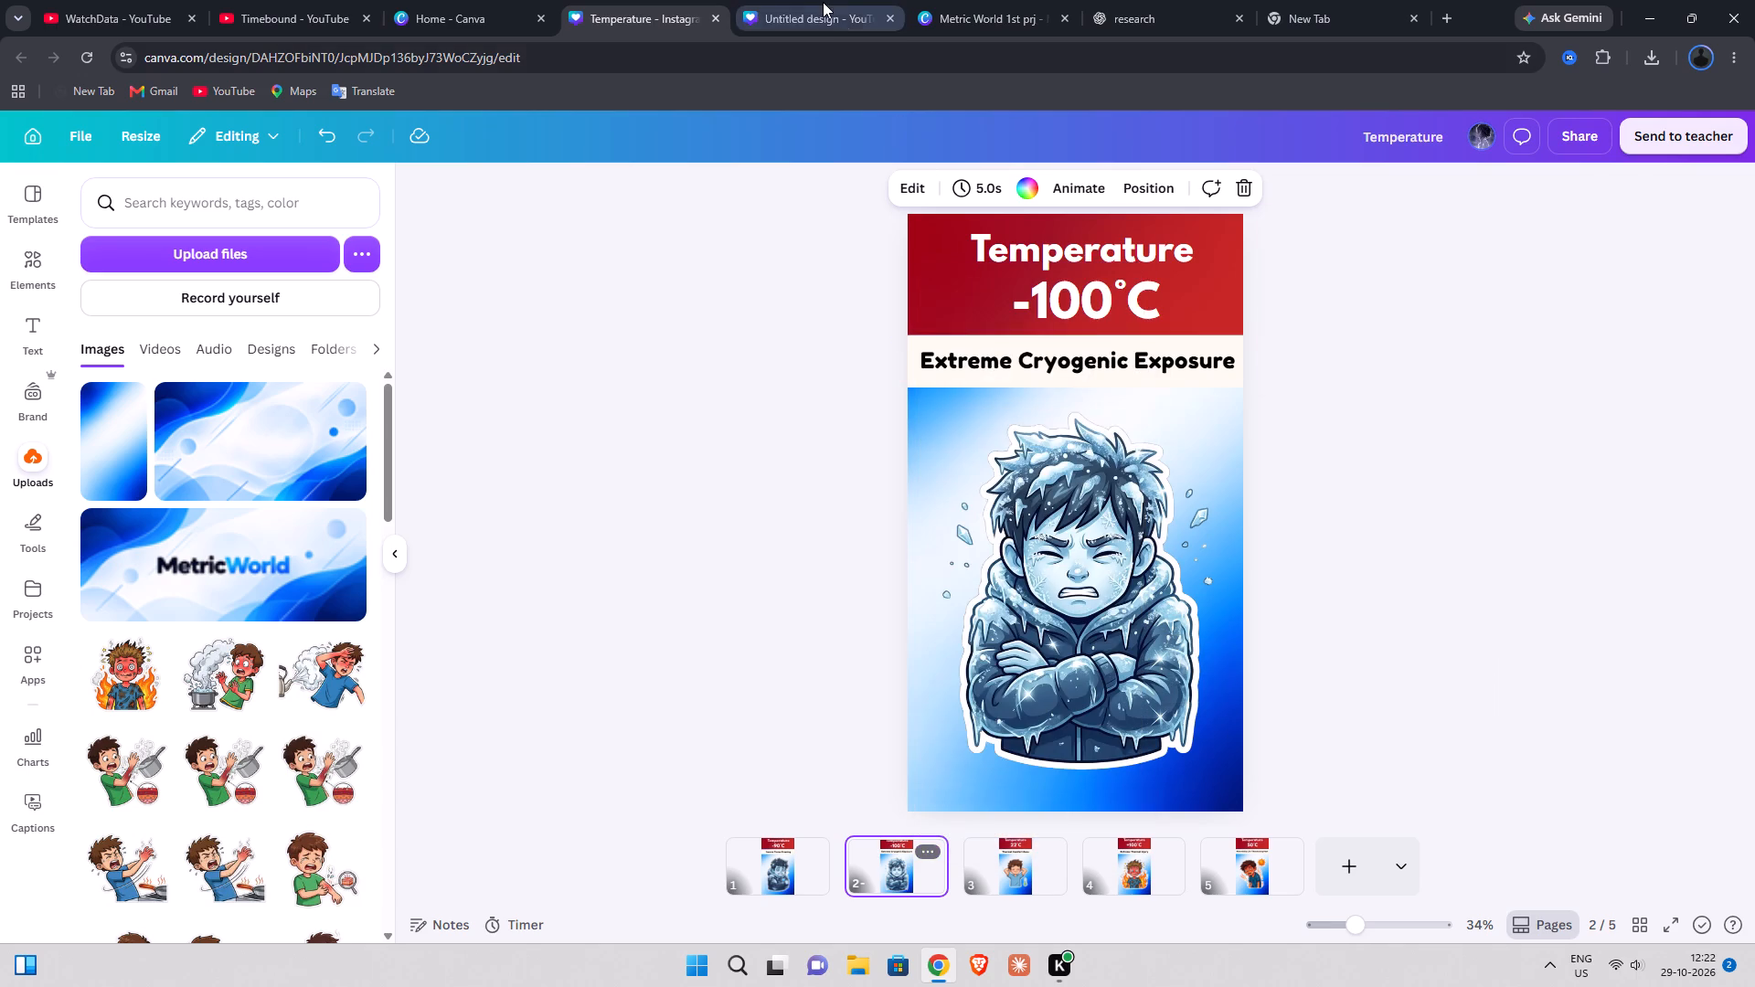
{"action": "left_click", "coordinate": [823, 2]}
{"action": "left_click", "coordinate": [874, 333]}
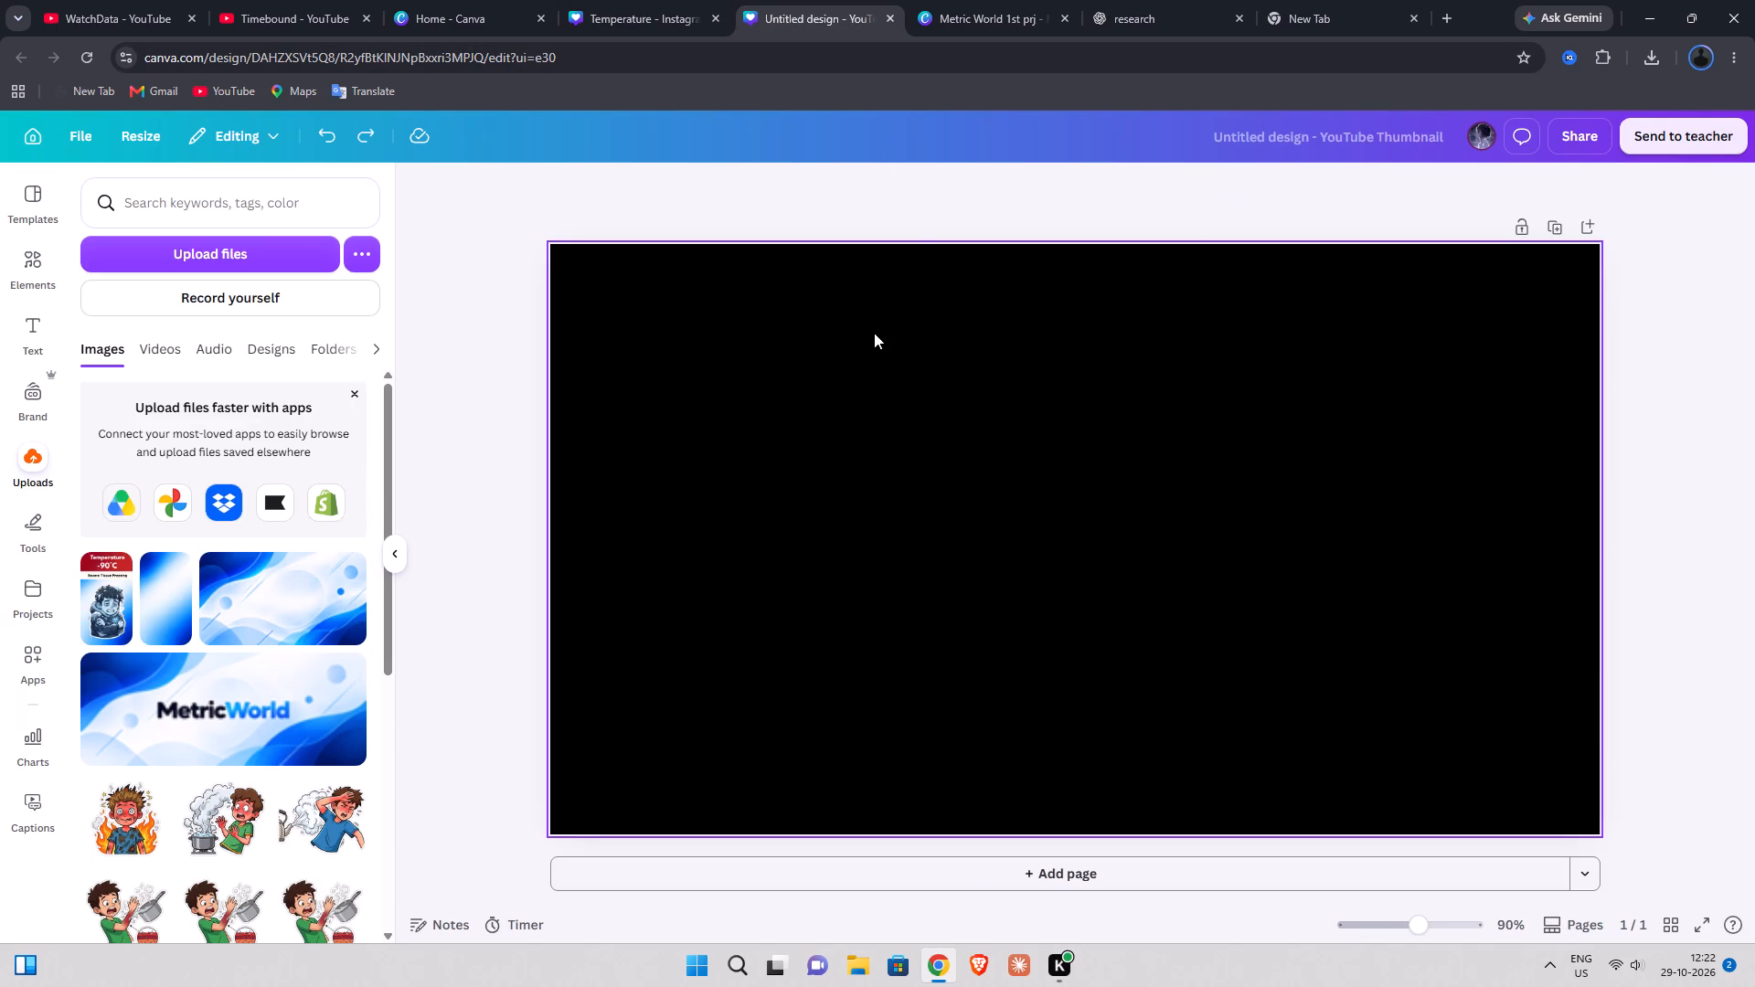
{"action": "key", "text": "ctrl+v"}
Examine how the pasted -100°C page sits below the black thumbnail page in the untitled design.
{"action": "scroll", "coordinate": [877, 369], "scroll_direction": "down", "scroll_amount": 4}
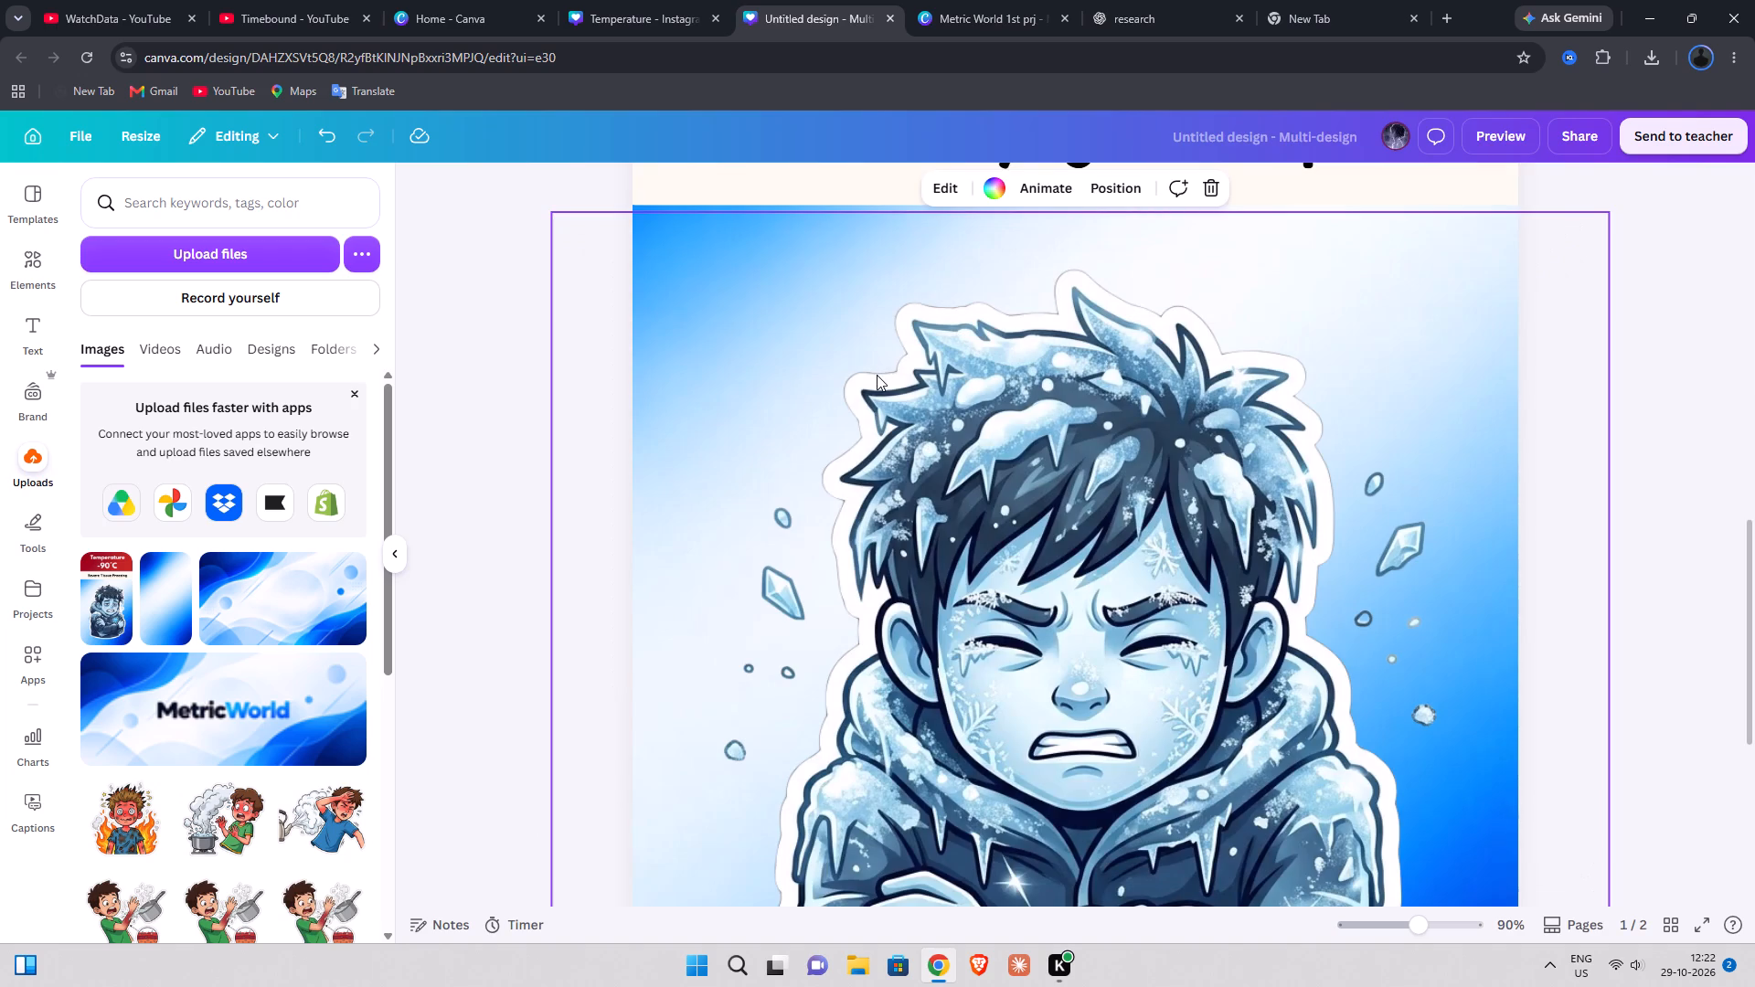
{"action": "scroll", "coordinate": [877, 375], "scroll_direction": "down", "scroll_amount": 4}
{"action": "scroll", "coordinate": [510, 590], "scroll_direction": "up", "scroll_amount": 3}
{"action": "scroll", "coordinate": [510, 590], "scroll_direction": "down", "scroll_amount": 4}
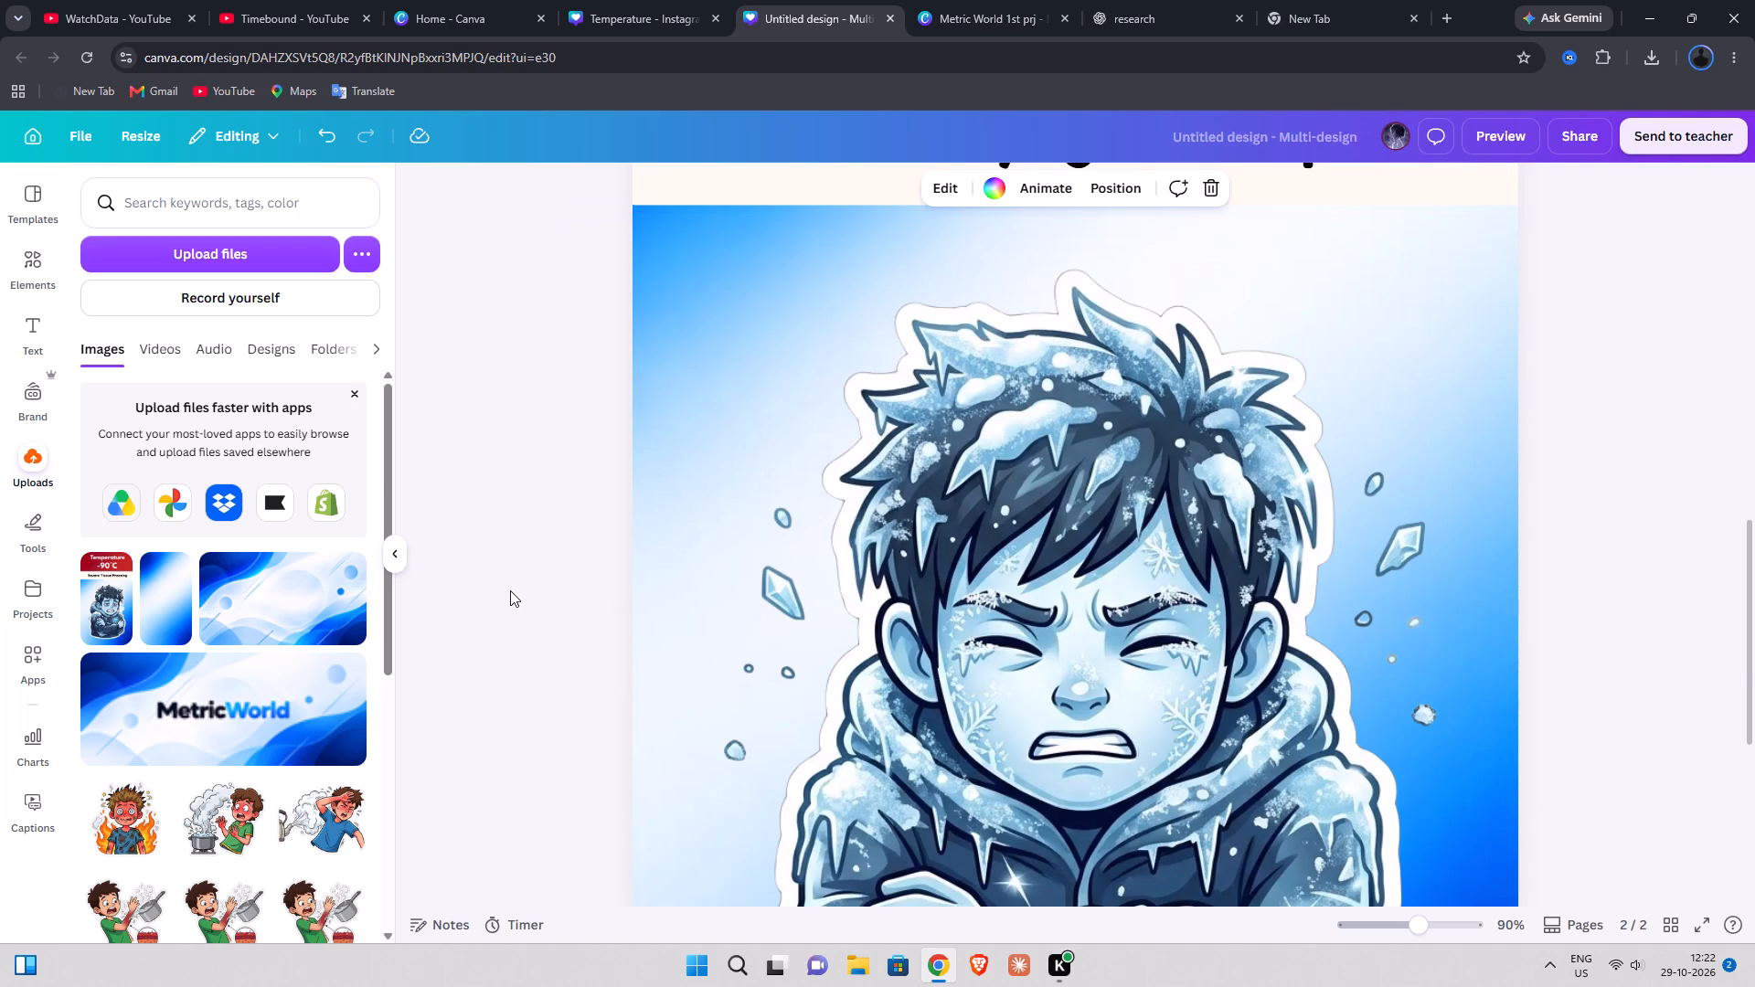
{"action": "scroll", "coordinate": [510, 590], "scroll_direction": "down", "scroll_amount": 6}
{"action": "scroll", "coordinate": [556, 601], "scroll_direction": "up", "scroll_amount": 14}
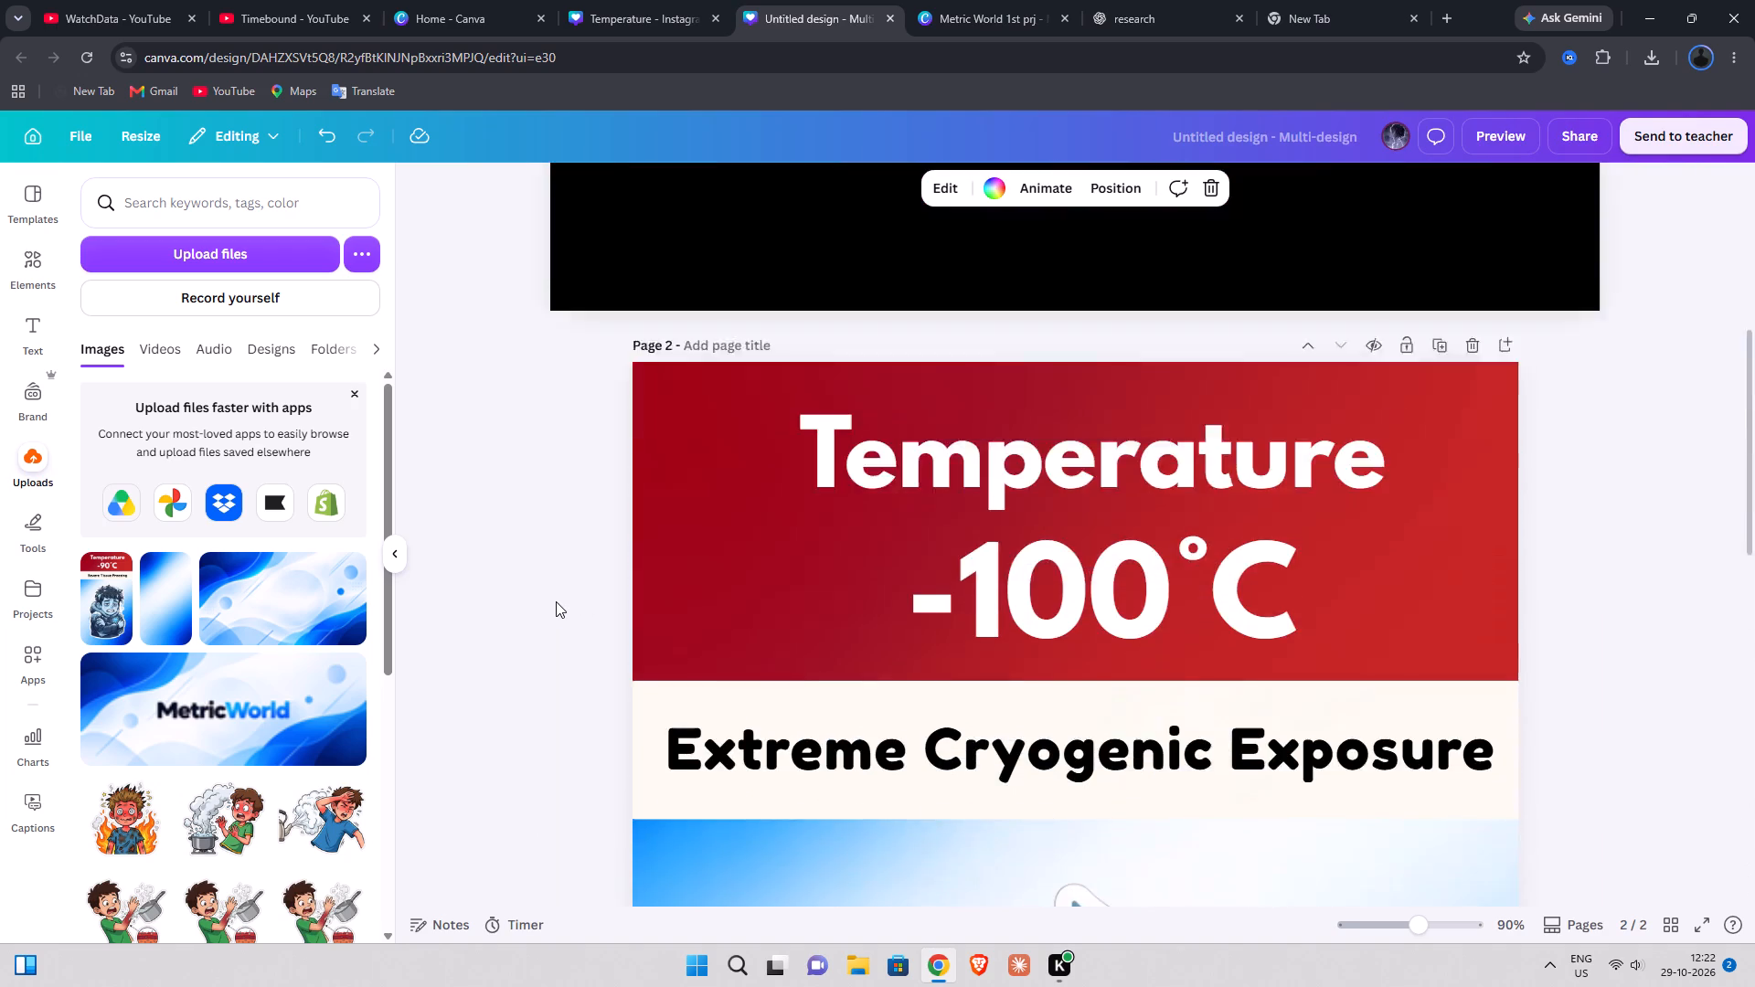
{"action": "scroll", "coordinate": [556, 601], "scroll_direction": "up", "scroll_amount": 4}
{"action": "scroll", "coordinate": [556, 601], "scroll_direction": "down", "scroll_amount": 10}
{"action": "scroll", "coordinate": [556, 601], "scroll_direction": "up", "scroll_amount": 4}
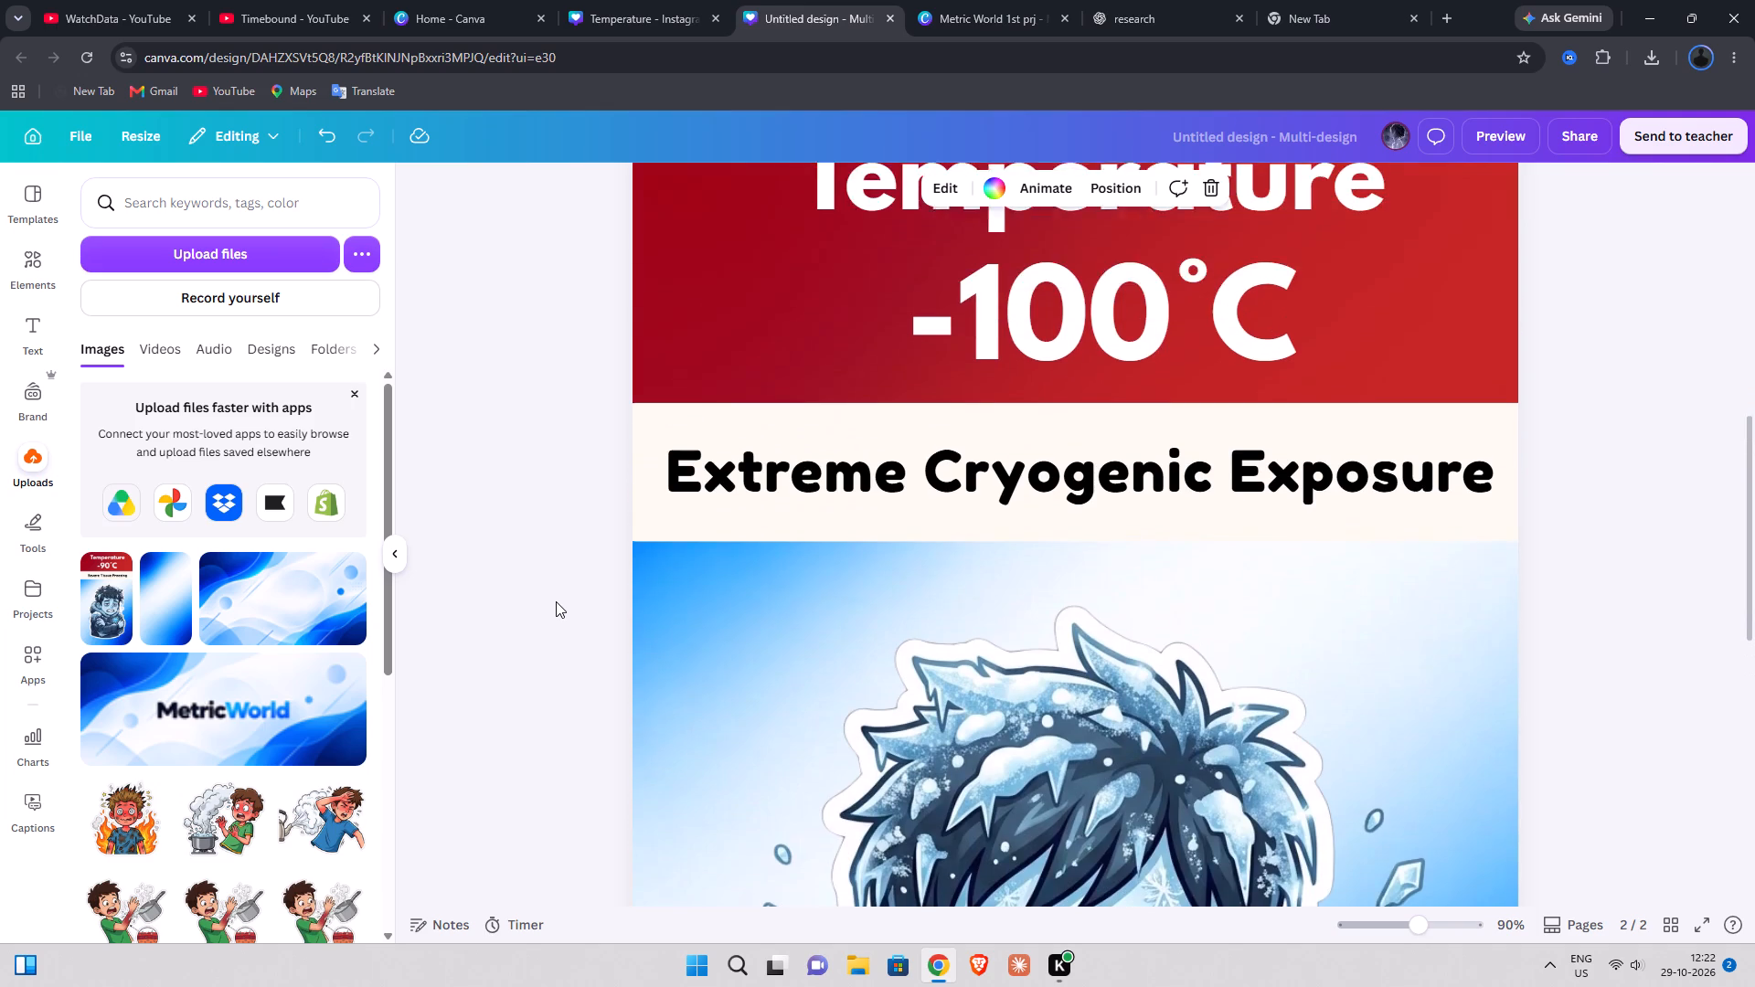
{"action": "scroll", "coordinate": [556, 601], "scroll_direction": "up", "scroll_amount": 7}
{"action": "scroll", "coordinate": [556, 601], "scroll_direction": "down", "scroll_amount": 5}
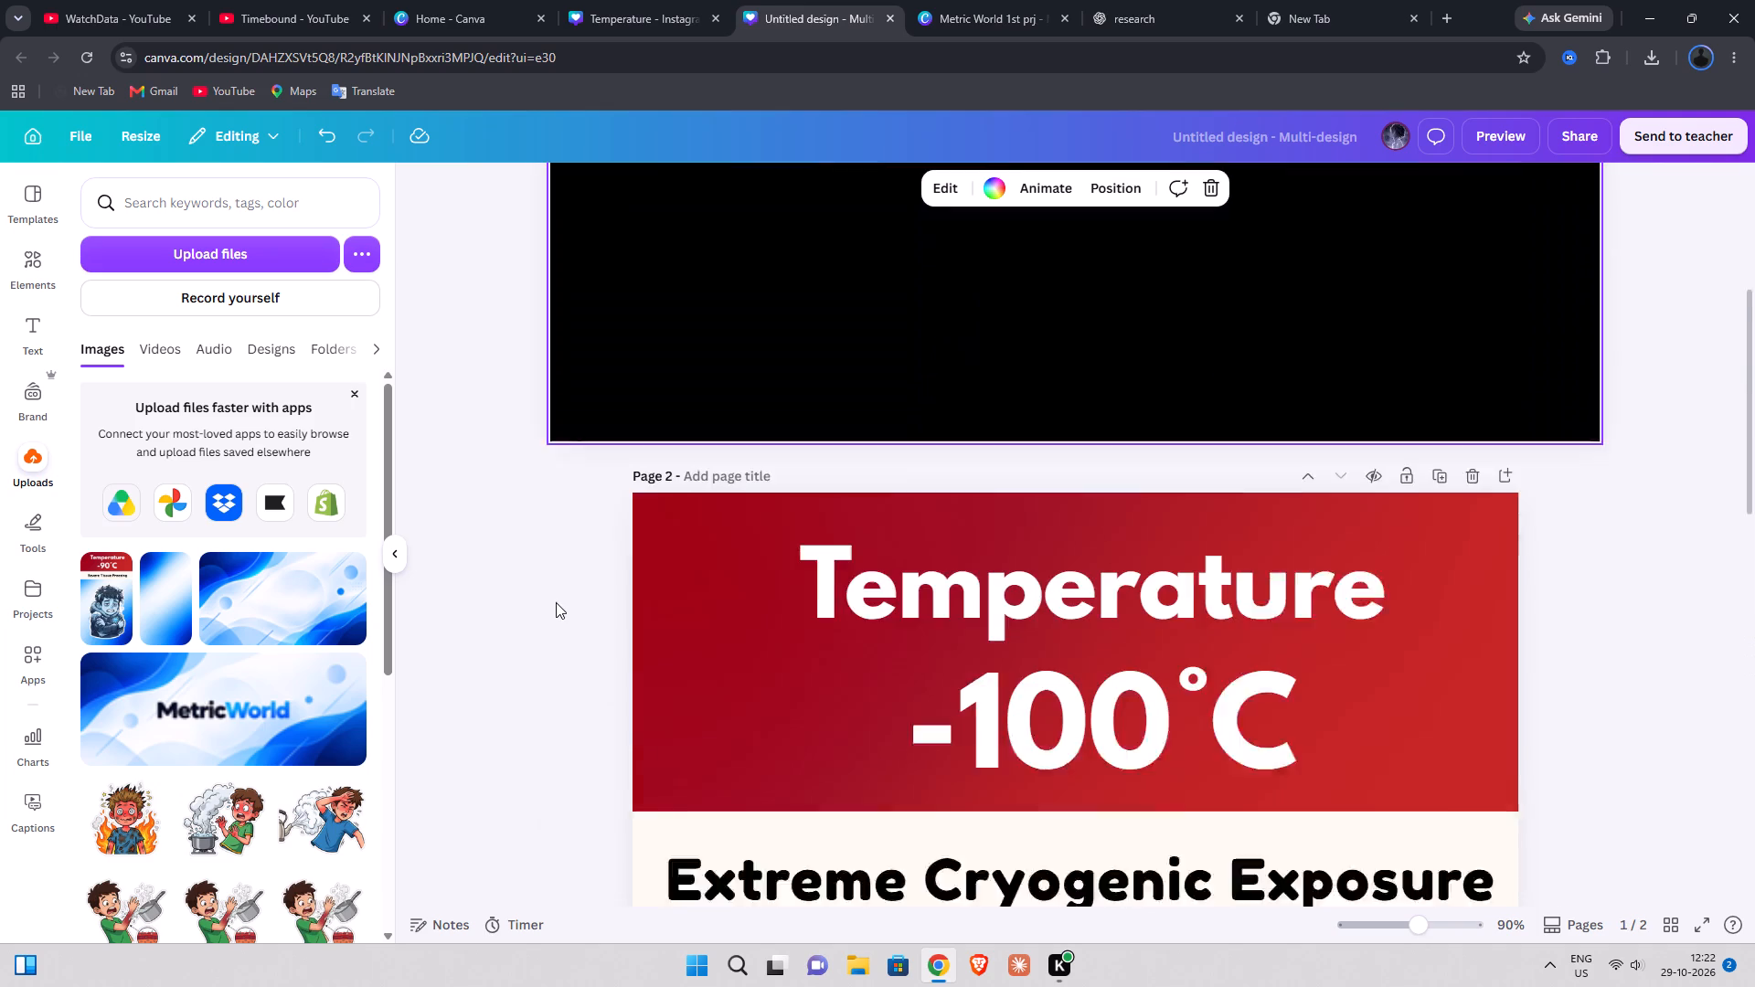
{"action": "scroll", "coordinate": [556, 602], "scroll_direction": "down", "scroll_amount": 7}
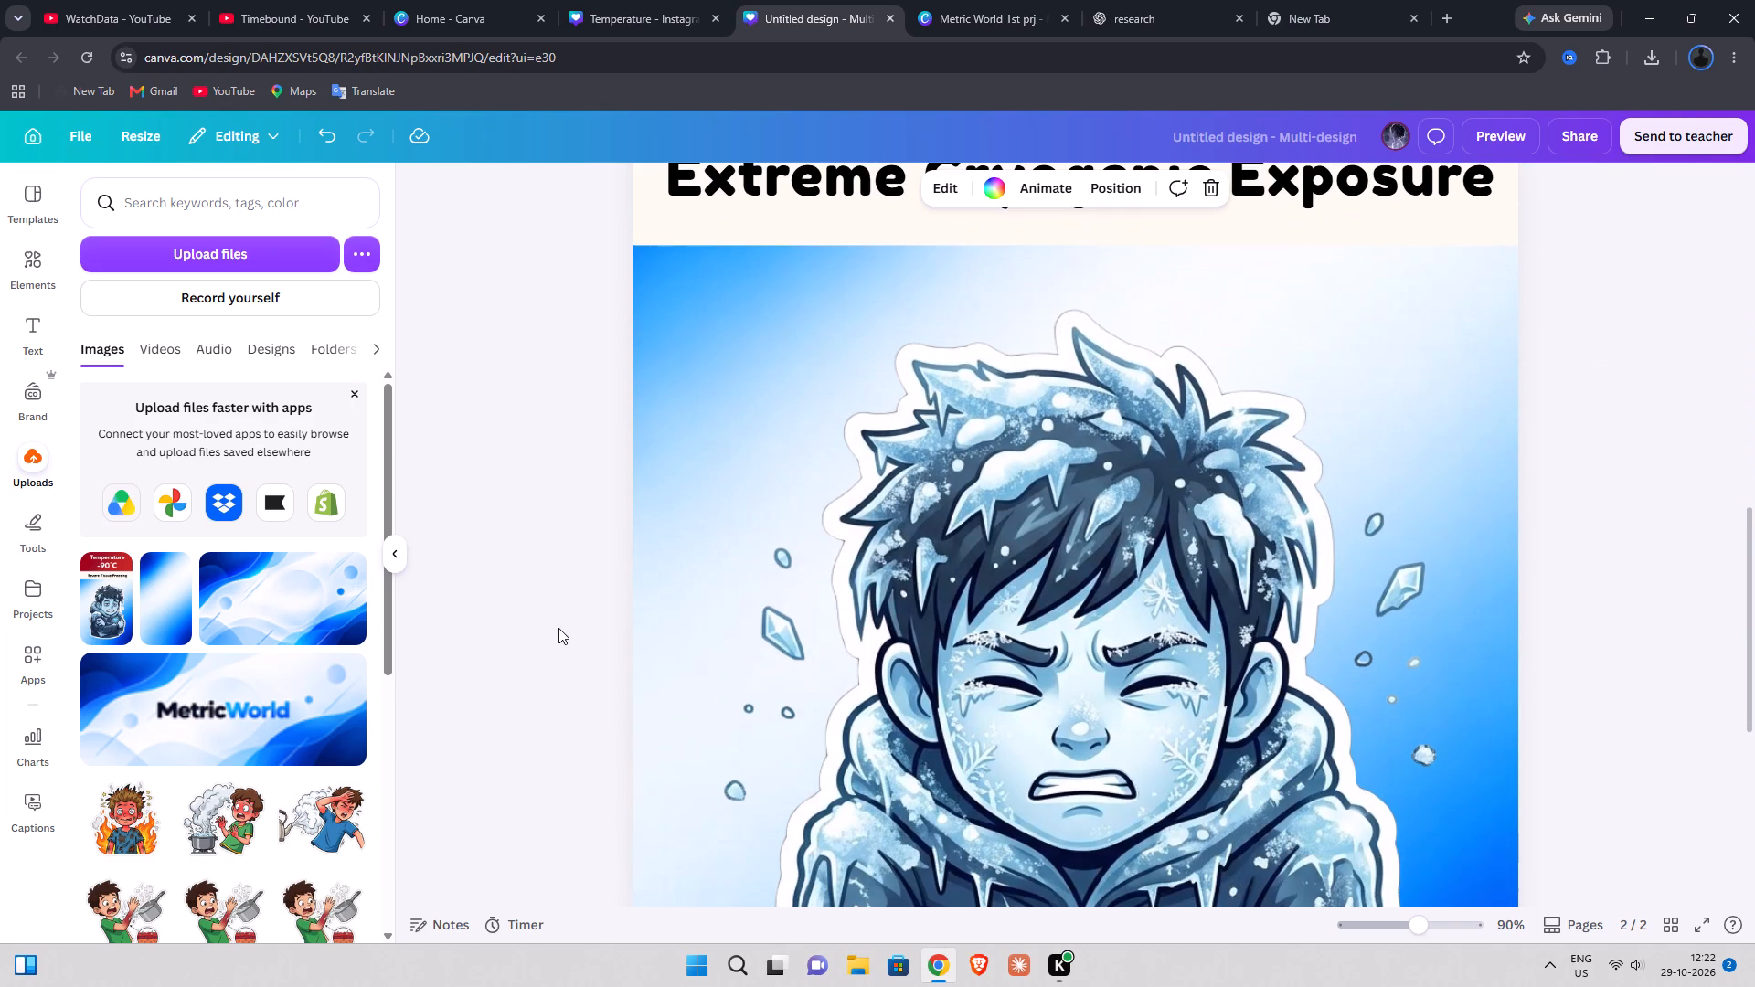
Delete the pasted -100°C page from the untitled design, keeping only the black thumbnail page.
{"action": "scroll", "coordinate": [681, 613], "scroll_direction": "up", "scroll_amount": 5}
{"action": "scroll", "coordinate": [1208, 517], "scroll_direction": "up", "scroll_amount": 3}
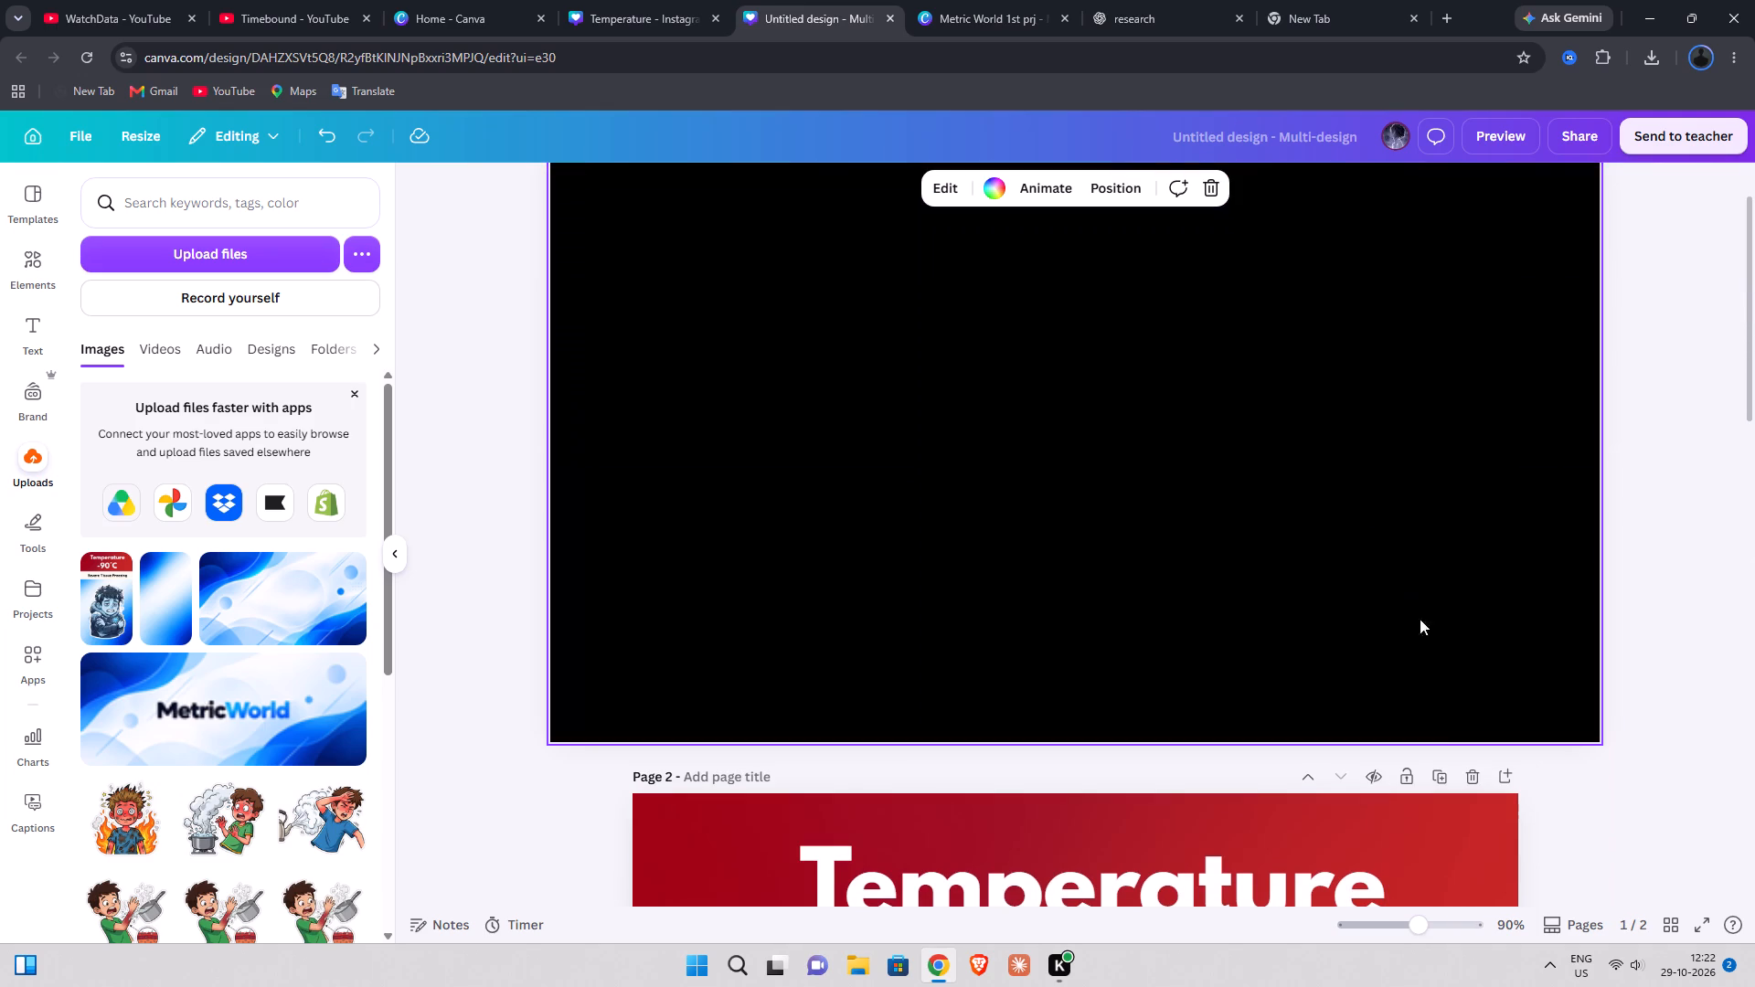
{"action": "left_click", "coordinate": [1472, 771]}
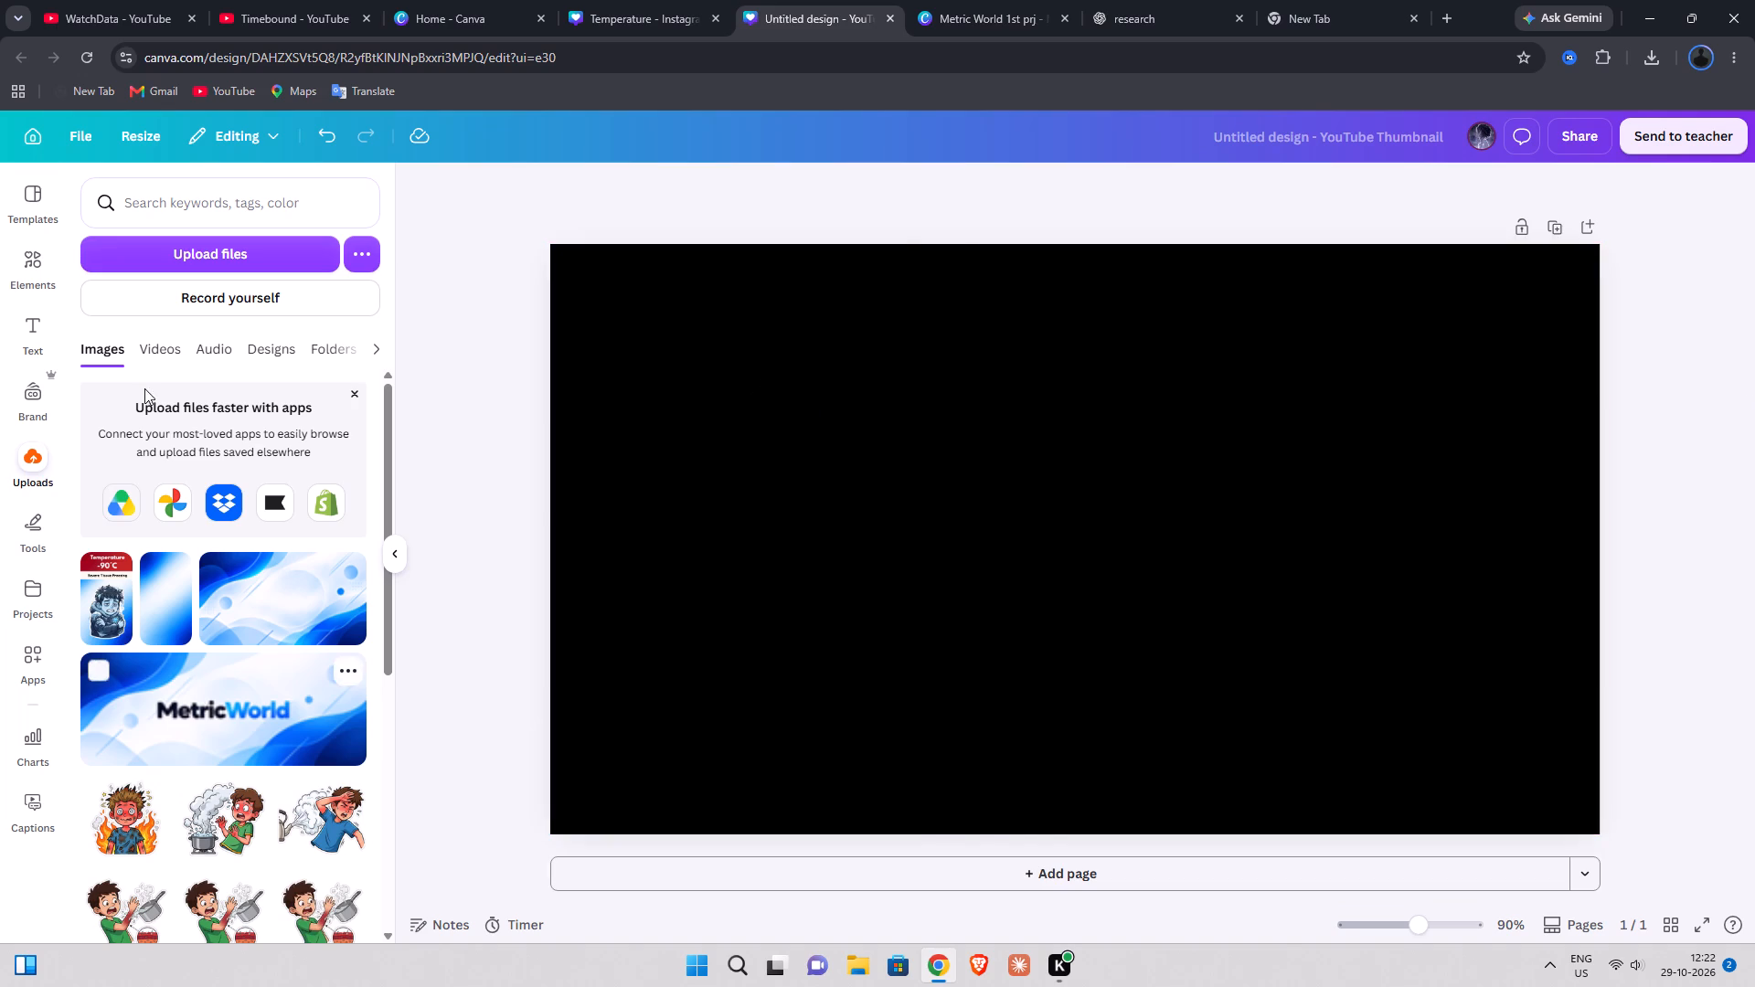
Download only page 2 of the Temperature design, the -100°C page, as a high-quality PNG.
{"action": "left_click", "coordinate": [654, 0]}
{"action": "left_click", "coordinate": [918, 846]}
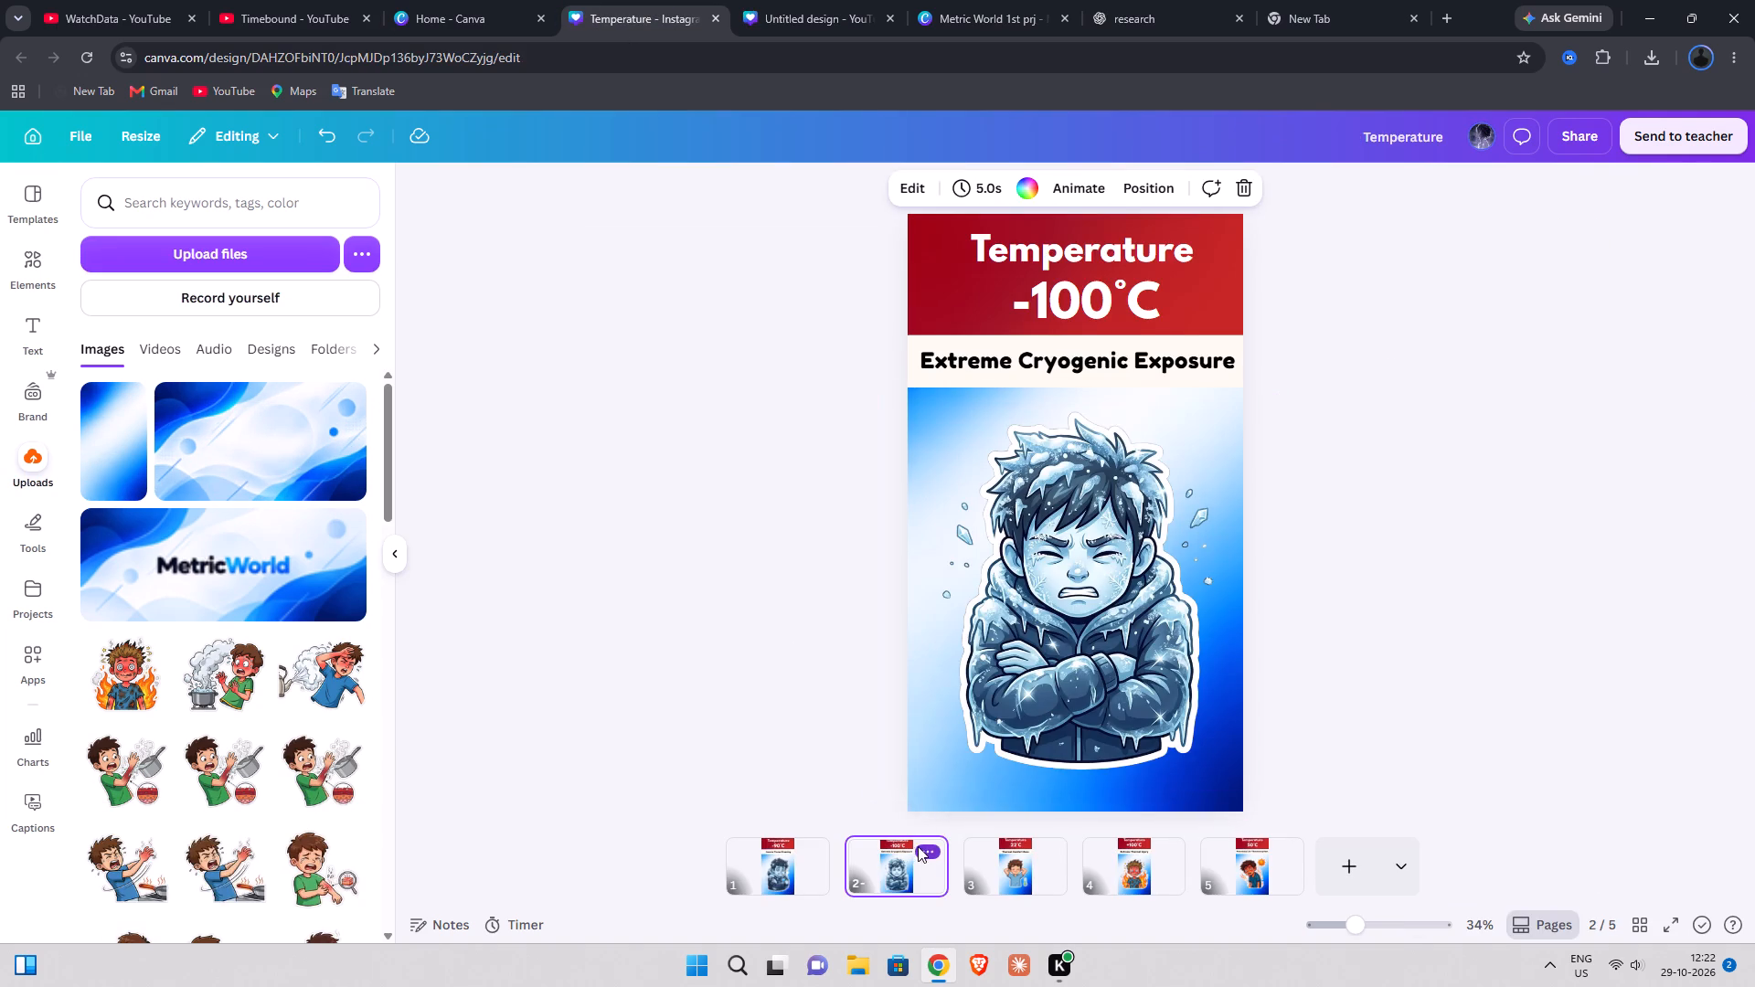
{"action": "left_click", "coordinate": [1014, 687]}
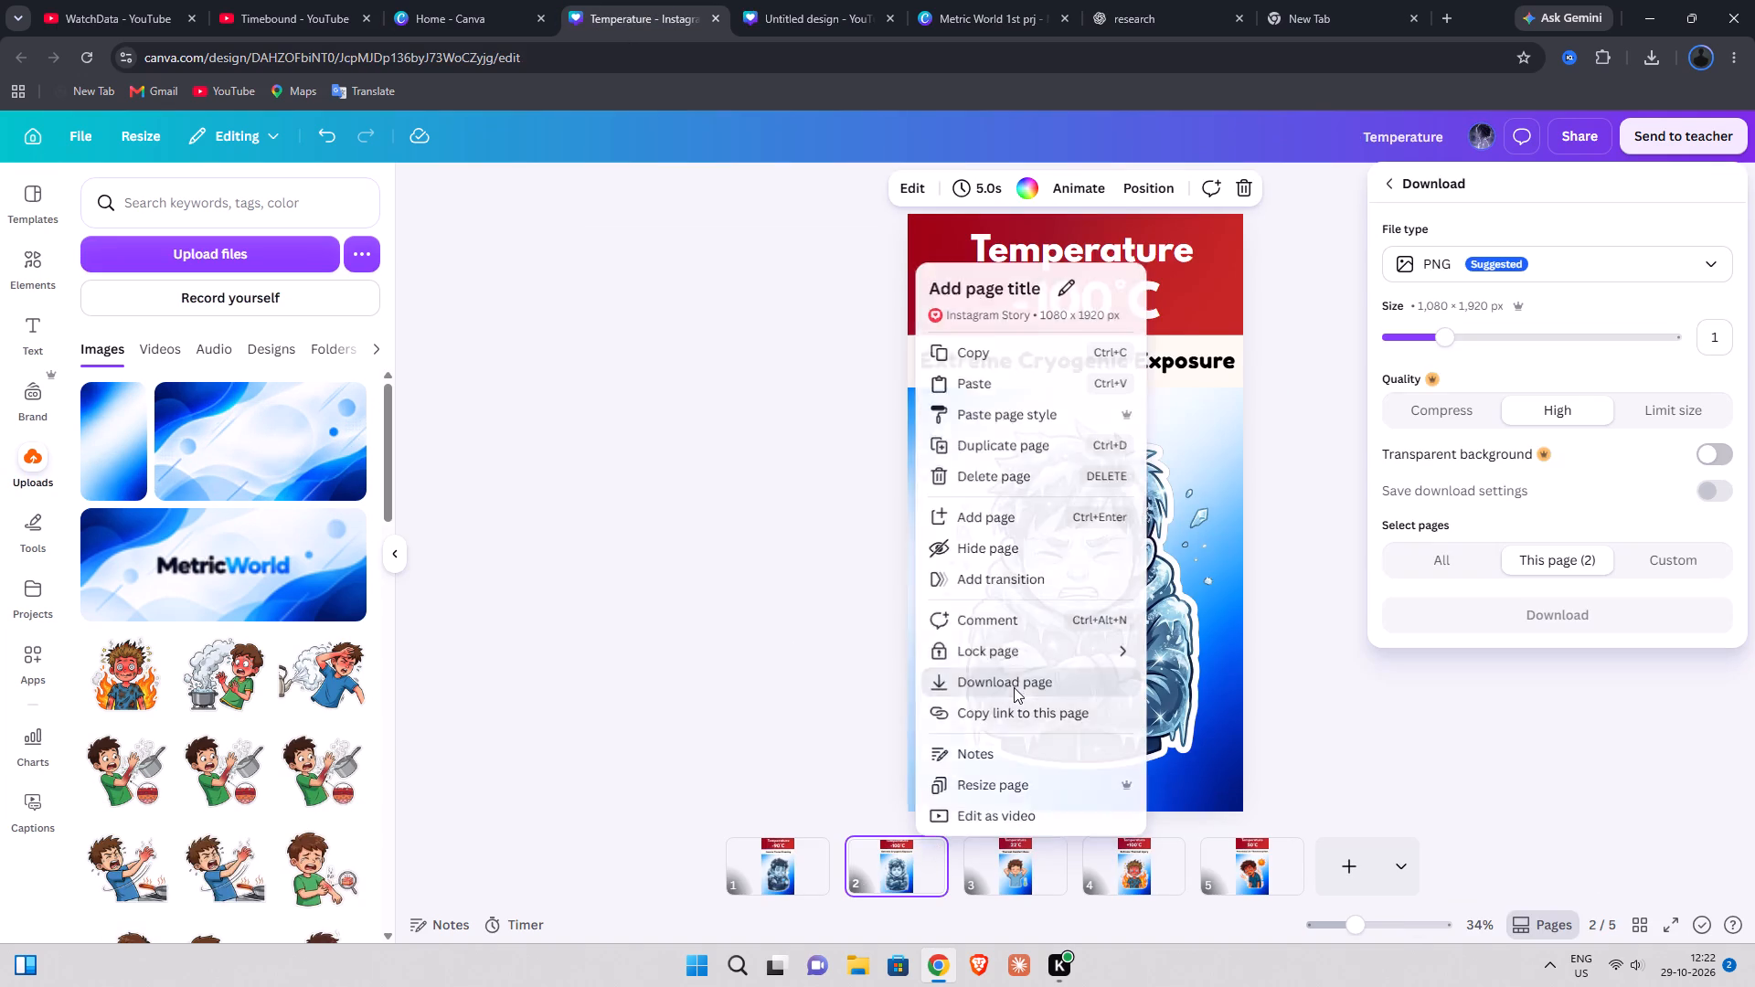
{"action": "left_click", "coordinate": [1555, 608]}
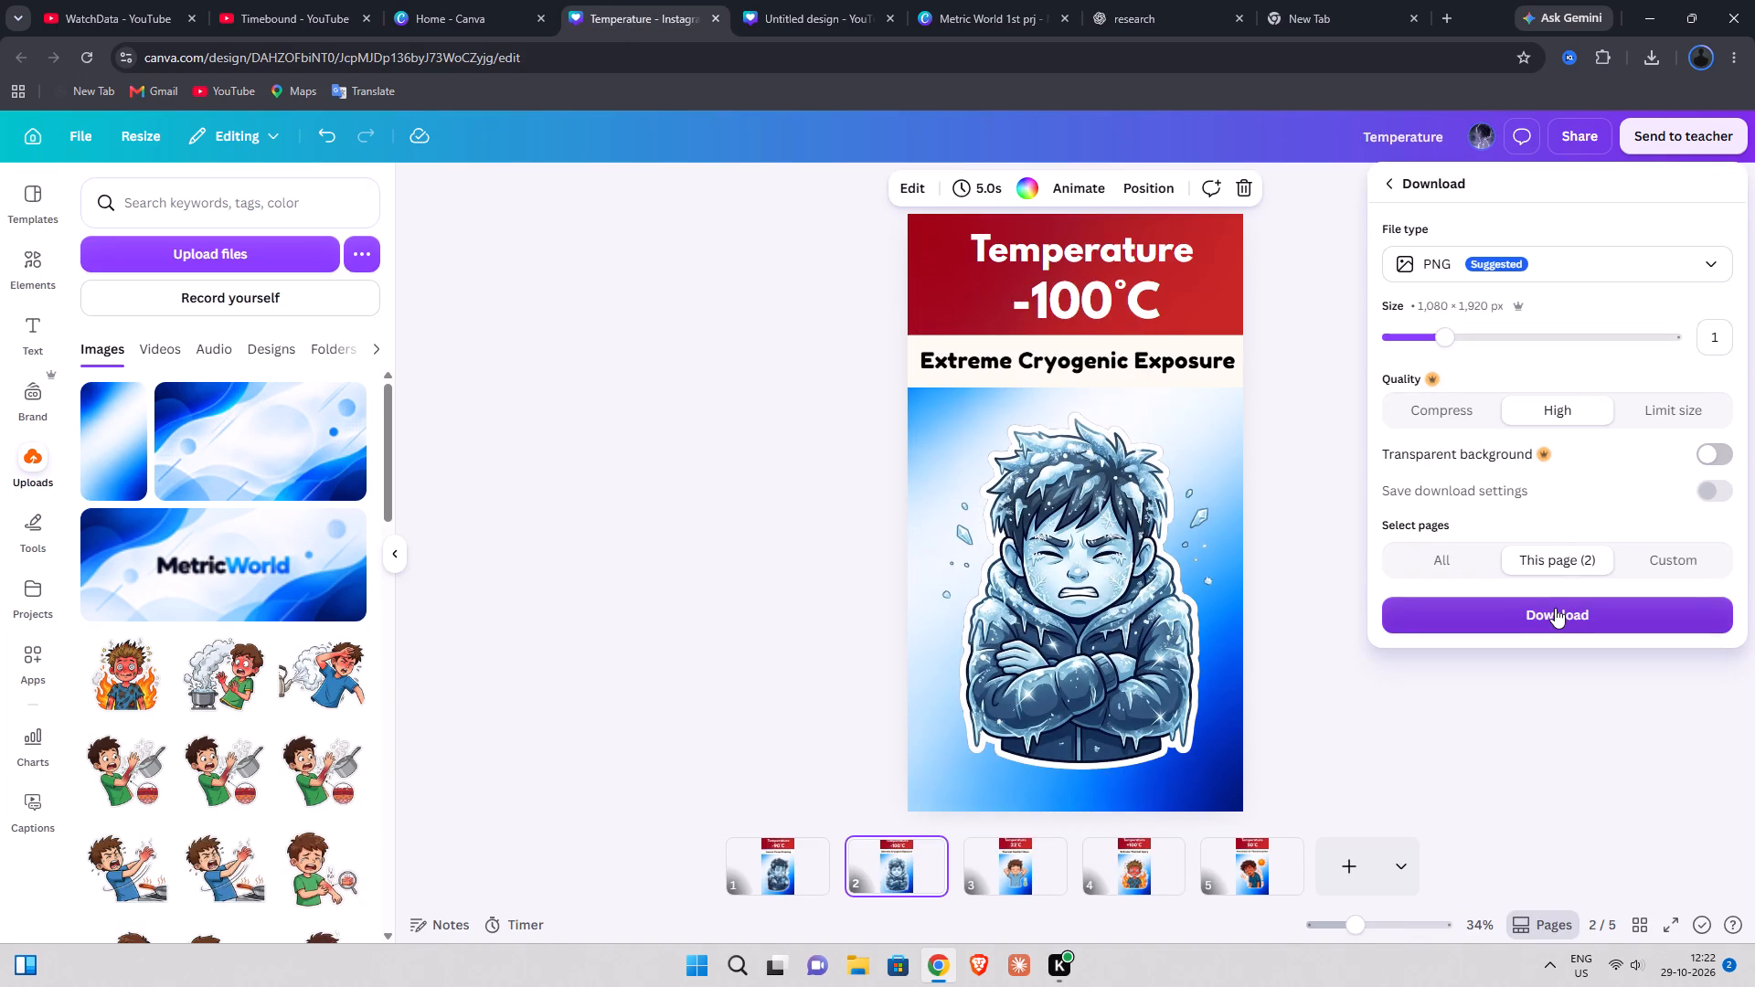
Download only page 3 of the Temperature design, the 22°C Thermal Comfort Zone page, as a high-quality PNG.
{"action": "left_click", "coordinate": [1043, 865]}
{"action": "left_click", "coordinate": [1049, 846]}
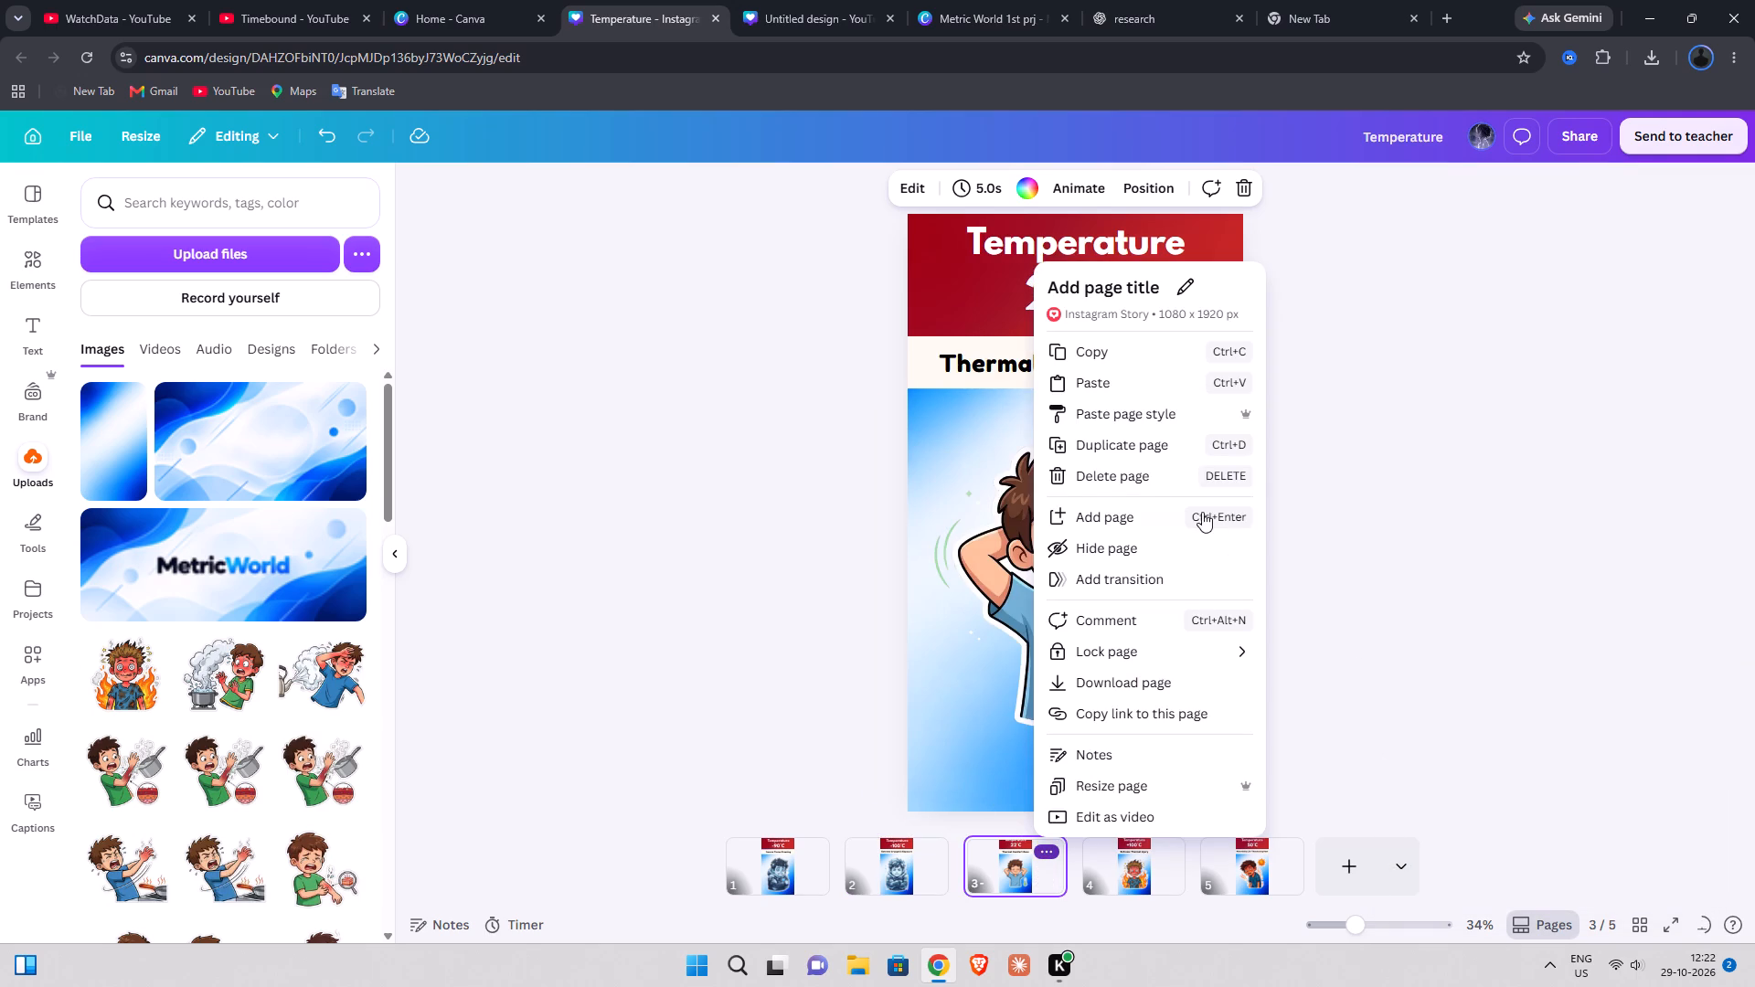
{"action": "left_click", "coordinate": [1140, 680]}
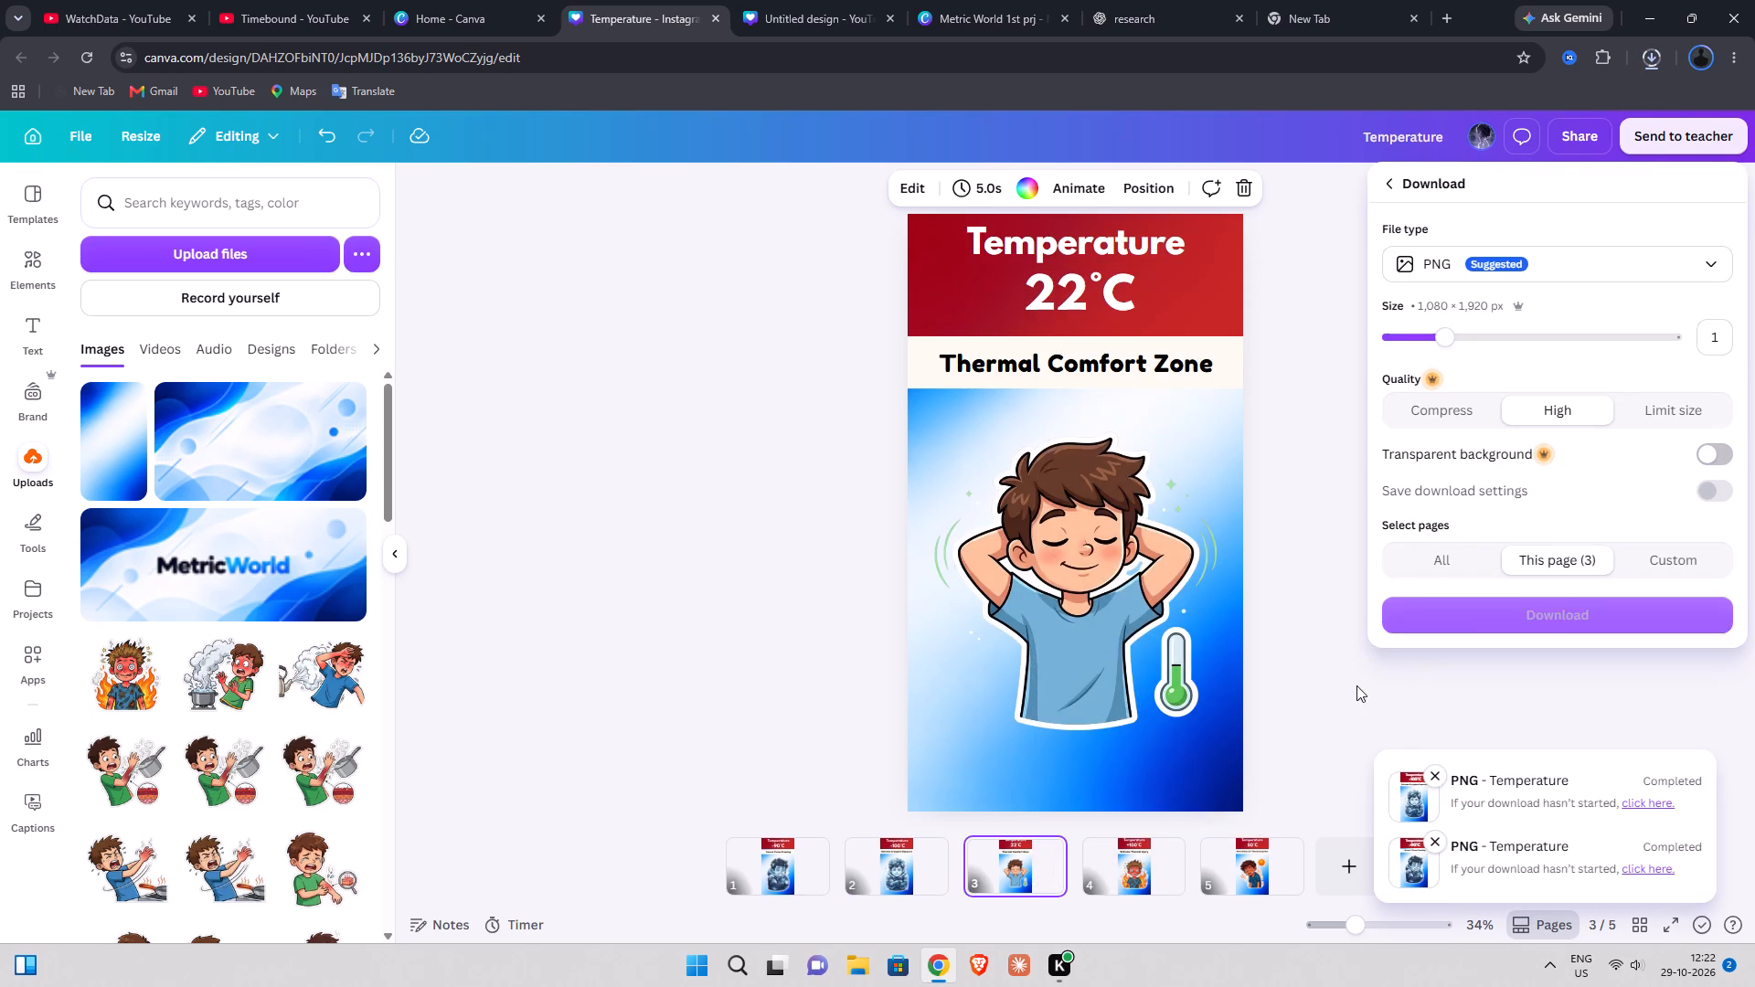
Download the 22°C, +100°C and 50°C pages of the Temperature design individually as PNG files.
{"action": "left_click", "coordinate": [1496, 600]}
{"action": "left_click", "coordinate": [1130, 859]}
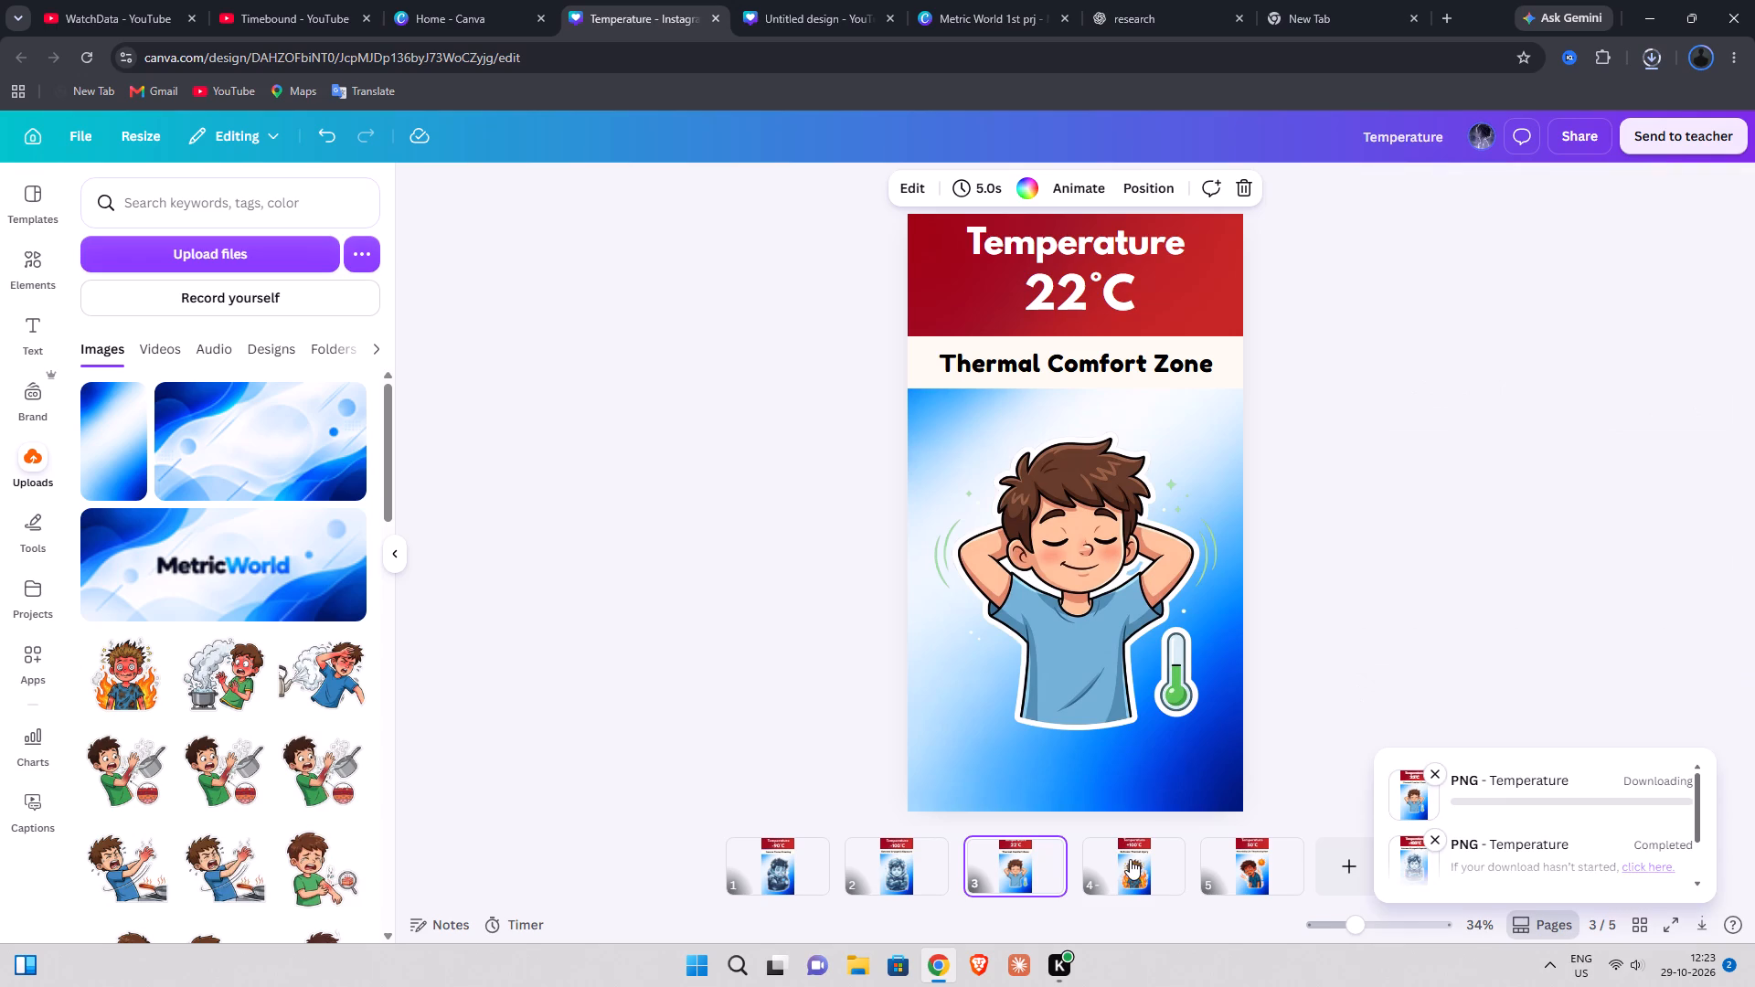
{"action": "left_click", "coordinate": [1161, 851]}
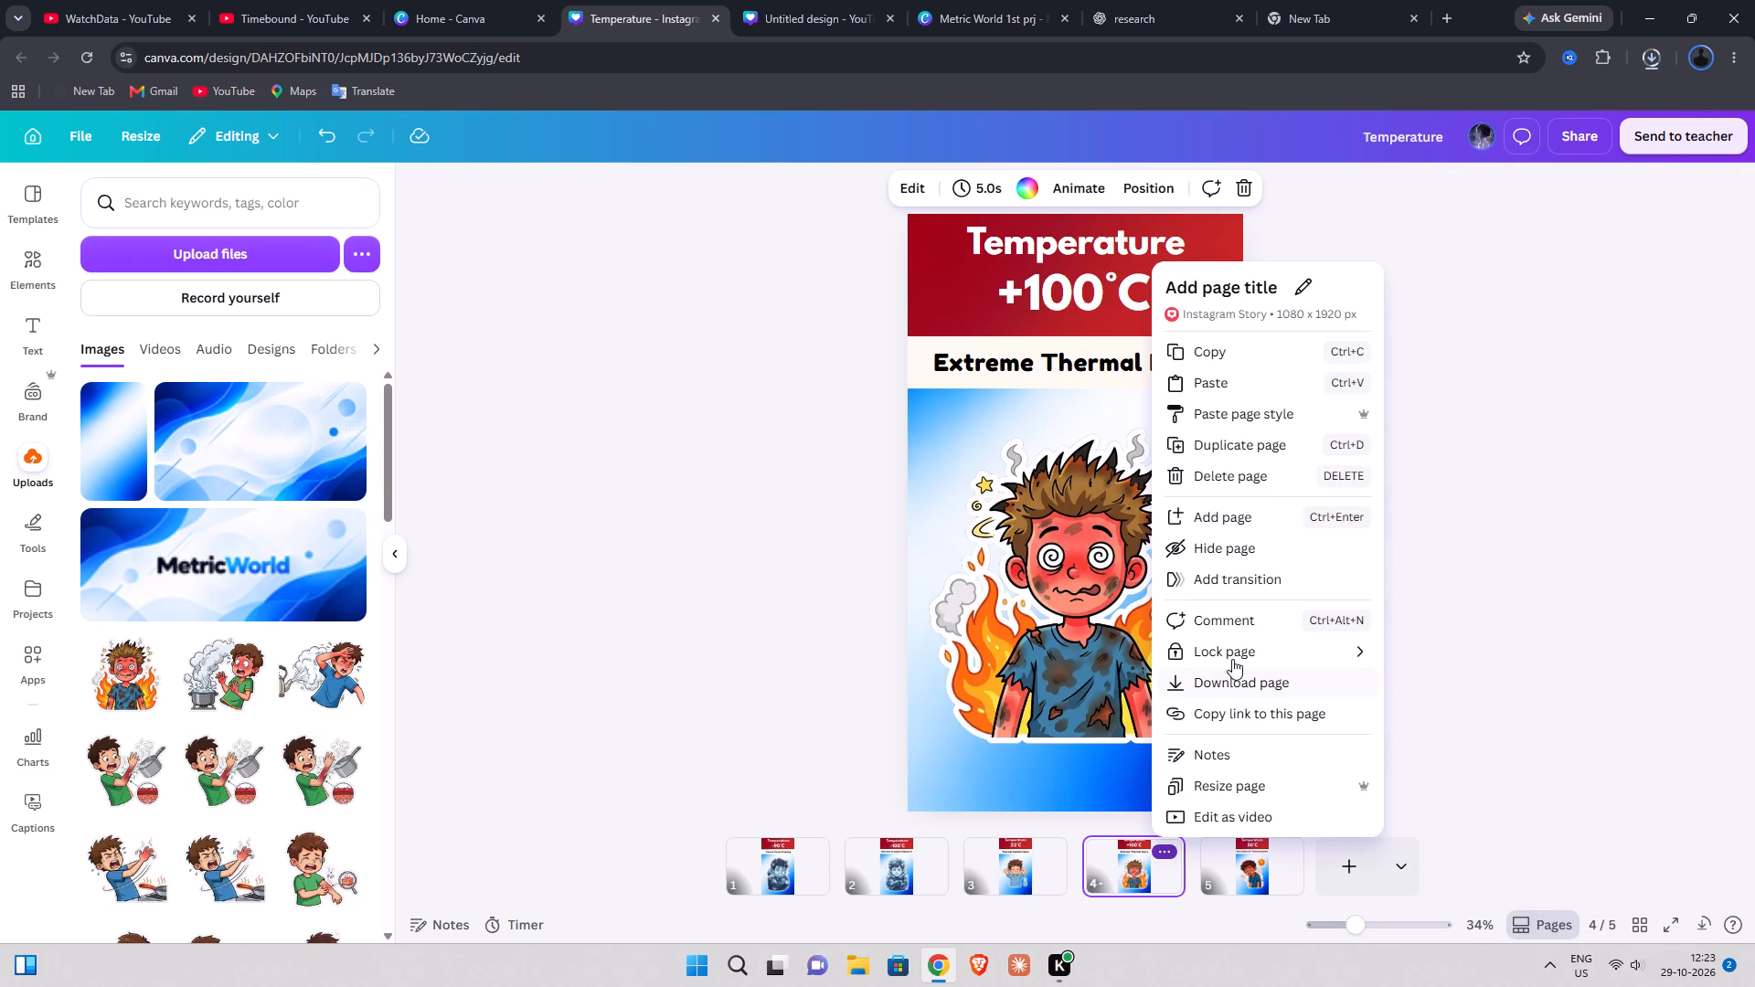
{"action": "left_click", "coordinate": [1239, 680]}
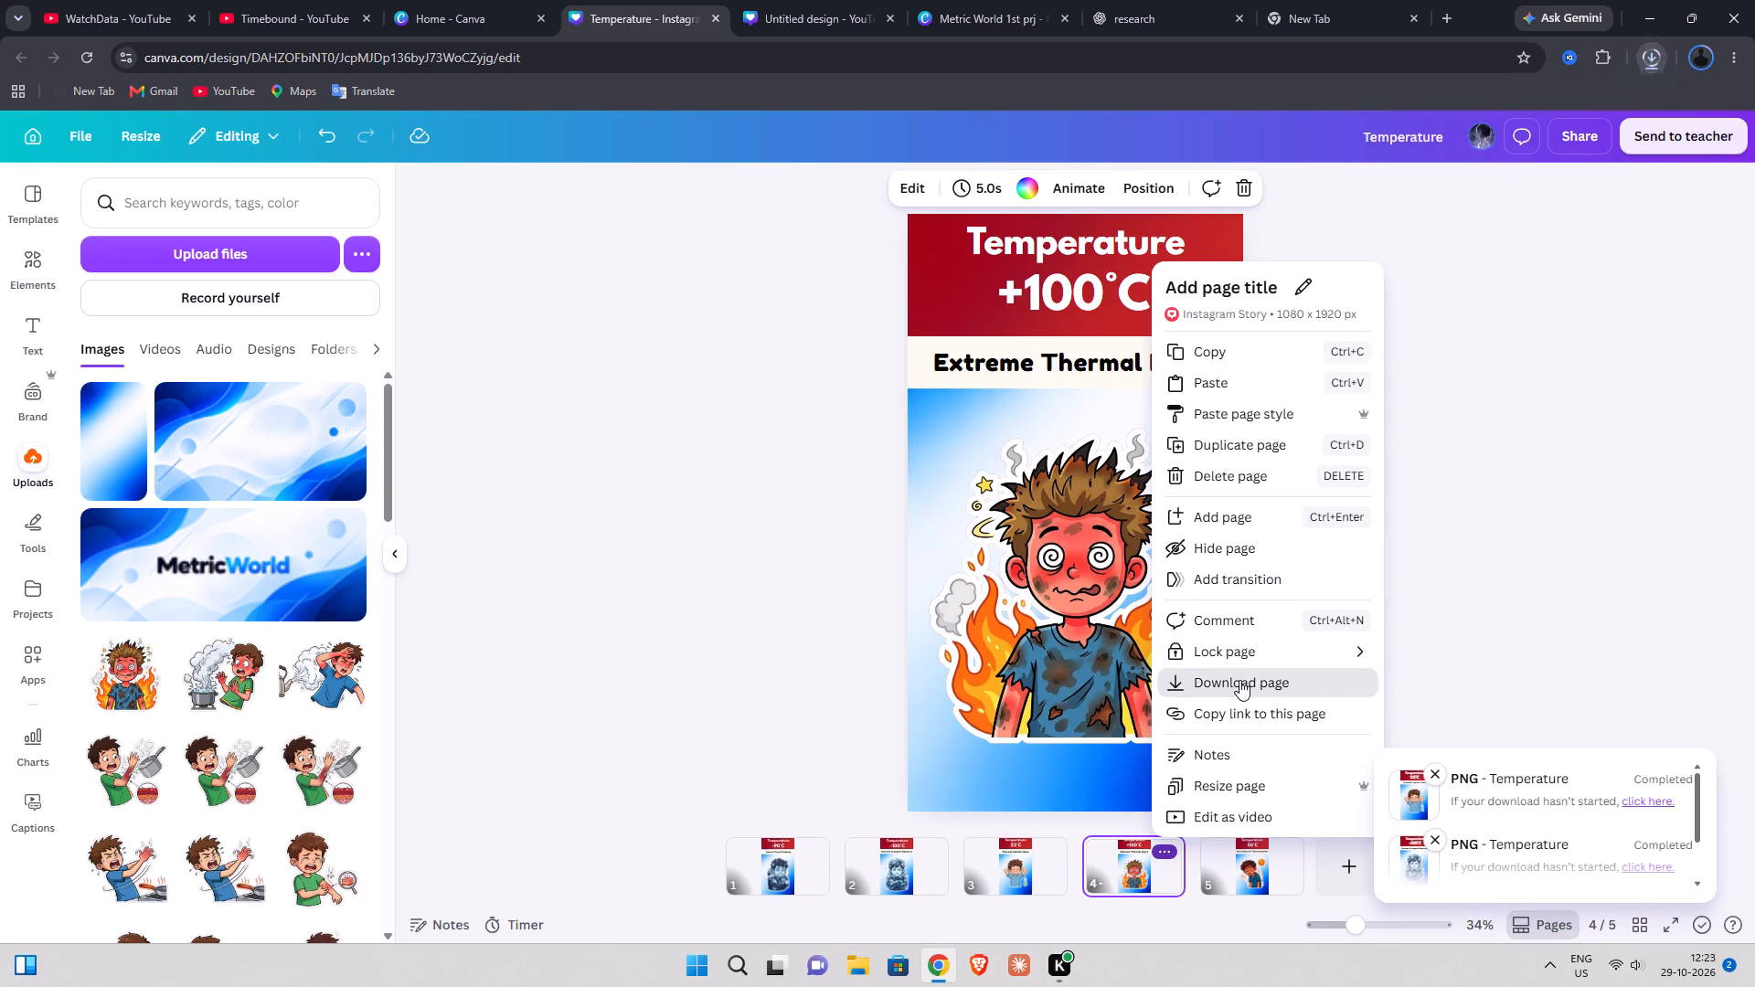
{"action": "left_click", "coordinate": [1473, 616]}
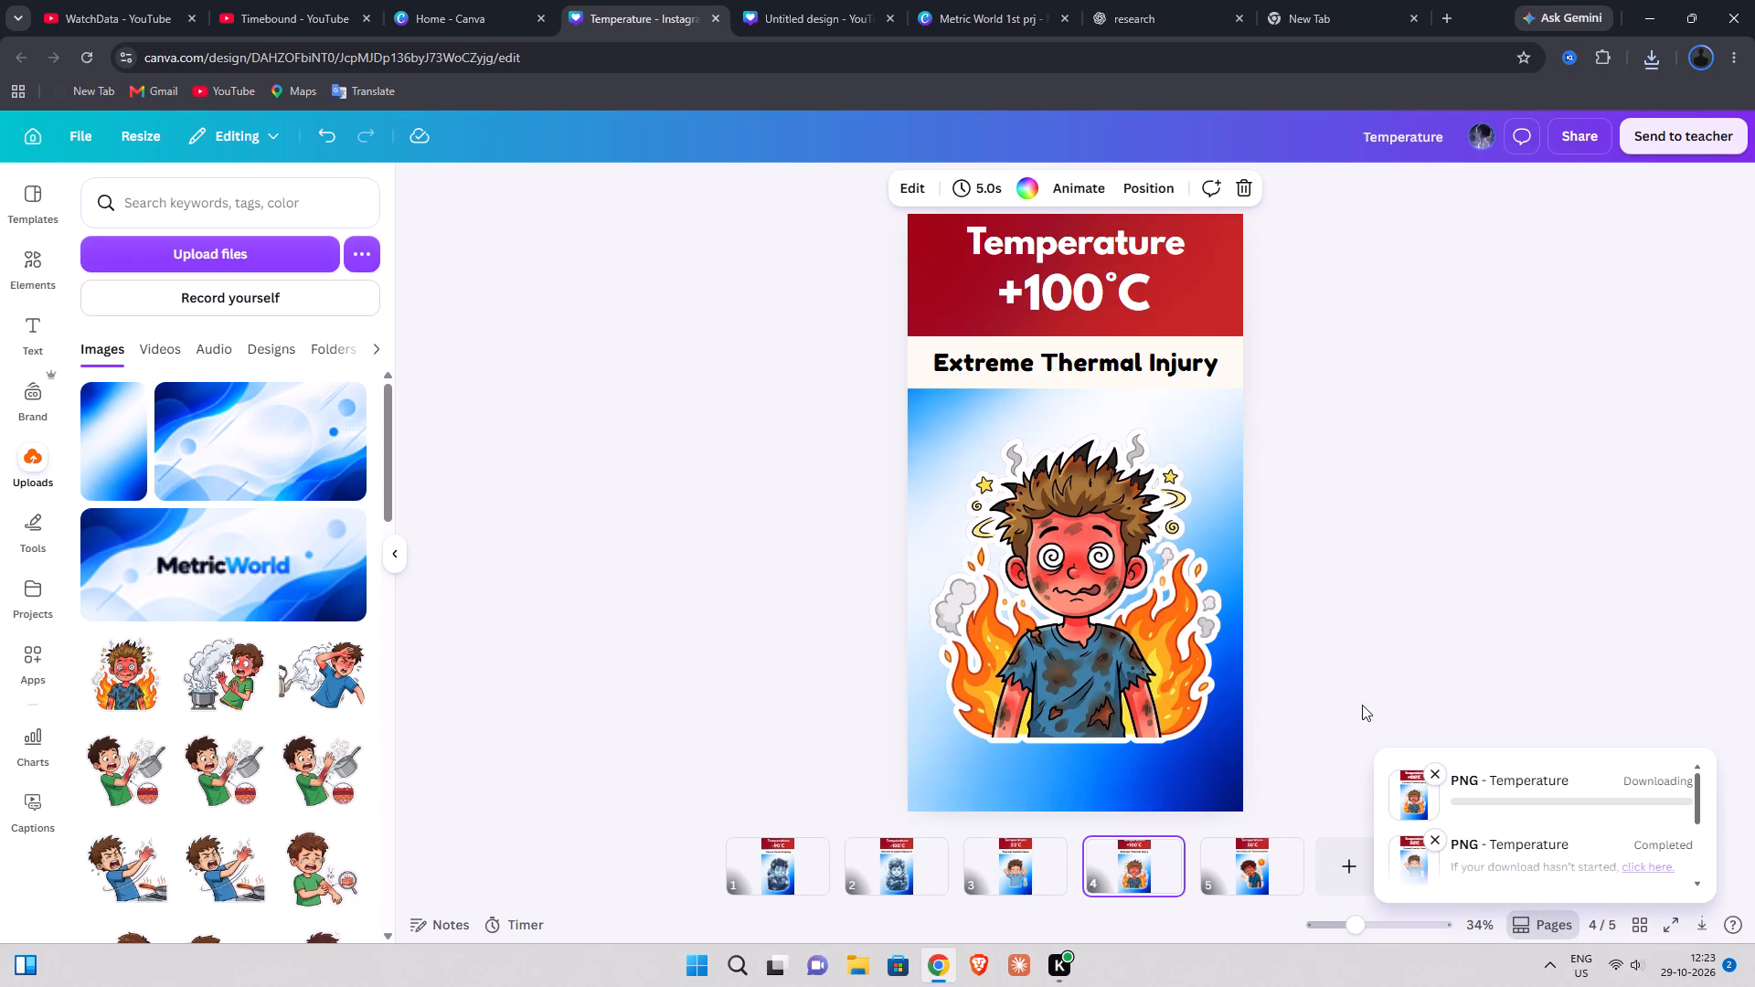
{"action": "left_click", "coordinate": [1266, 866]}
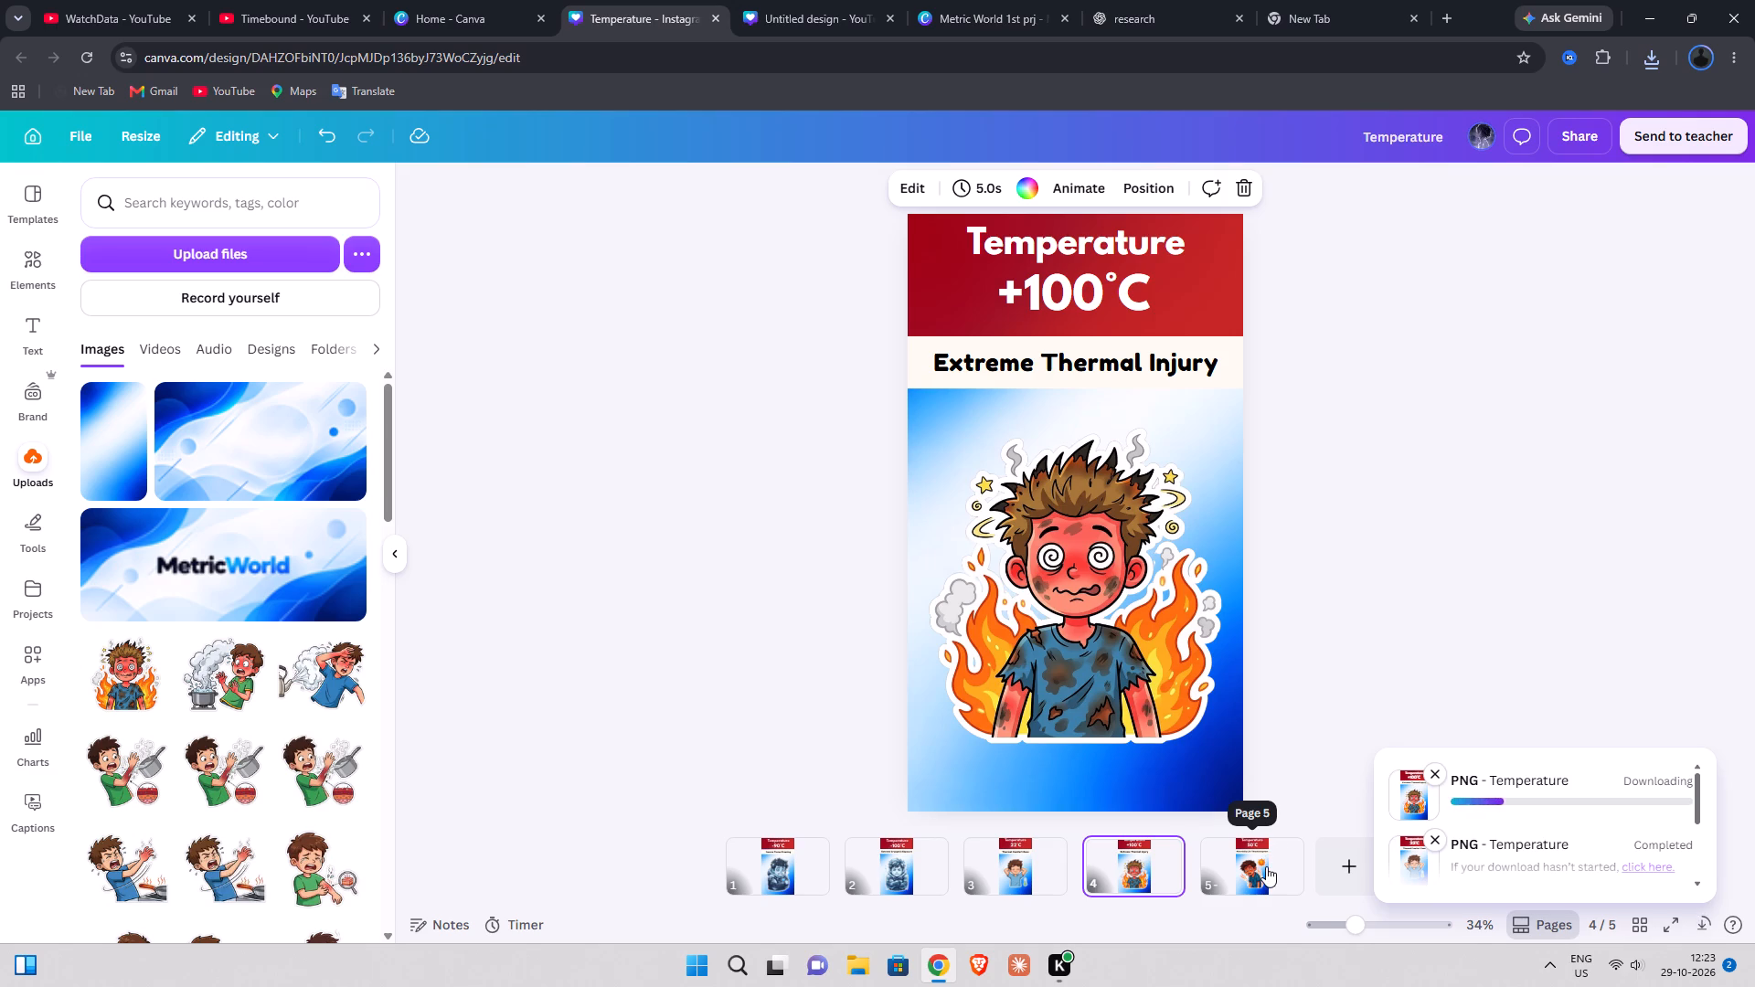
{"action": "left_click", "coordinate": [1287, 850]}
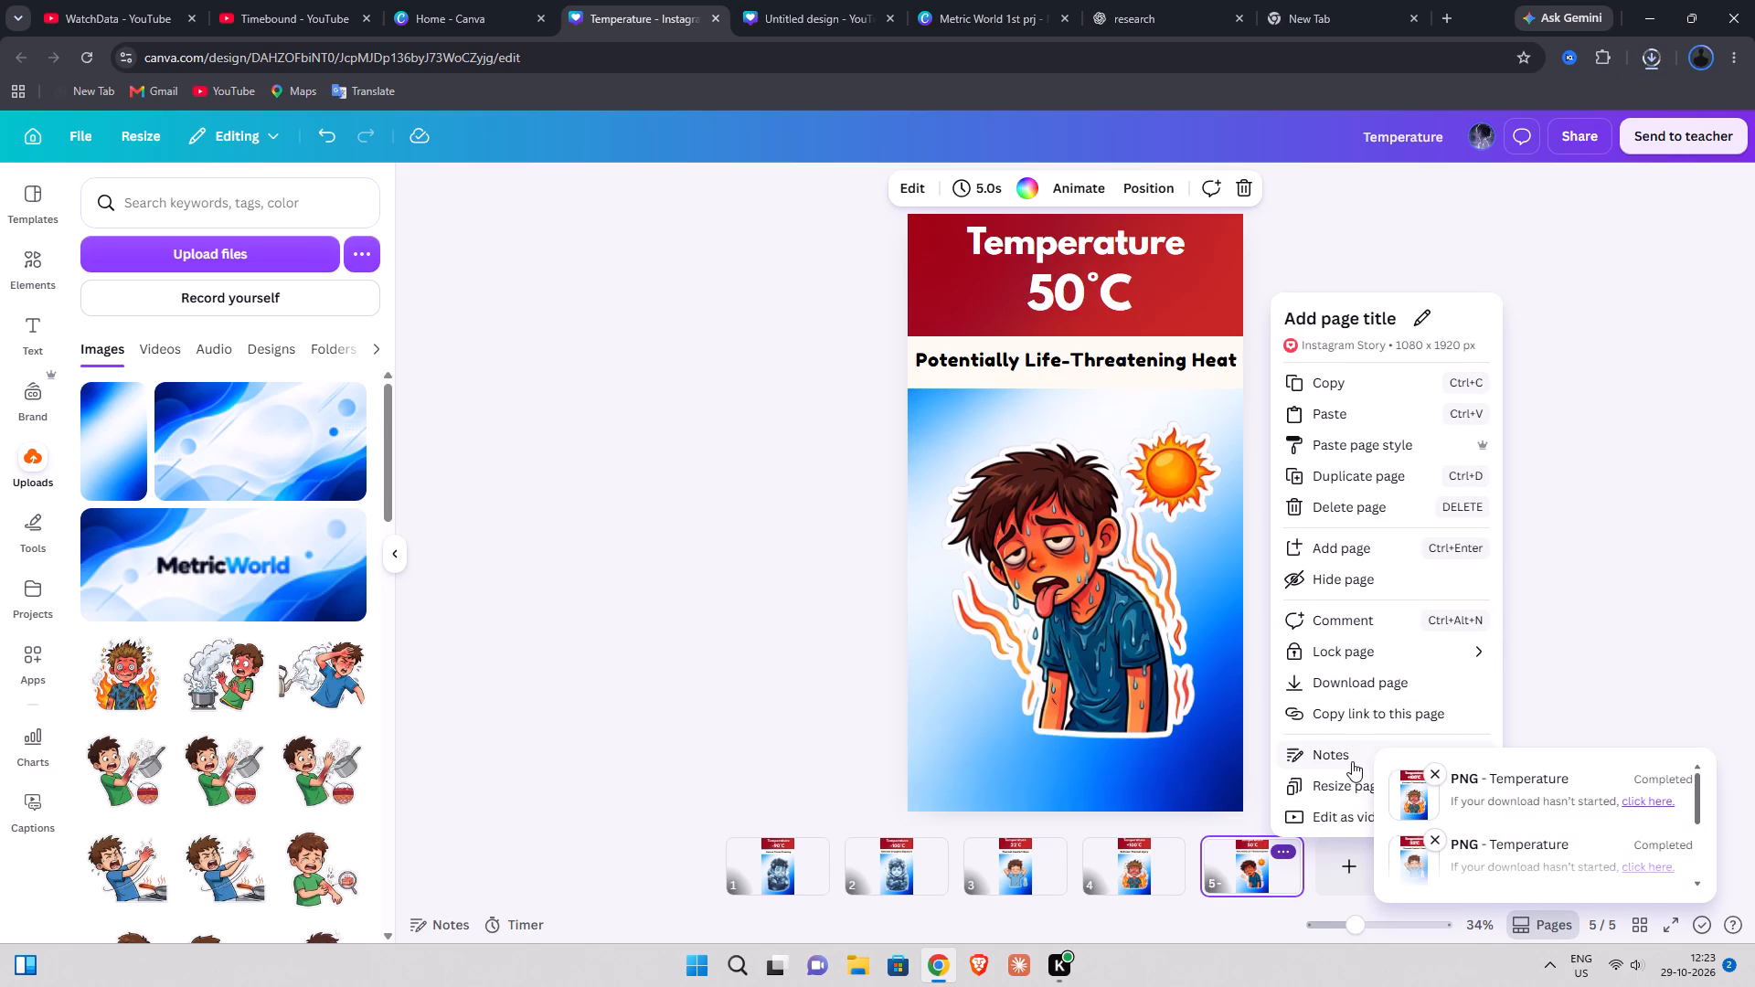
{"action": "left_click", "coordinate": [1345, 685]}
{"action": "left_click", "coordinate": [1494, 618]}
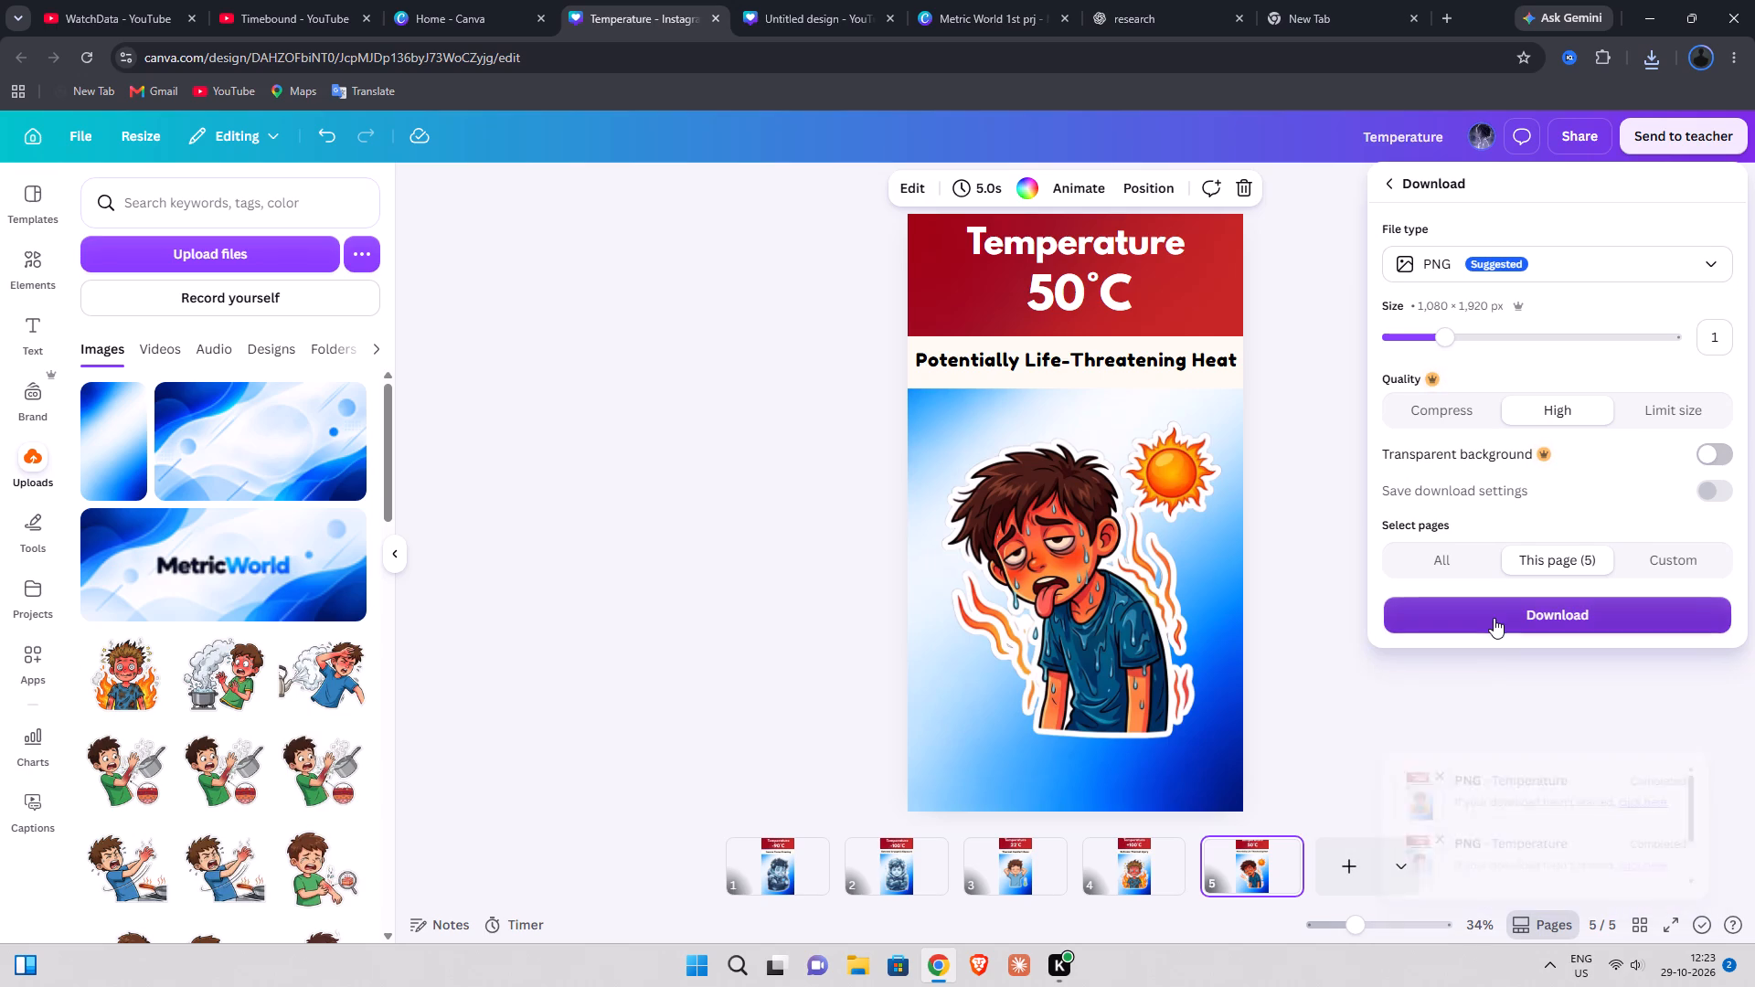
Upload Temperature (1).png through Temperature (4).png from Downloads into the untitled YouTube Thumbnail design.
{"action": "left_click", "coordinate": [851, 0]}
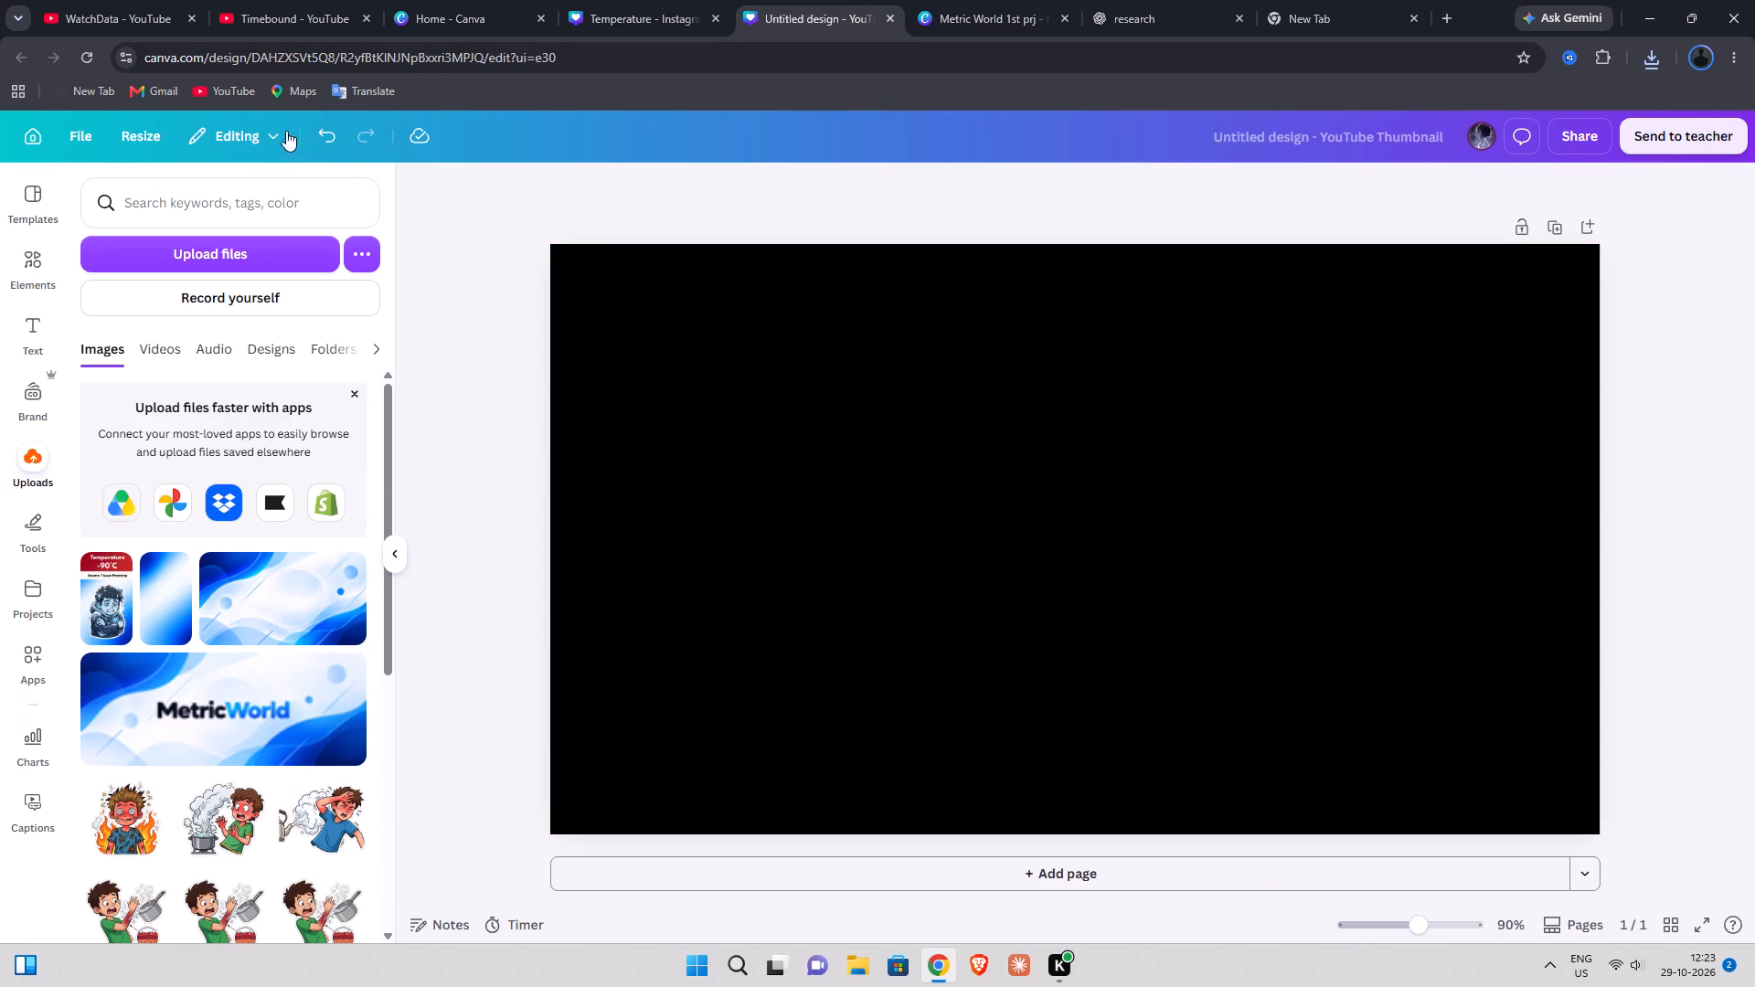
{"action": "left_click", "coordinate": [257, 241]}
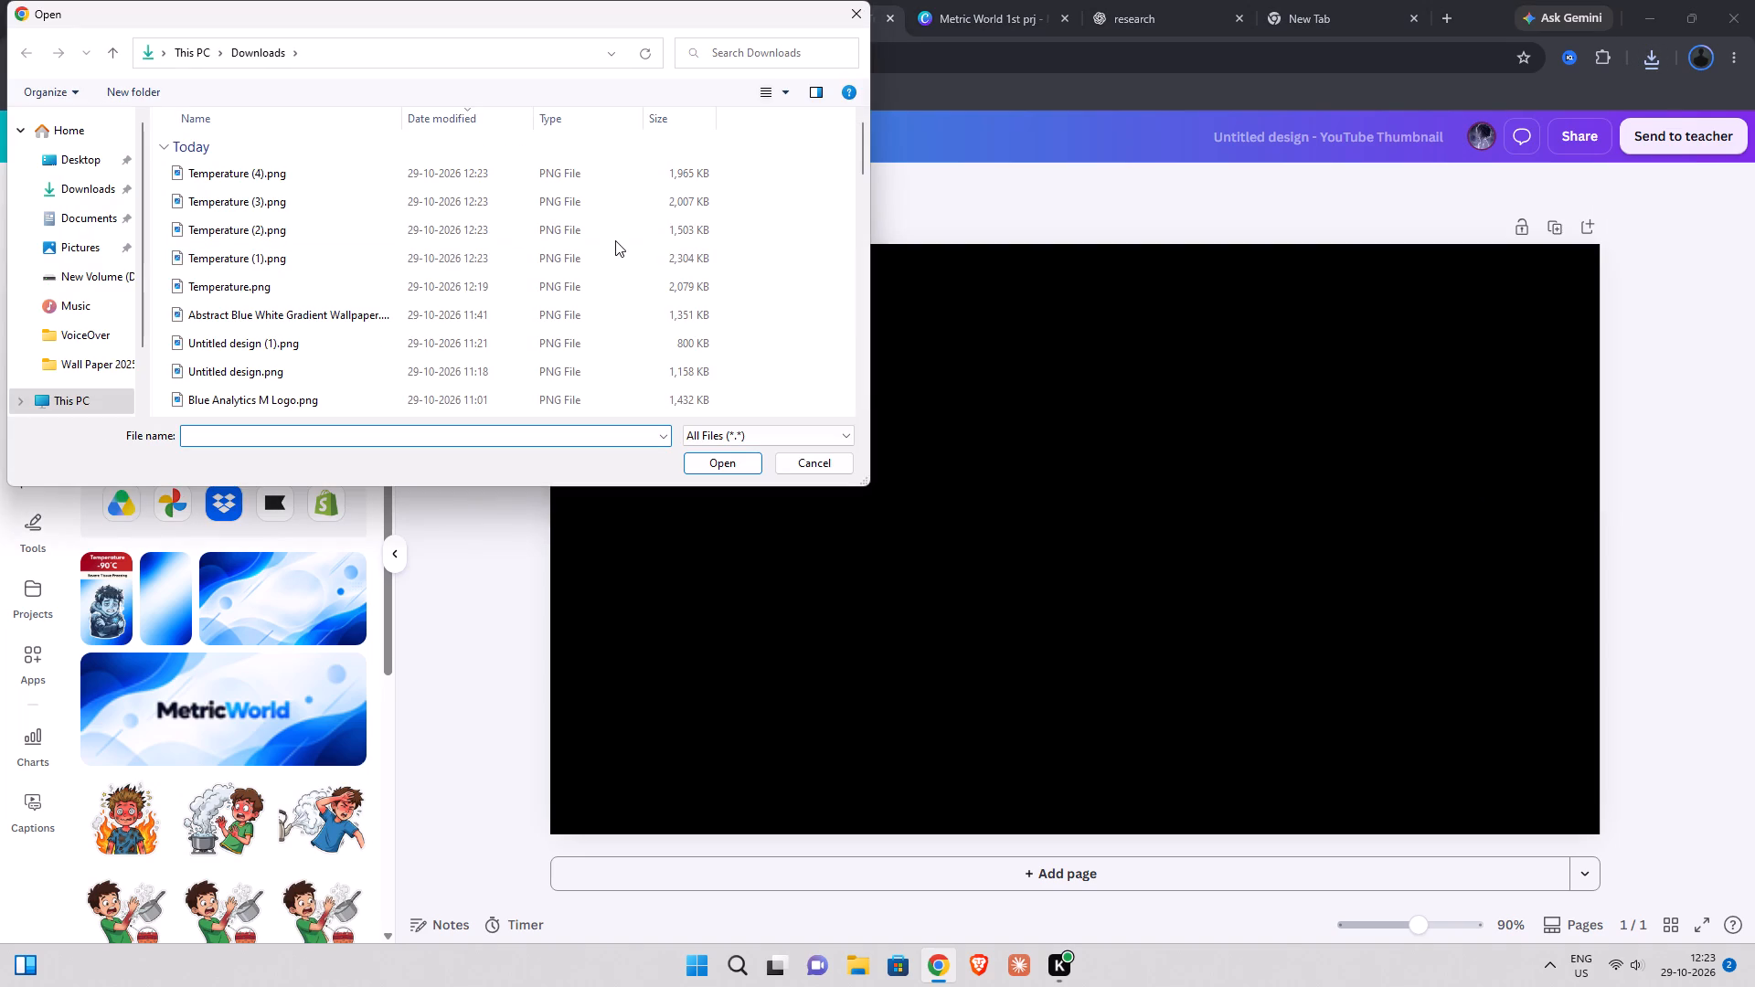
{"action": "left_click_drag", "start_coordinate": [760, 257], "coordinate": [627, 160]}
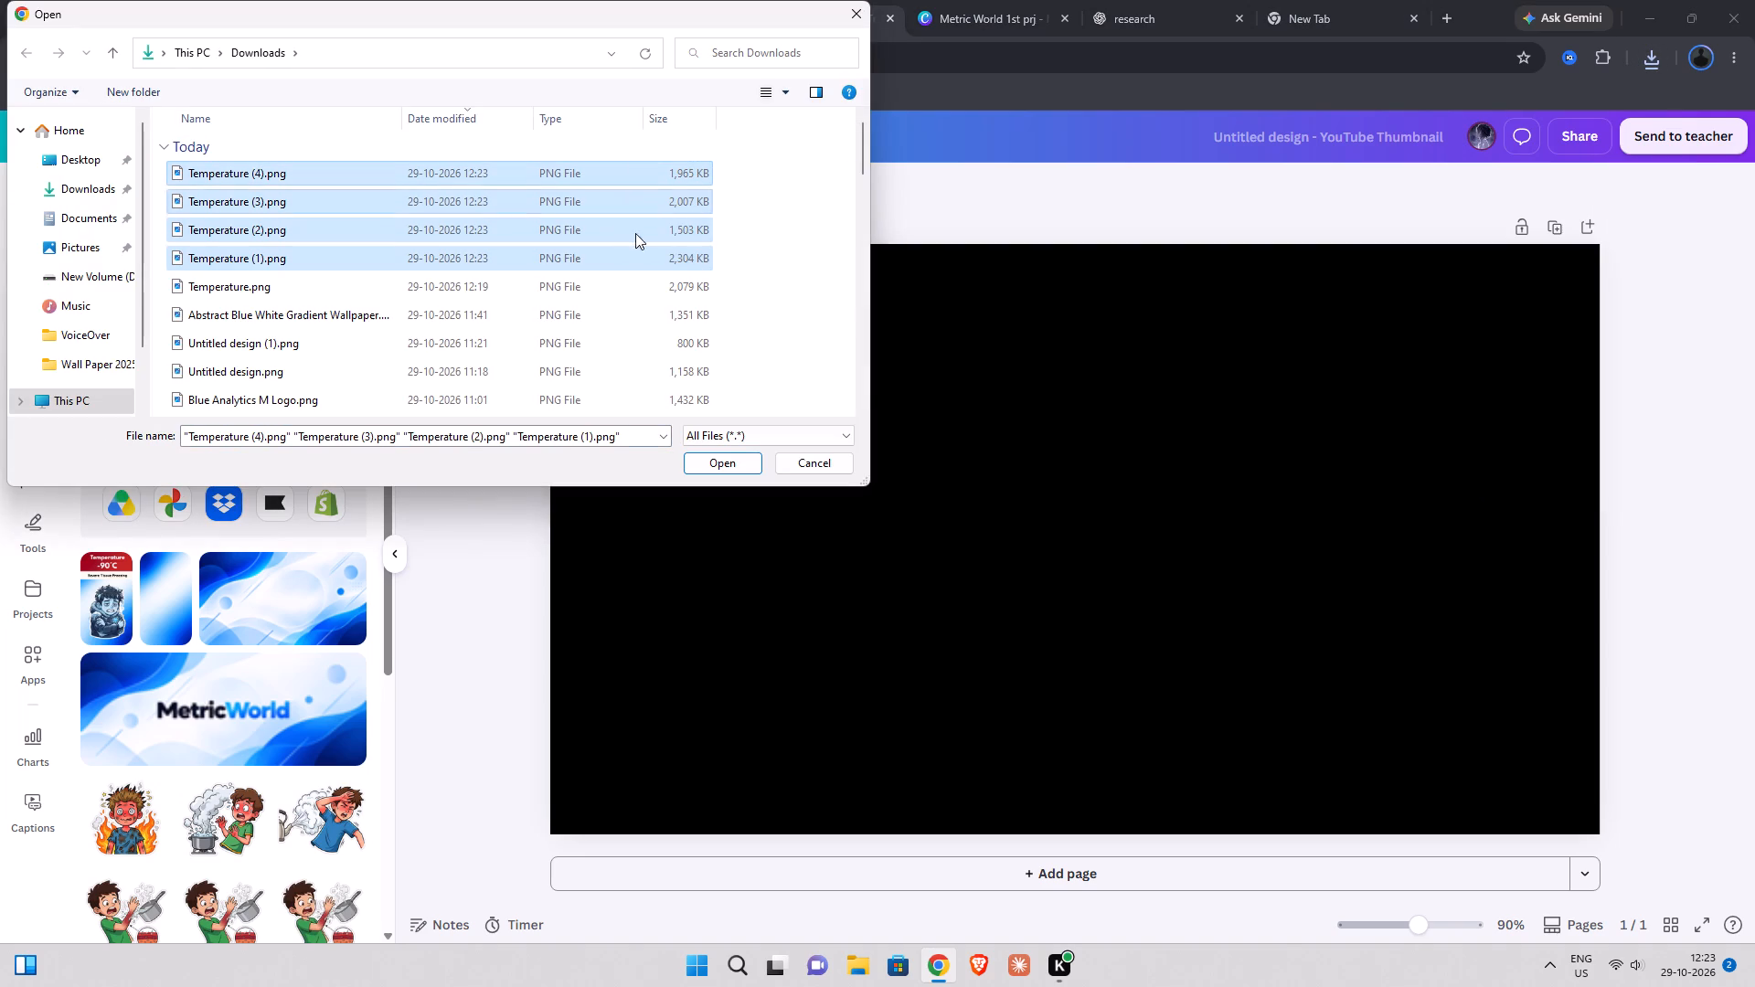
{"action": "left_click", "coordinate": [707, 459]}
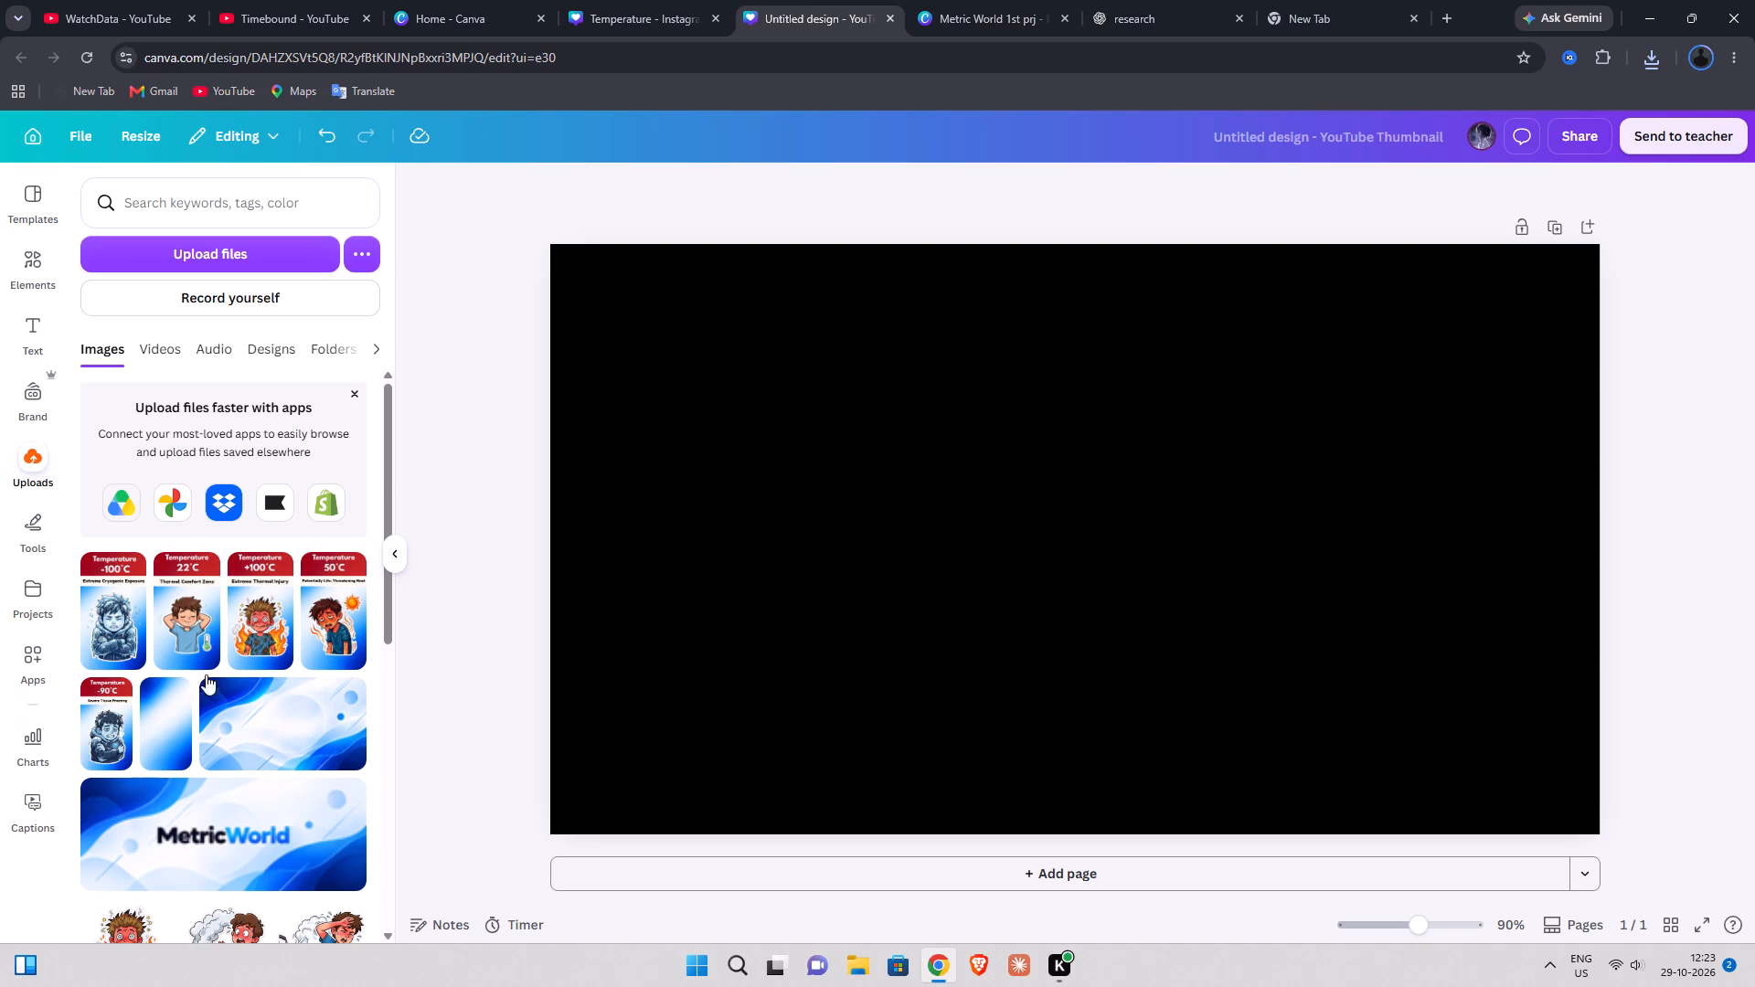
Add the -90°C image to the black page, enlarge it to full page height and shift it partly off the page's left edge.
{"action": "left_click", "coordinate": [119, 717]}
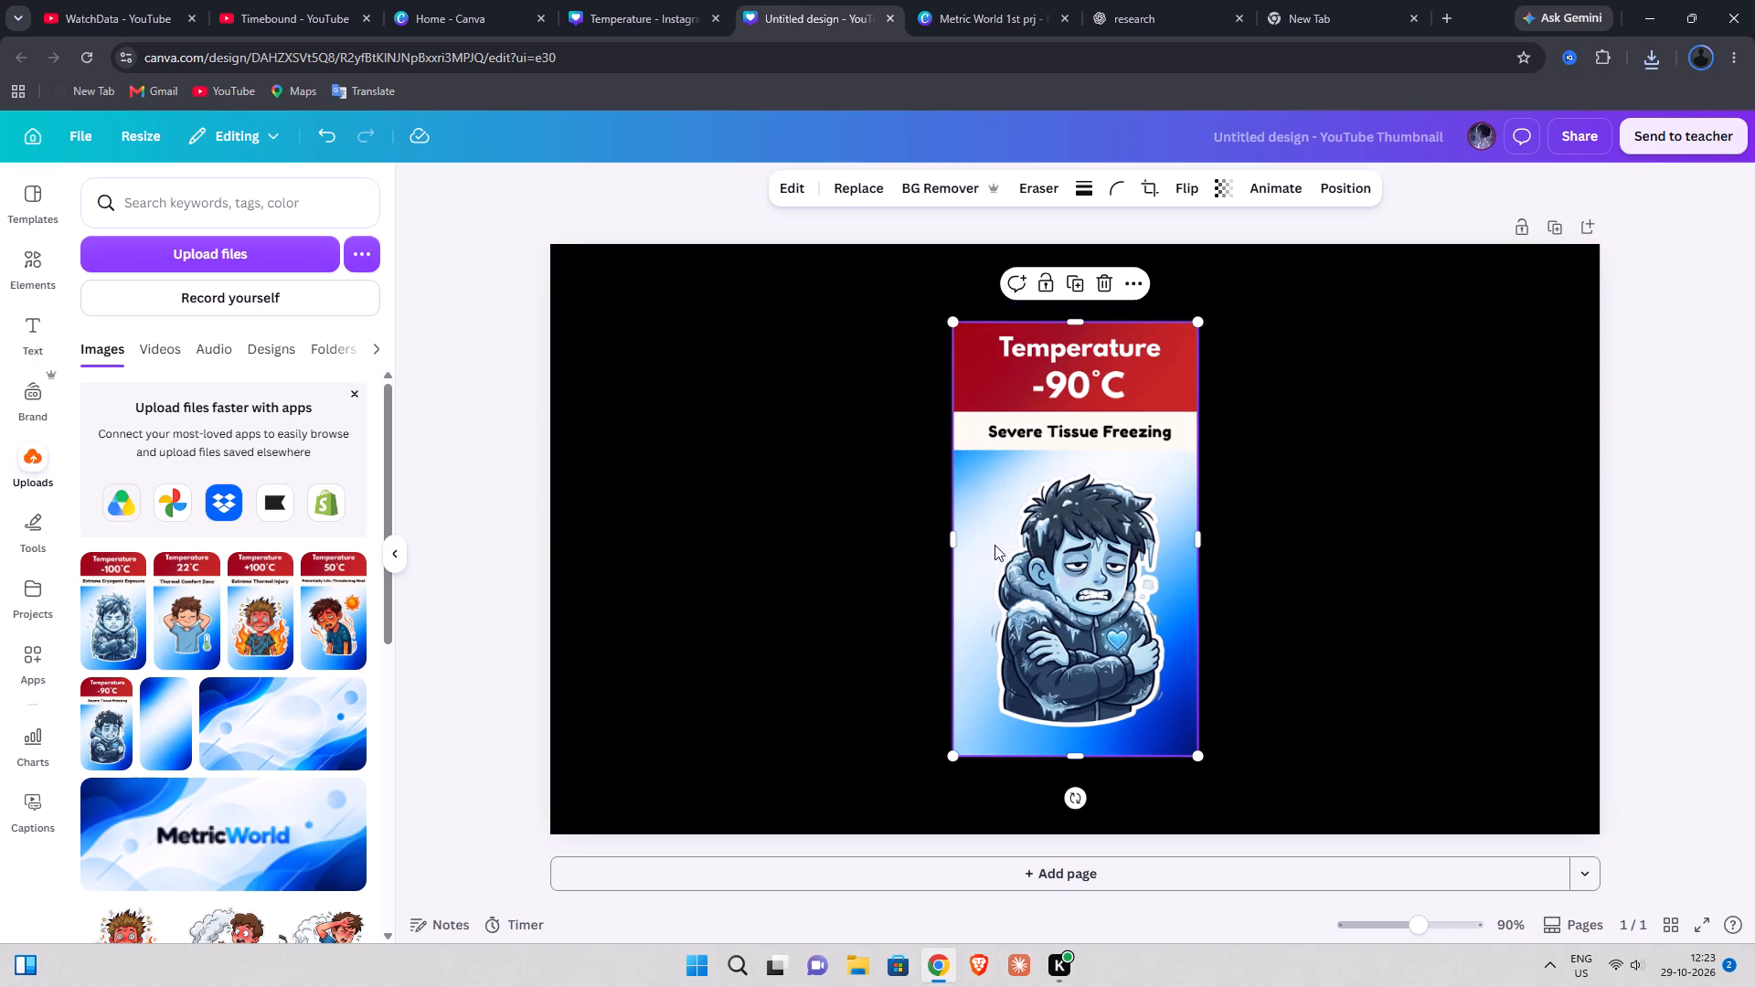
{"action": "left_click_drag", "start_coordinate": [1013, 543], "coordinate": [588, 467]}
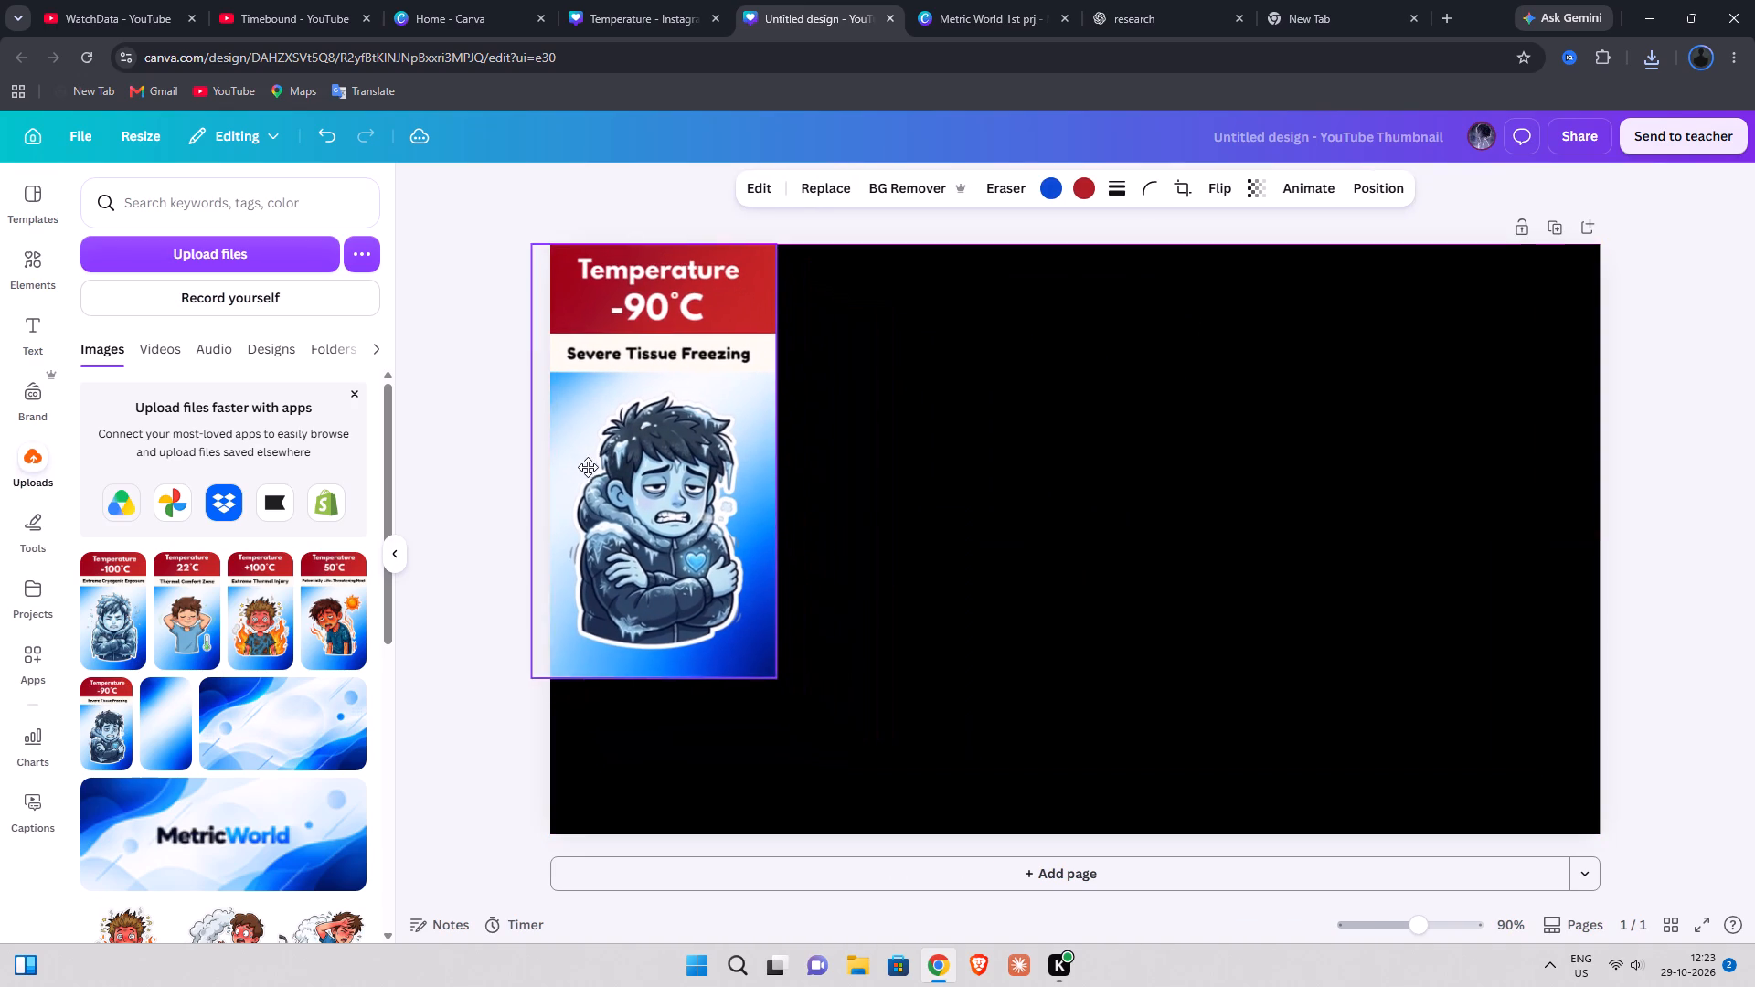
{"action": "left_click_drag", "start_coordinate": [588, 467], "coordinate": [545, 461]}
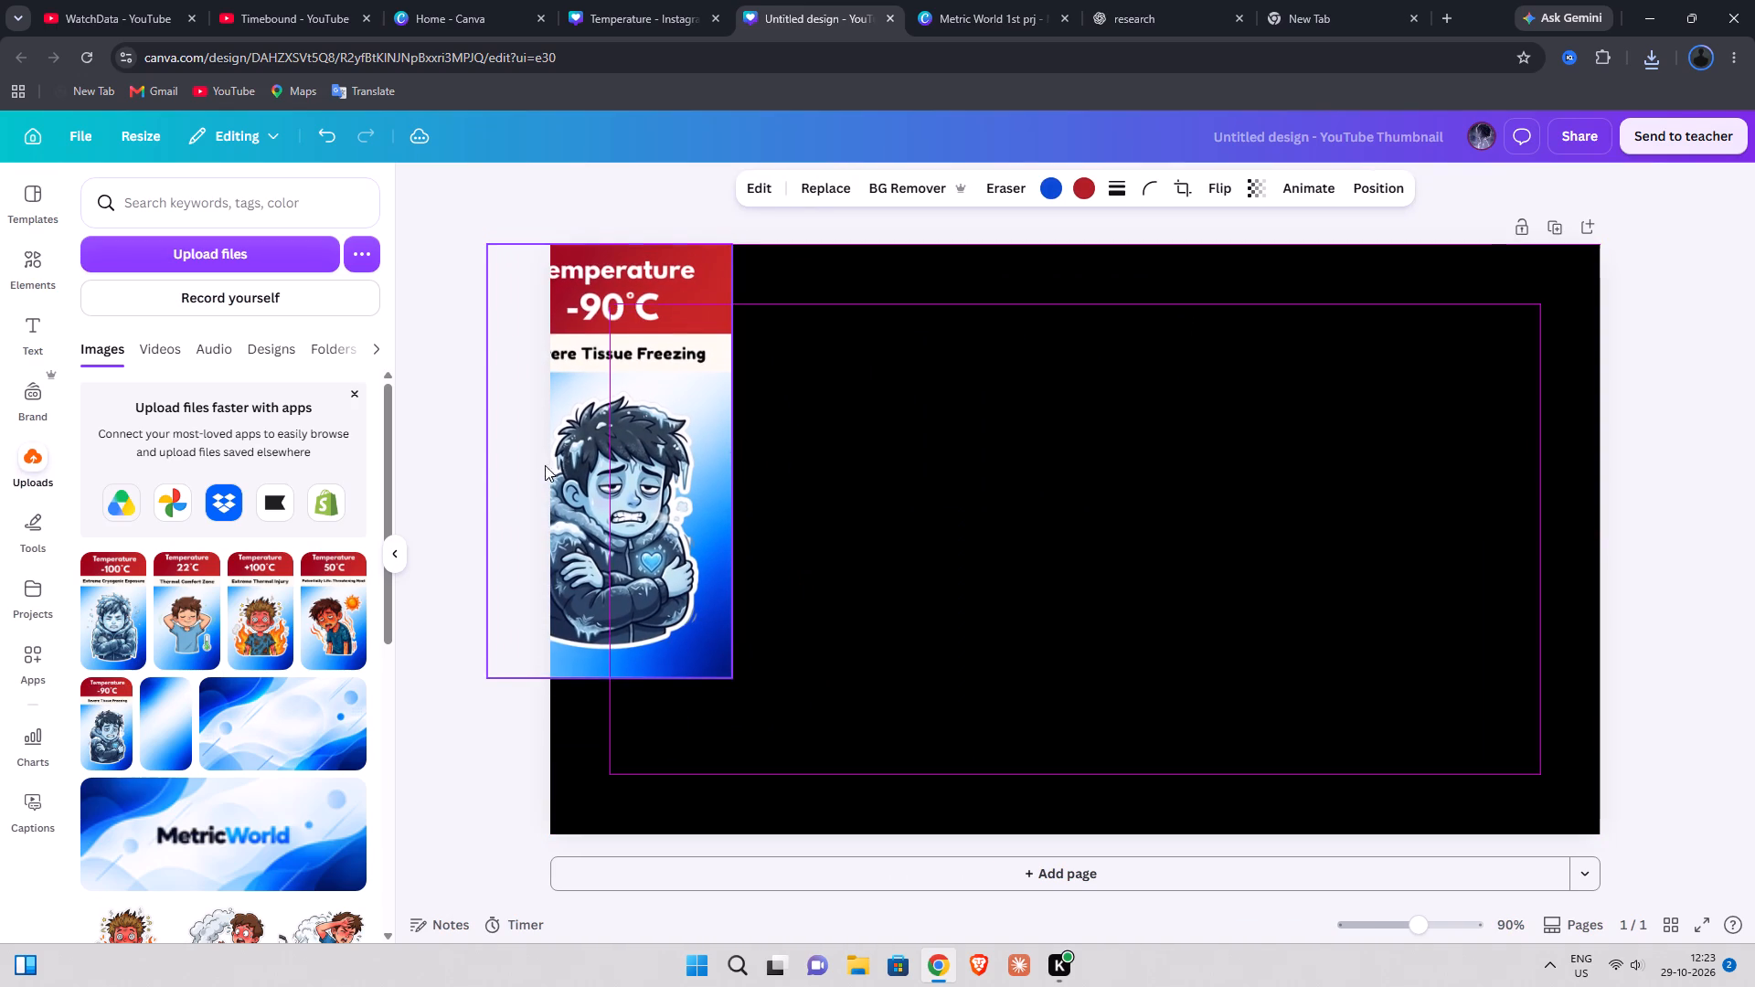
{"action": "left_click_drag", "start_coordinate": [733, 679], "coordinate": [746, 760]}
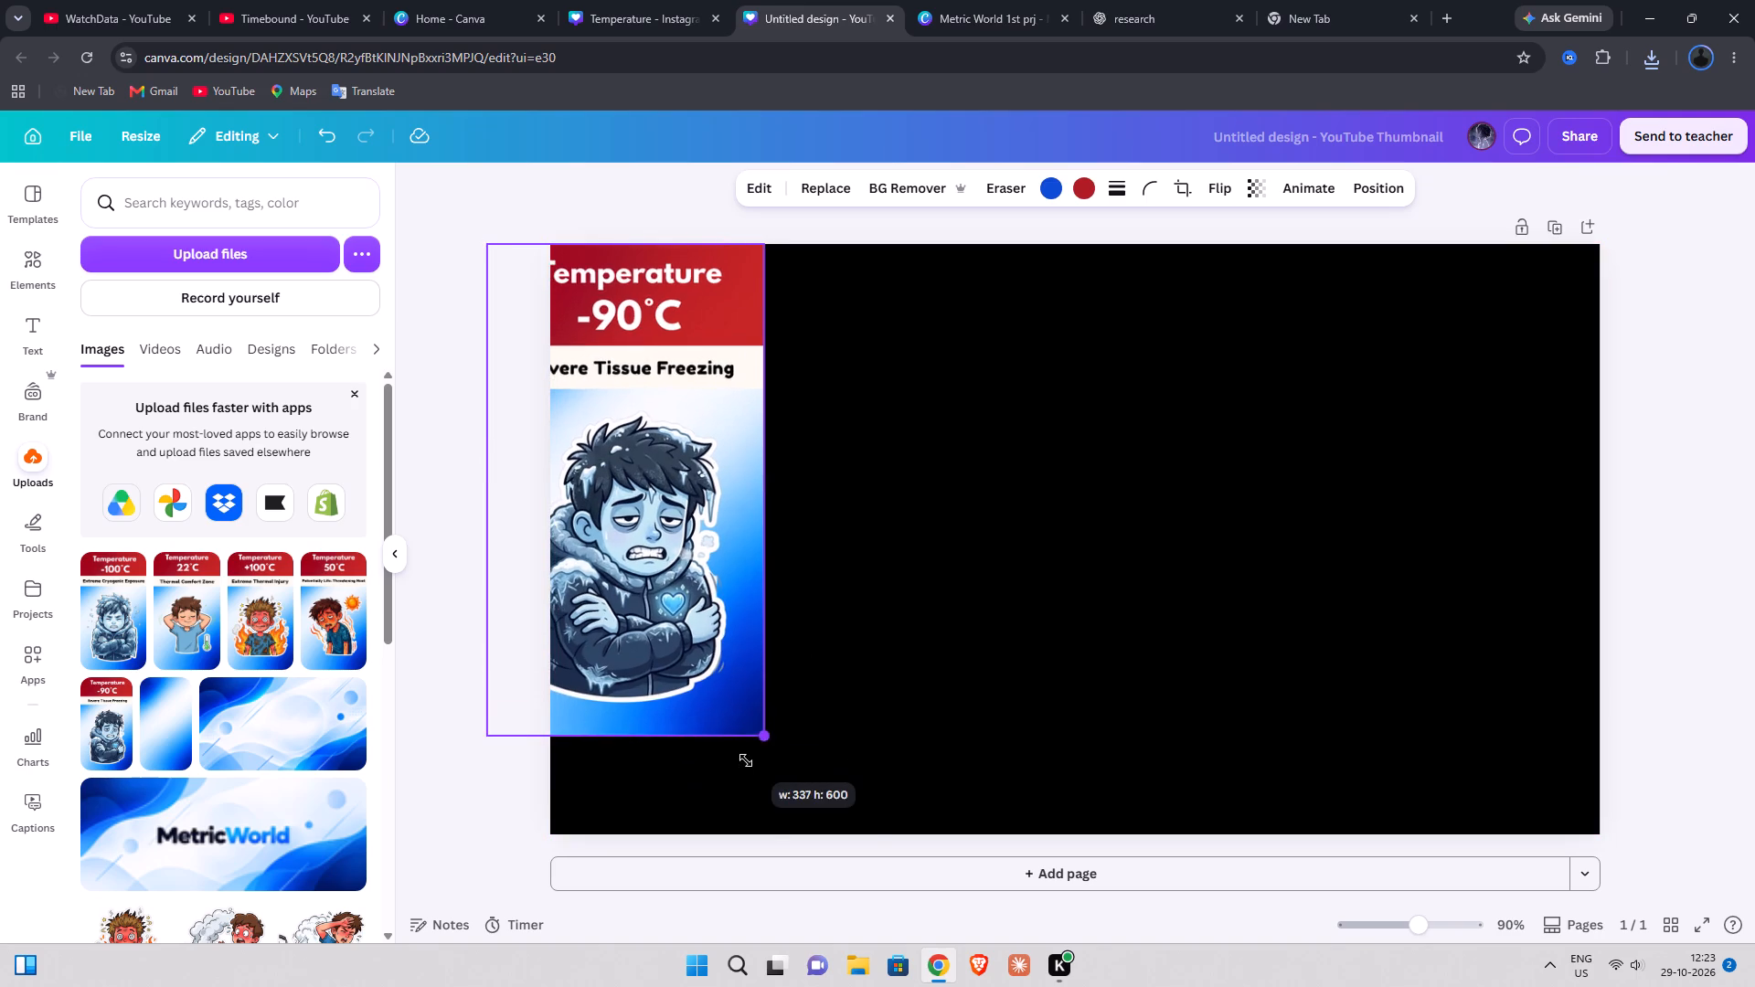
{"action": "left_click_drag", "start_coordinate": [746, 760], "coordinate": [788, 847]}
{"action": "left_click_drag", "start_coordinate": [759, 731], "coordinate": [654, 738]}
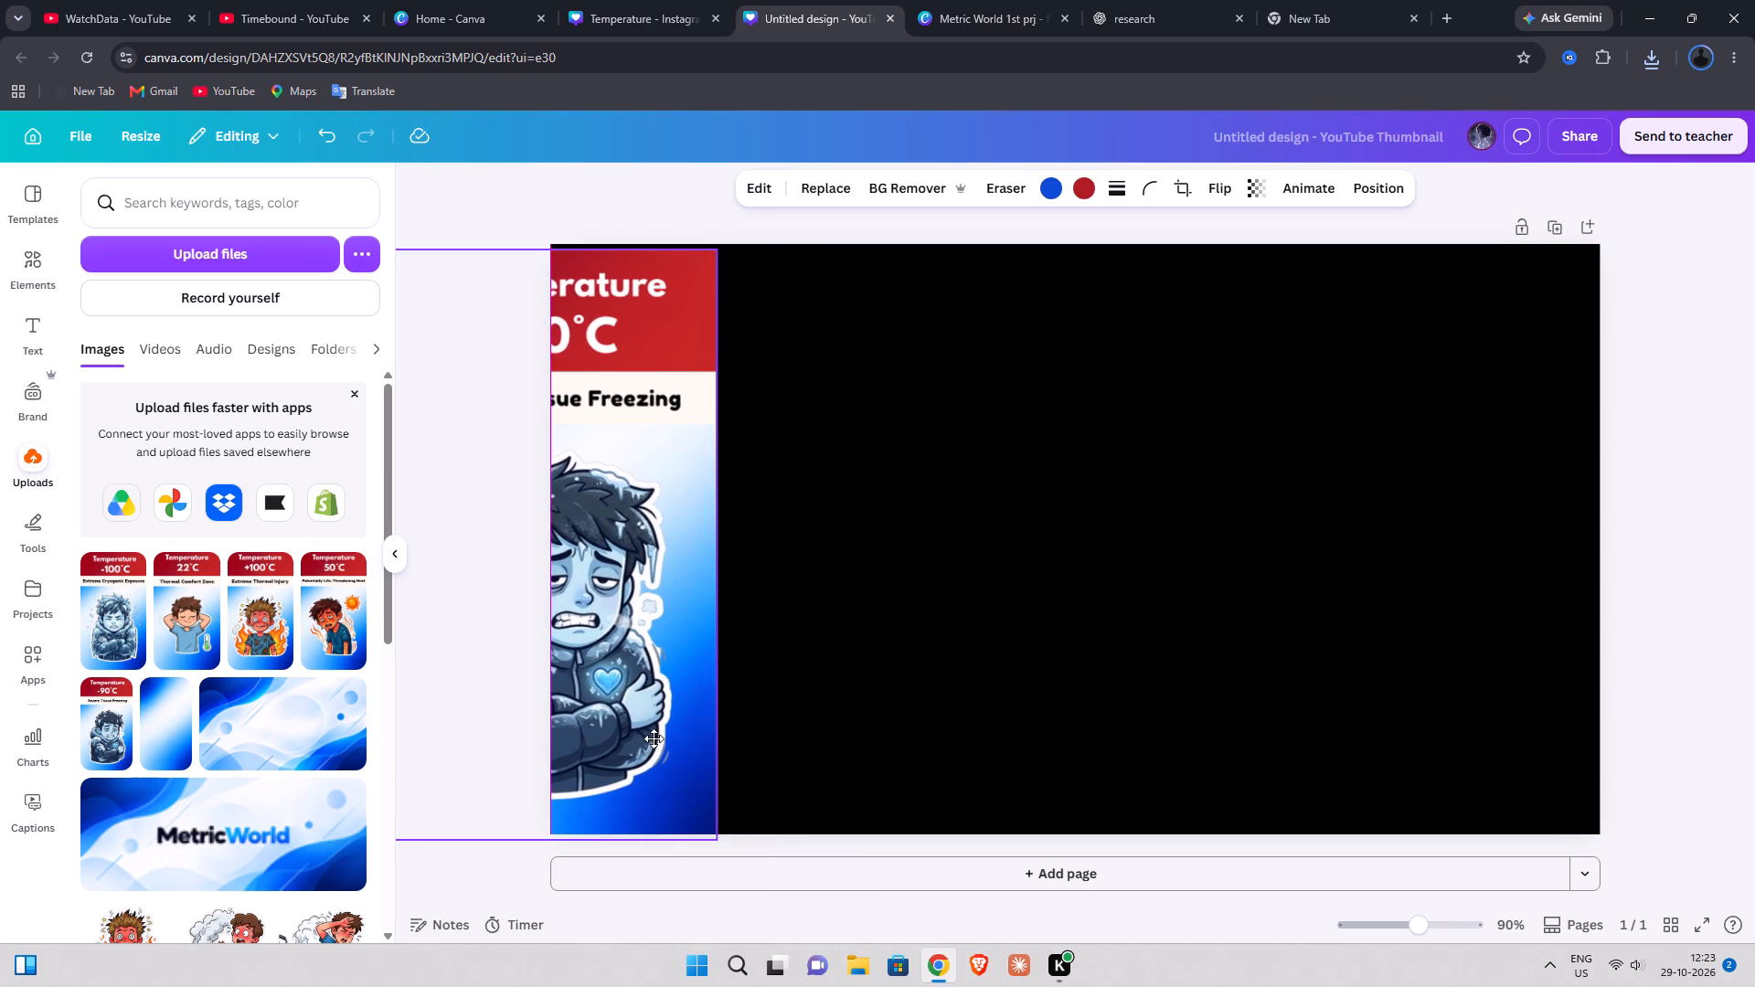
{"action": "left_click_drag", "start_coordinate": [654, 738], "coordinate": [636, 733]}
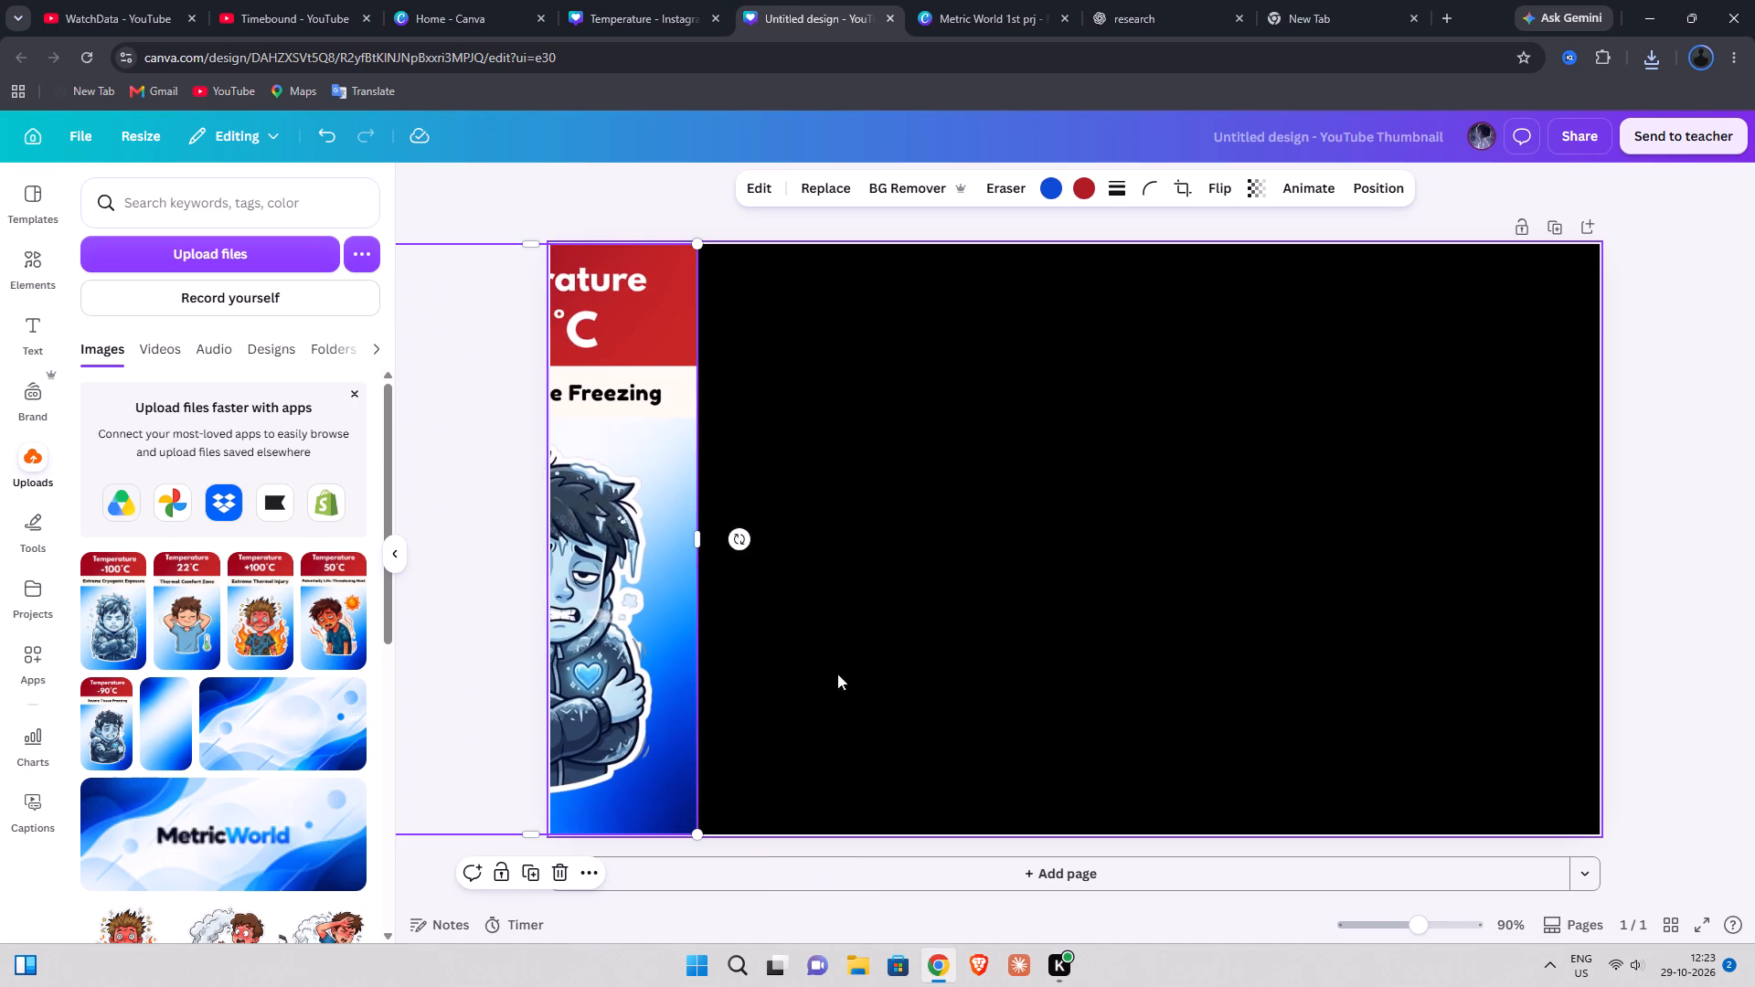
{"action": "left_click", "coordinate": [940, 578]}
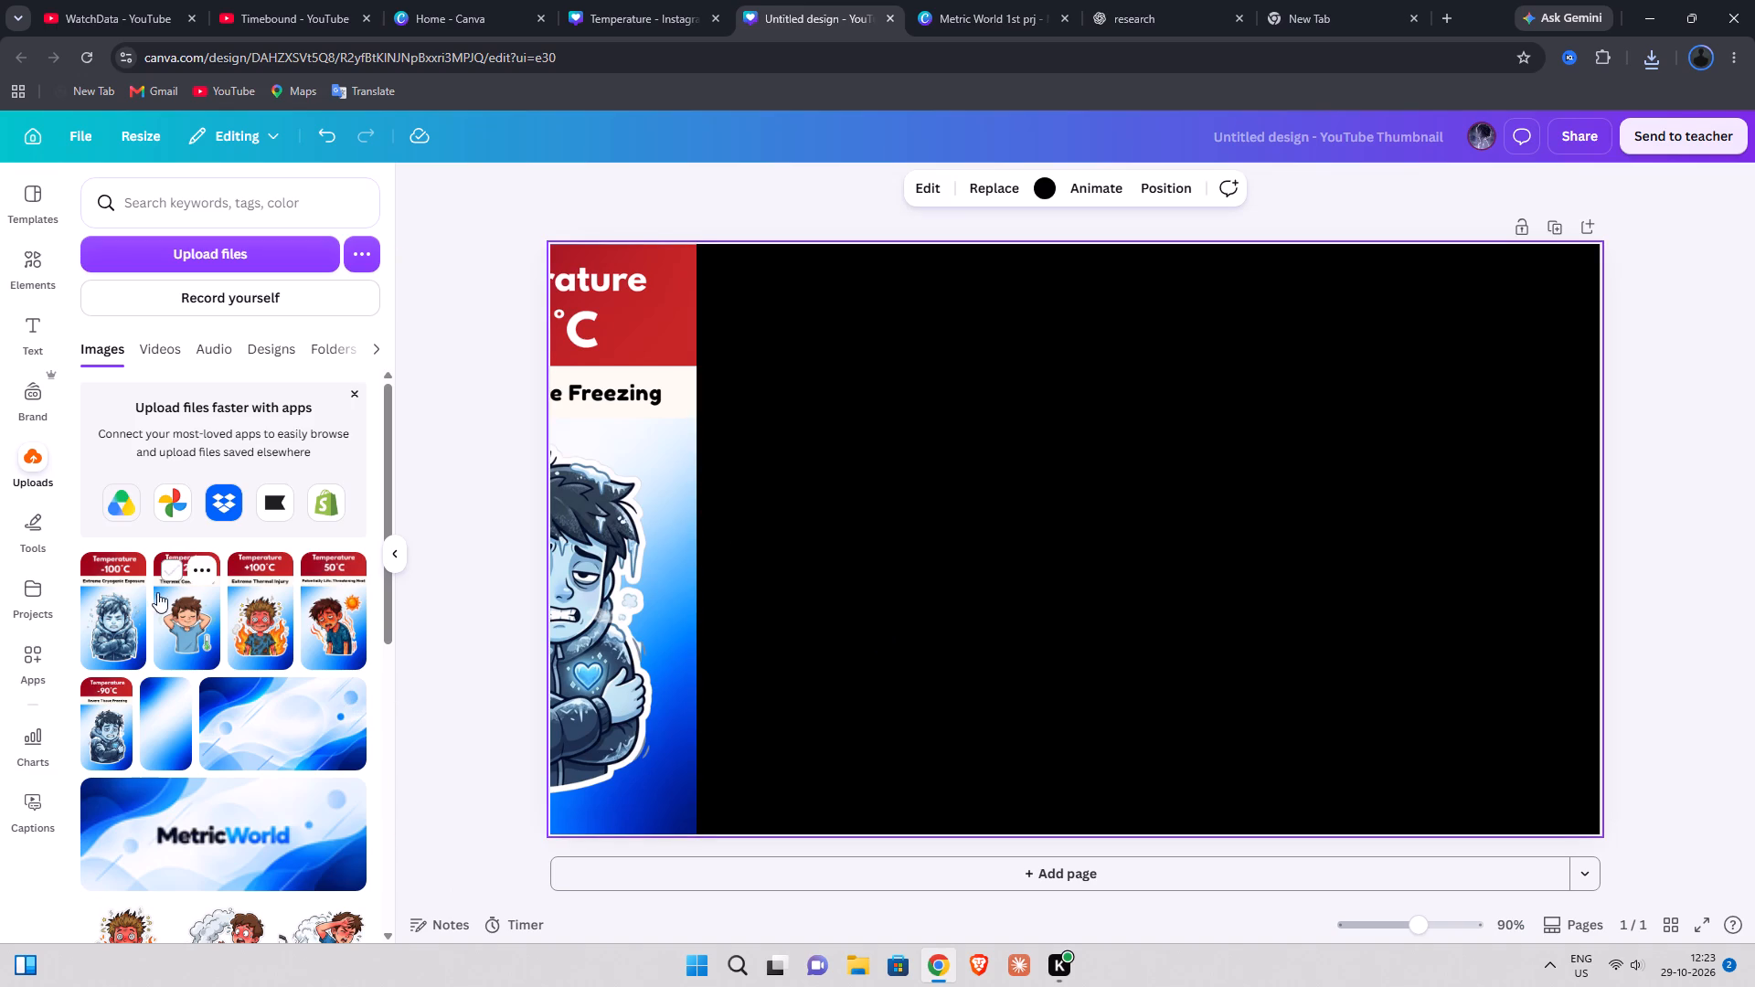
Add the -100°C image at full page height, just beside the -90°C image with a thin black gap between them.
{"action": "left_click", "coordinate": [116, 632]}
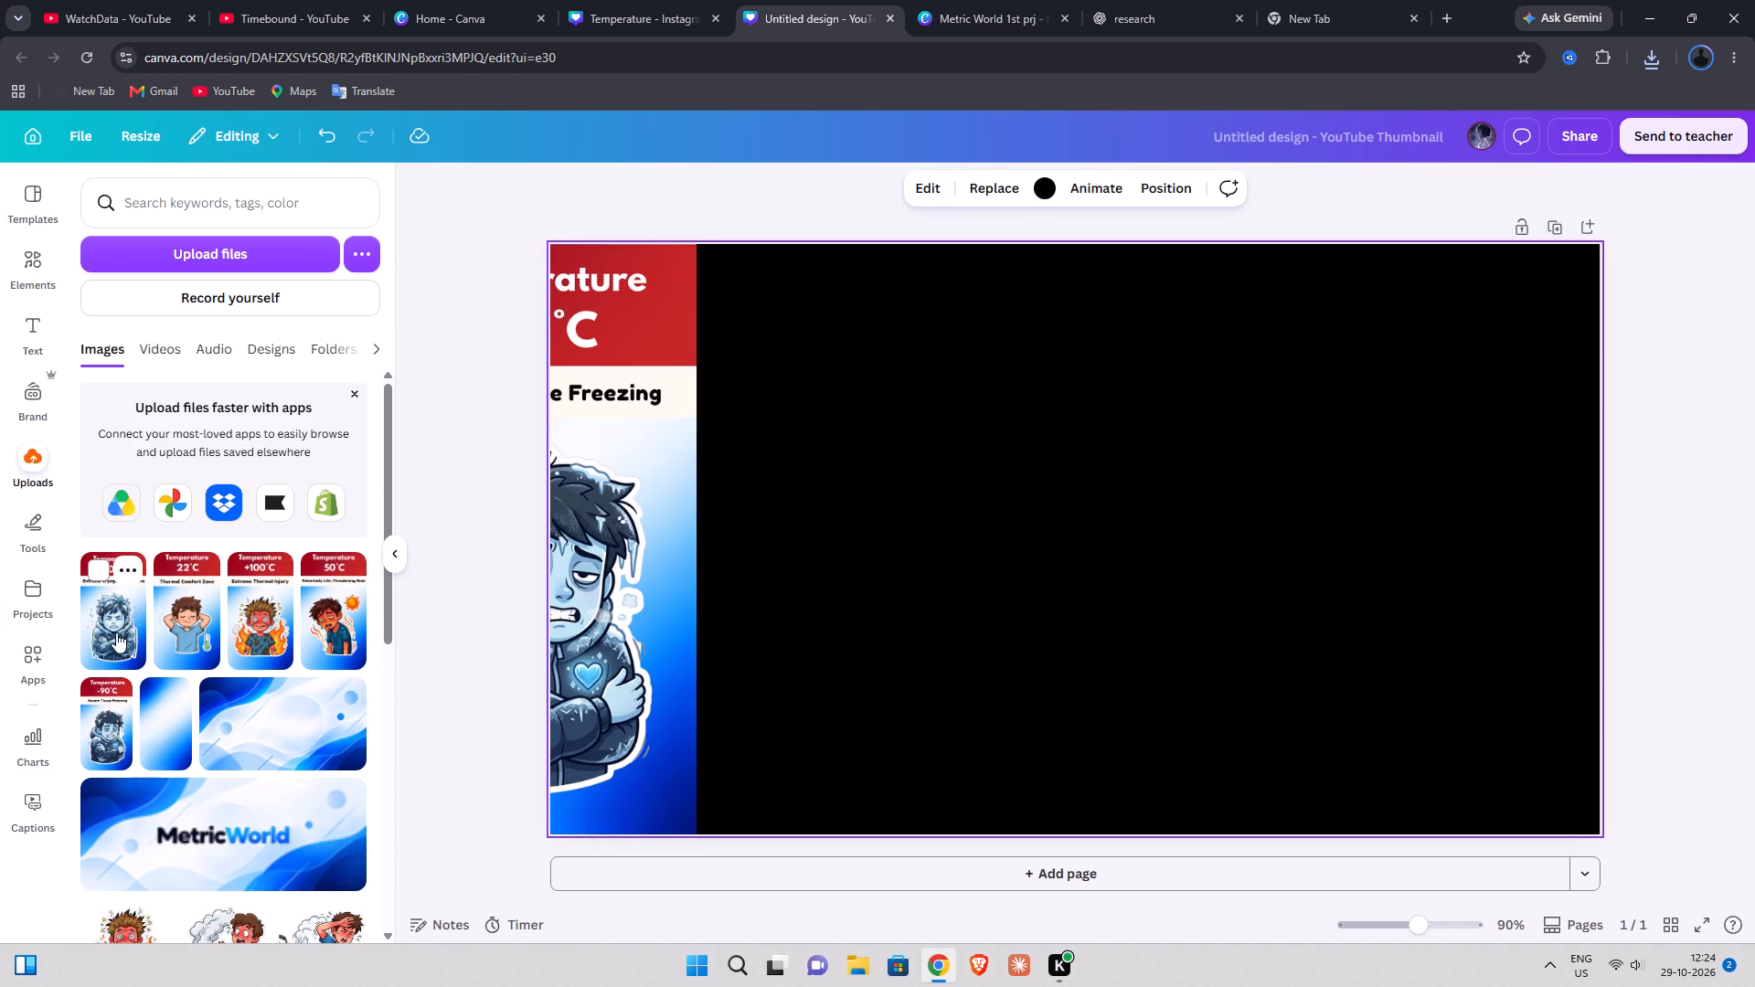
{"action": "left_click_drag", "start_coordinate": [1004, 584], "coordinate": [800, 533]}
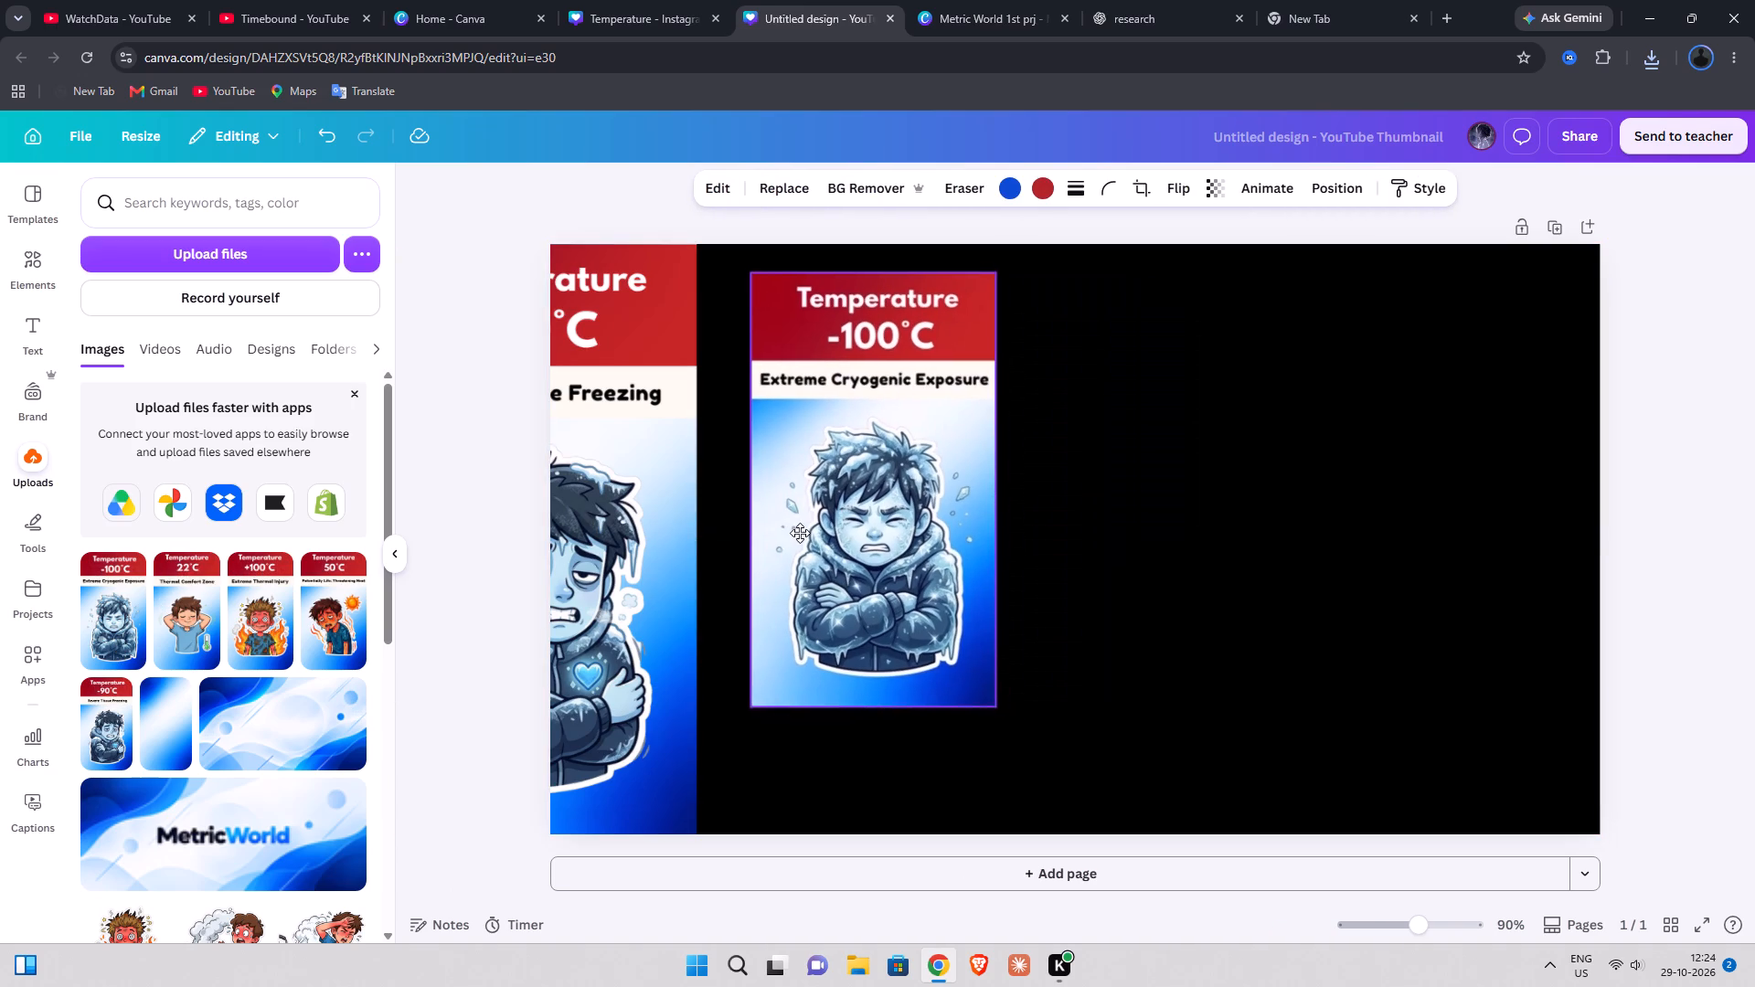
{"action": "left_click_drag", "start_coordinate": [800, 533], "coordinate": [760, 505]}
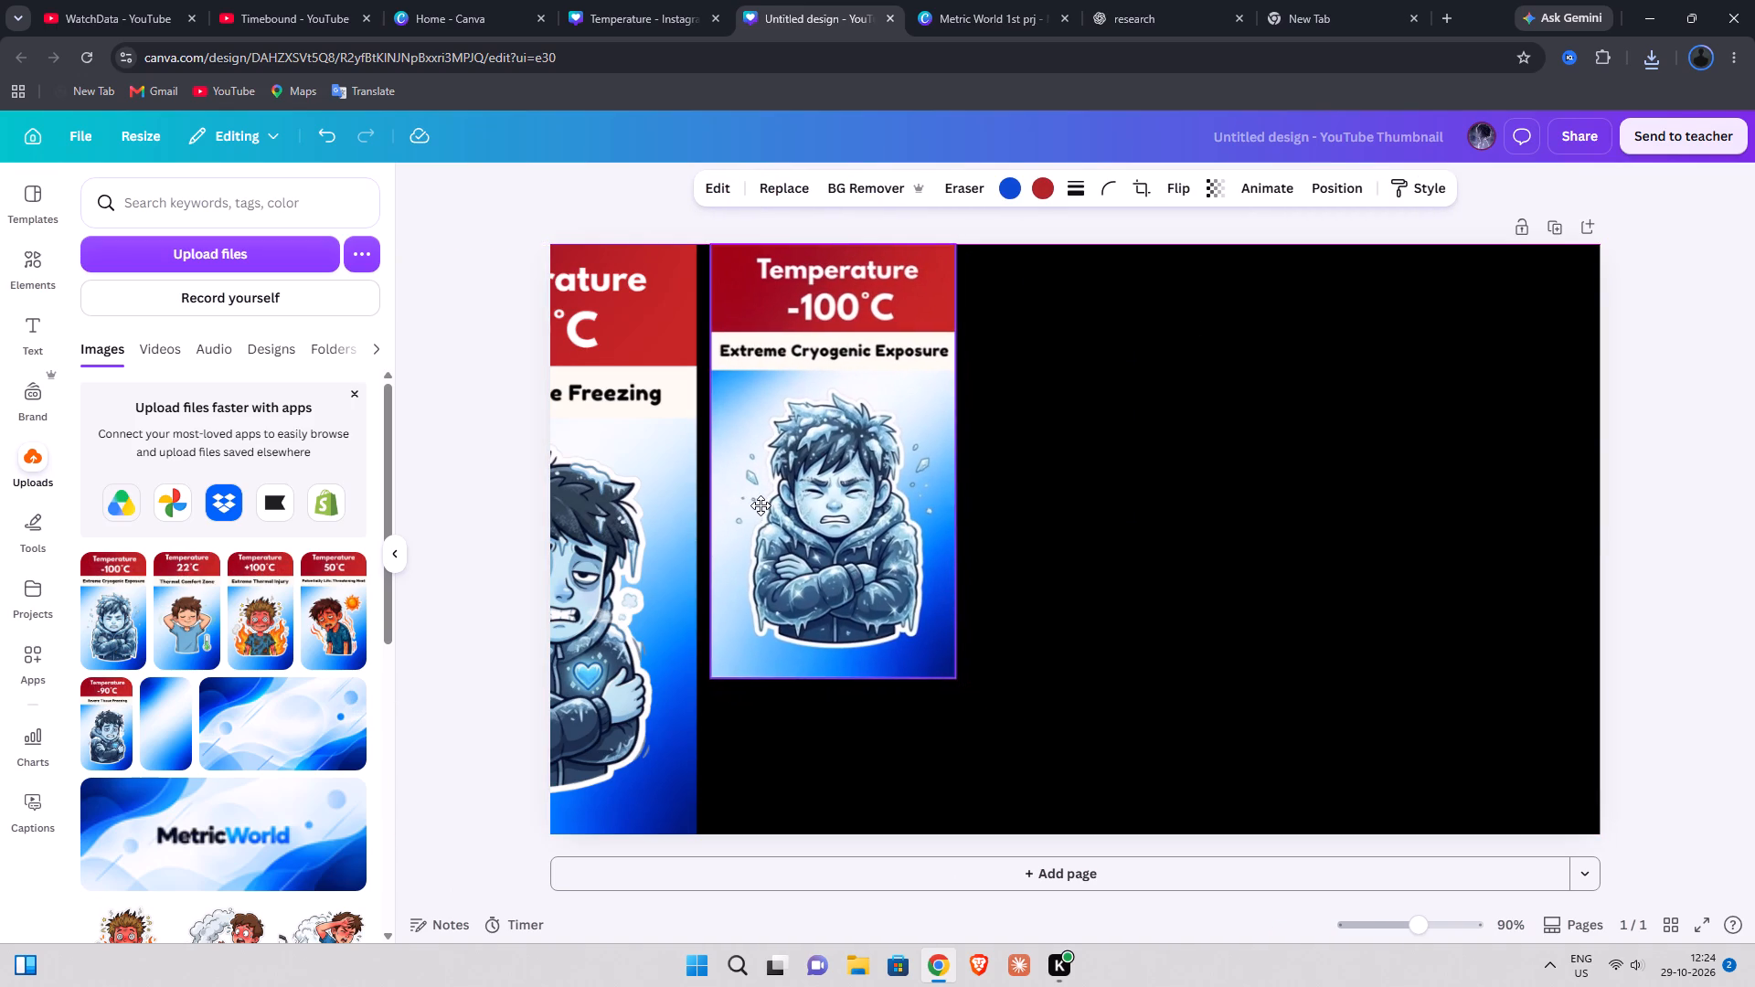
{"action": "left_click_drag", "start_coordinate": [760, 505], "coordinate": [759, 505]}
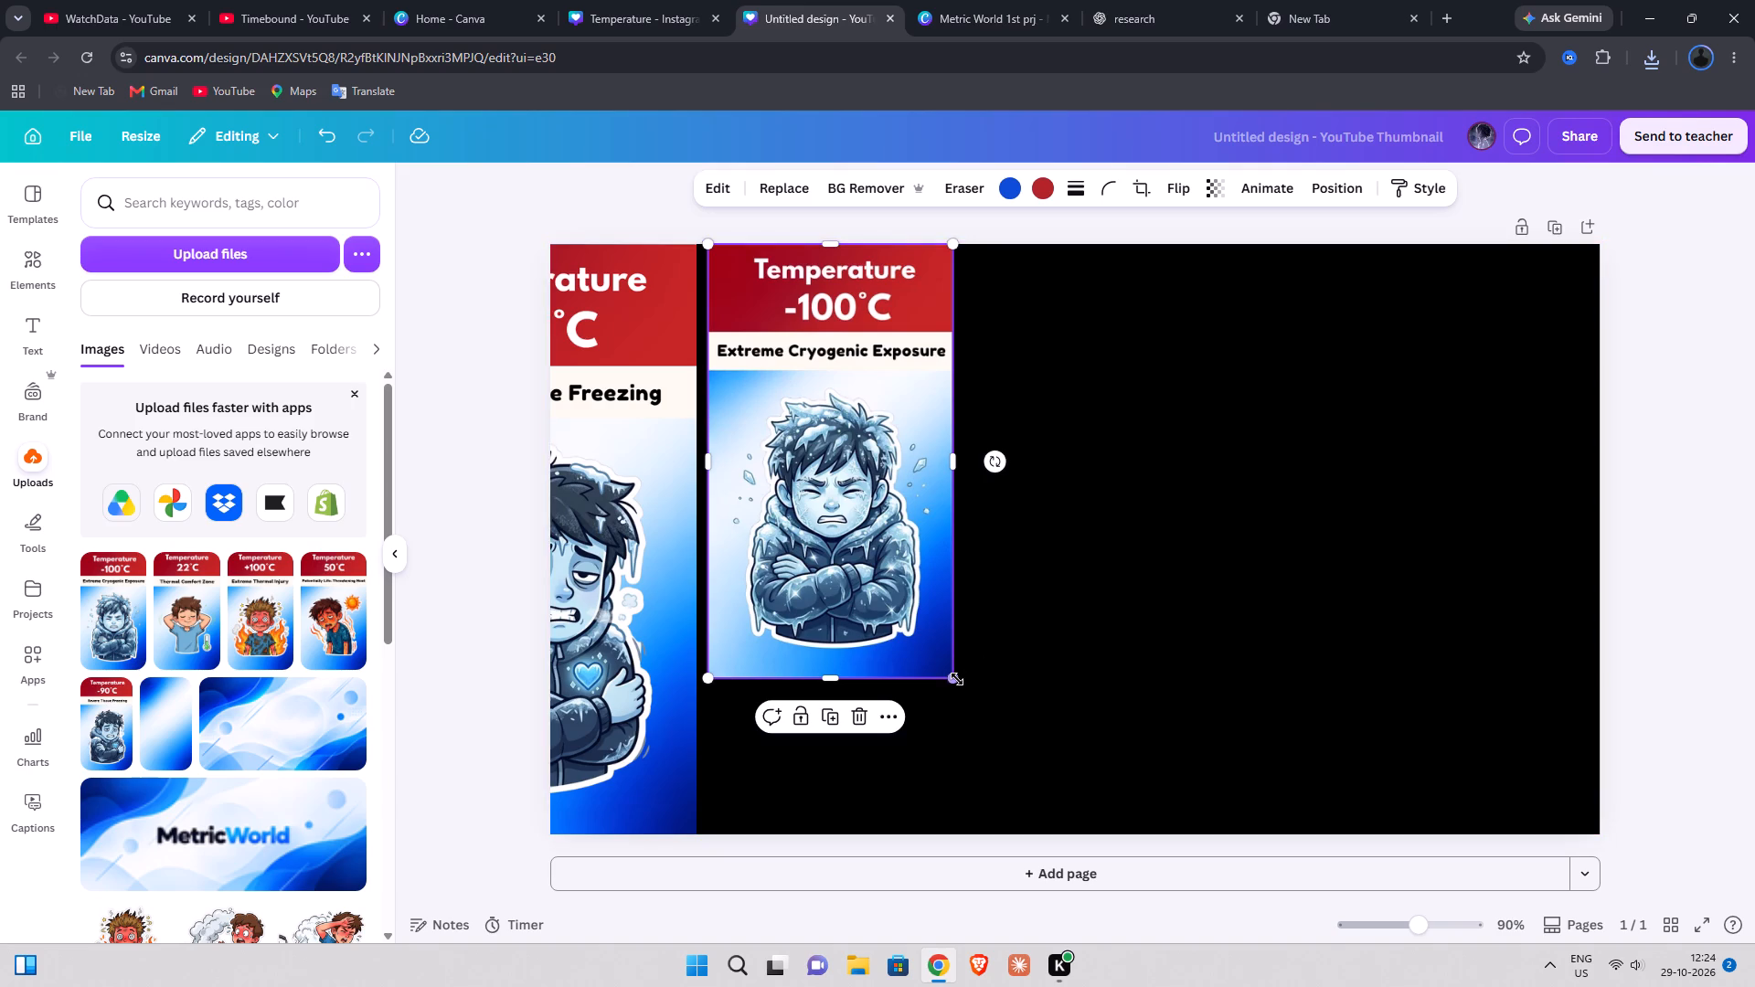
{"action": "left_click_drag", "start_coordinate": [957, 679], "coordinate": [1017, 844]}
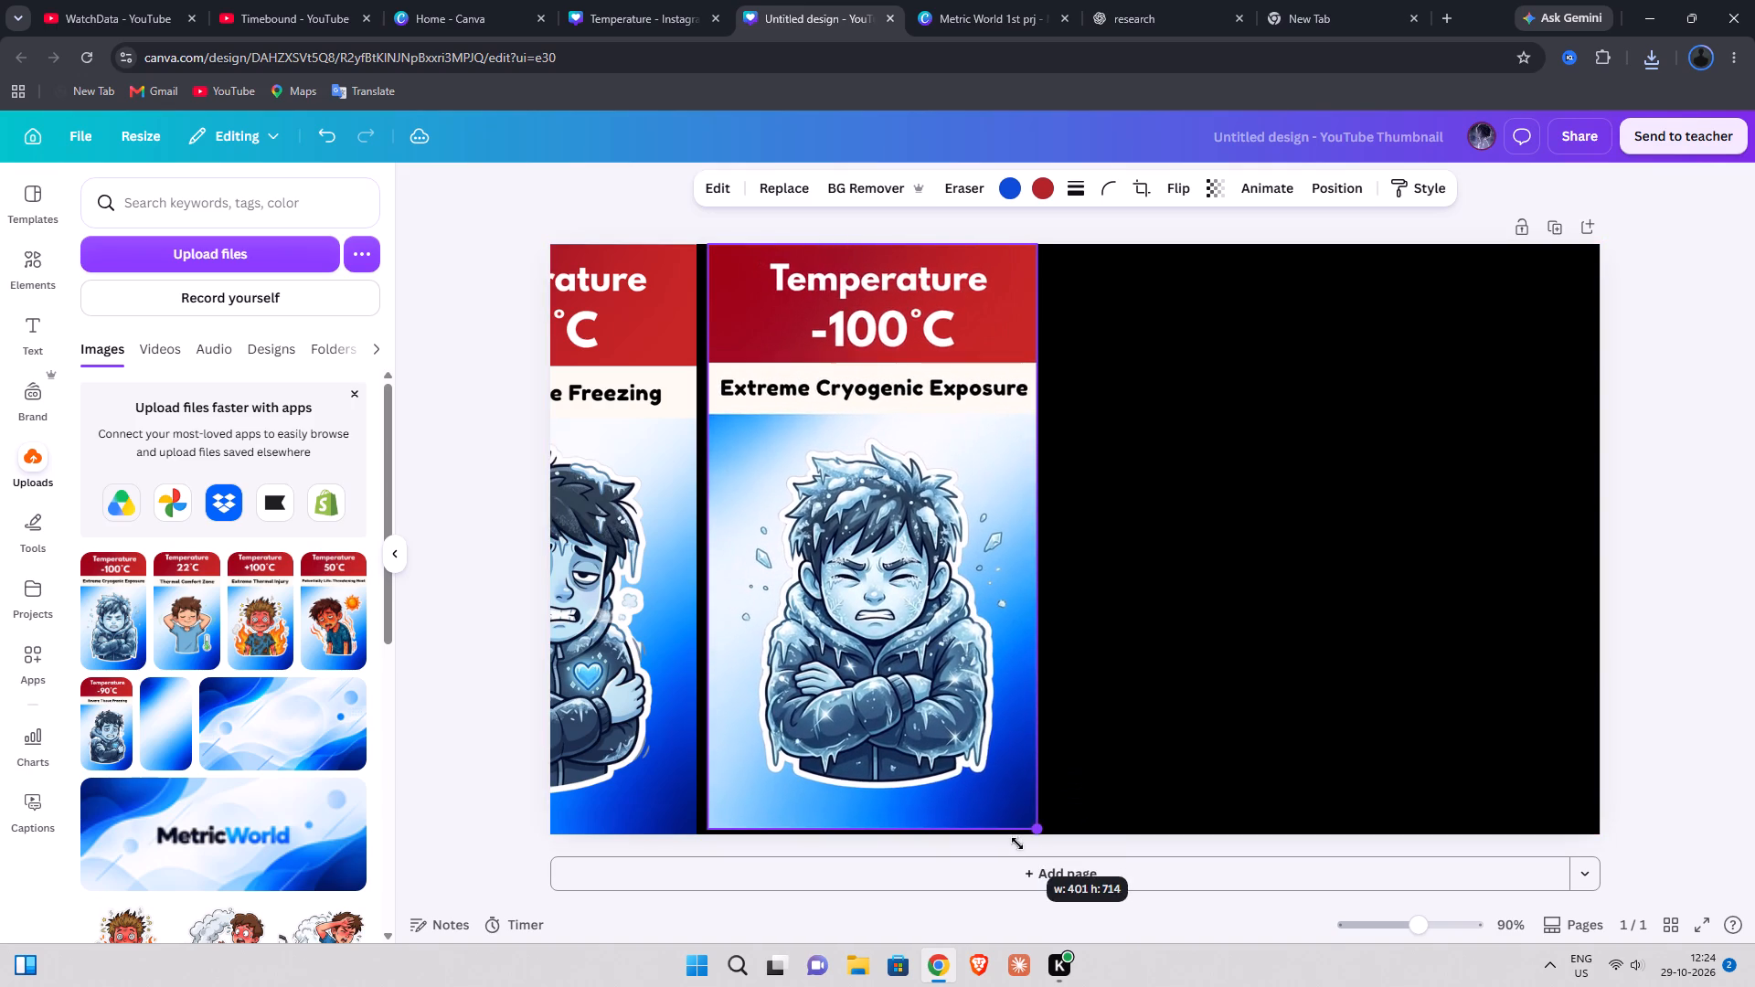
{"action": "left_click_drag", "start_coordinate": [1017, 844], "coordinate": [1023, 848]}
{"action": "left_click", "coordinate": [940, 702]}
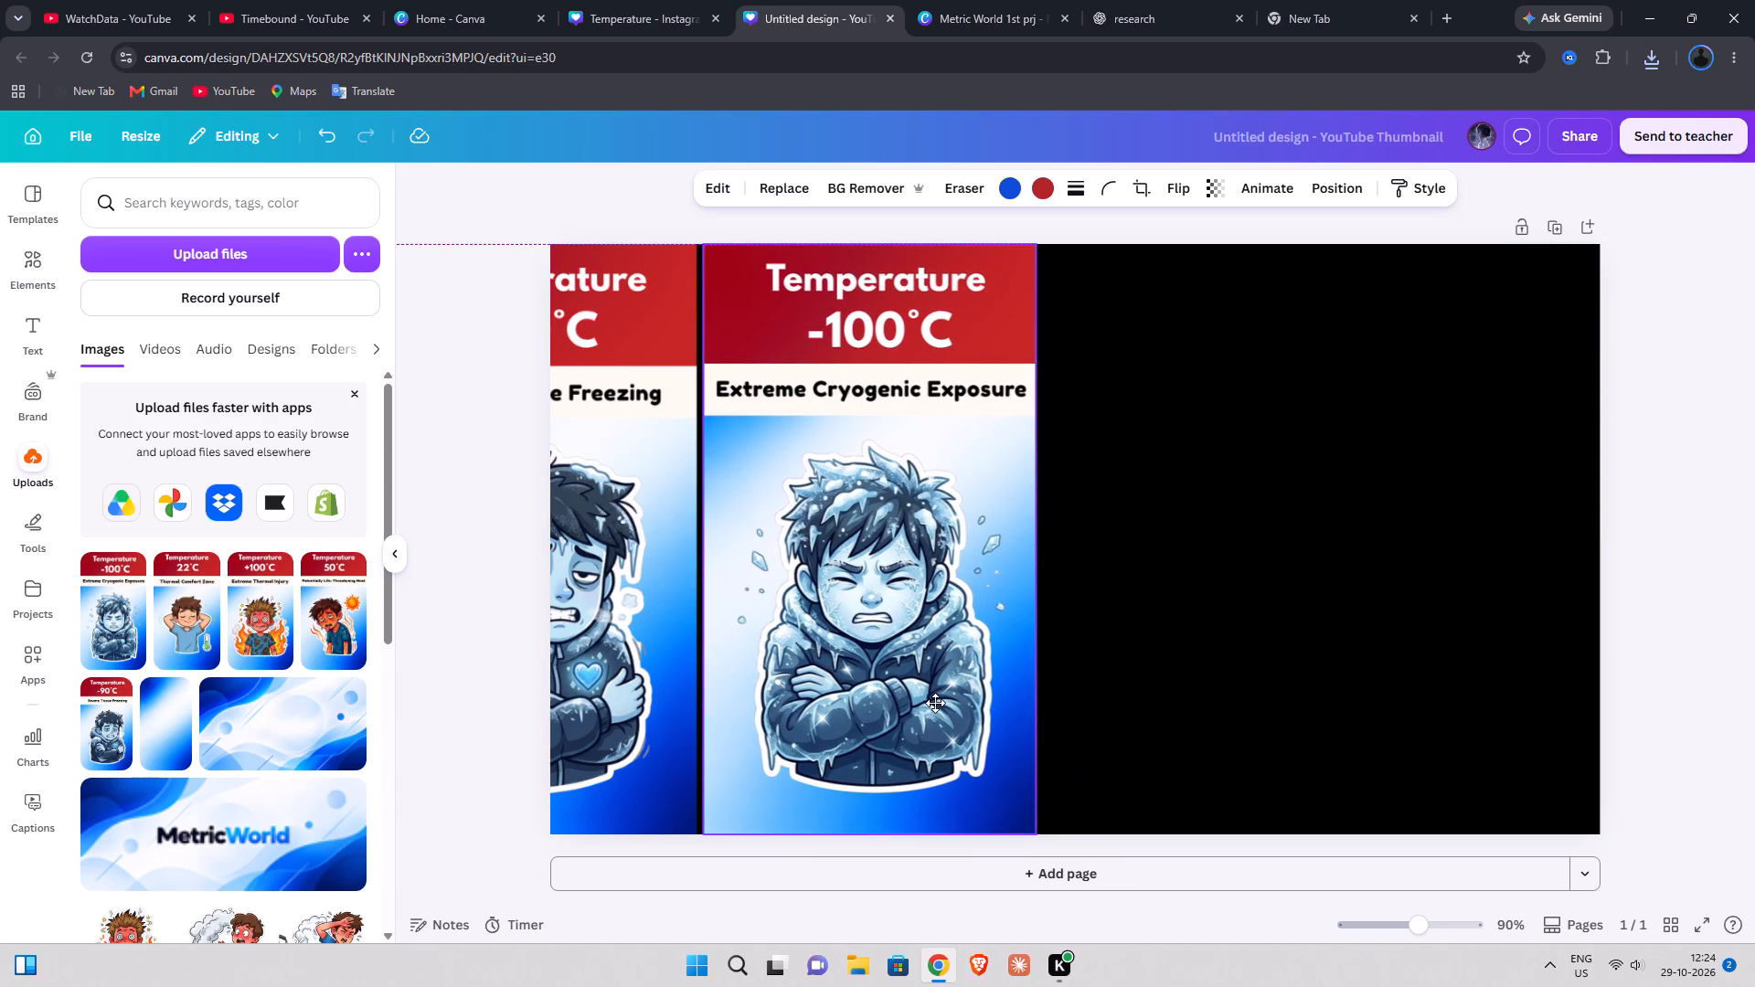
{"action": "left_click", "coordinate": [1183, 669]}
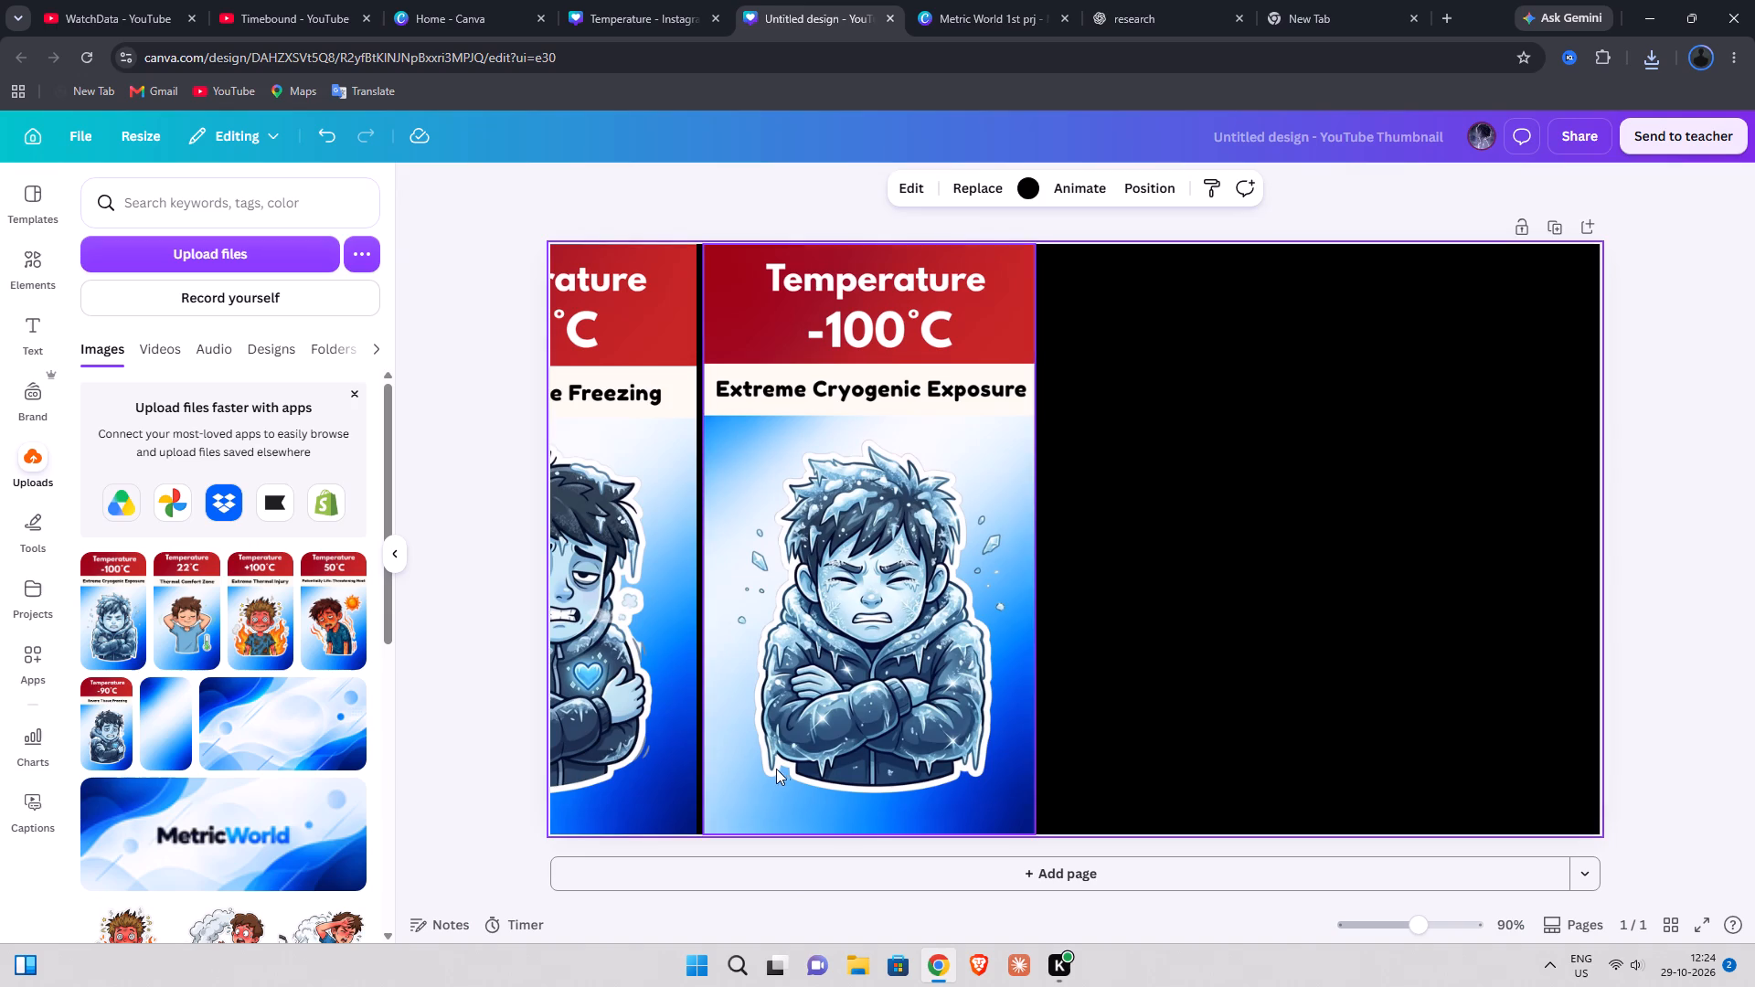
{"action": "left_click", "coordinate": [880, 649]}
{"action": "key", "text": "Left"}
{"action": "key", "text": "Left"}
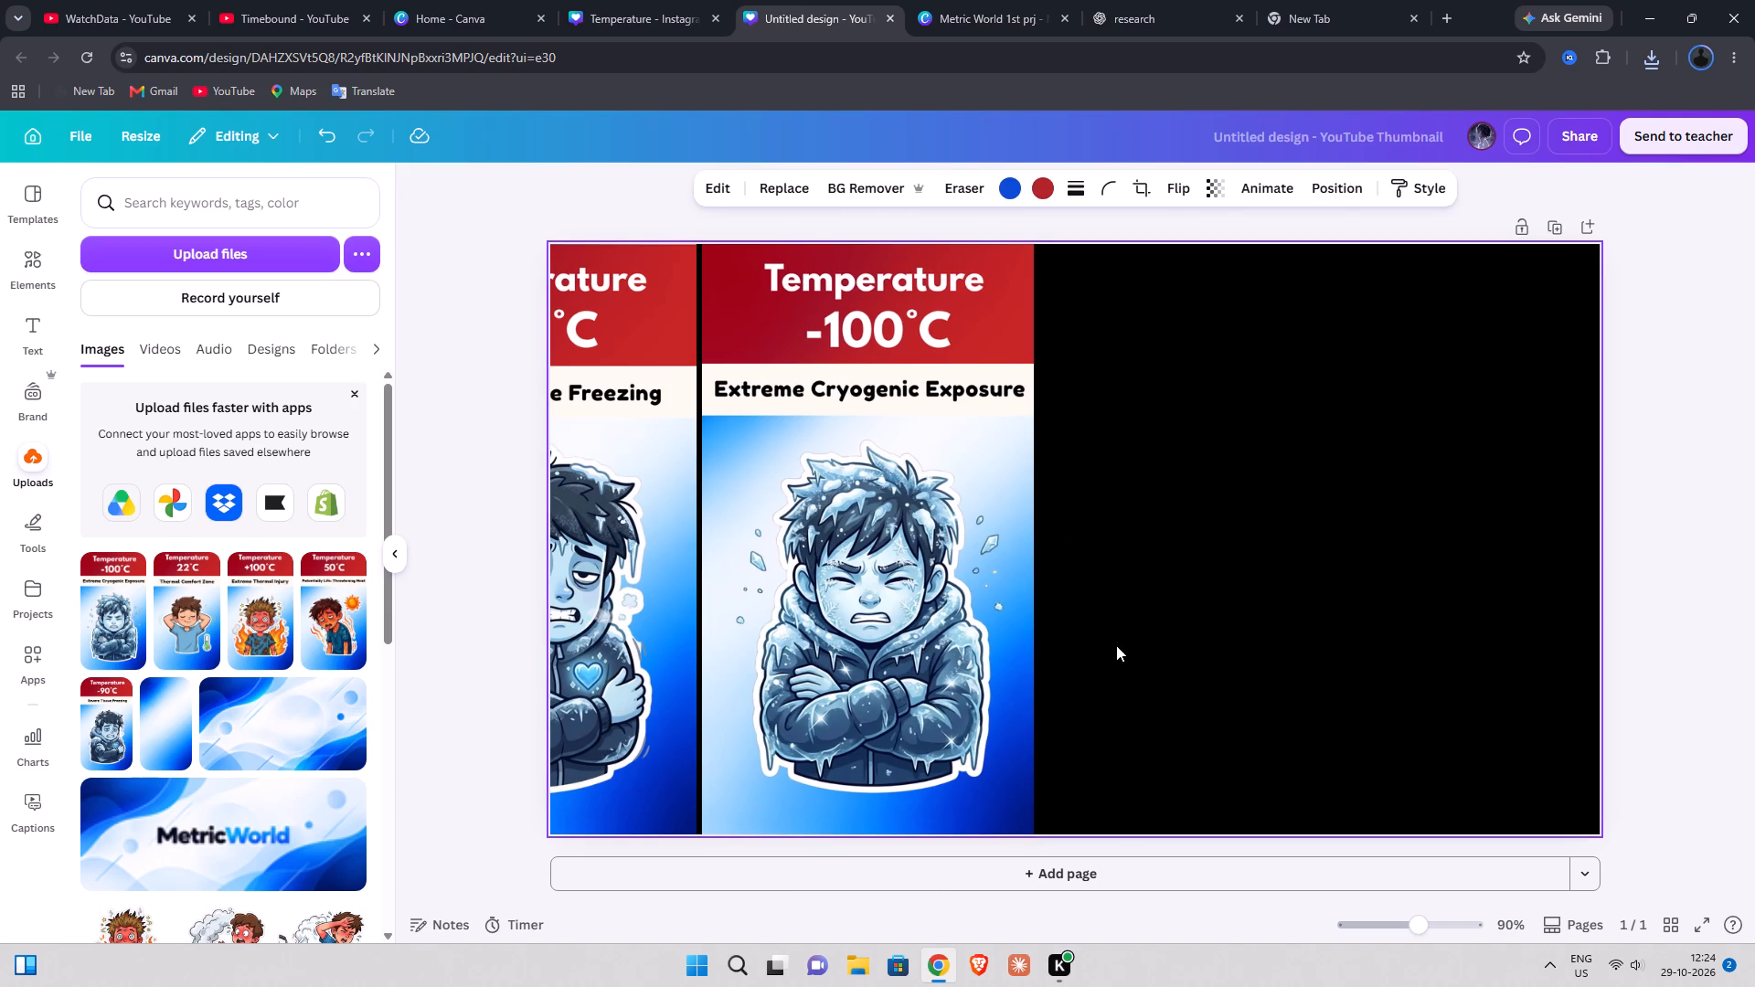
{"action": "key", "text": "Left"}
{"action": "key", "text": "Left"}
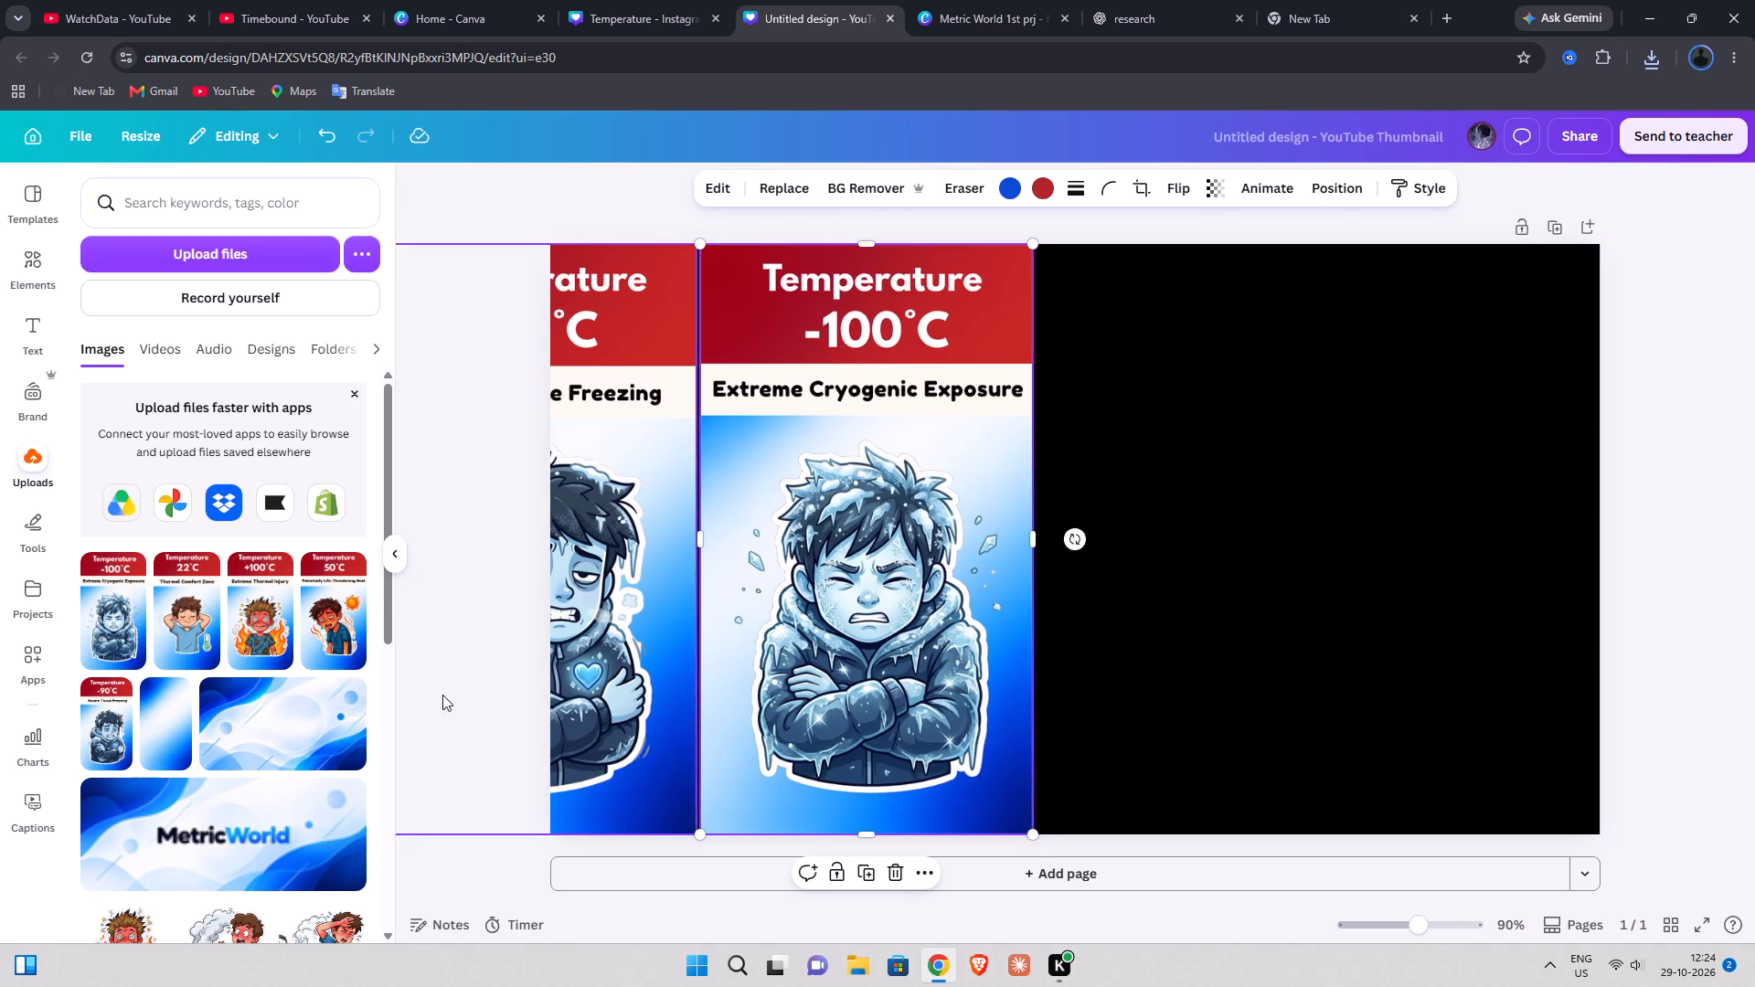
Add the 22°C image to the right of the -100°C image and enlarge it to full page height, leaving a thin black gap.
{"action": "left_click", "coordinate": [195, 637]}
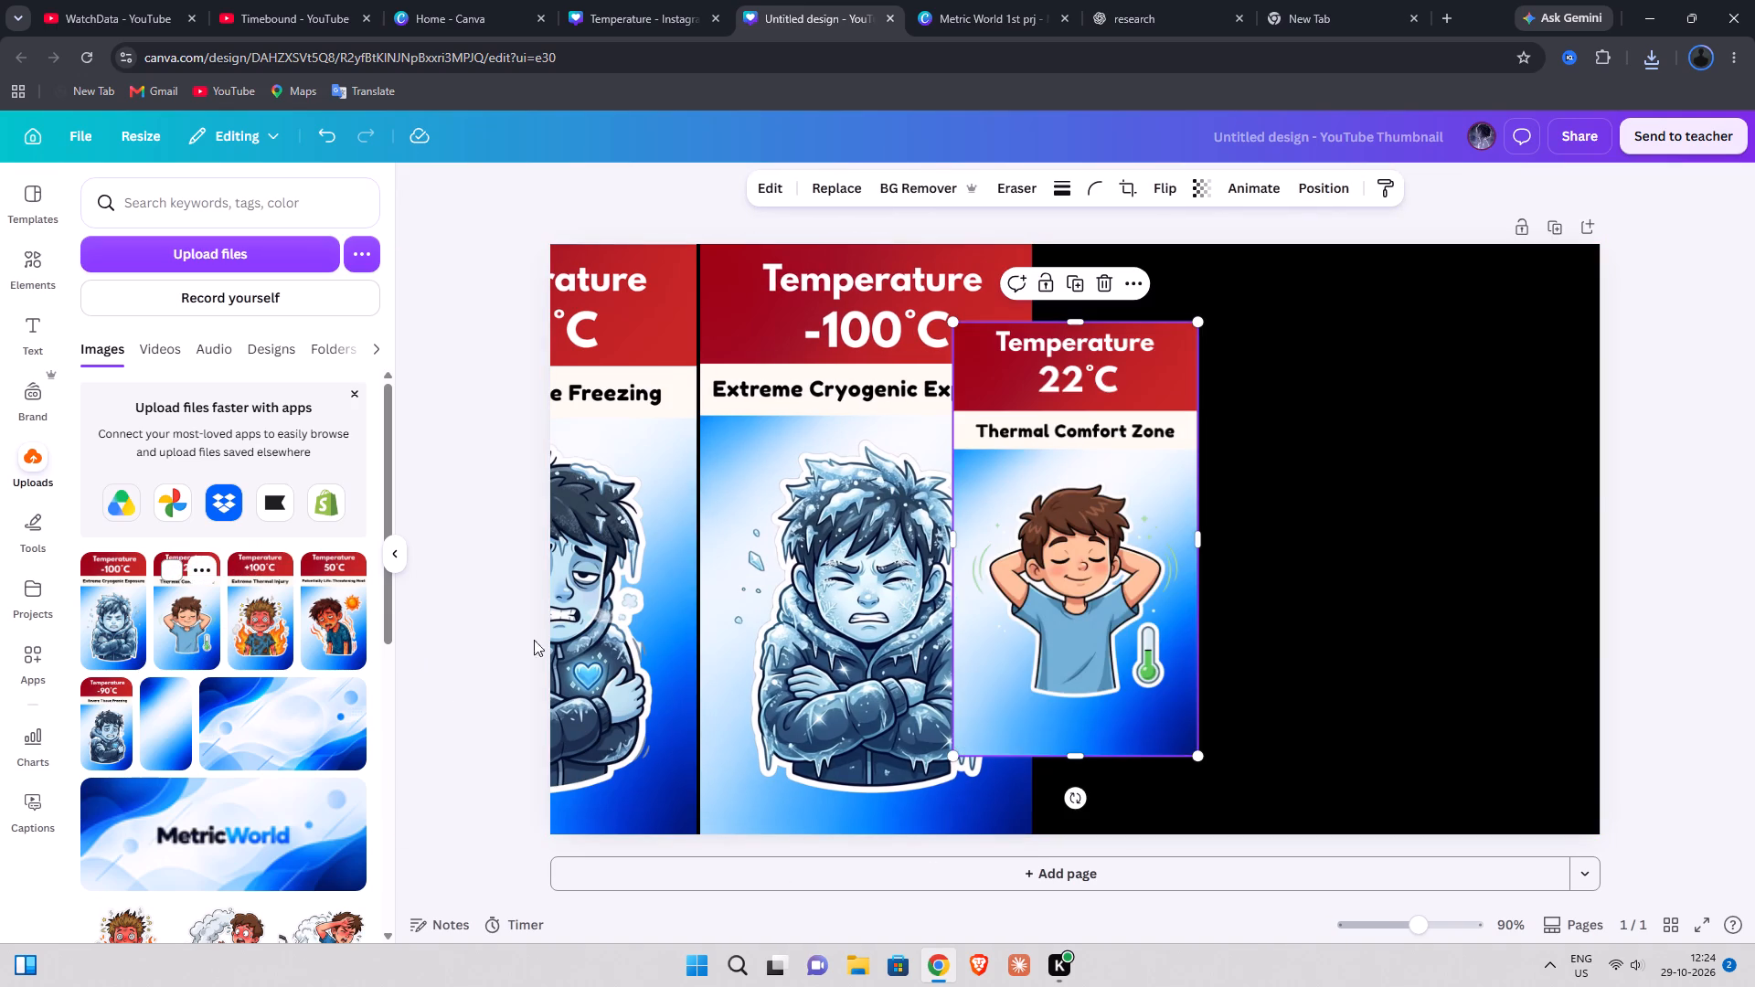
{"action": "left_click_drag", "start_coordinate": [1134, 587], "coordinate": [1219, 508]}
{"action": "left_click", "coordinate": [603, 607]}
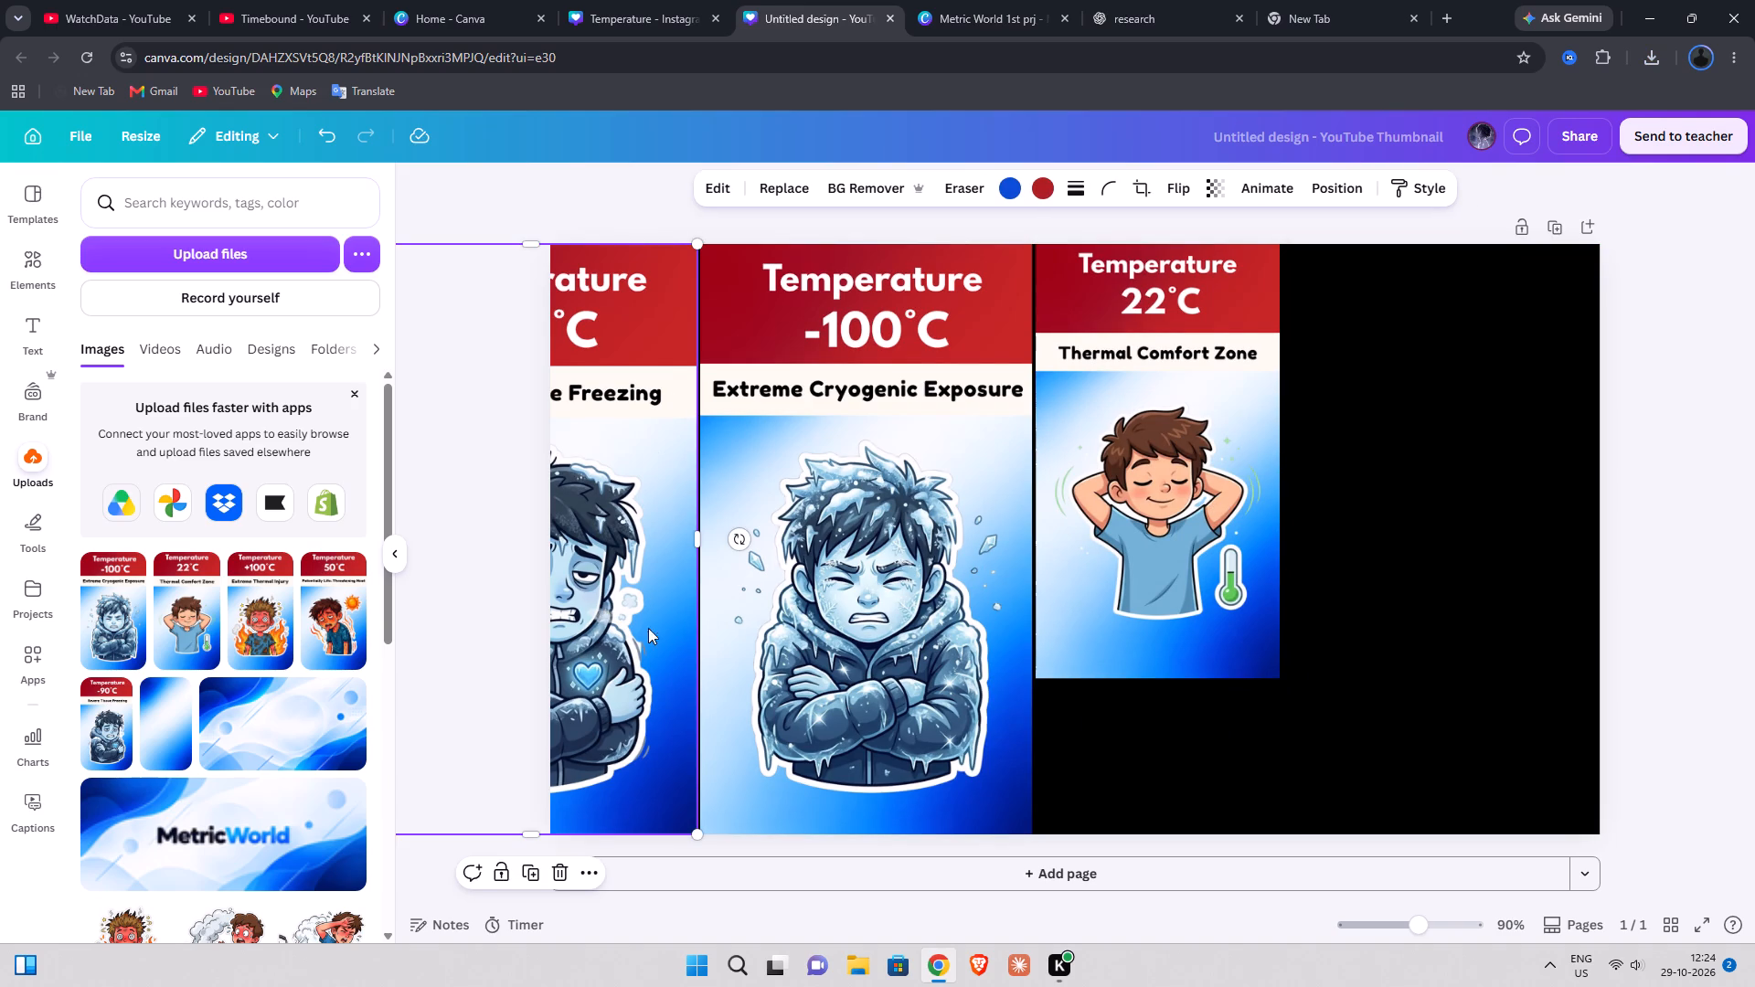
{"action": "left_click", "coordinate": [1247, 642]}
{"action": "left_click_drag", "start_coordinate": [1283, 676], "coordinate": [1333, 809]}
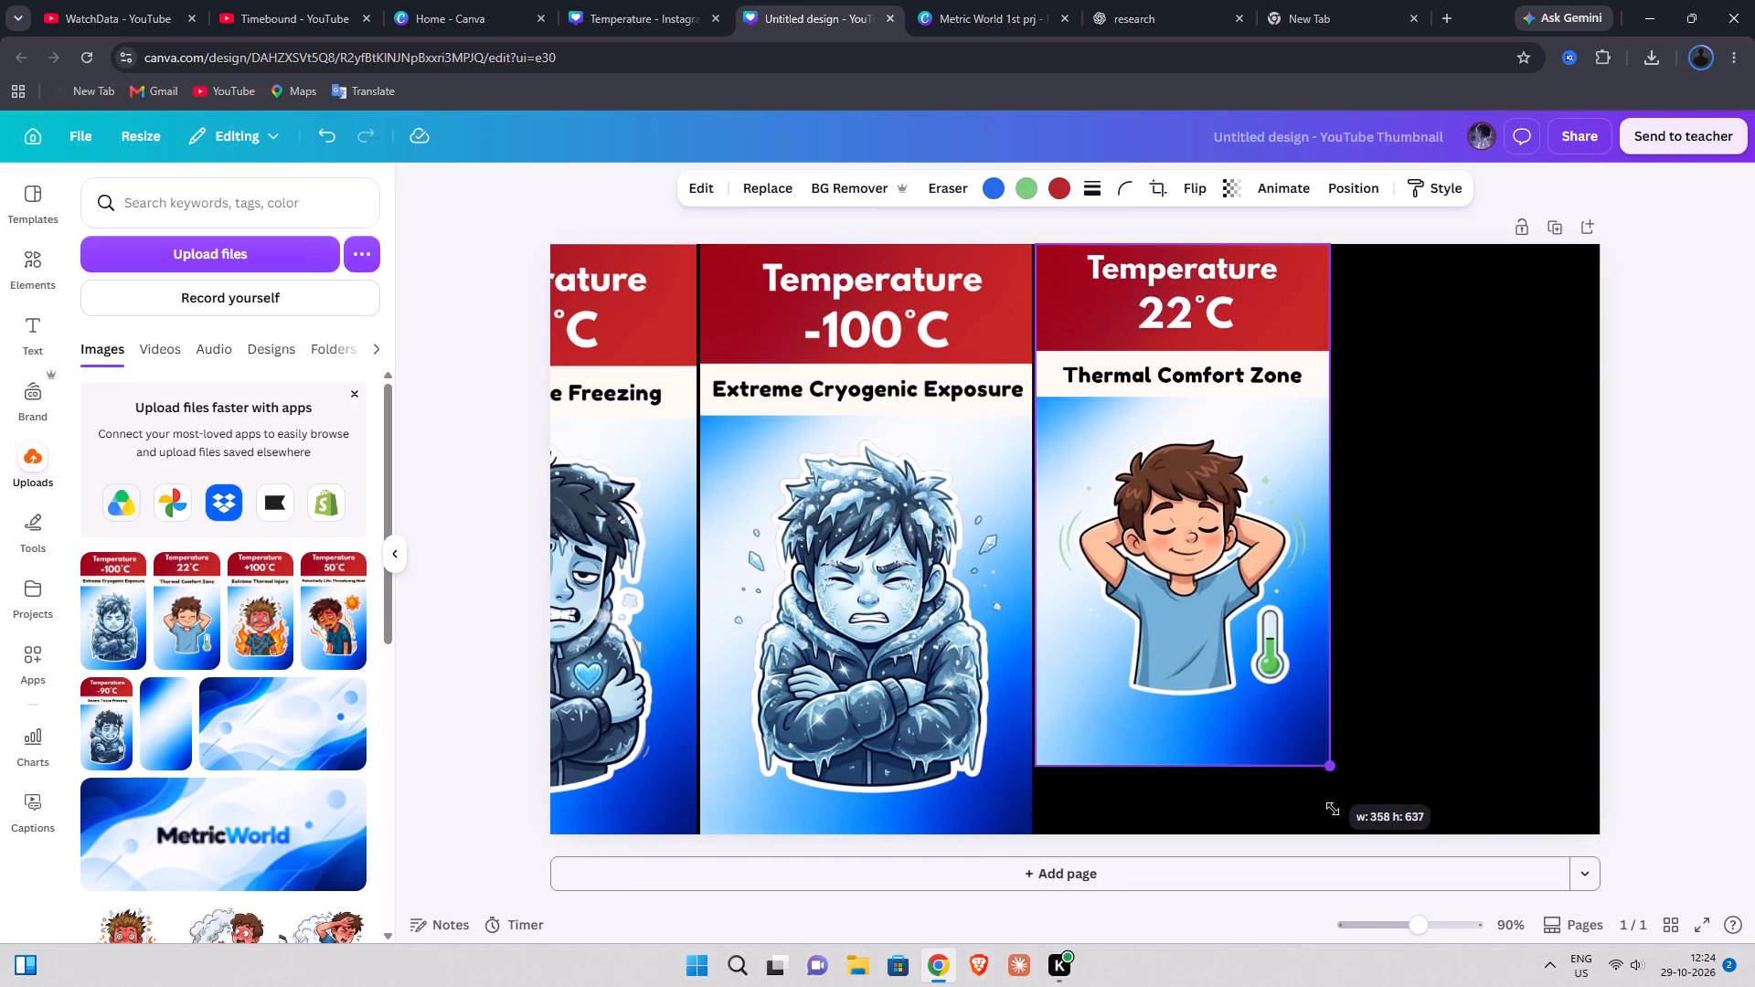
{"action": "left_click_drag", "start_coordinate": [1333, 809], "coordinate": [1345, 843]}
{"action": "left_click", "coordinate": [1453, 653]}
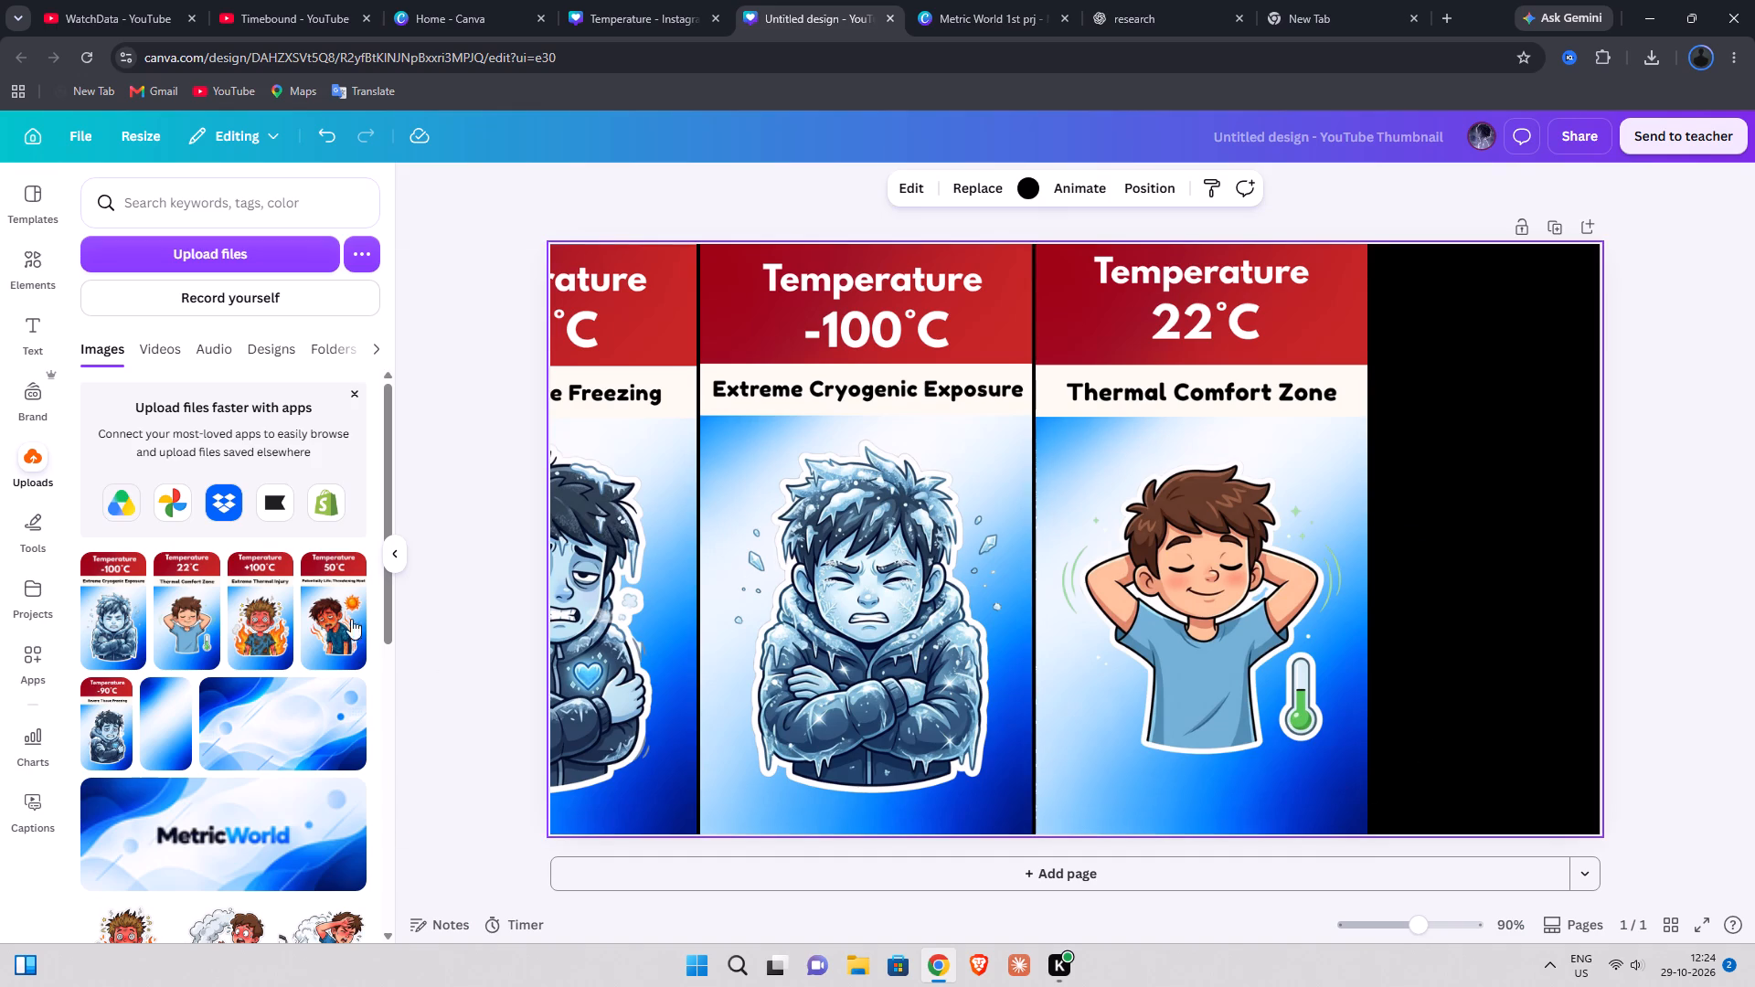
Add the +100°C image and align it with the page's top edge, just right of the 22°C image.
{"action": "left_click", "coordinate": [273, 637]}
{"action": "left_click_drag", "start_coordinate": [1074, 549], "coordinate": [1338, 567]}
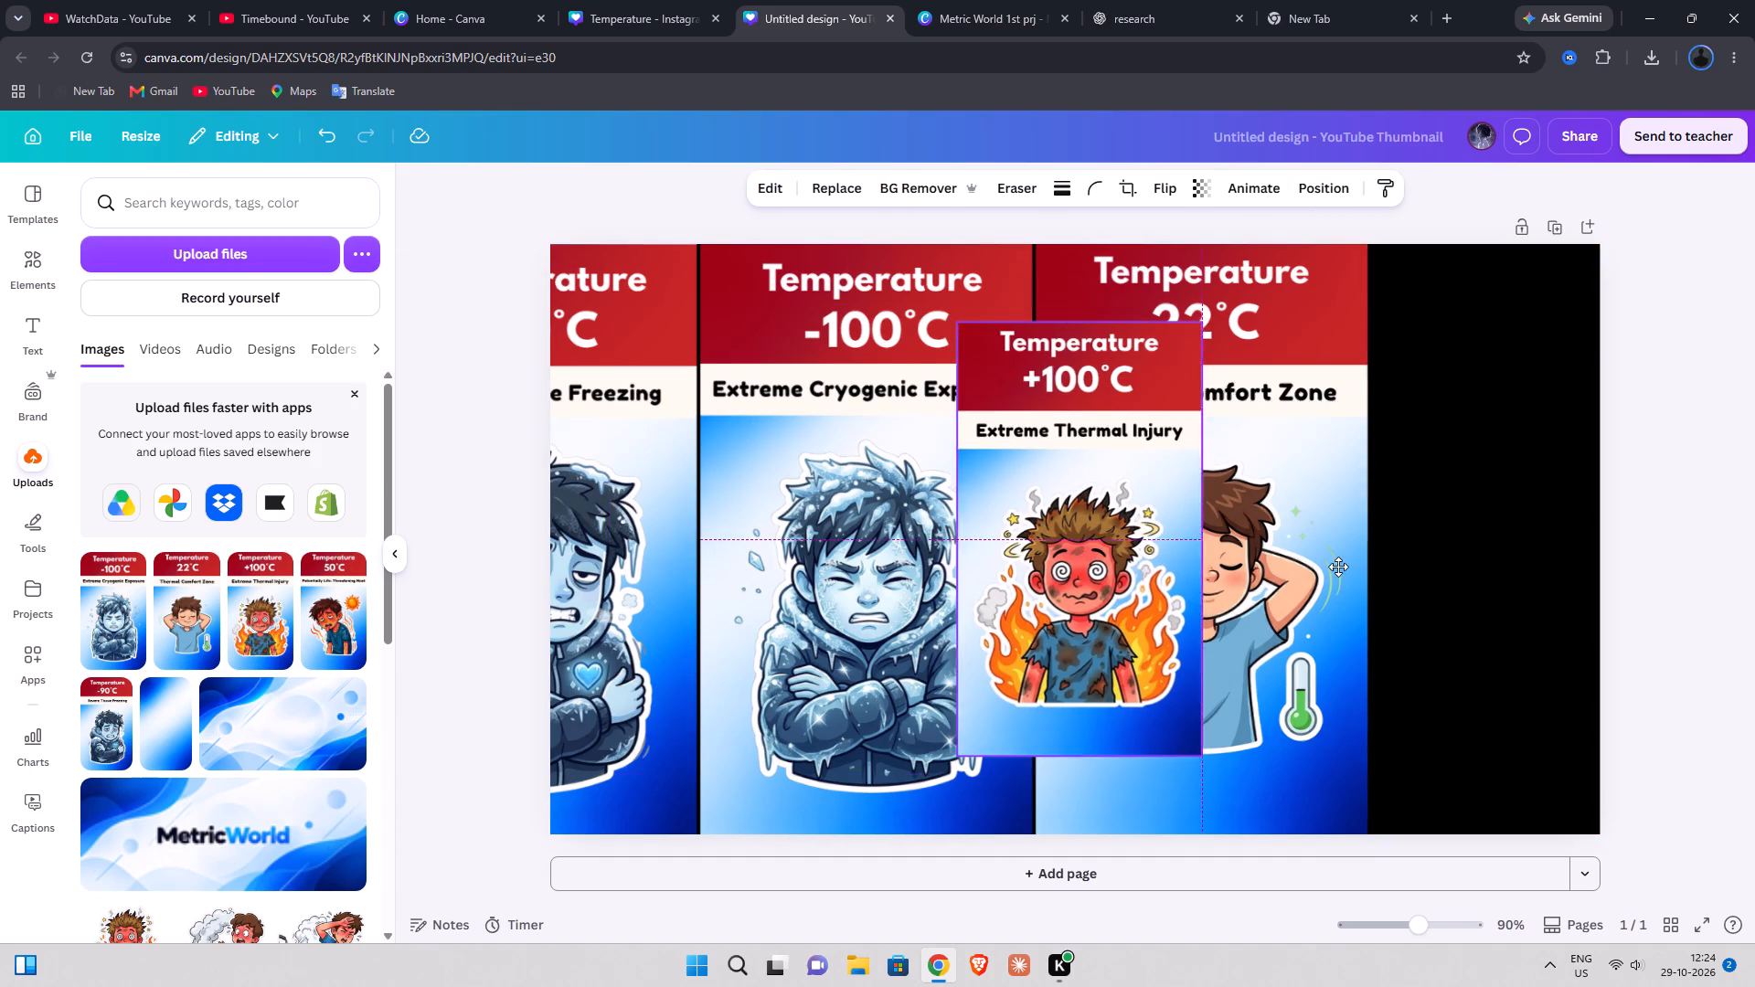
{"action": "left_click_drag", "start_coordinate": [1338, 567], "coordinate": [1497, 471]}
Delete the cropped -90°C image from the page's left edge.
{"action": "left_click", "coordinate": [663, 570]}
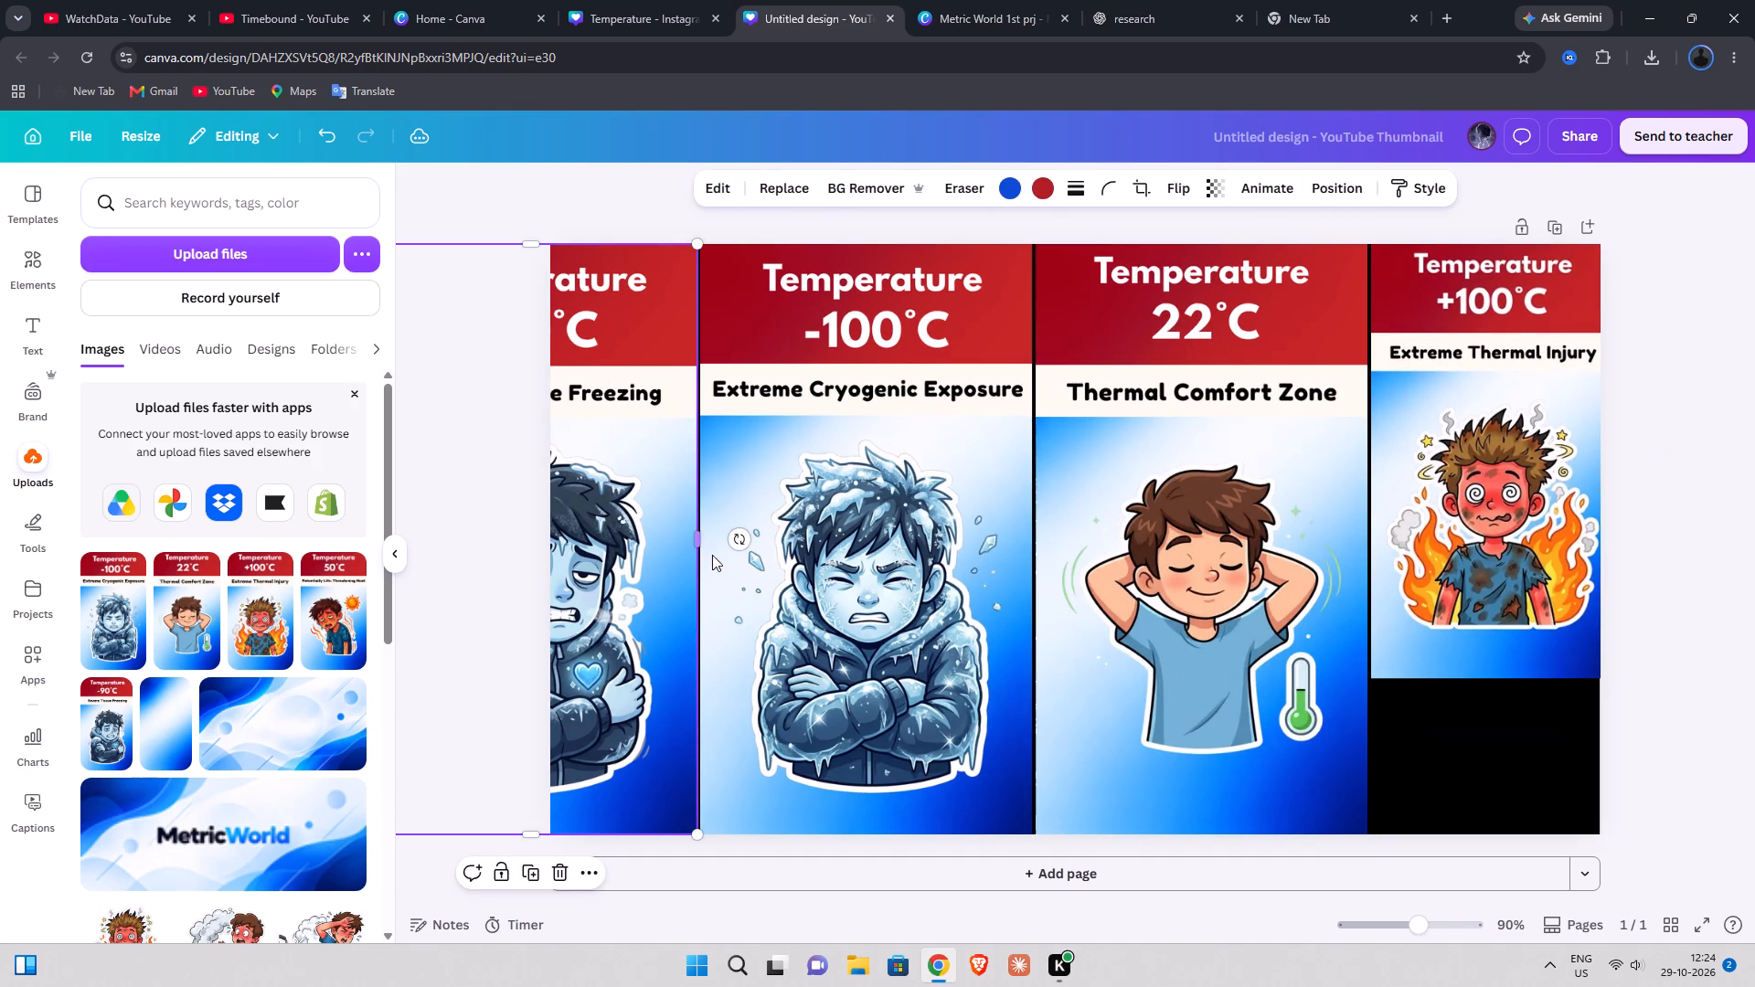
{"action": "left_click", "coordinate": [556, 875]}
Move the -100°C and 22°C images together to the left until the -100°C image meets the page's left edge.
{"action": "left_click_drag", "start_coordinate": [611, 738], "coordinate": [1149, 595]}
{"action": "key", "text": "Left"}
{"action": "key", "text": "Left"}
{"action": "key", "text": "Left"}
{"action": "key", "text": "Left"}
{"action": "key", "text": "Left"}
{"action": "key", "text": "Left"}
{"action": "key", "text": "Left"}
{"action": "key", "text": "Left"}
{"action": "key", "text": "Left"}
{"action": "key", "text": "Left"}
{"action": "key", "text": "Left"}
{"action": "key", "text": "Left"}
{"action": "key", "text": "Left"}
{"action": "key", "text": "Left"}
{"action": "key", "text": "Left"}
{"action": "key", "text": "Left"}
{"action": "key", "text": "Left"}
{"action": "key", "text": "Left"}
{"action": "key", "text": "Left"}
{"action": "key", "text": "Left"}
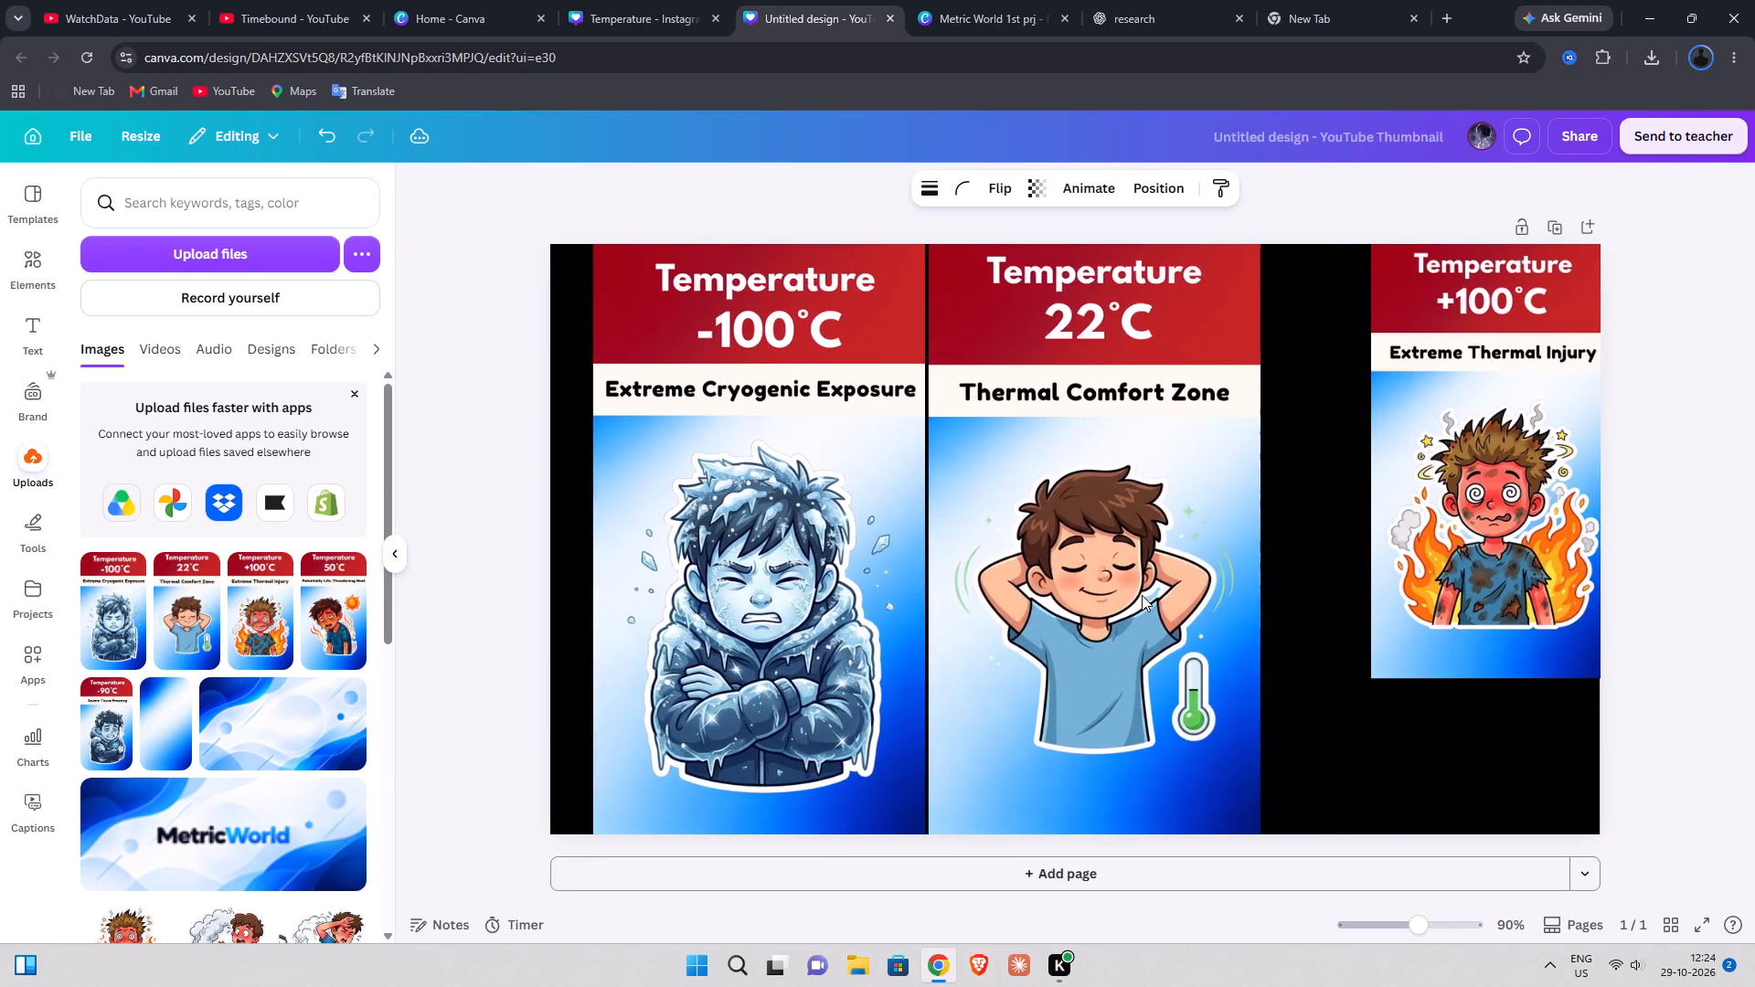
{"action": "key", "text": "Left"}
{"action": "key", "text": "Left"}
{"action": "key", "text": "Left"}
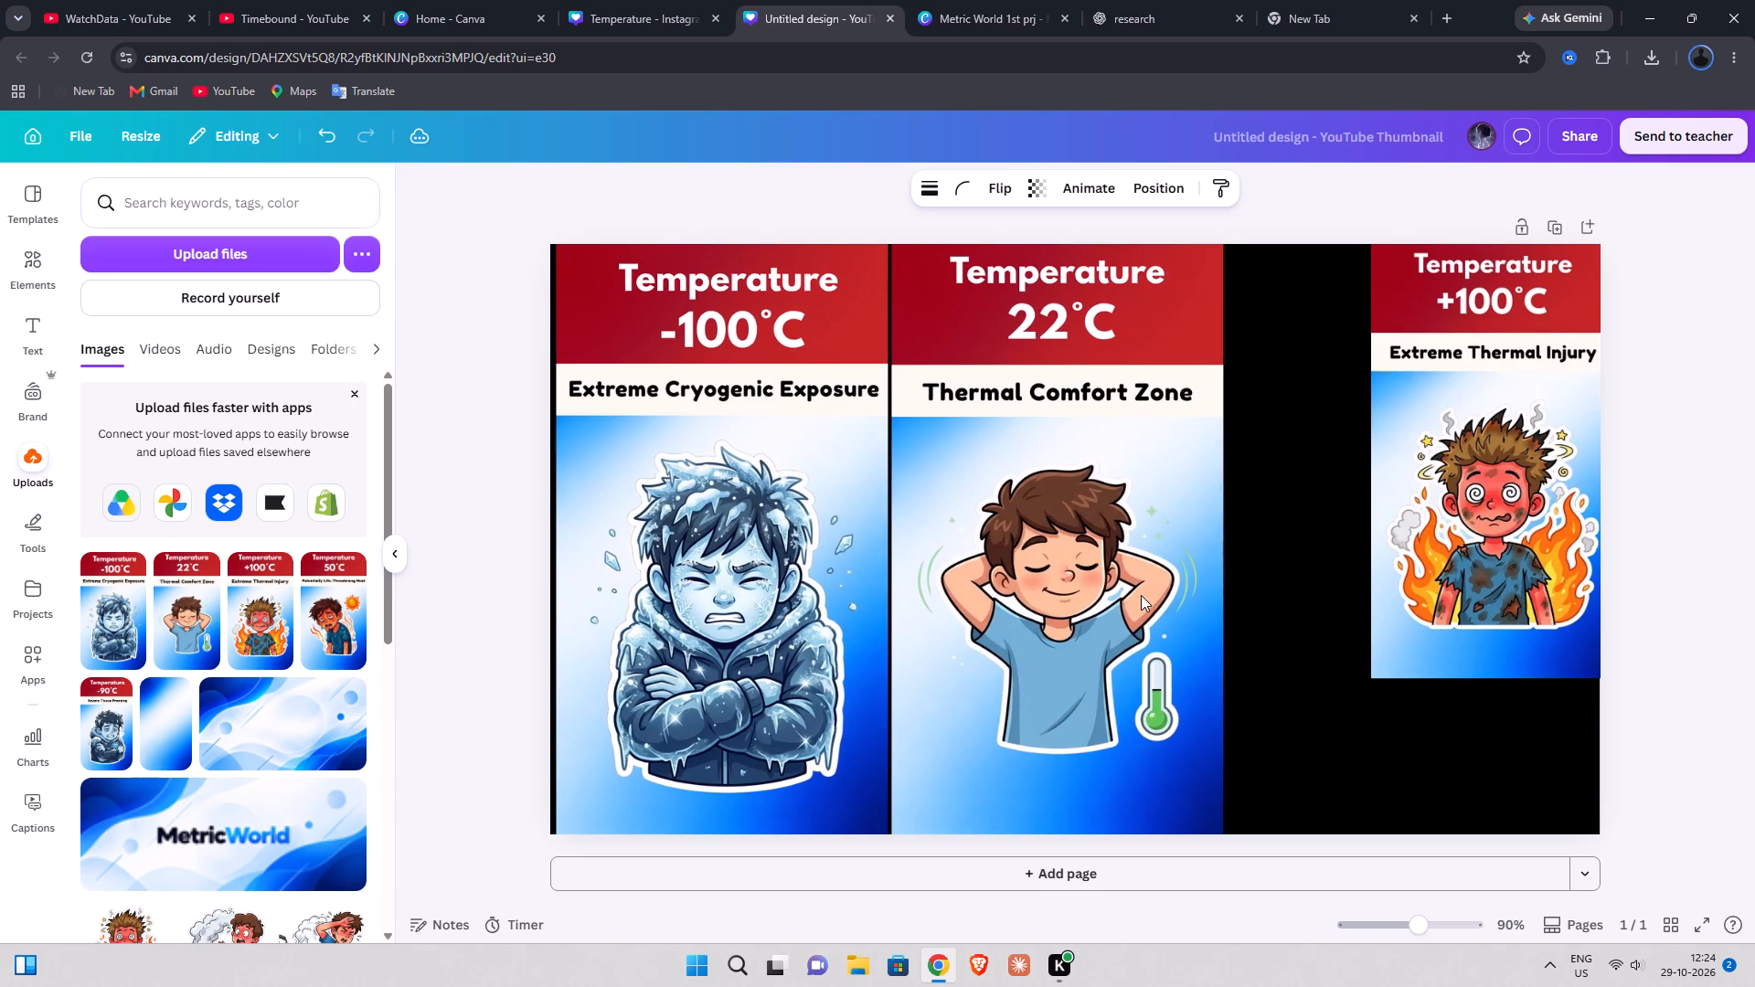
{"action": "key", "text": "Left"}
{"action": "key", "text": "Left"}
{"action": "key", "text": "Left"}
{"action": "key", "text": "Left"}
{"action": "key", "text": "Left"}
{"action": "key", "text": "Left"}
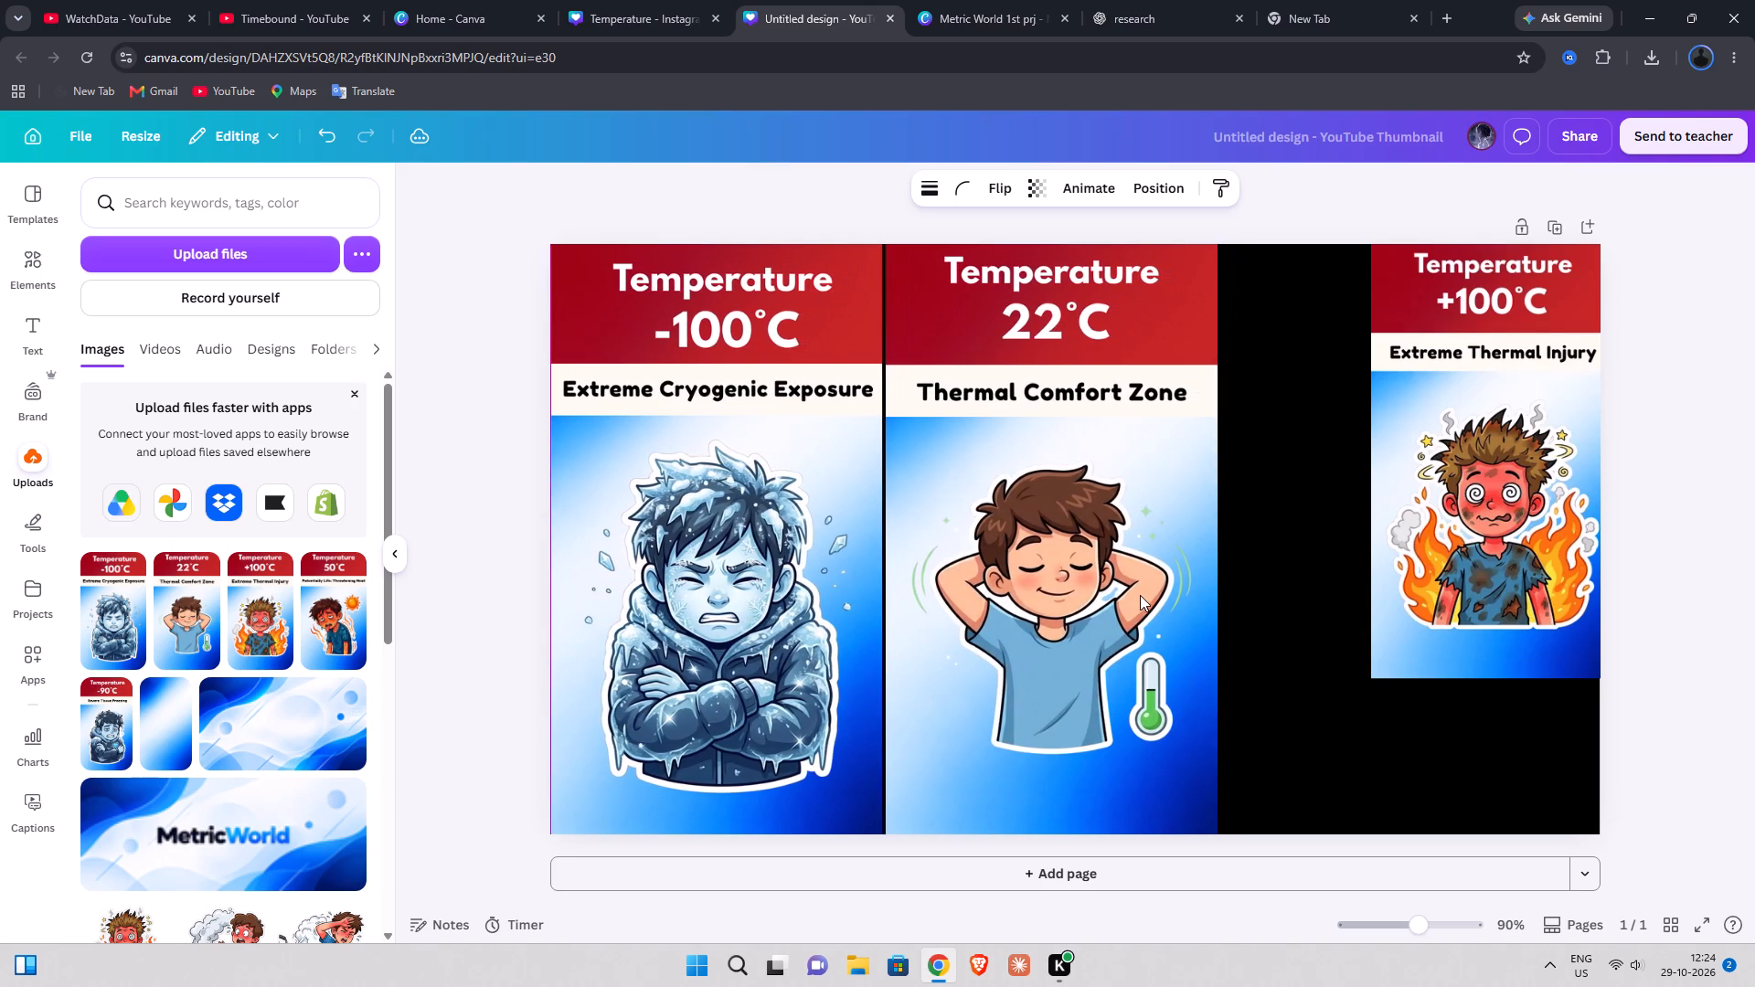
{"action": "key", "text": "Left"}
Enlarge the +100°C image to nearly full page height and align it with the page's top and right edges.
{"action": "left_click", "coordinate": [1393, 580]}
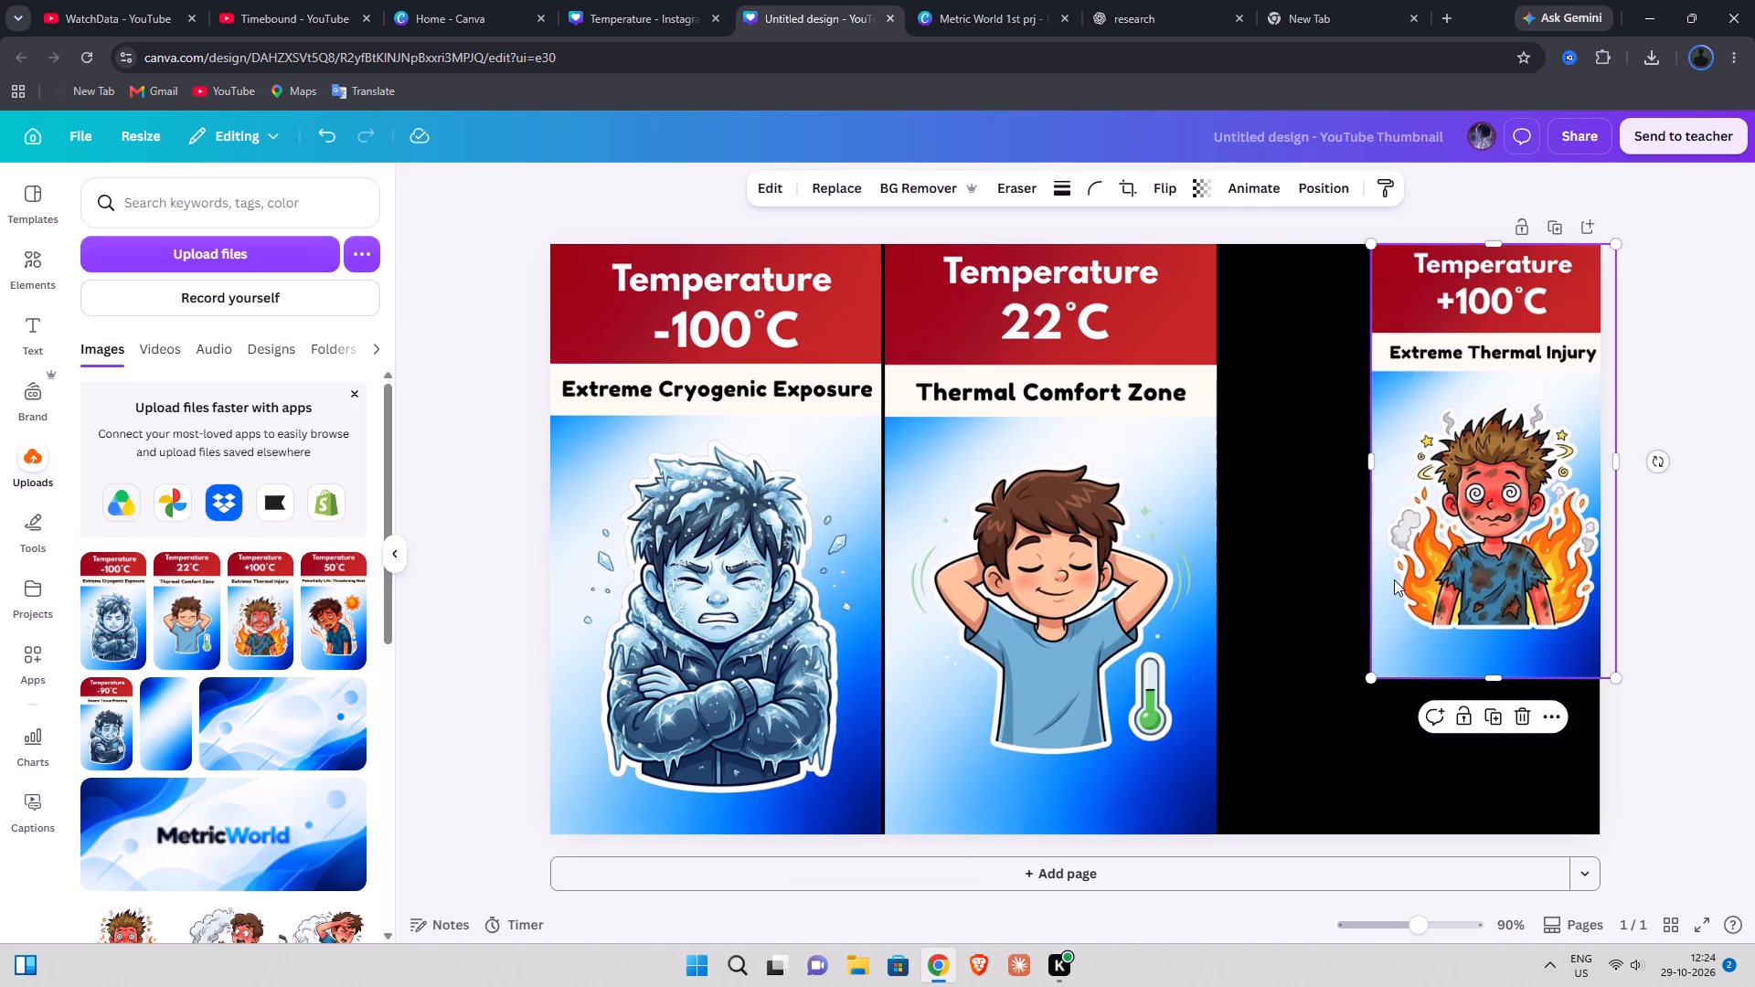
{"action": "left_click_drag", "start_coordinate": [1413, 568], "coordinate": [1266, 572]}
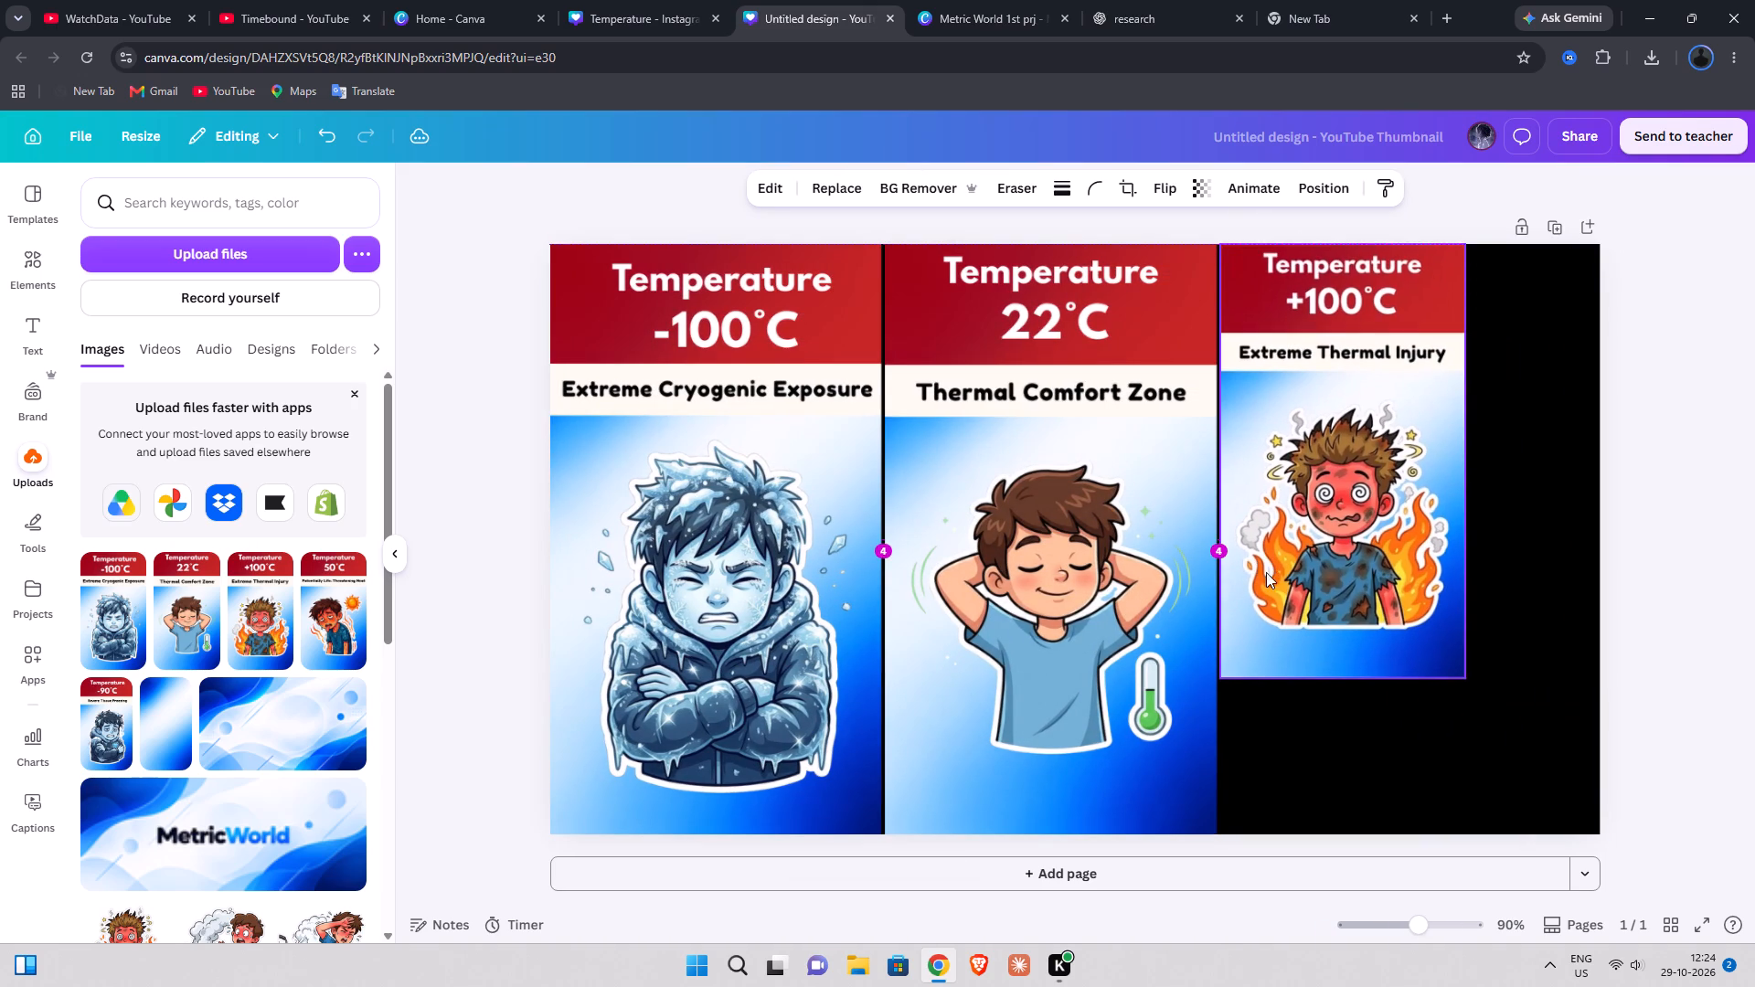
{"action": "left_click_drag", "start_coordinate": [1466, 682], "coordinate": [1571, 809]}
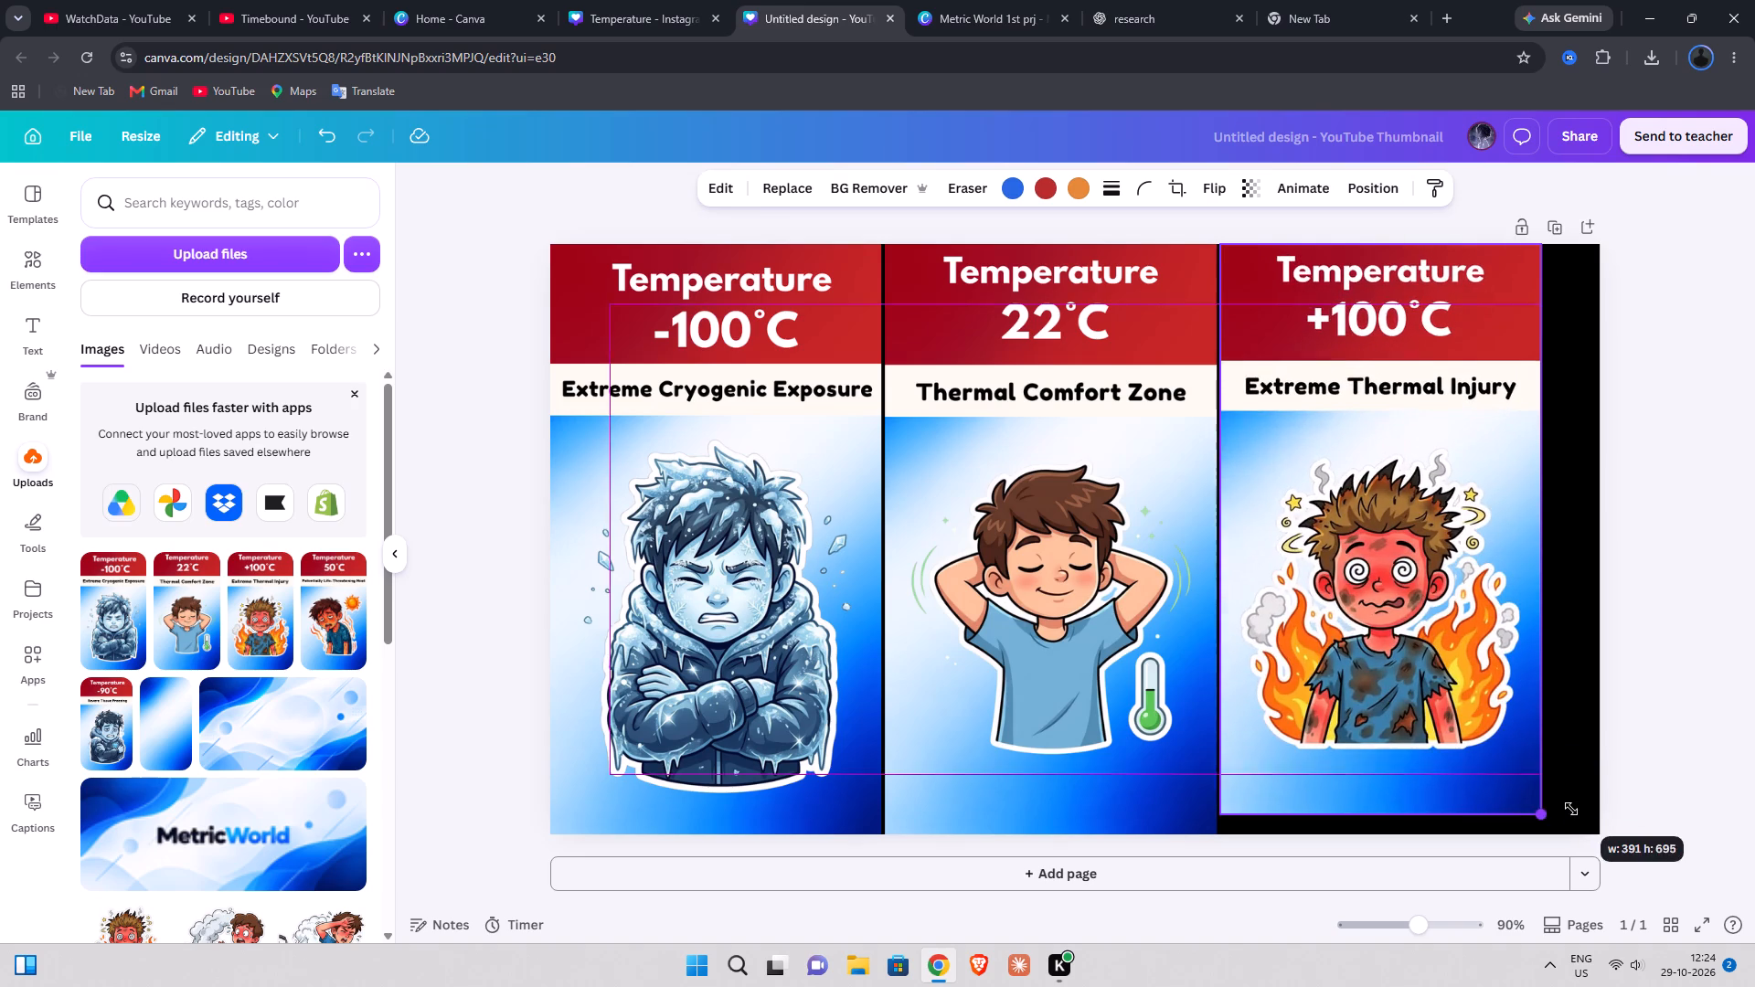
{"action": "left_click_drag", "start_coordinate": [1571, 809], "coordinate": [1579, 816]}
{"action": "left_click_drag", "start_coordinate": [1436, 725], "coordinate": [1482, 727]}
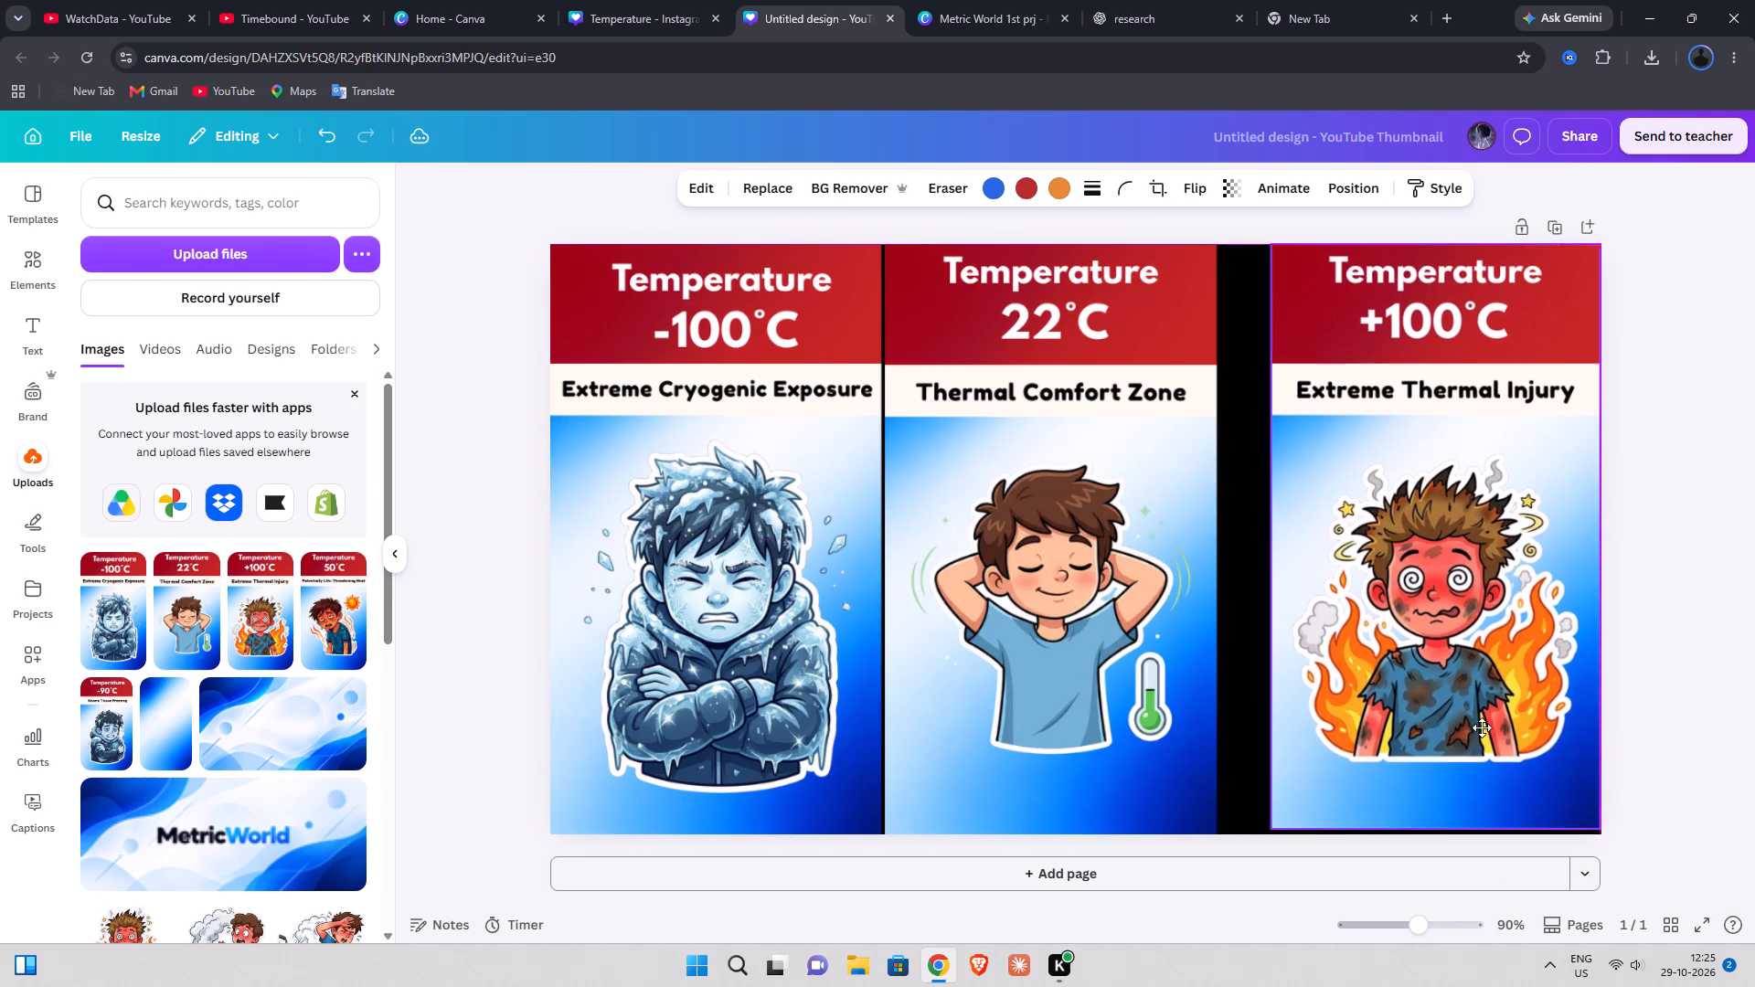
{"action": "left_click_drag", "start_coordinate": [1482, 727], "coordinate": [1482, 728]}
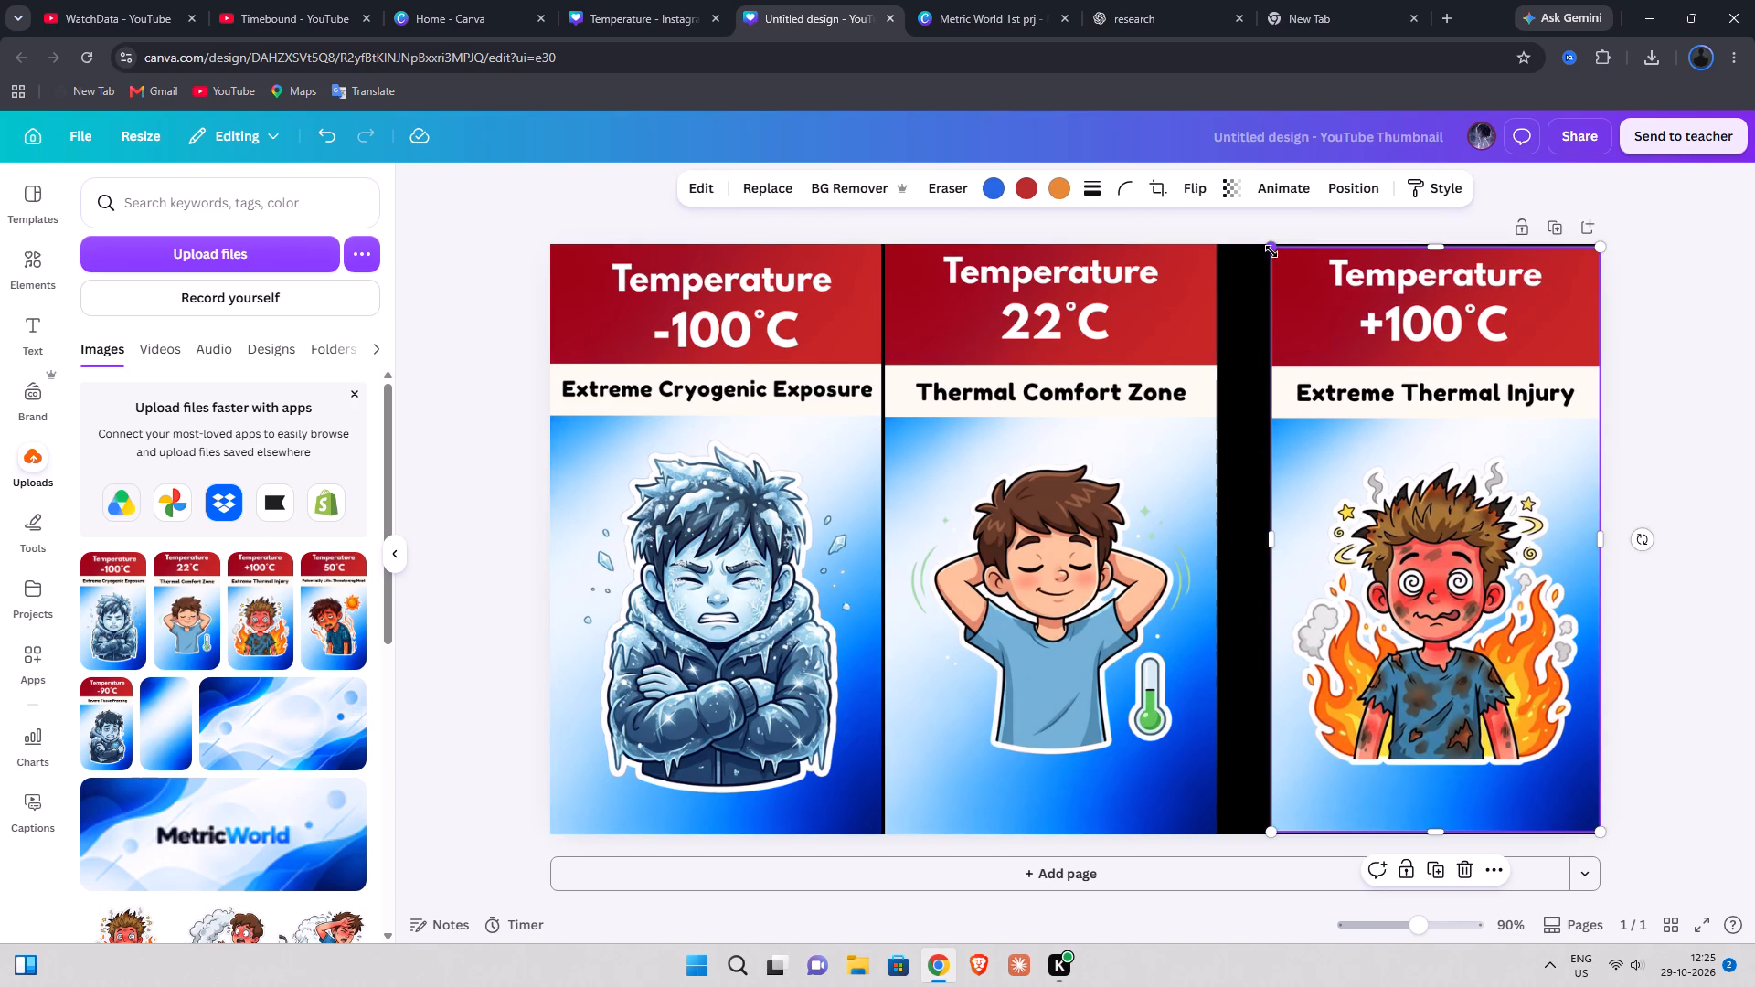
{"action": "left_click", "coordinate": [1271, 251]}
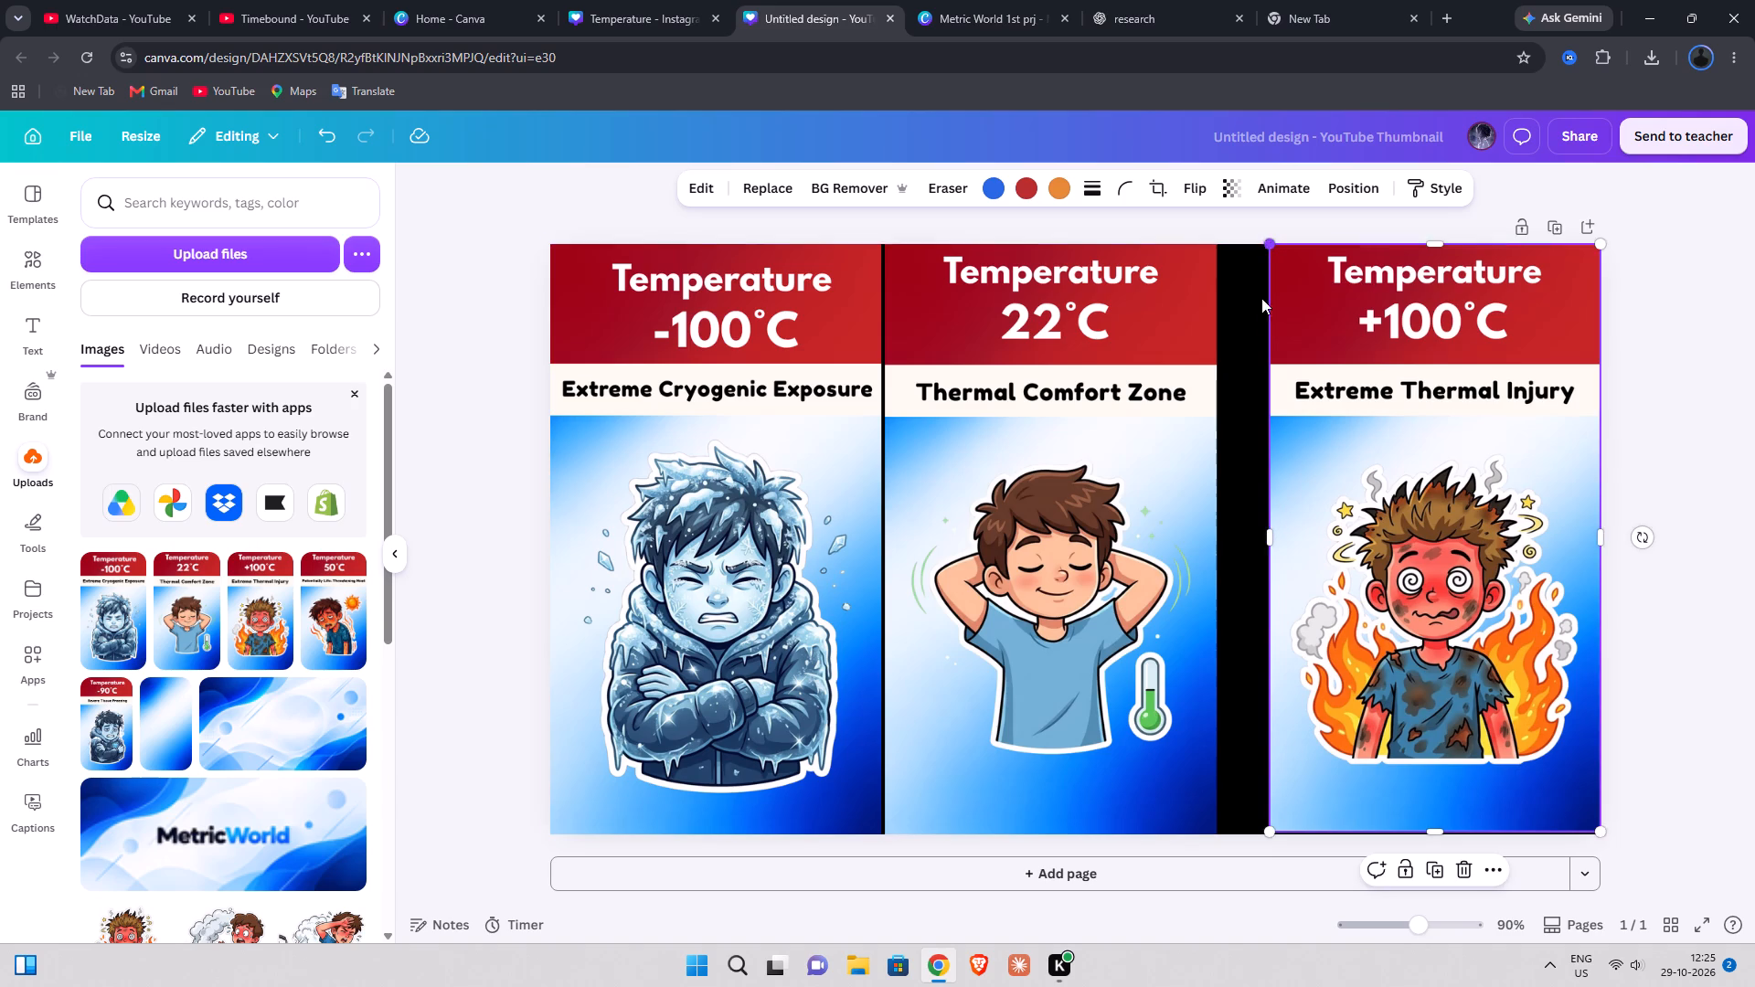
{"action": "left_click", "coordinate": [1649, 295]}
Move the 22°C image right so it sits roughly midway between the -100°C and +100°C images.
{"action": "left_click", "coordinate": [1105, 661]}
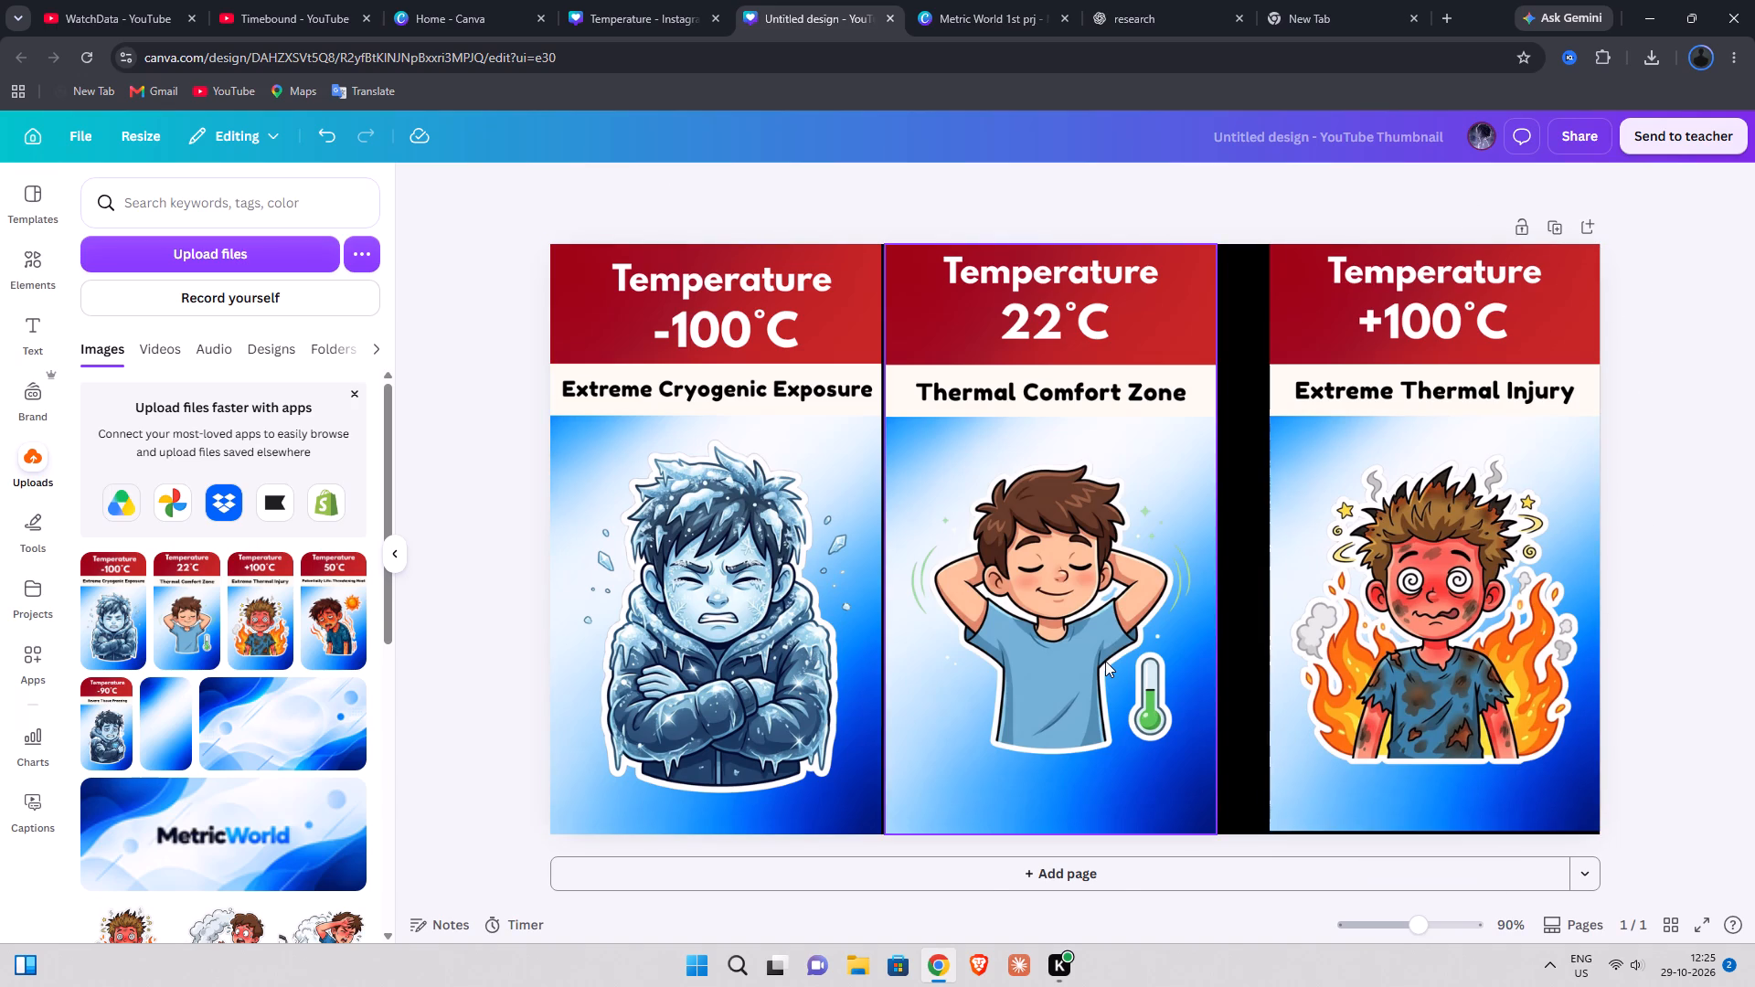
{"action": "left_click", "coordinate": [1136, 661]}
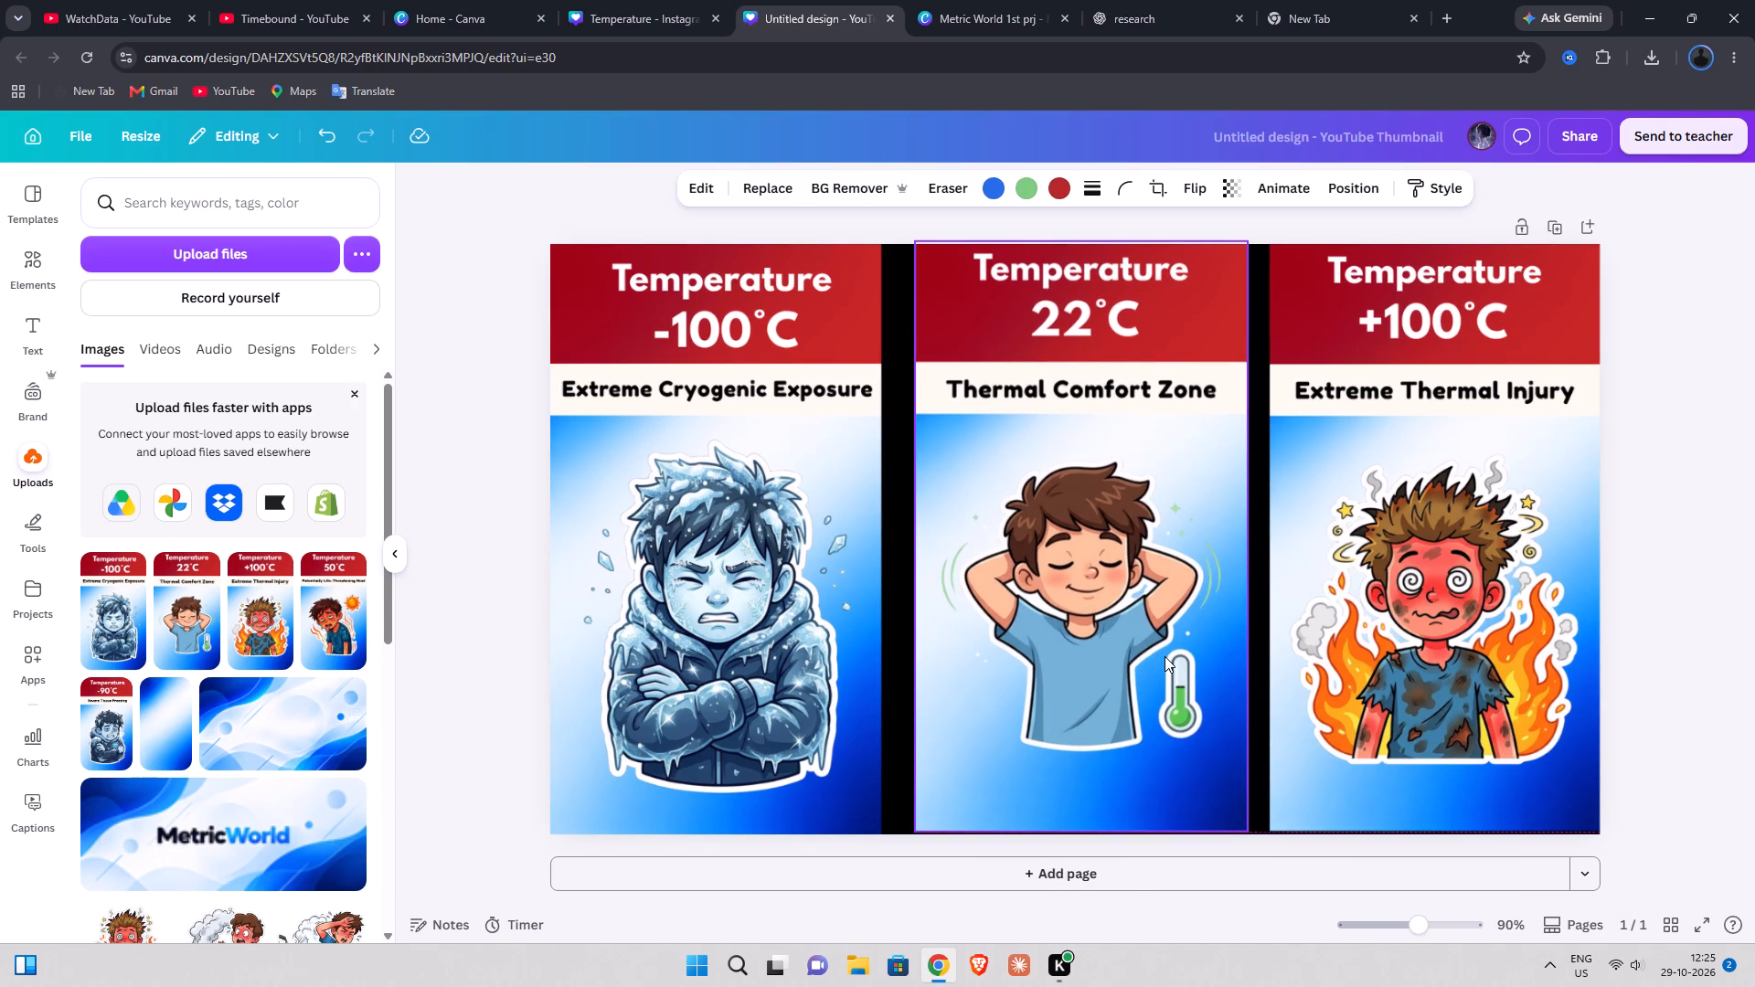
{"action": "left_click", "coordinate": [1650, 419]}
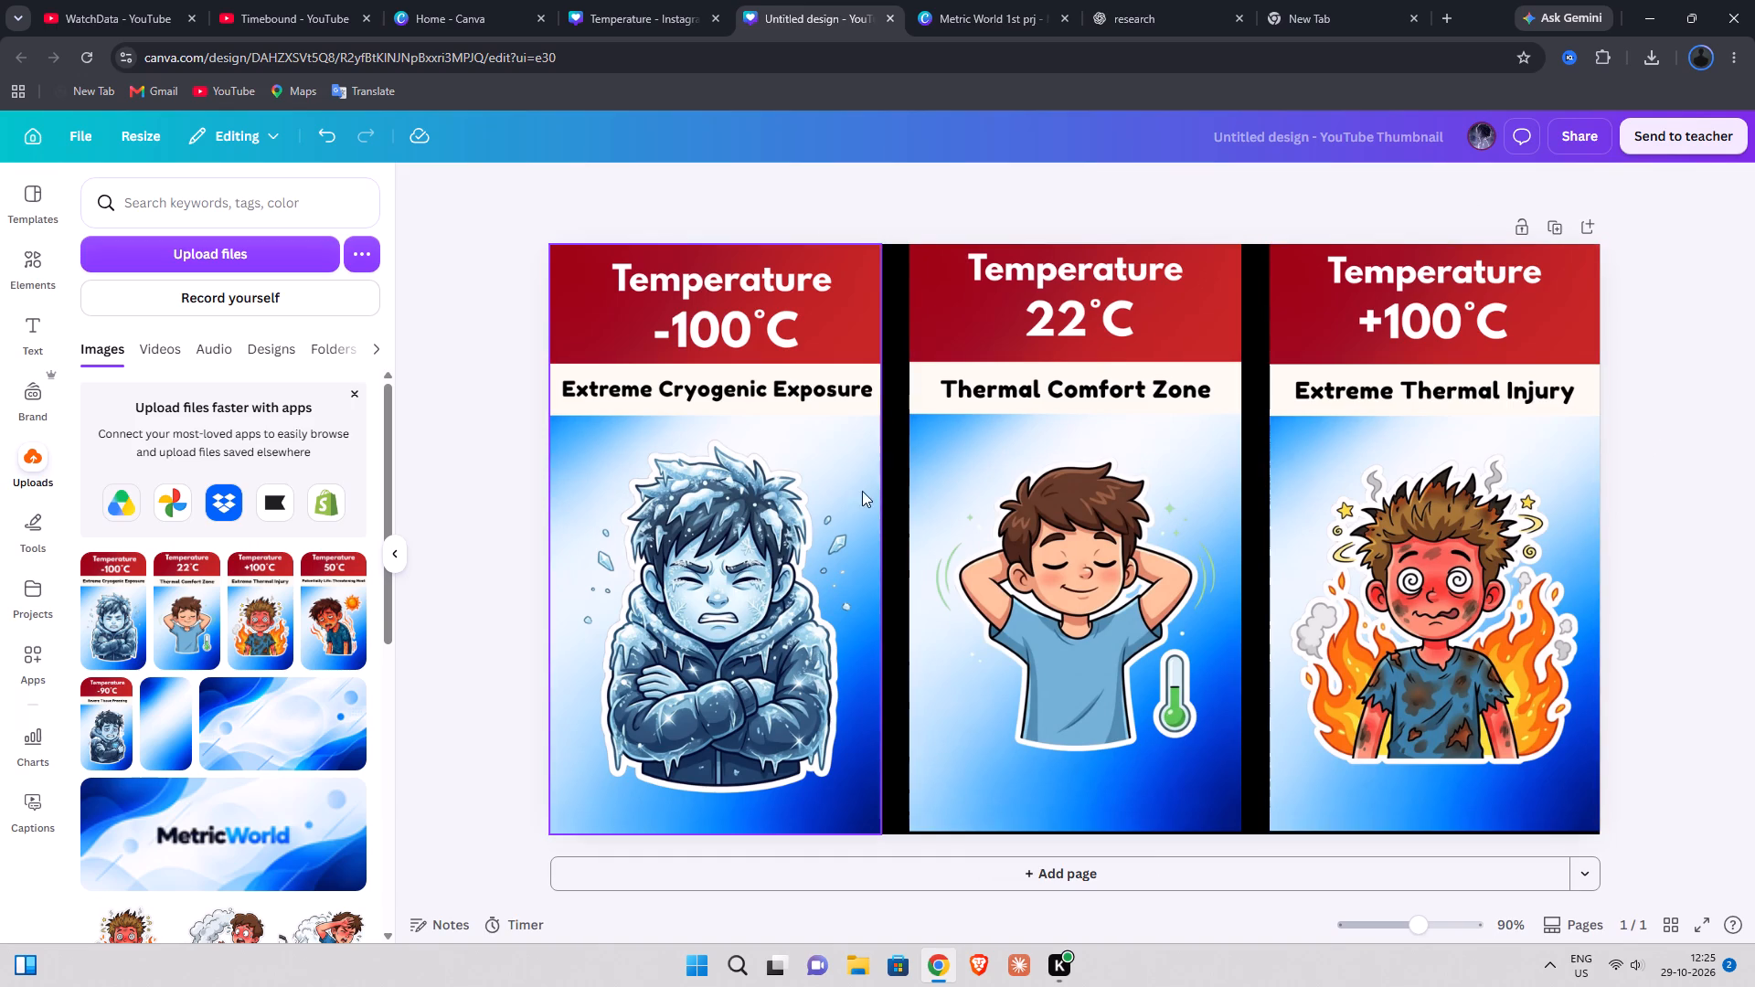
Shift the -100°C image slightly right, leaving a thin black strip along the page's left edge and a gap before the 22°C image.
{"action": "left_click_drag", "start_coordinate": [815, 491], "coordinate": [826, 491]}
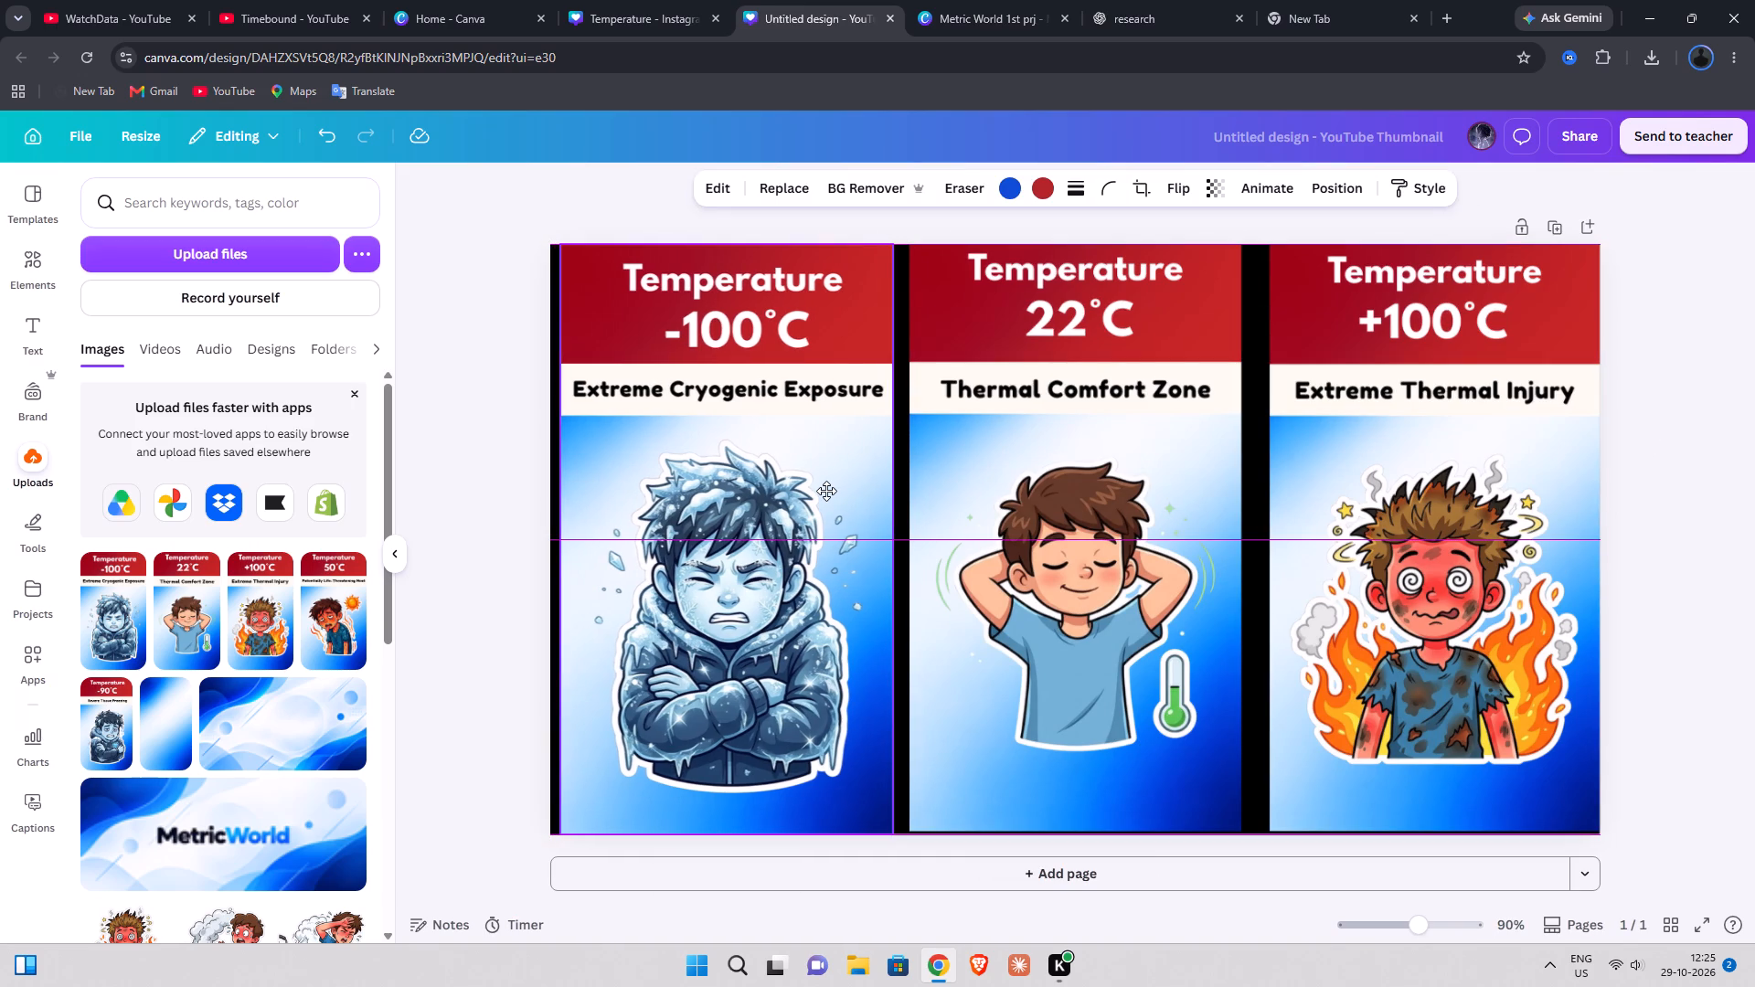
{"action": "left_click_drag", "start_coordinate": [826, 491], "coordinate": [827, 491]}
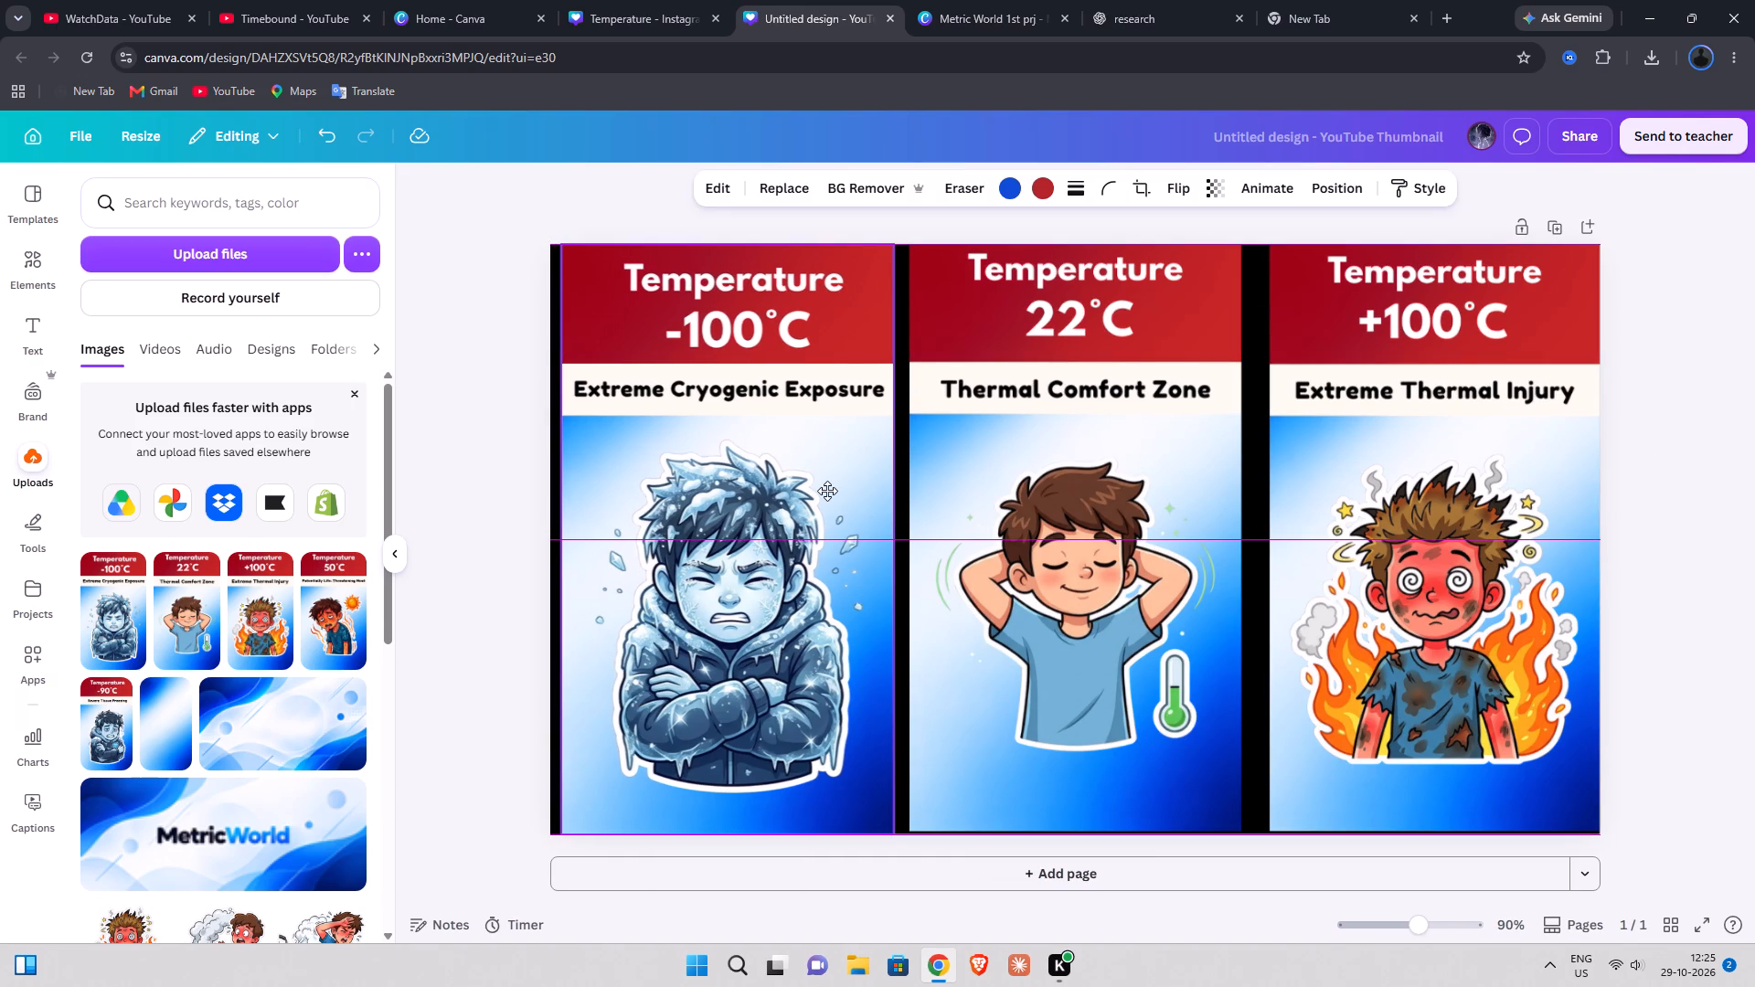
{"action": "left_click_drag", "start_coordinate": [827, 491], "coordinate": [834, 491]}
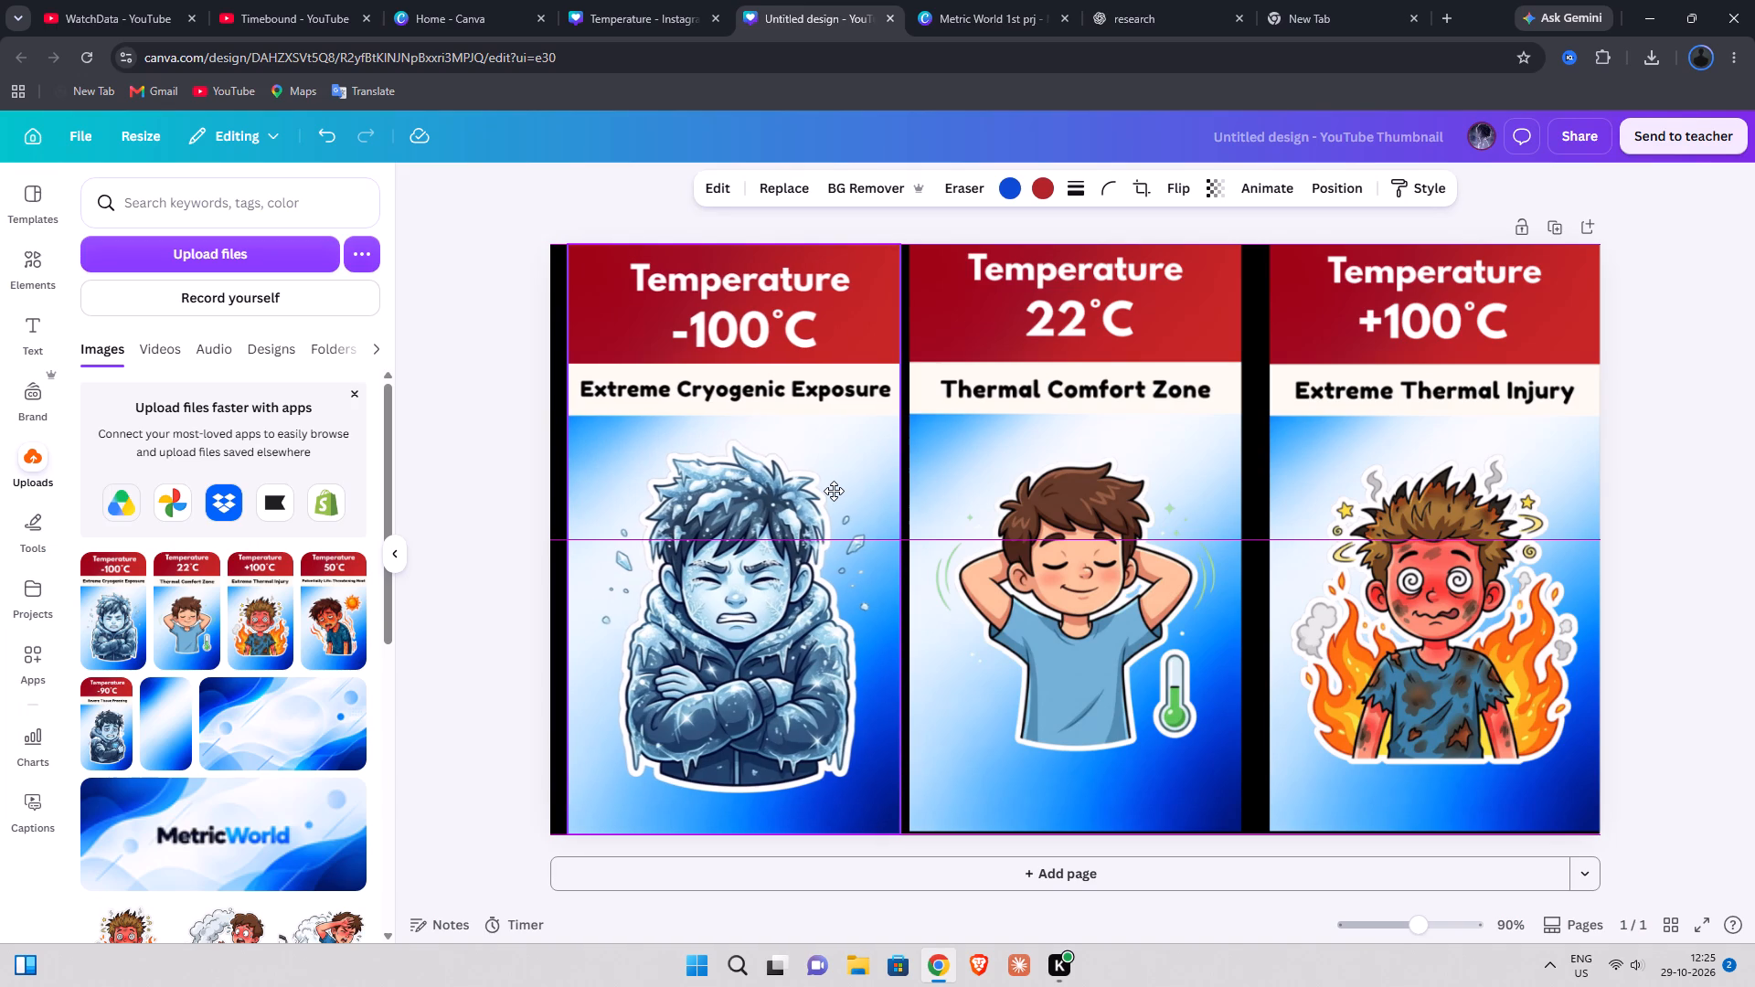
{"action": "left_click_drag", "start_coordinate": [834, 491], "coordinate": [833, 491]}
{"action": "key", "text": "Left"}
{"action": "key", "text": "Left"}
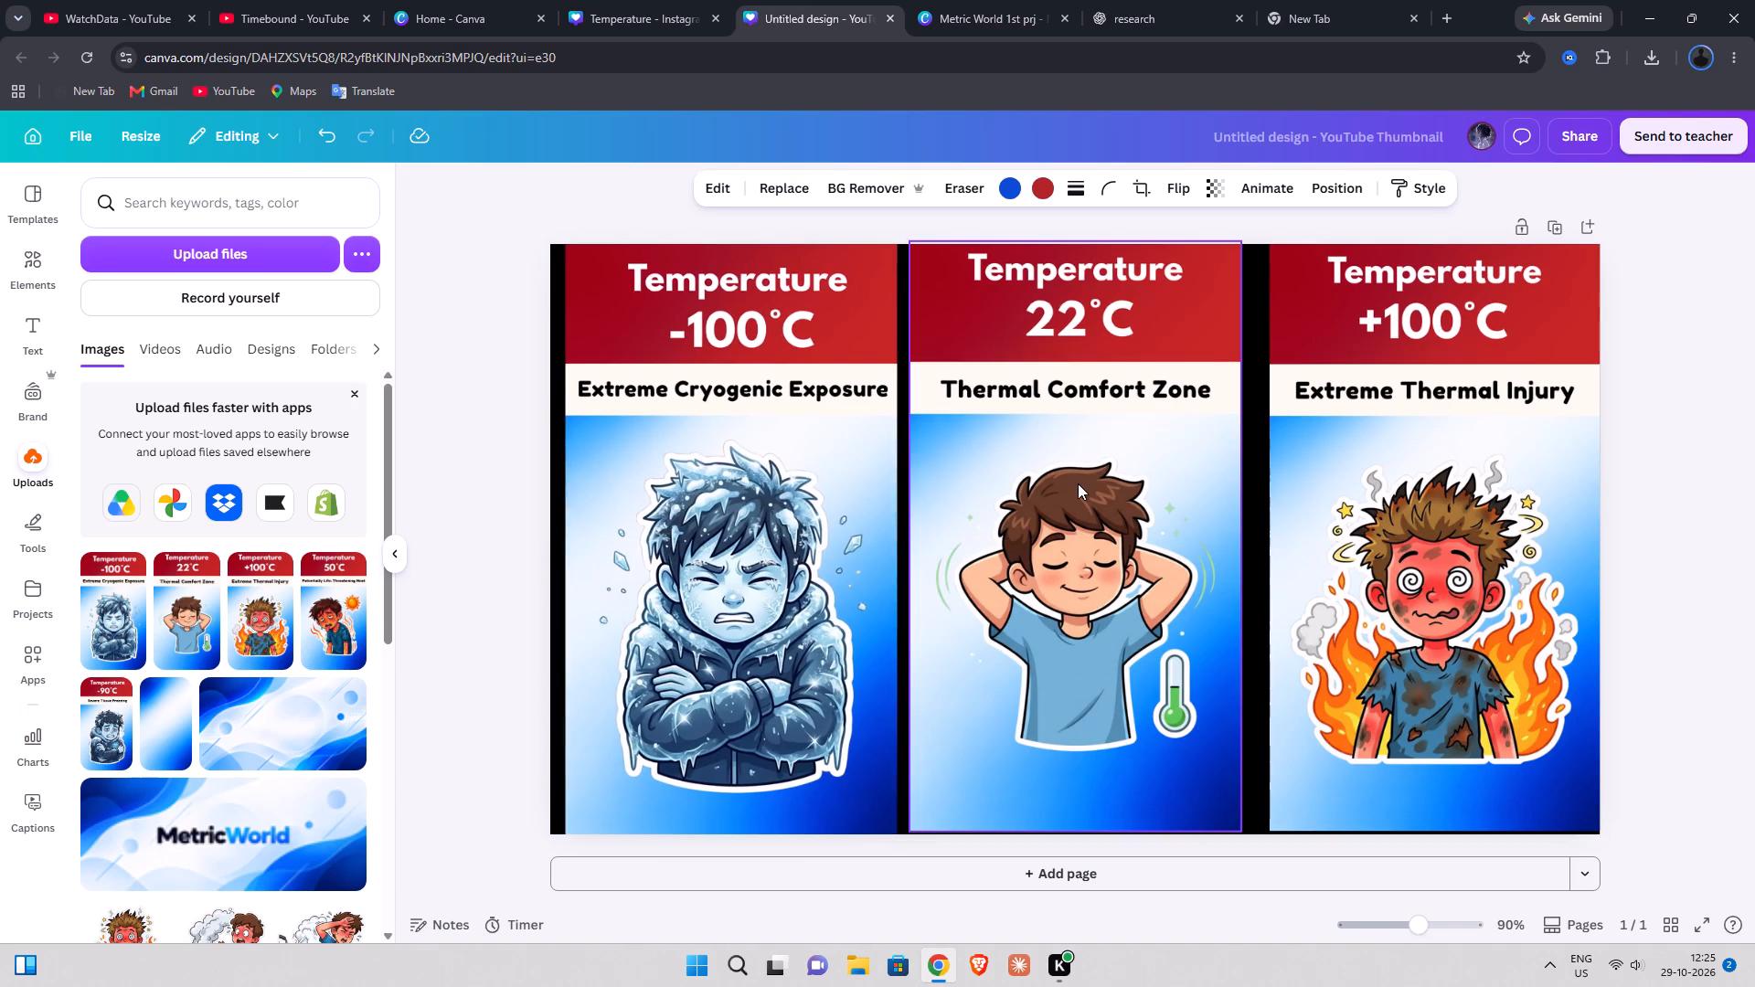
{"action": "key", "text": "Left"}
{"action": "key", "text": "Left"}
{"action": "key", "text": "Left"}
{"action": "key", "text": "Right"}
{"action": "key", "text": "Left"}
{"action": "key", "text": "Left"}
{"action": "key", "text": "Left"}
{"action": "key", "text": "Left"}
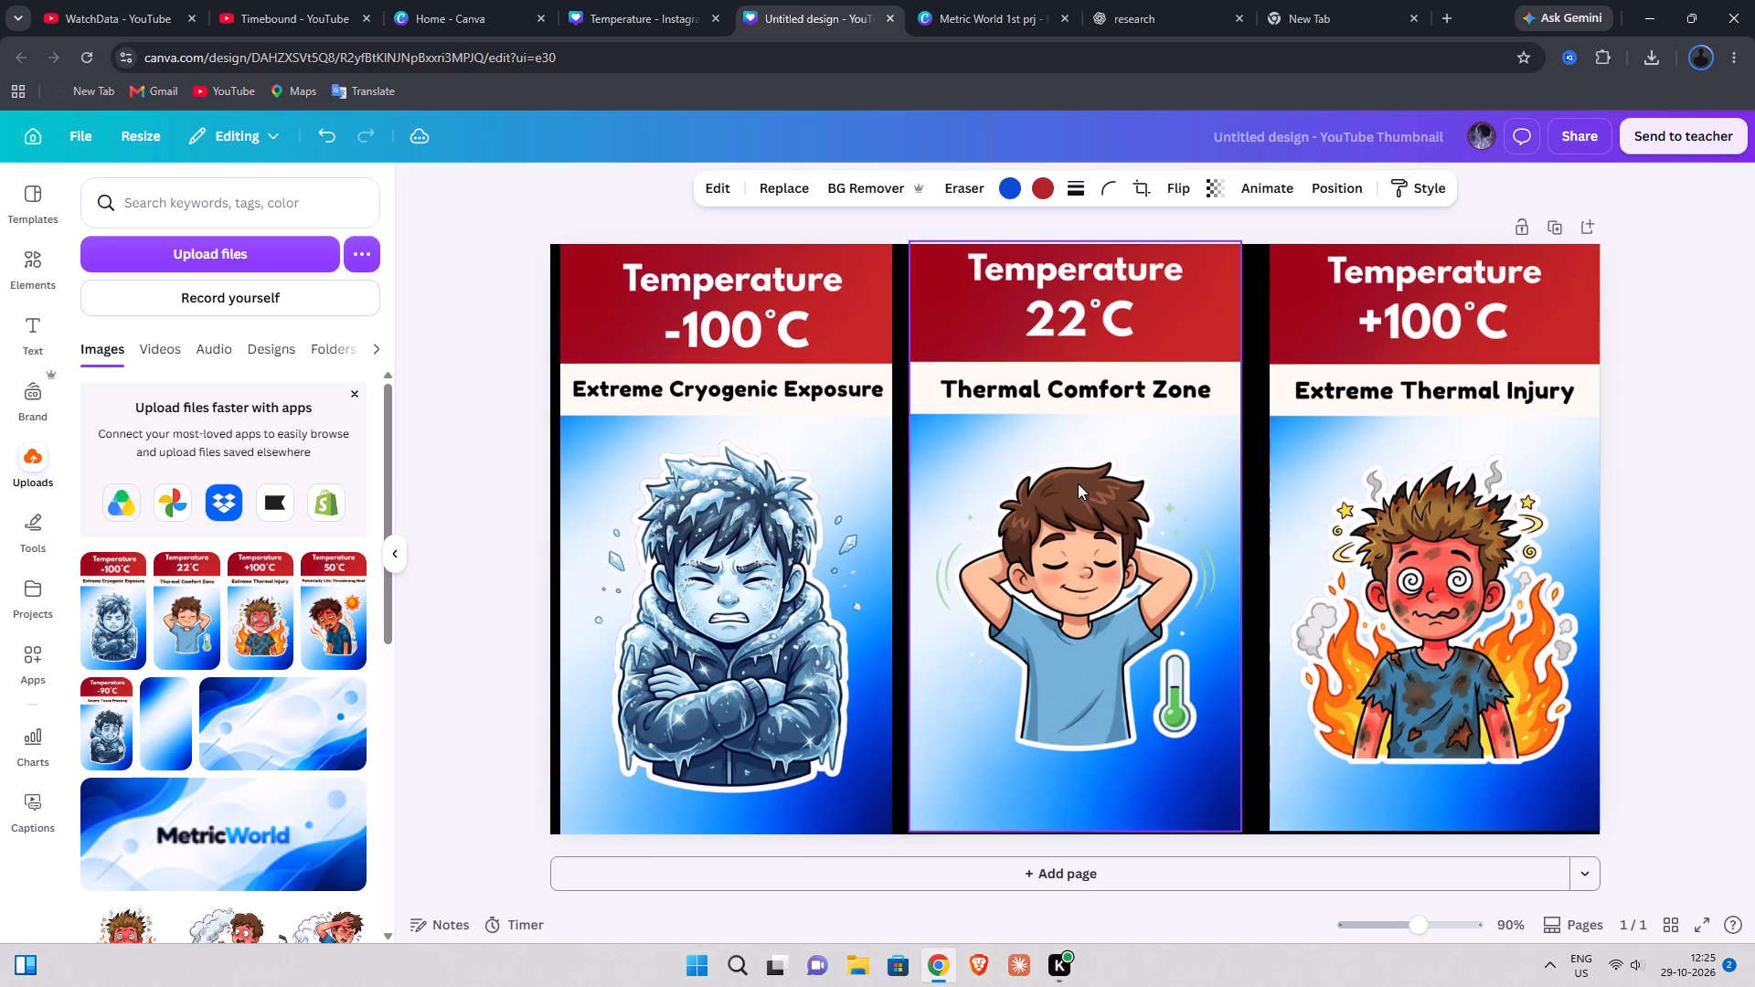
{"action": "key", "text": "Right"}
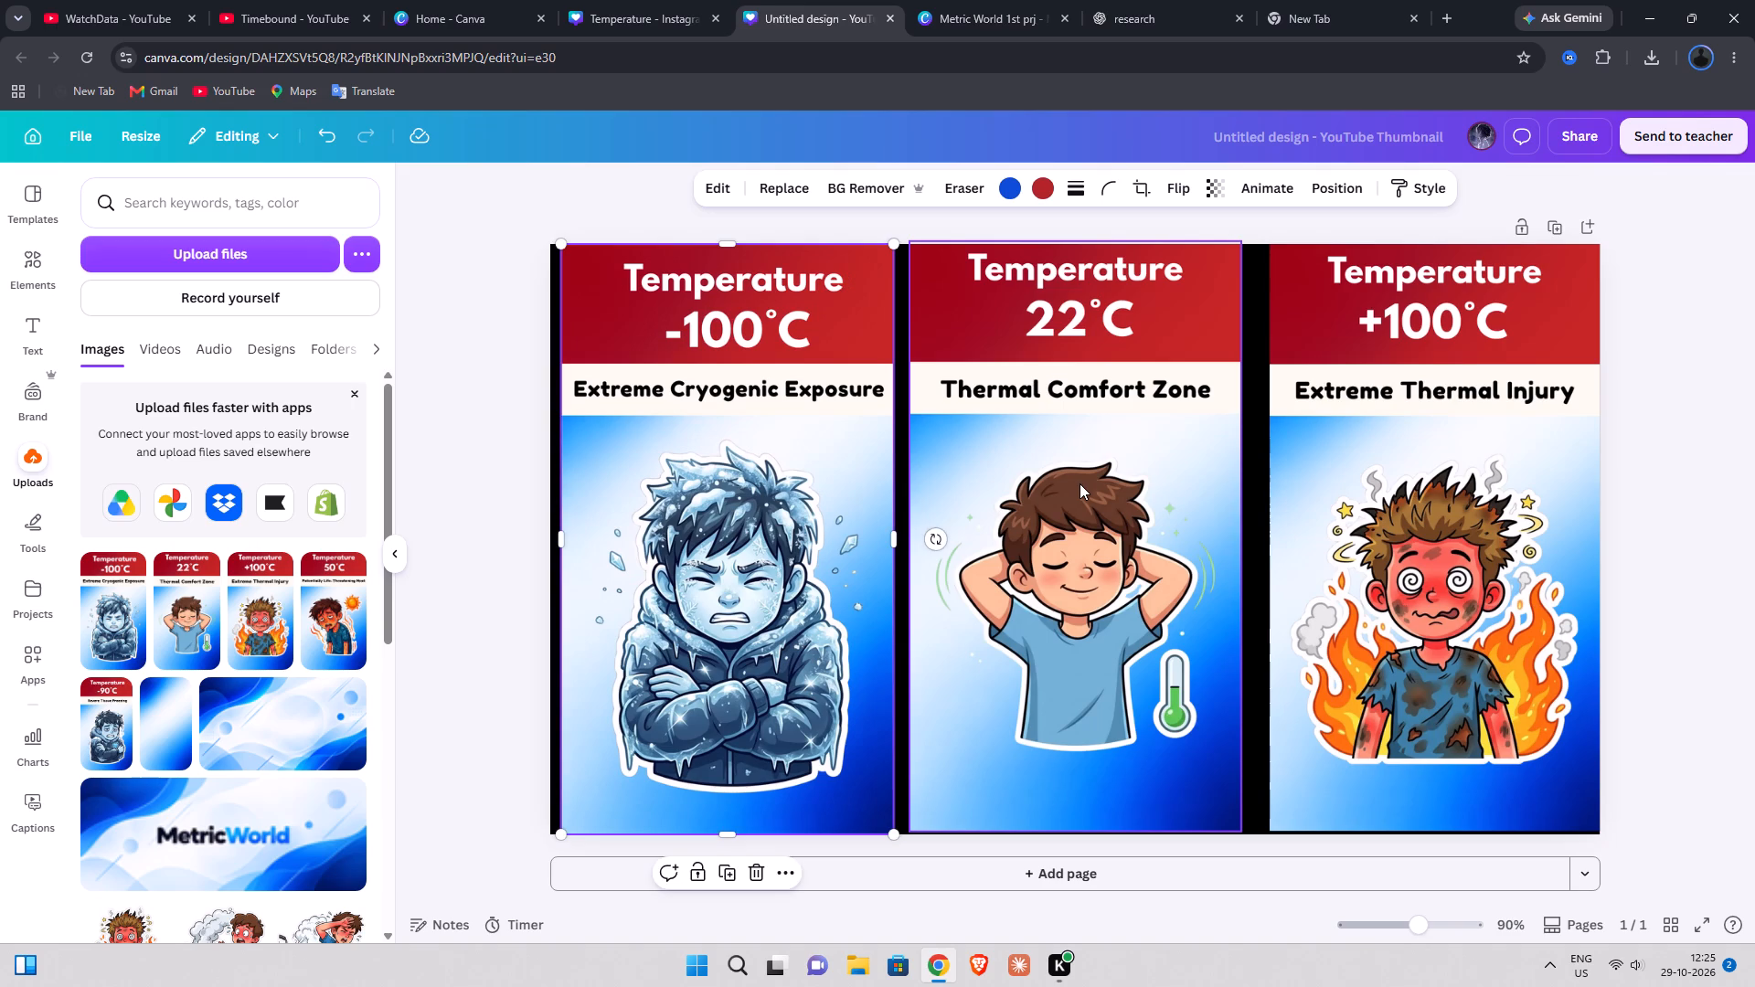
Nudge the 22°C image down until its top lines up with the page's top edge.
{"action": "left_click", "coordinate": [1175, 665]}
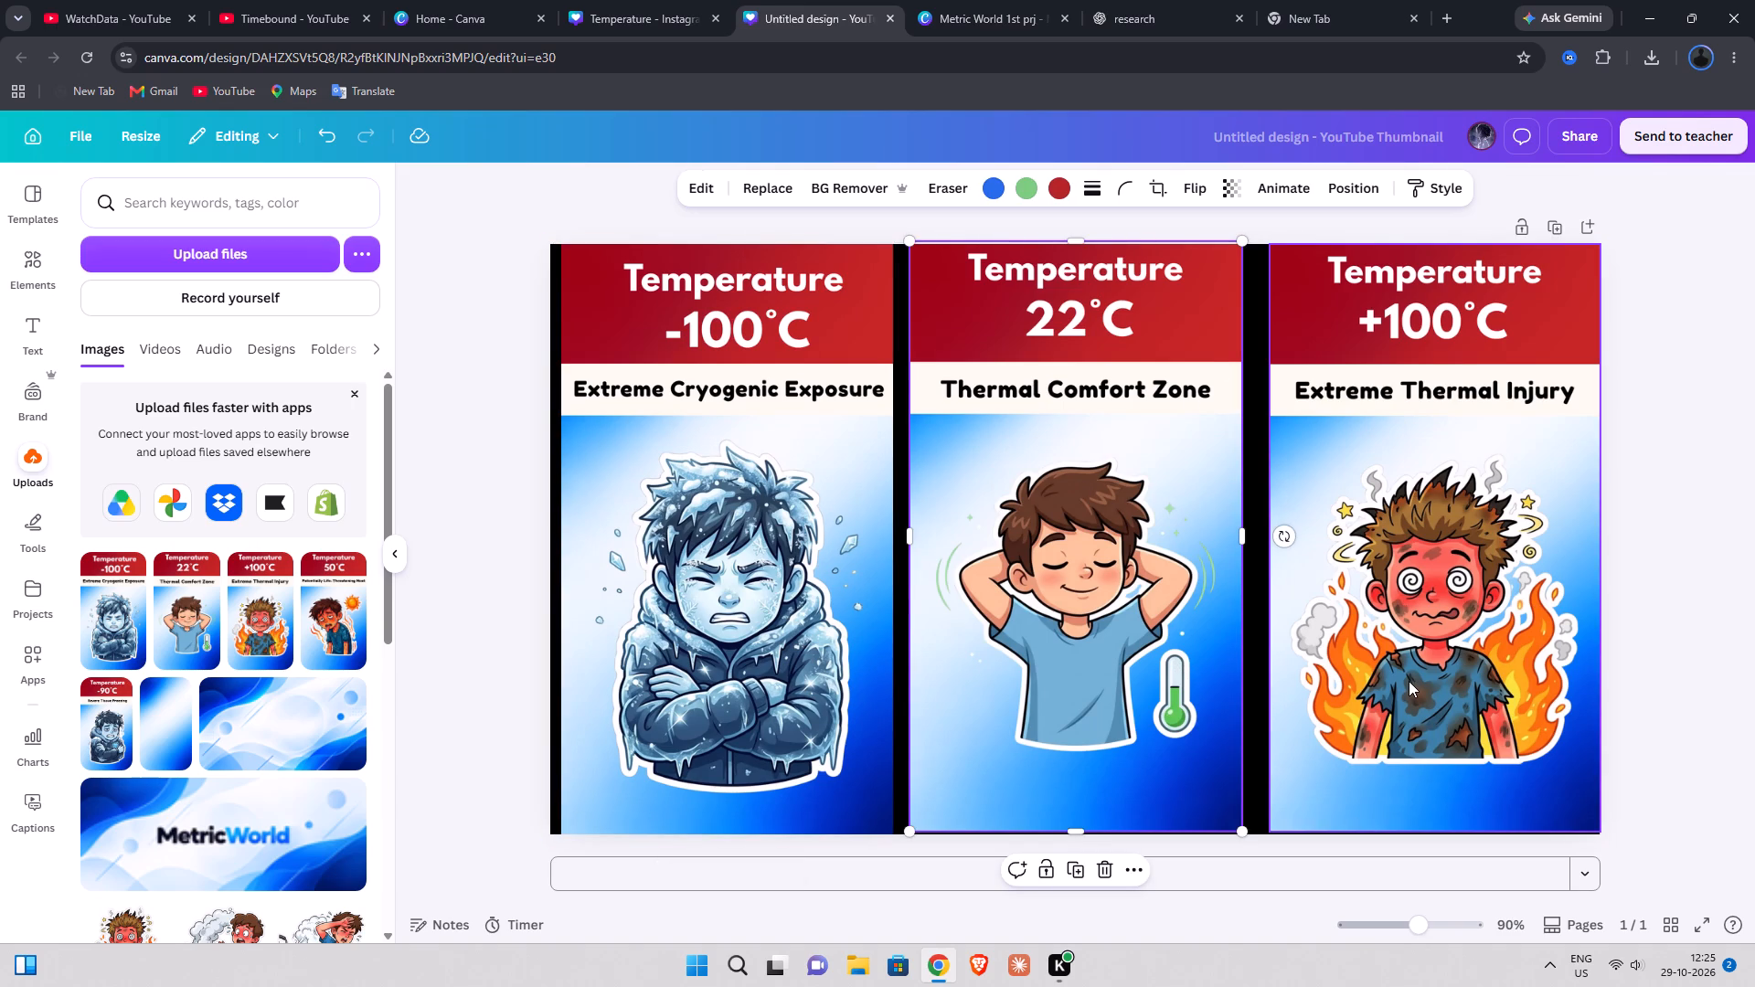
{"action": "key", "text": "Down"}
{"action": "key", "text": "Down"}
{"action": "key", "text": "Down"}
{"action": "key", "text": "Down"}
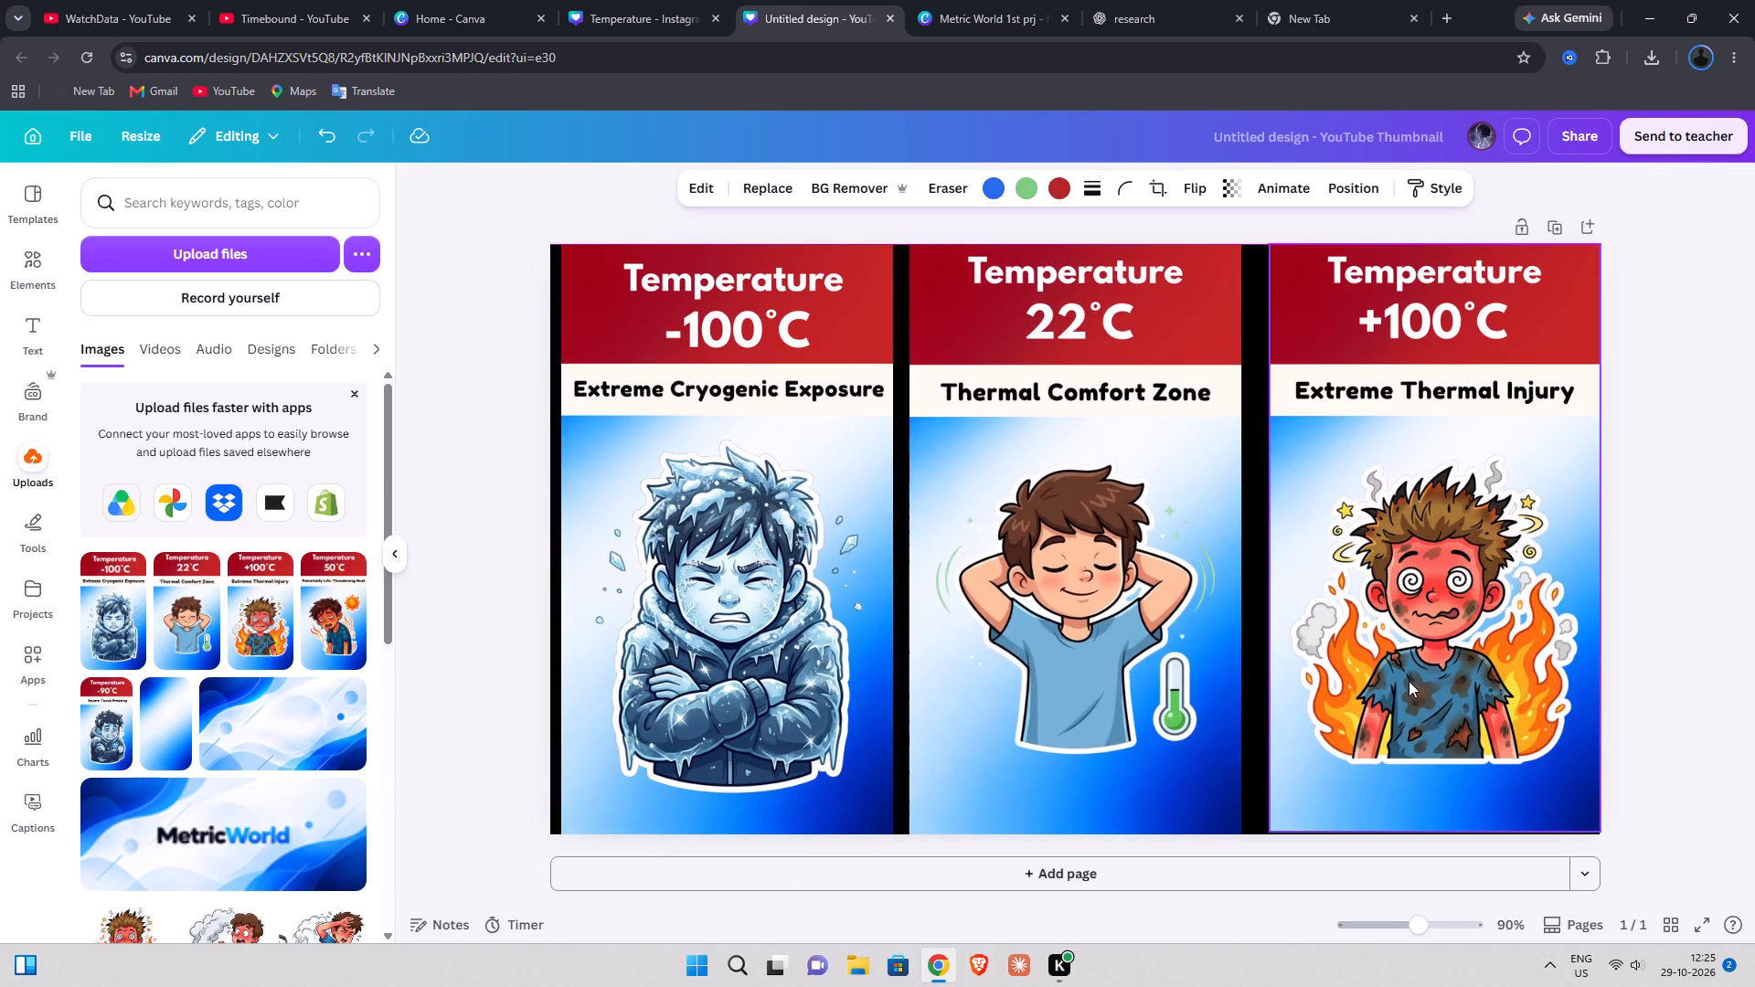
Nudge the +100°C image left until both gaps beside the 22°C image are equal at 20.
{"action": "left_click", "coordinate": [1484, 663]}
{"action": "key", "text": "Left"}
{"action": "key", "text": "Left"}
{"action": "key", "text": "Left"}
{"action": "key", "text": "Left"}
{"action": "key", "text": "Left"}
{"action": "key", "text": "Left"}
{"action": "key", "text": "Left"}
{"action": "key", "text": "Left"}
{"action": "key", "text": "Left"}
{"action": "key", "text": "Left"}
{"action": "key", "text": "Left"}
{"action": "key", "text": "Left"}
{"action": "key", "text": "Left"}
{"action": "key", "text": "Left"}
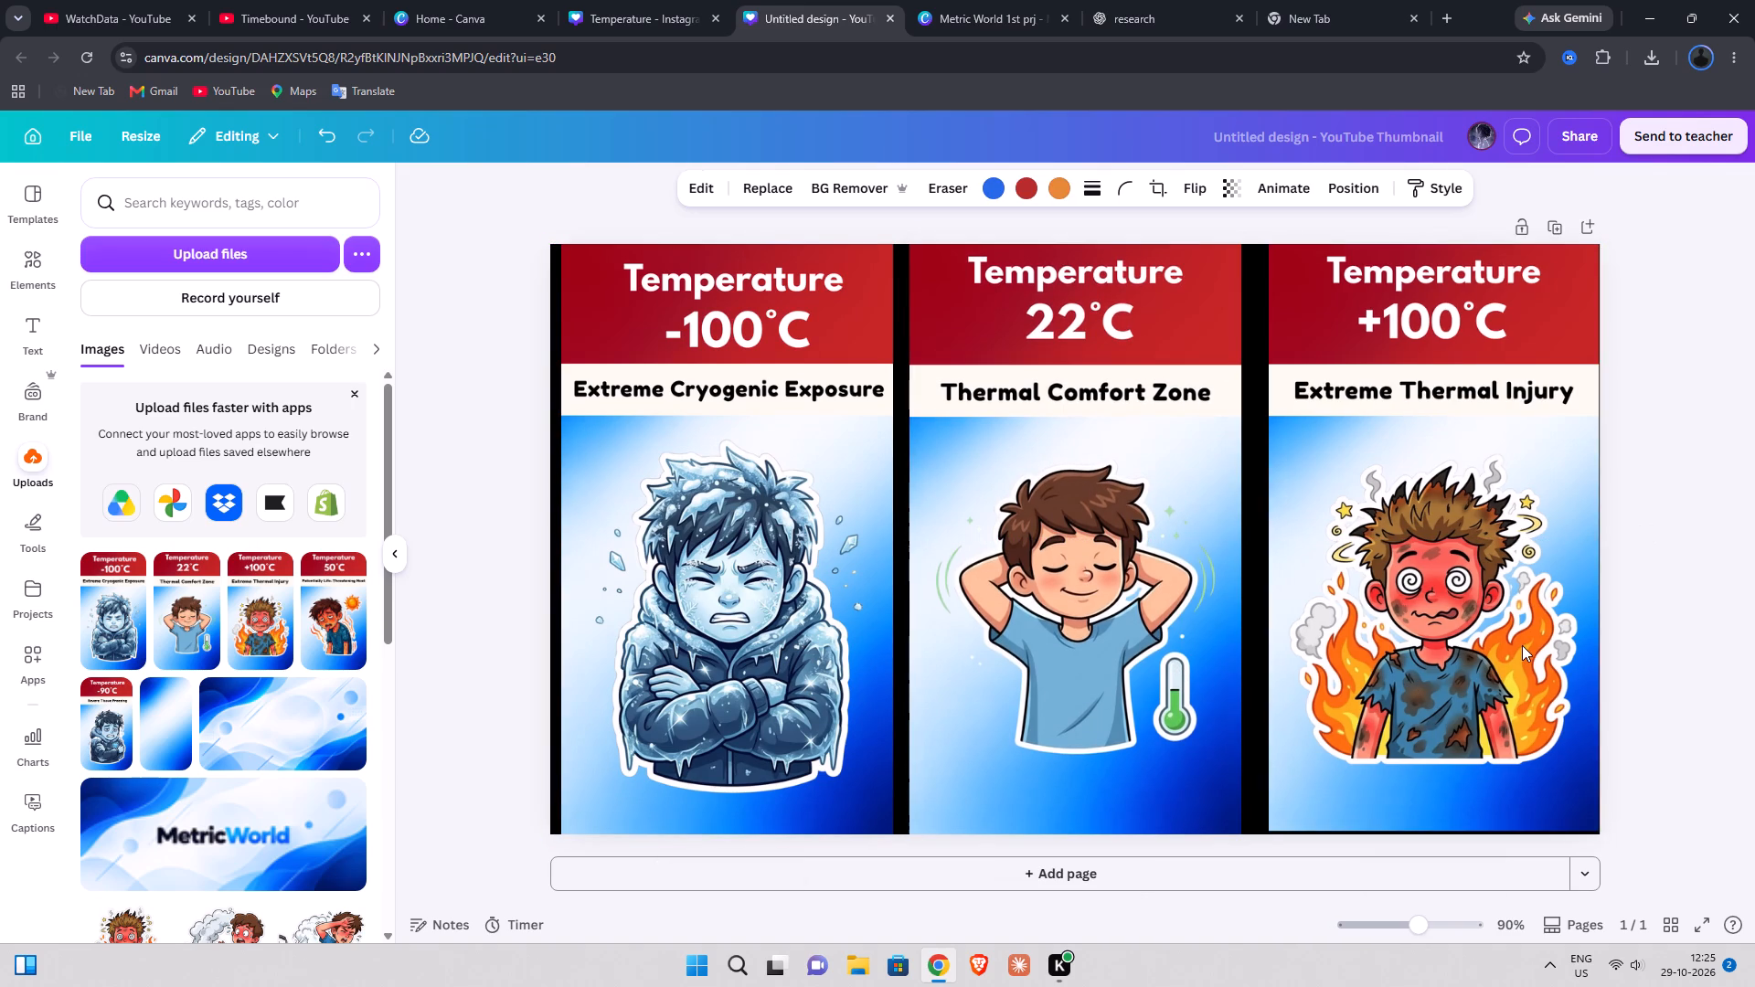
{"action": "key", "text": "Left"}
{"action": "key", "text": "Right"}
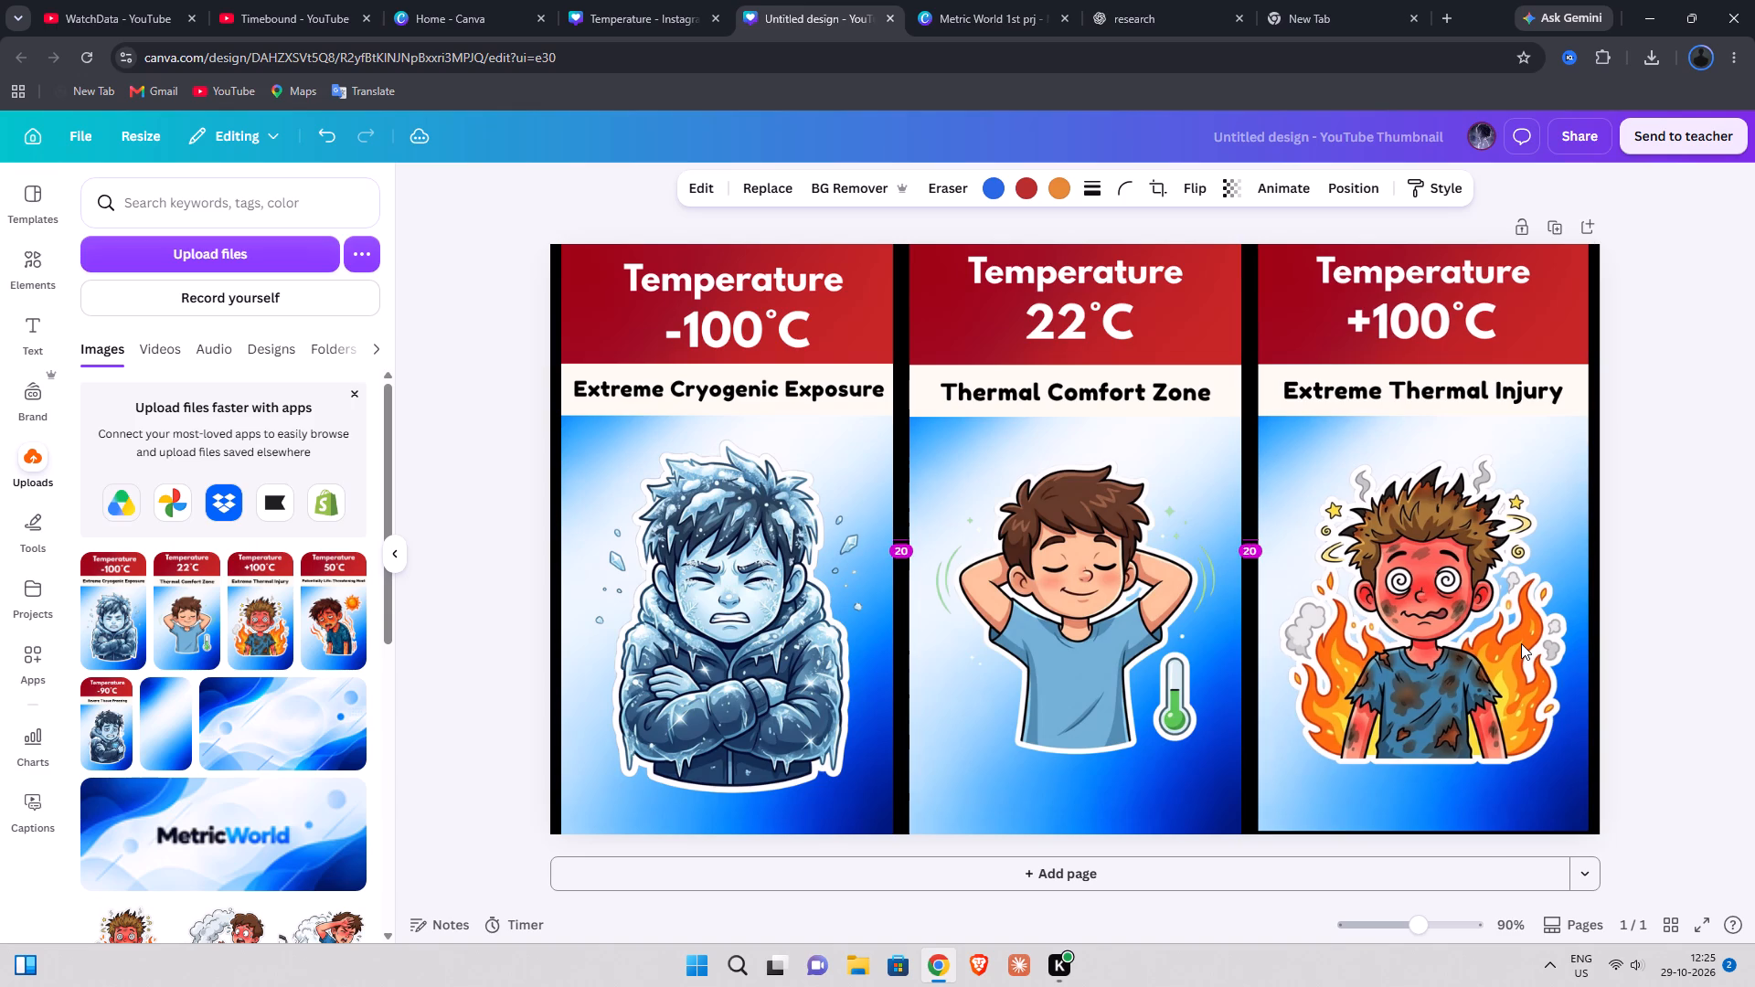
{"action": "left_click", "coordinate": [1673, 419]}
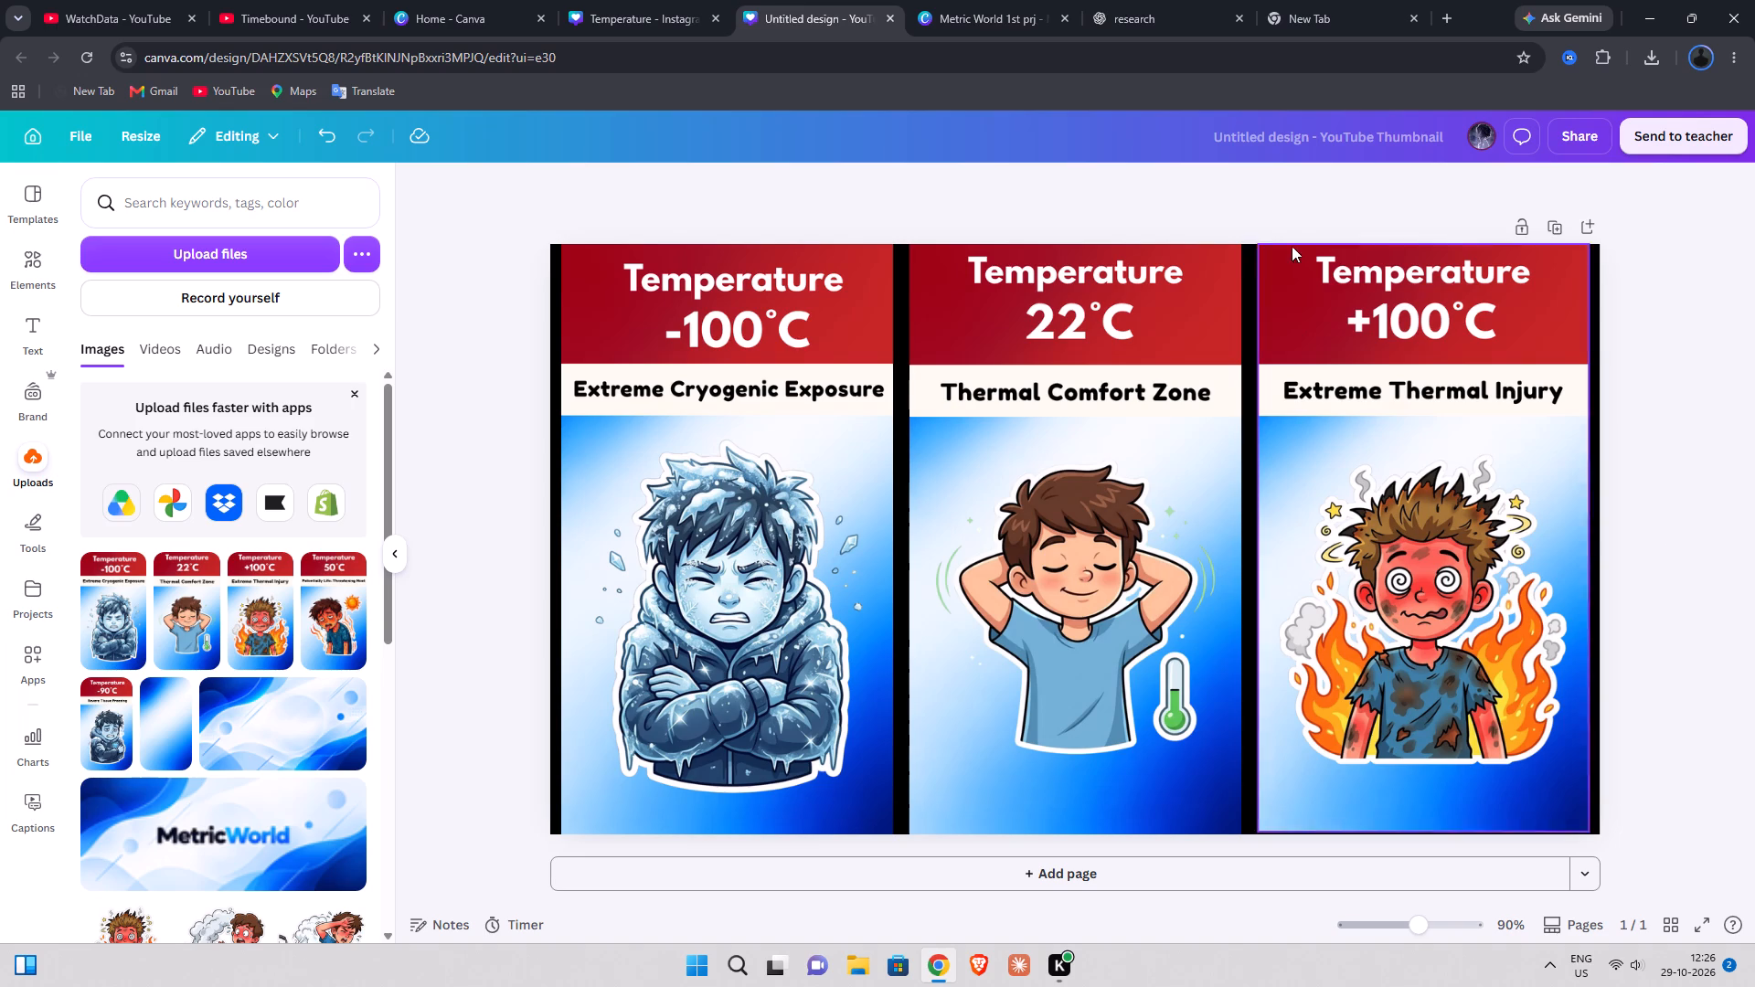
Rename the design as Temp.
{"action": "left_click", "coordinate": [1359, 144]}
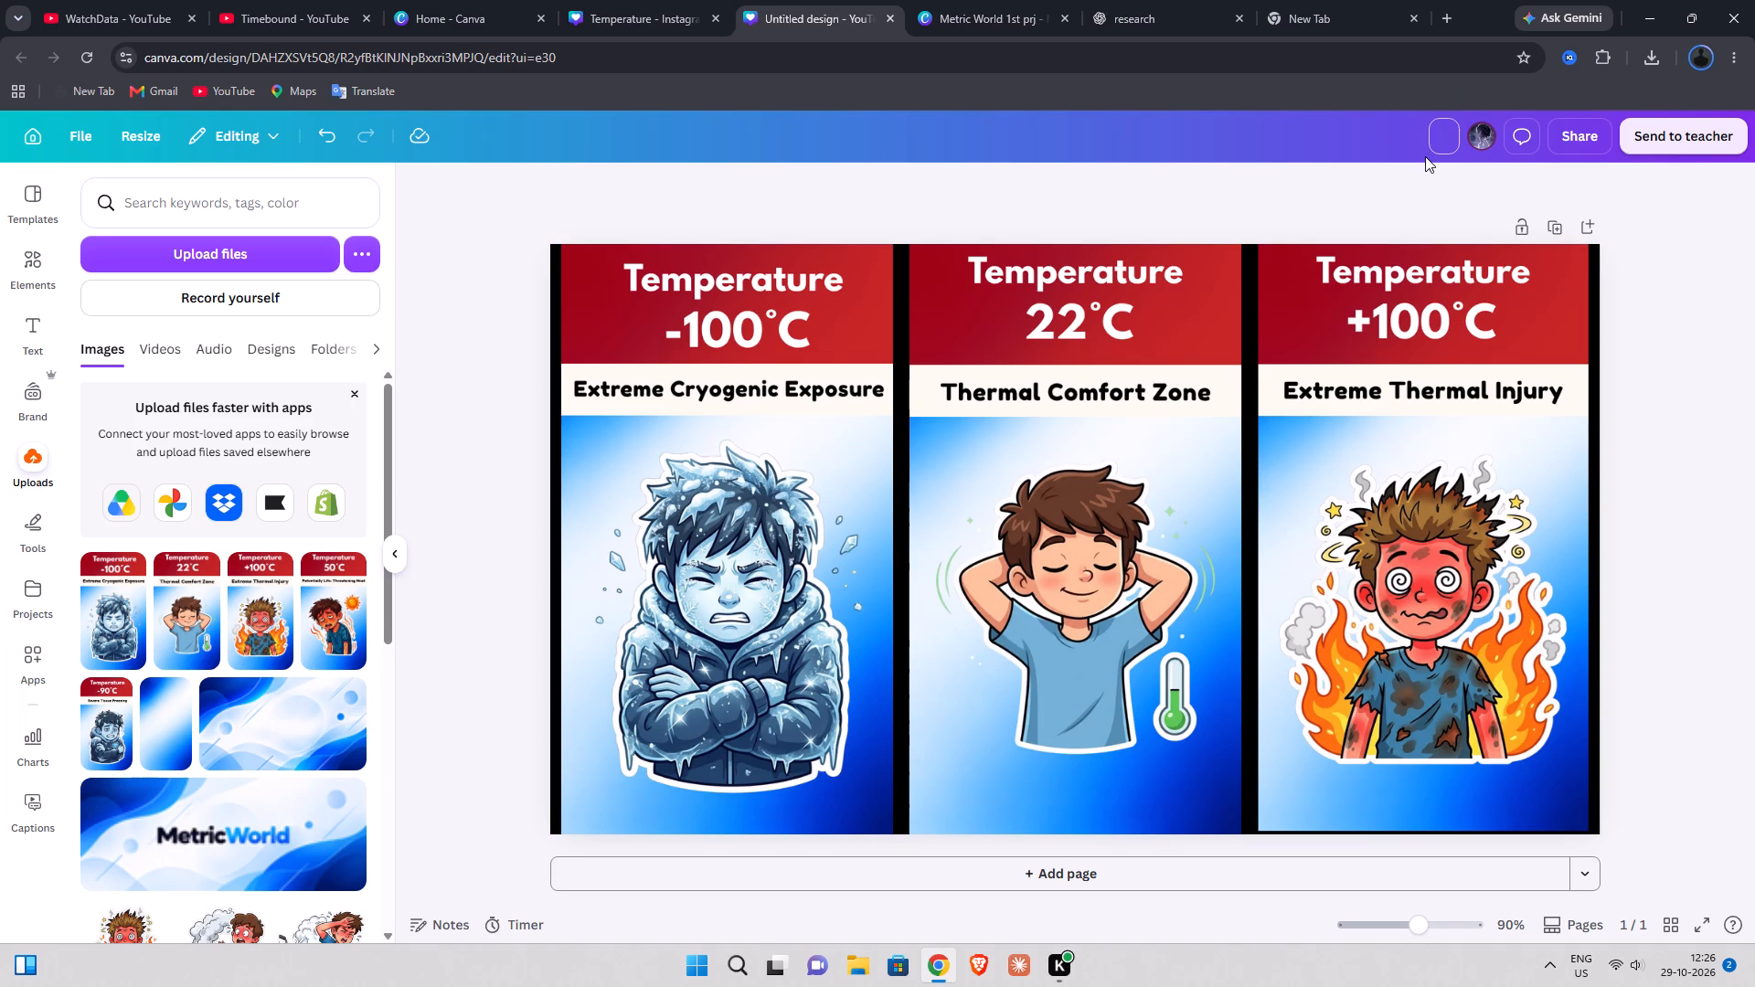
{"action": "type", "text": "Te"}
{"action": "type", "text": "mp"}
Download the Temp thumbnail as a PNG at 1,280 × 720 px with High quality.
{"action": "left_click", "coordinate": [1579, 140]}
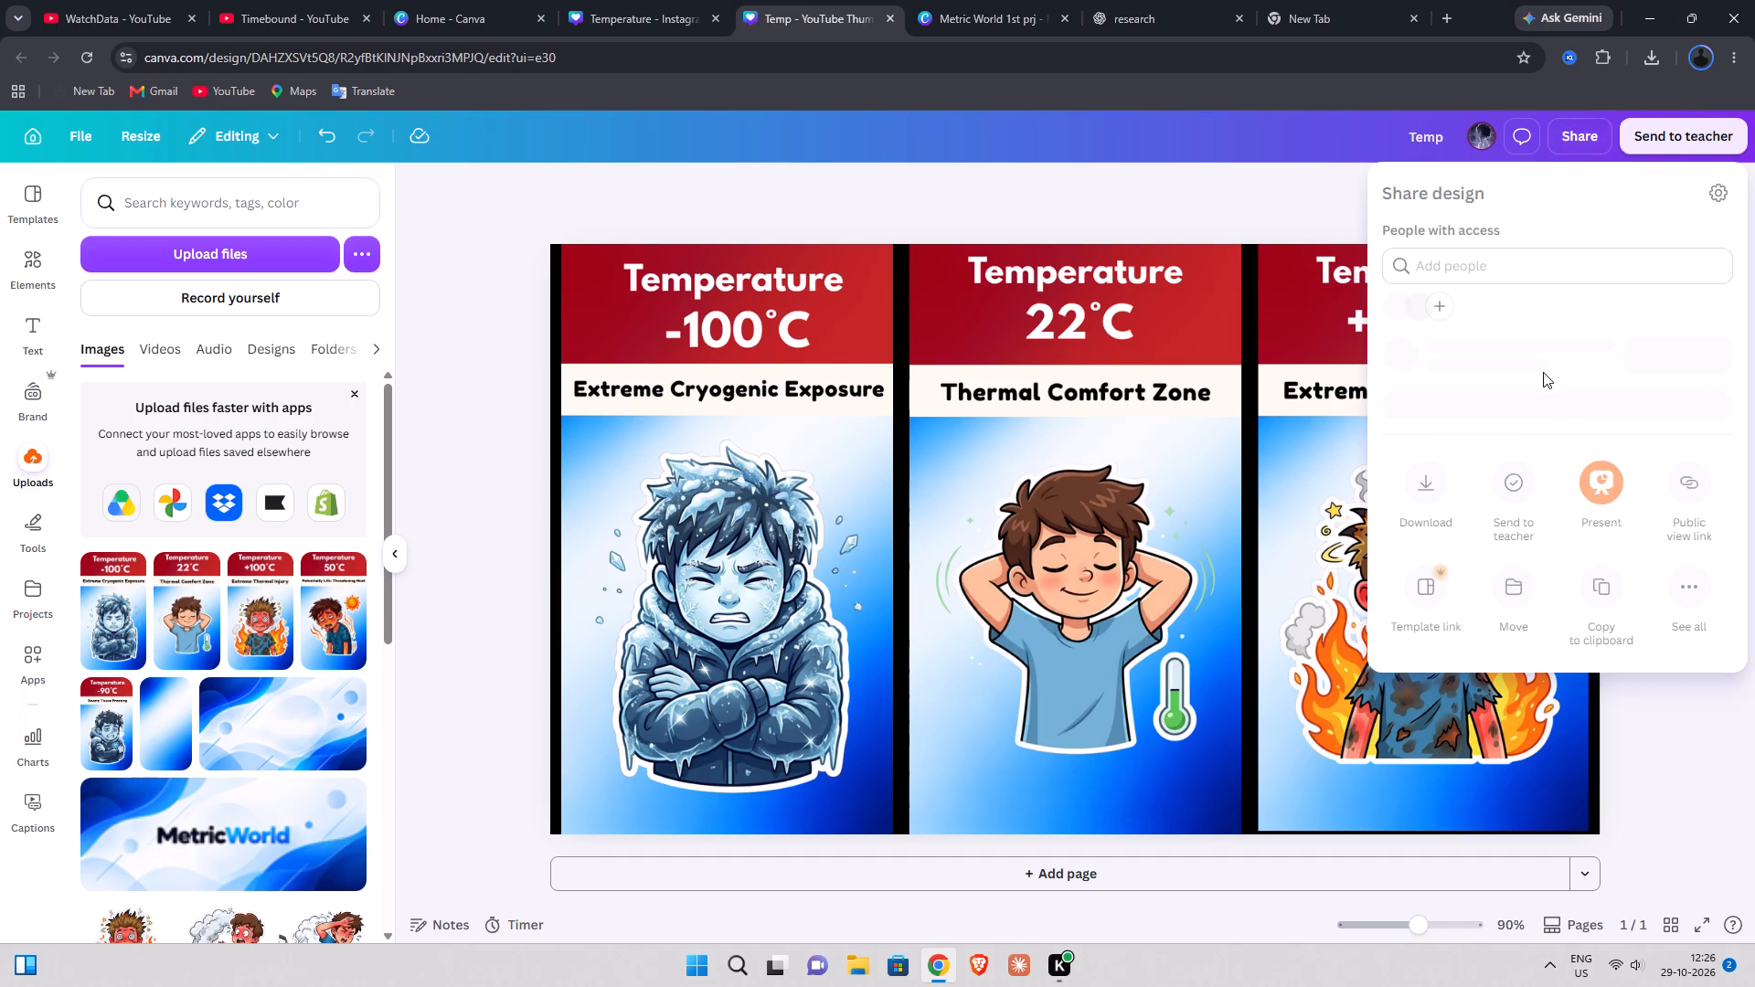
{"action": "left_click", "coordinate": [1440, 559]}
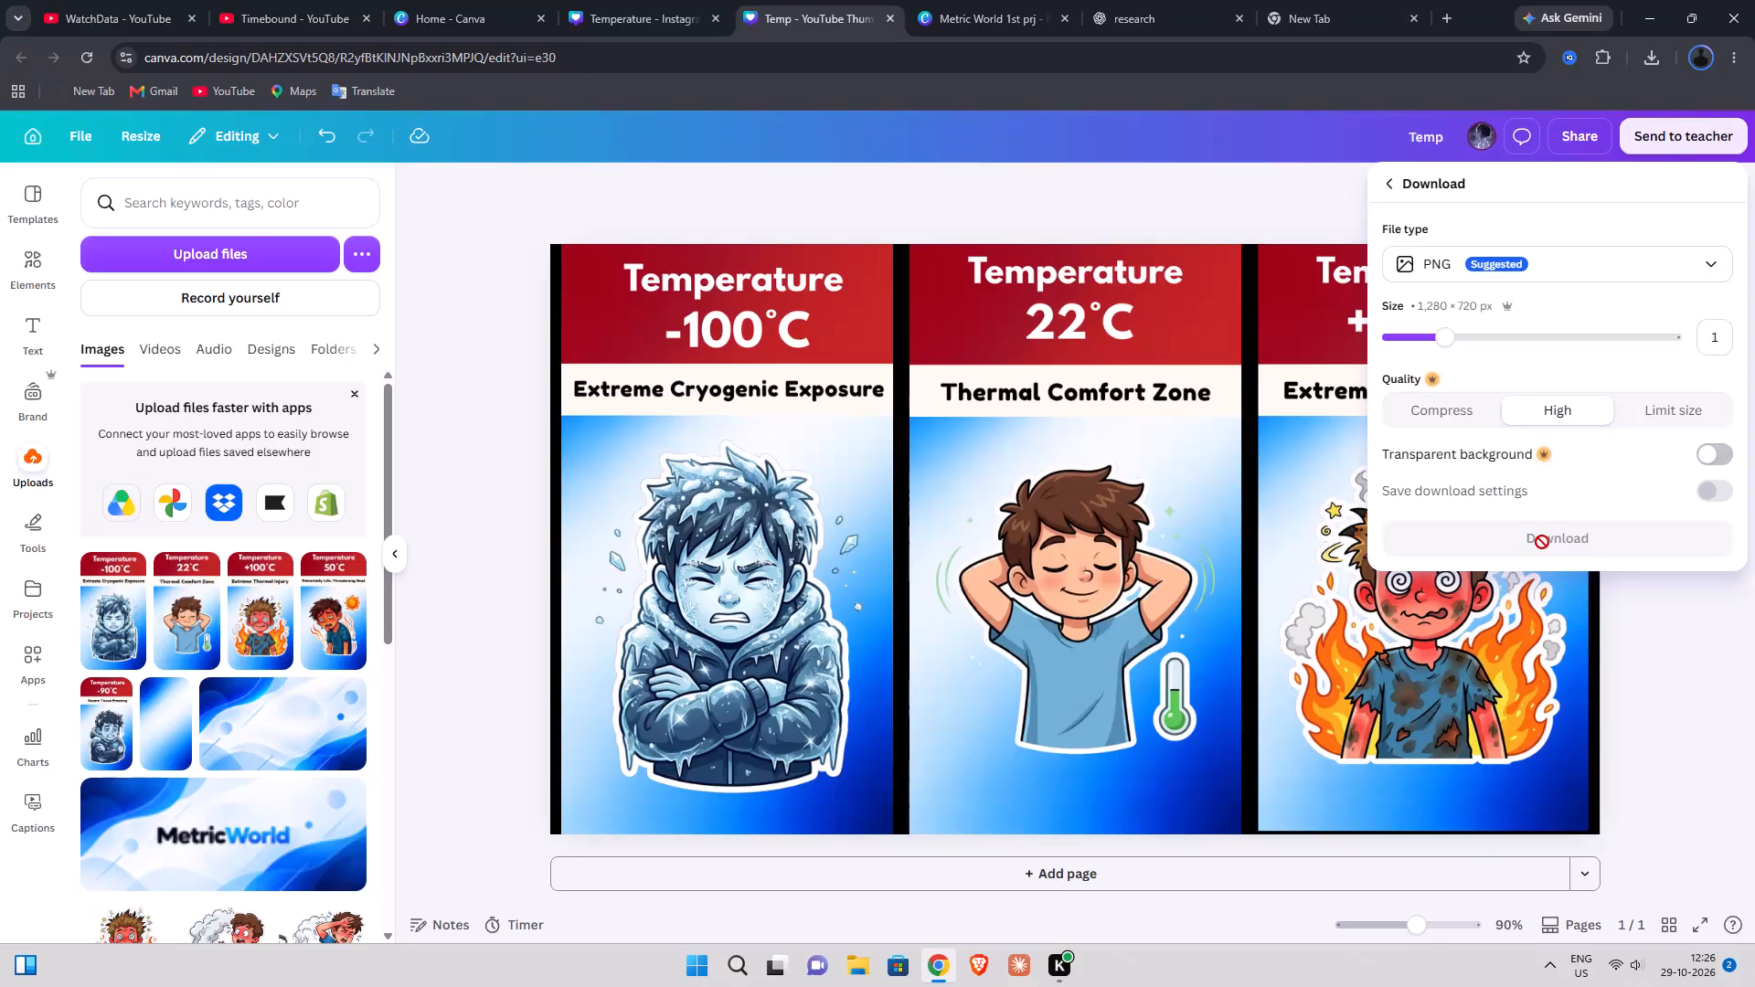
{"action": "left_click", "coordinate": [1513, 544]}
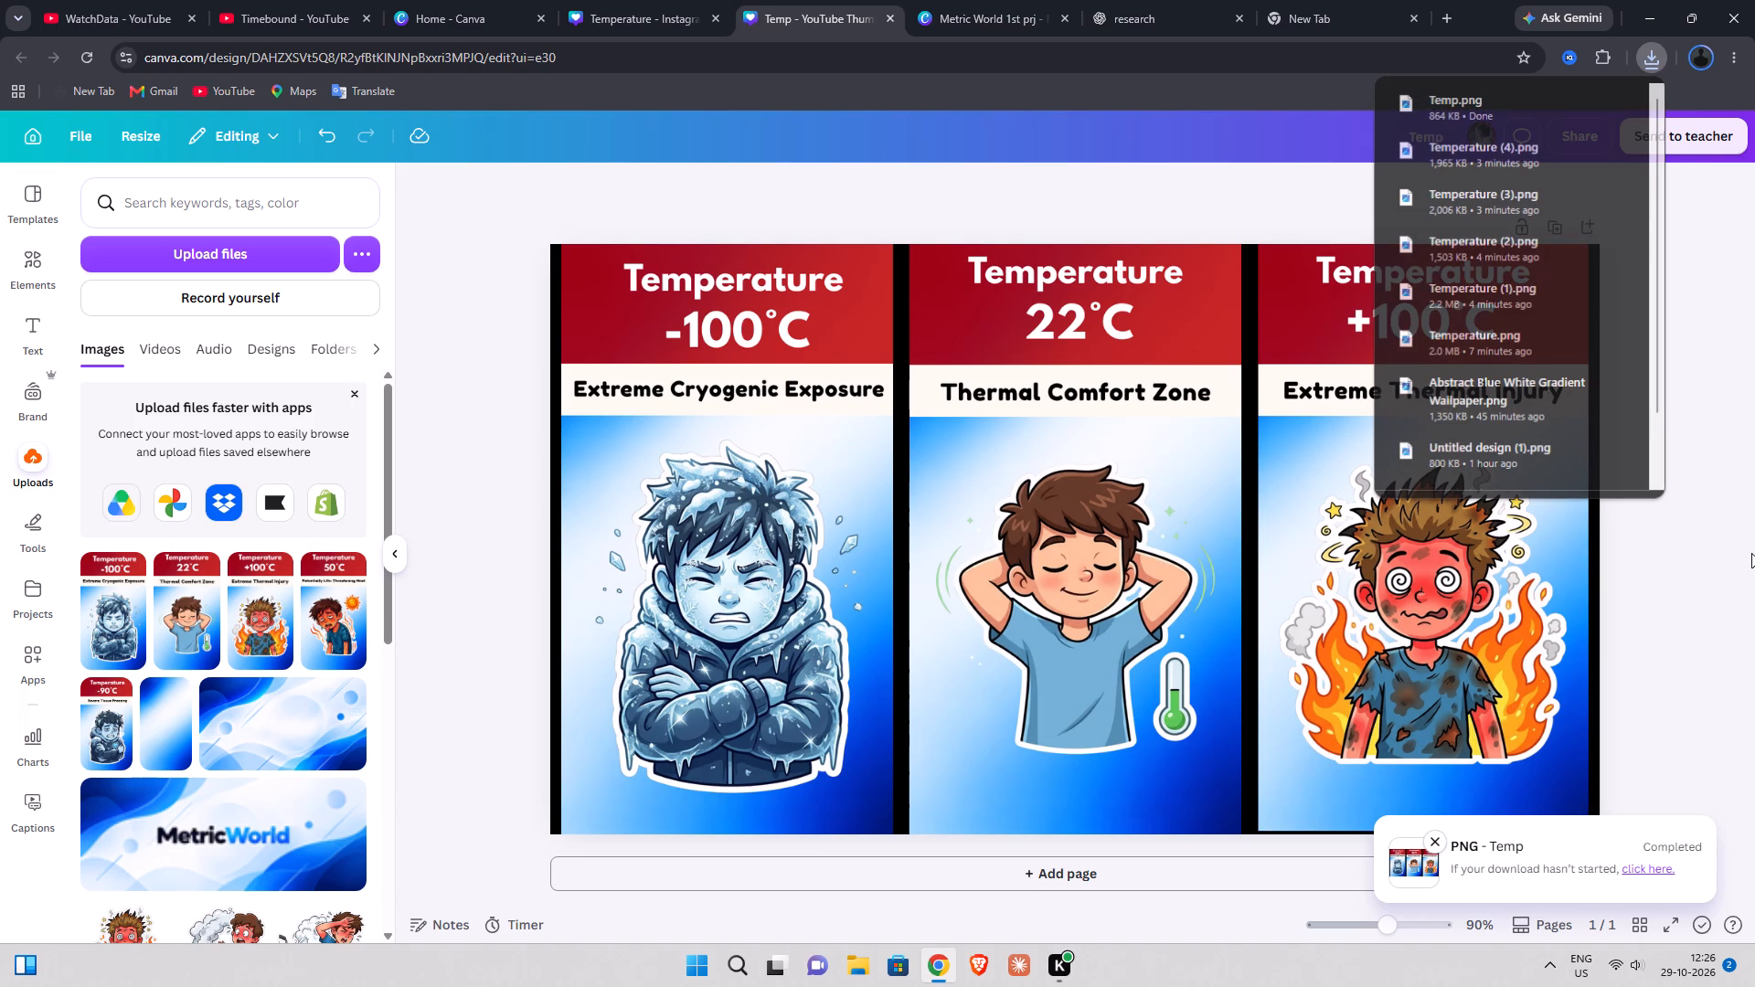
{"action": "left_click", "coordinate": [1726, 577]}
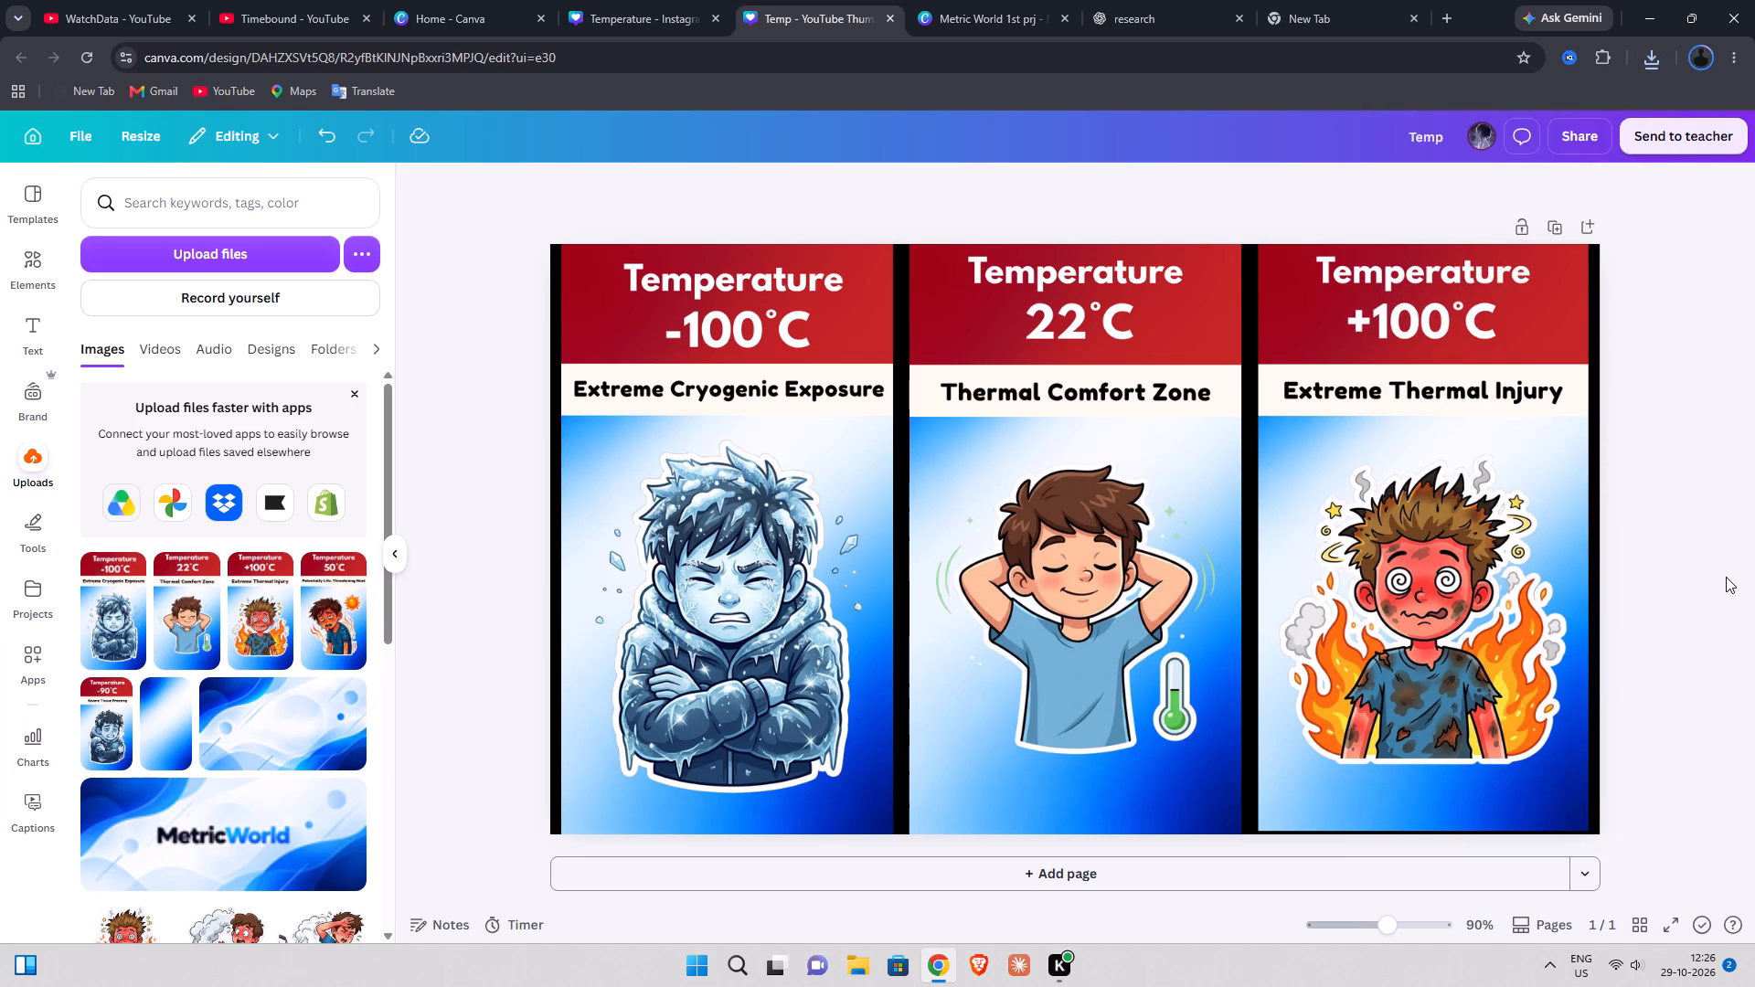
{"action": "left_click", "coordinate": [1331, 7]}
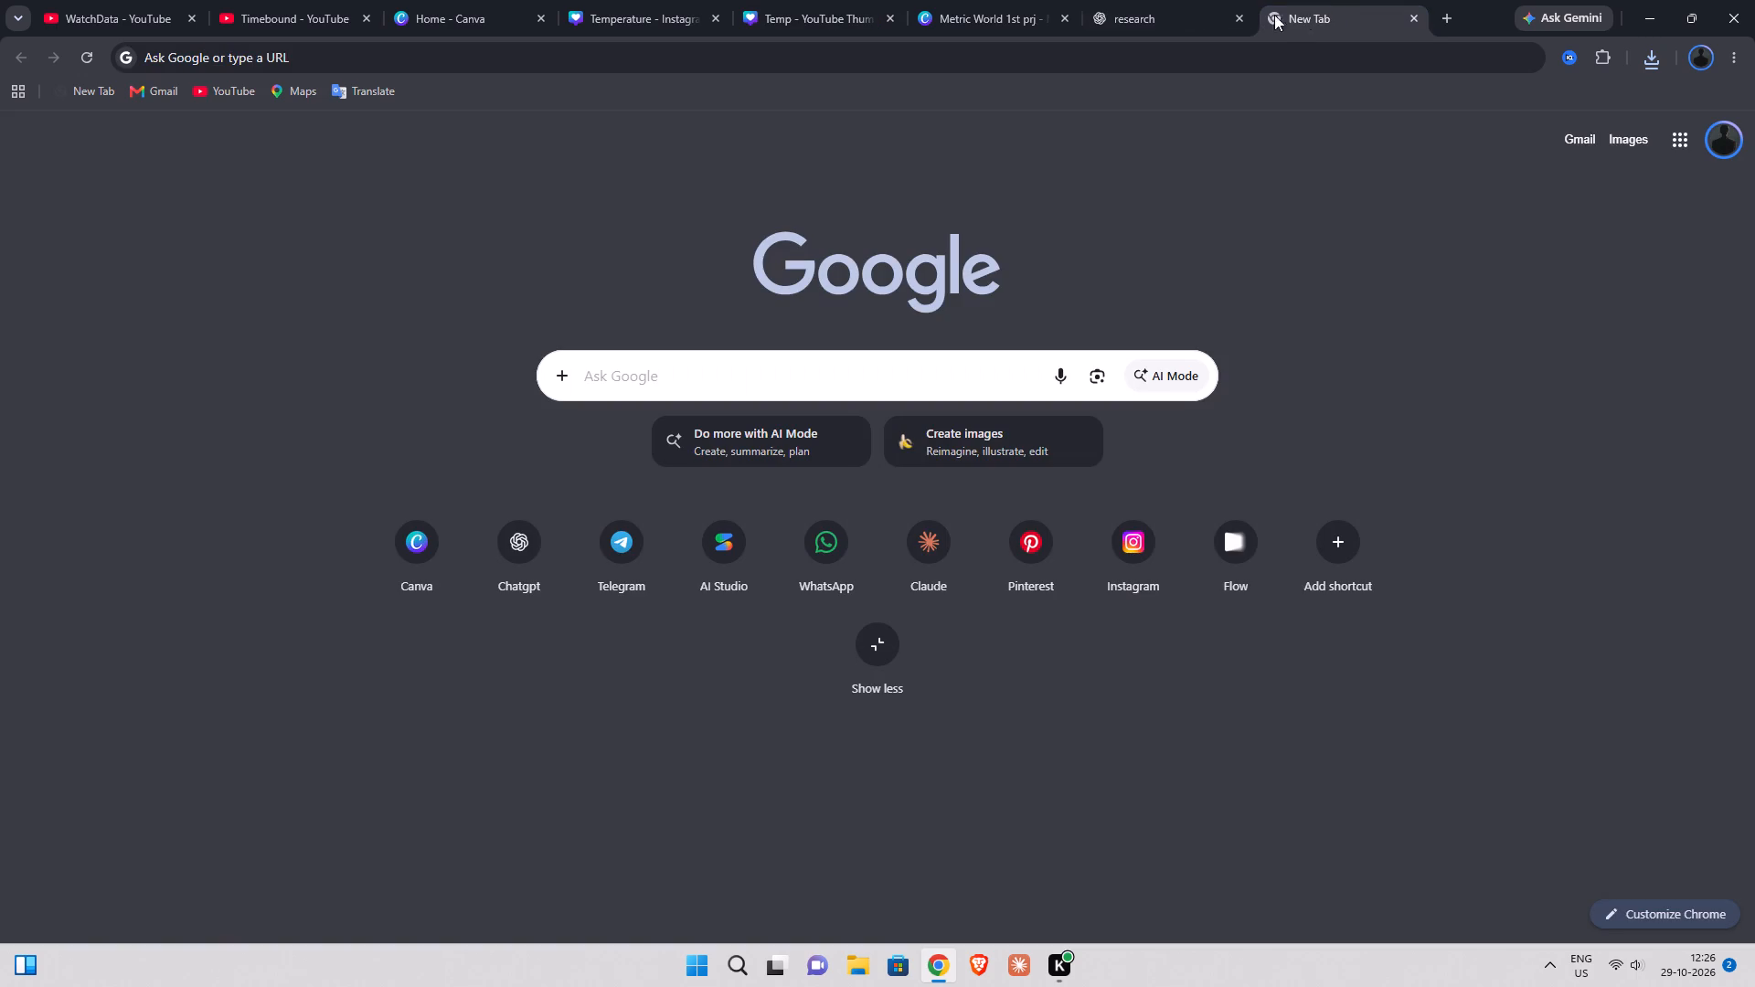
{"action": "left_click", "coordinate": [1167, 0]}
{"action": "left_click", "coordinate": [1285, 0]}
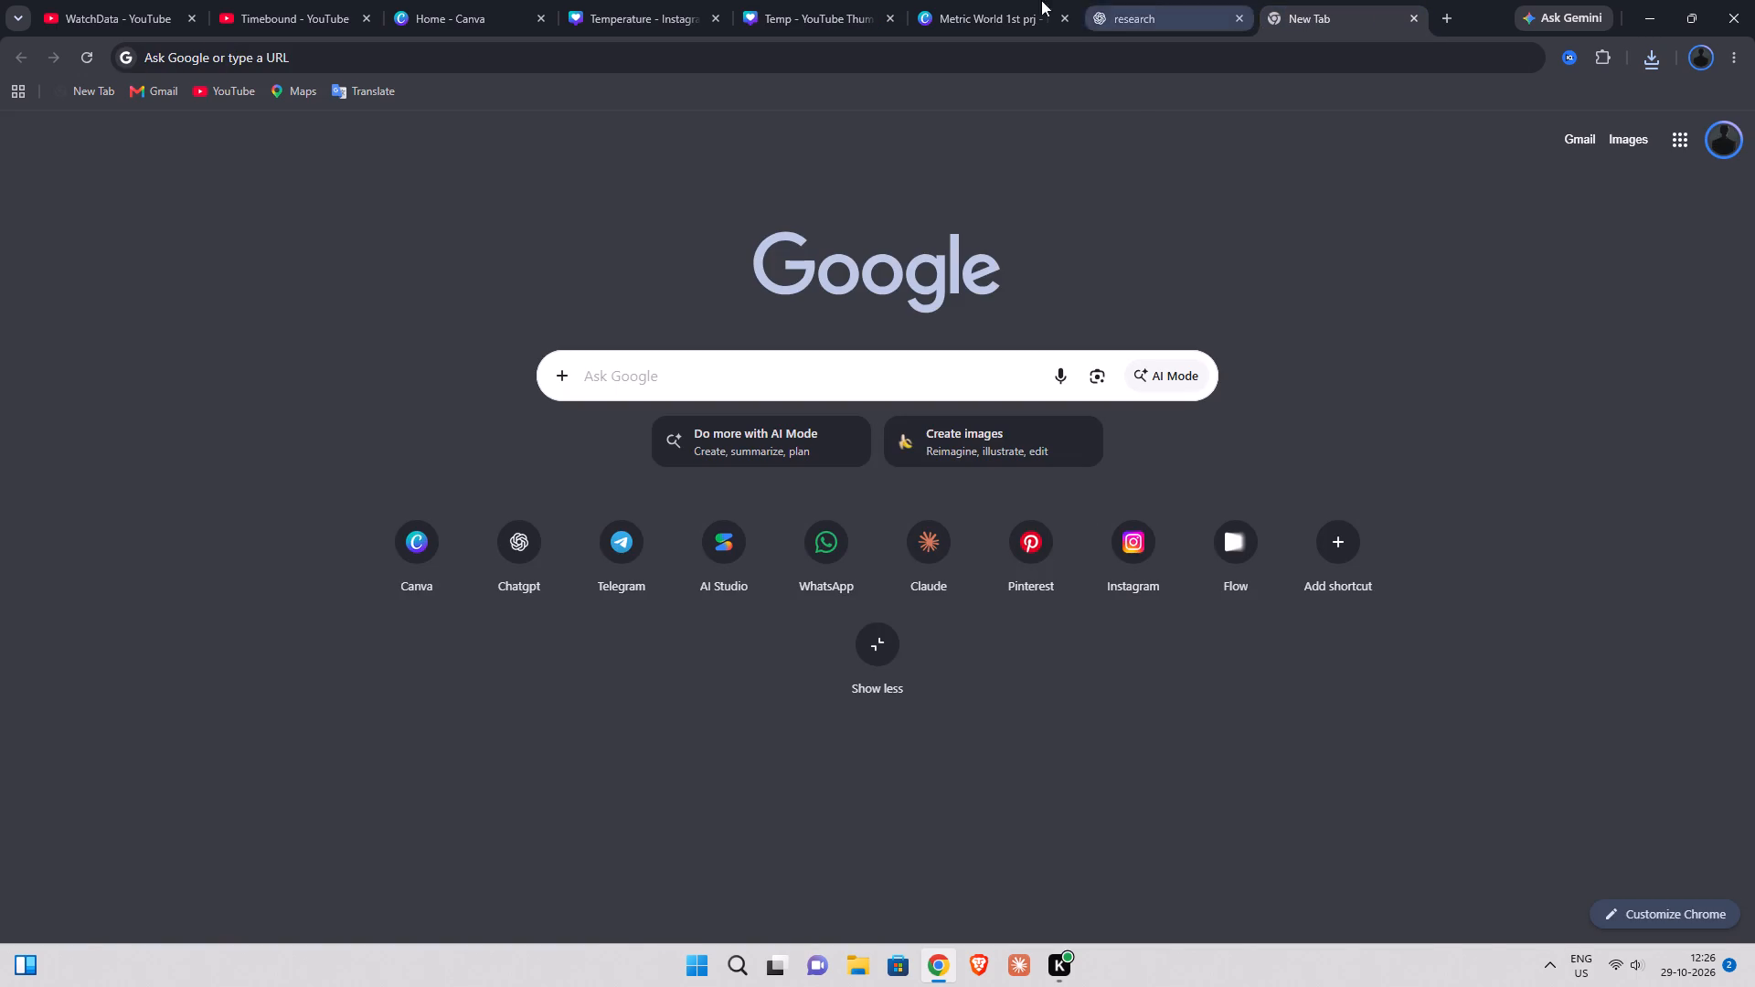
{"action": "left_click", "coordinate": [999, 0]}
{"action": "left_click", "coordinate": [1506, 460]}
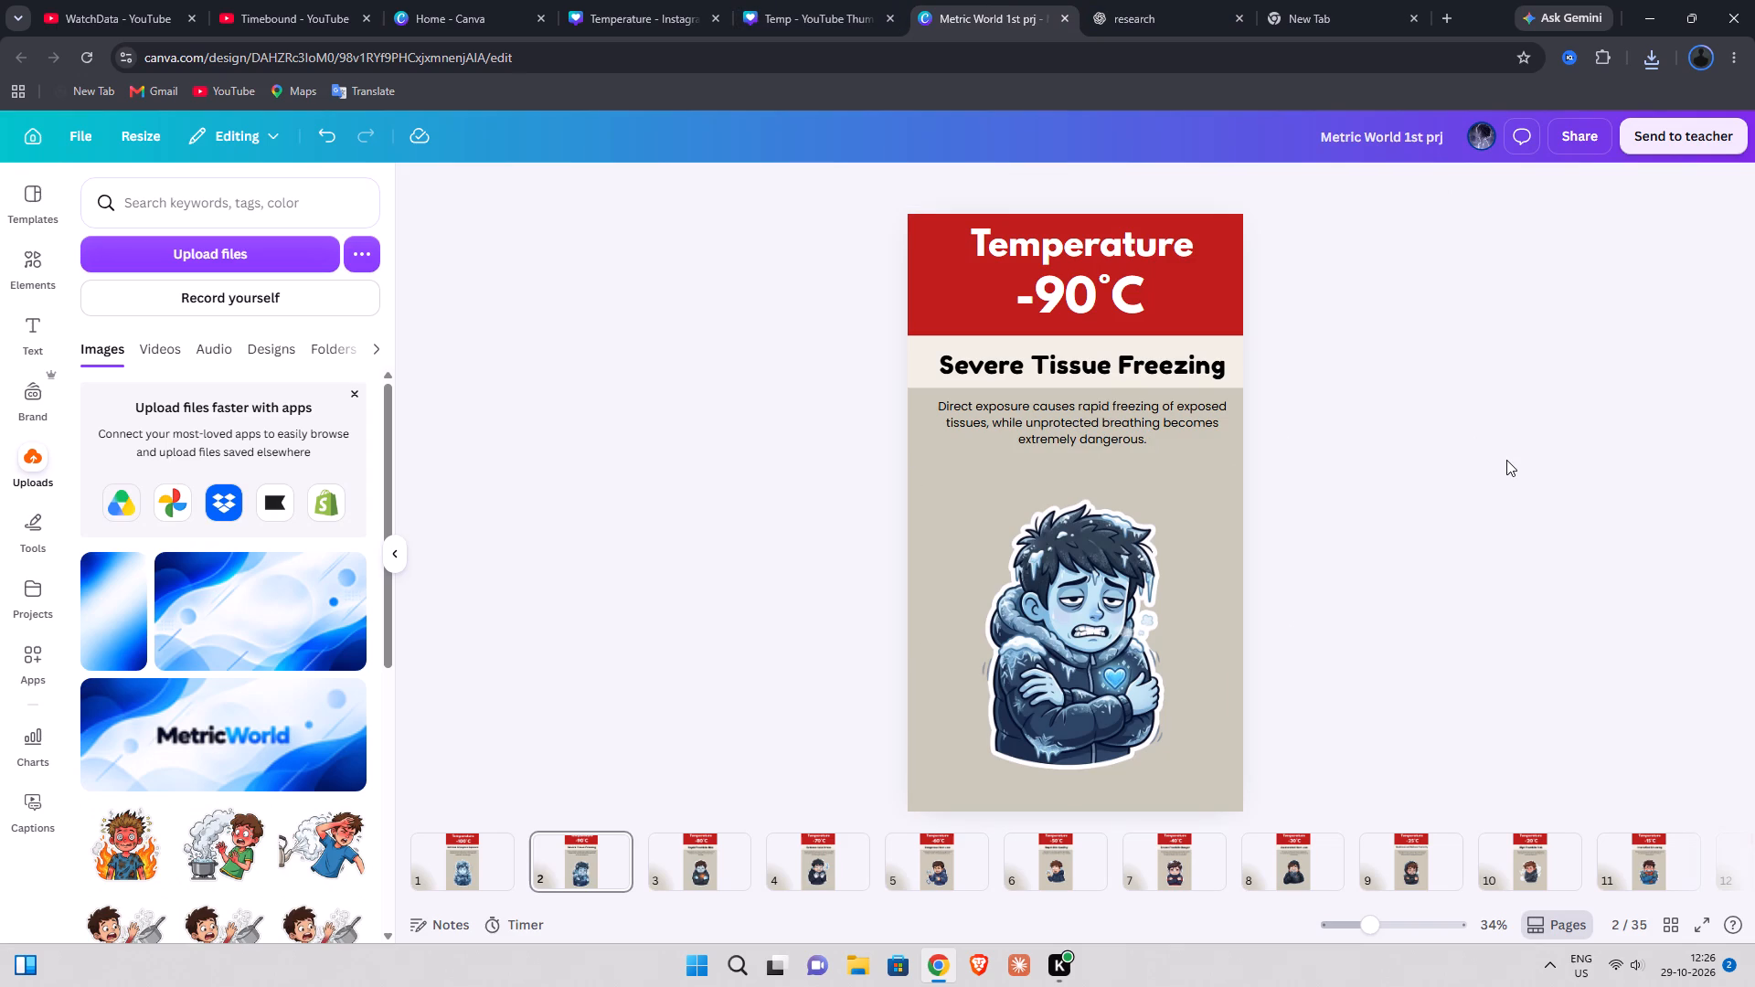
Review the Temp thumbnail alongside the open Temperature and Metric World 1st prj designs.
{"action": "left_click", "coordinate": [834, 0]}
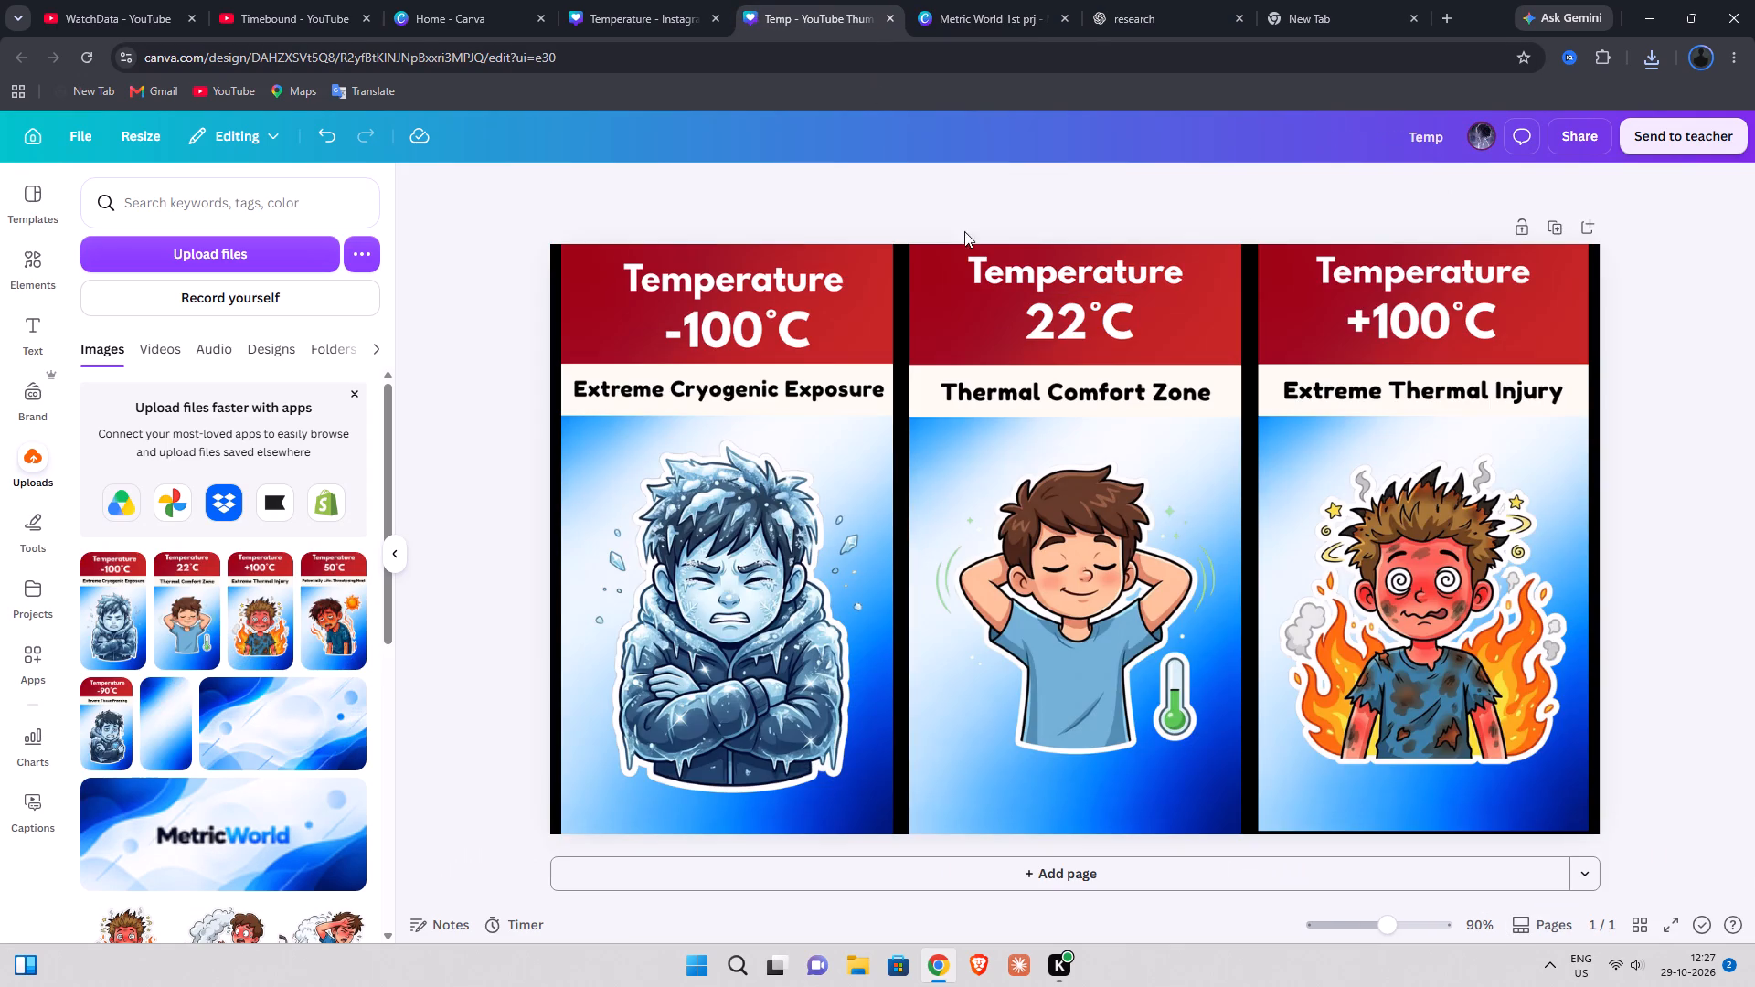
{"action": "left_click", "coordinate": [1334, 0]}
{"action": "left_click", "coordinate": [1019, 0]}
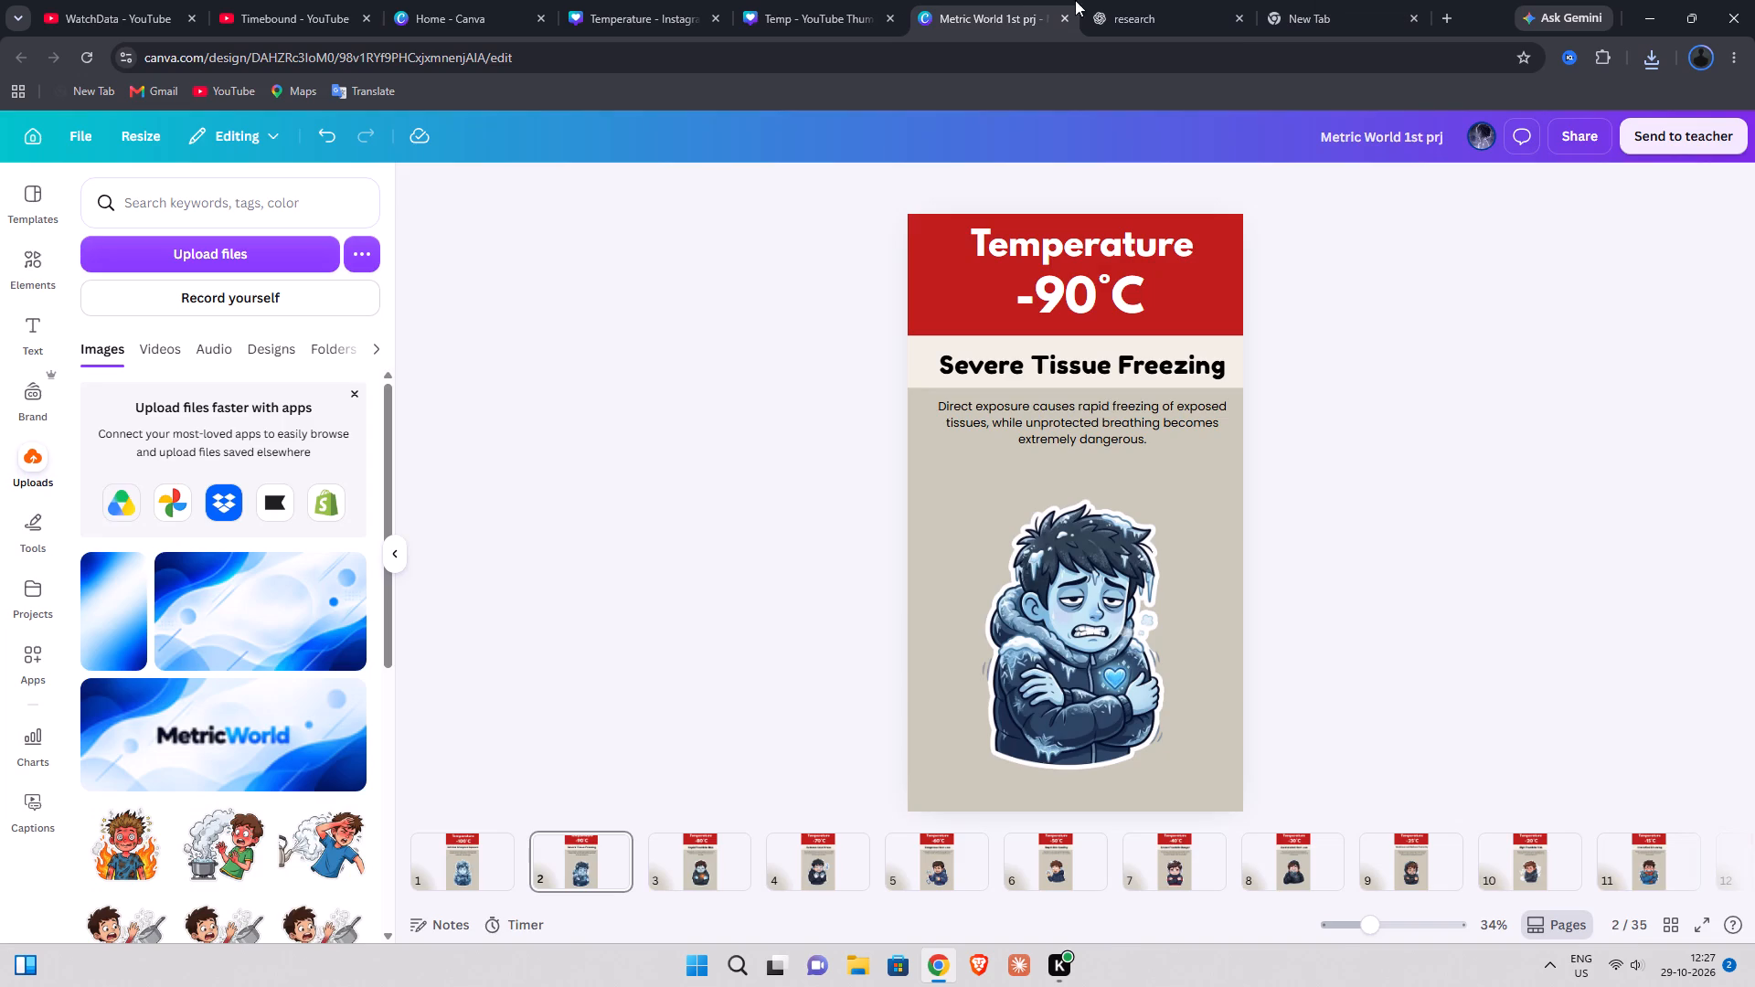
{"action": "left_click", "coordinate": [1106, 0]}
{"action": "left_click", "coordinate": [887, 0]}
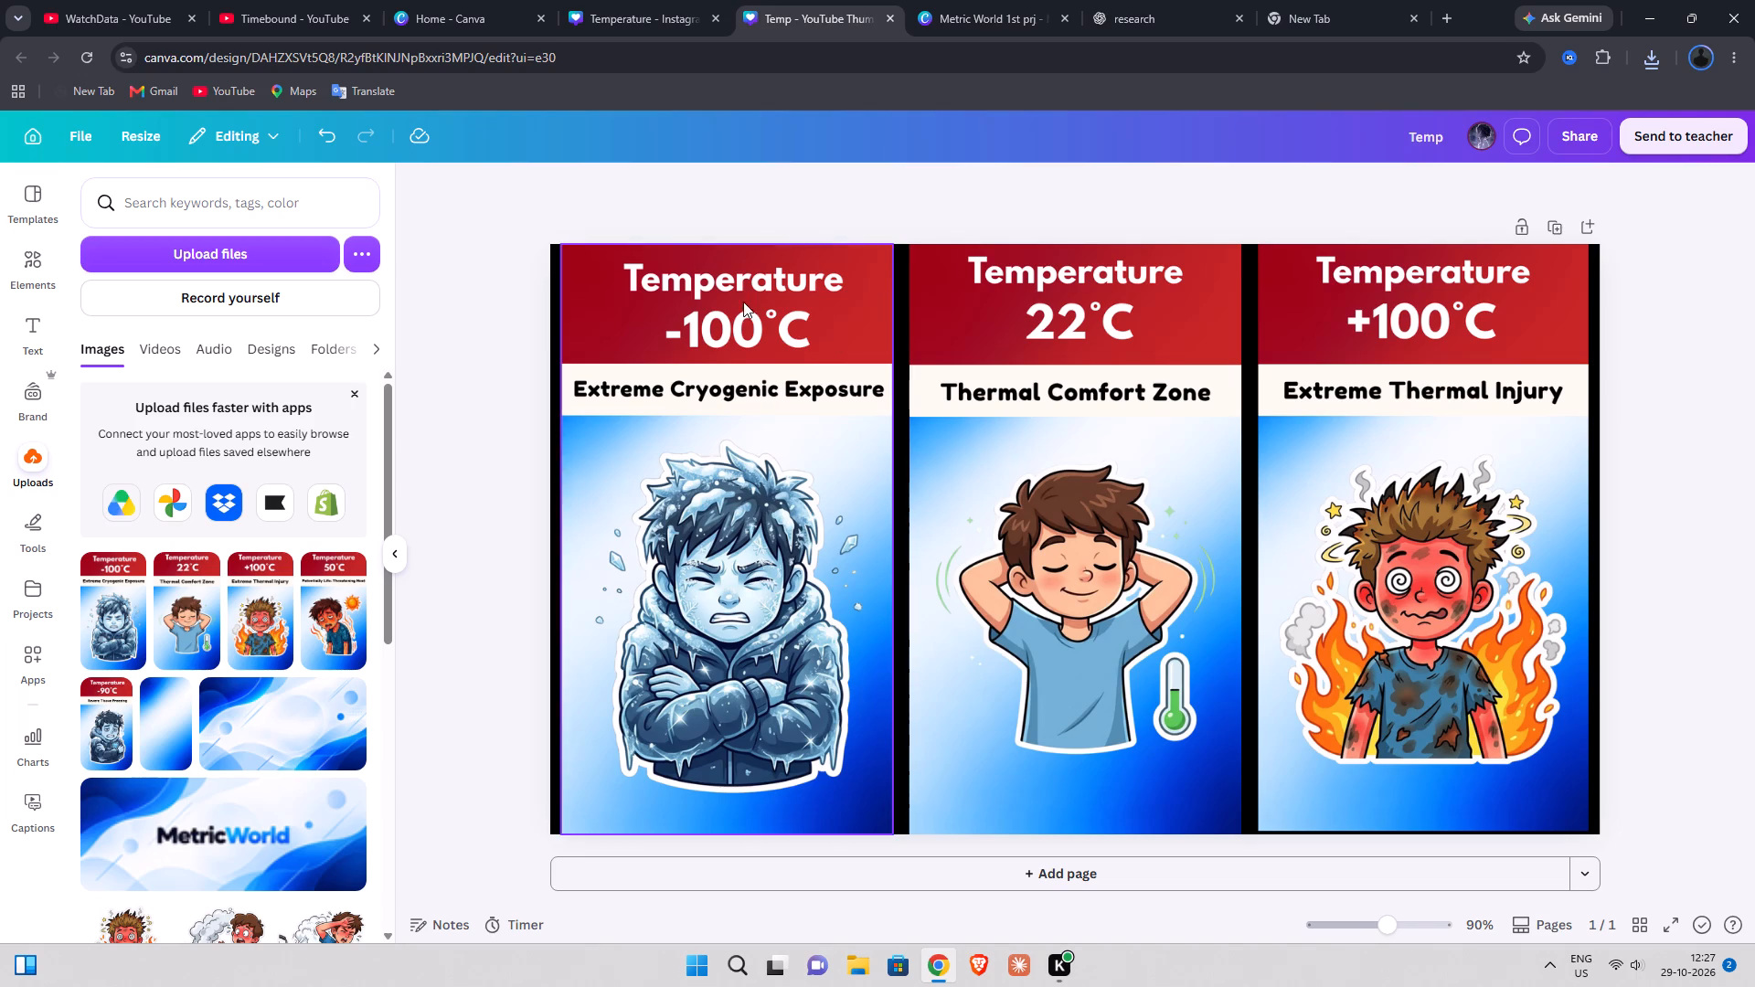
{"action": "left_click", "coordinate": [591, 0]}
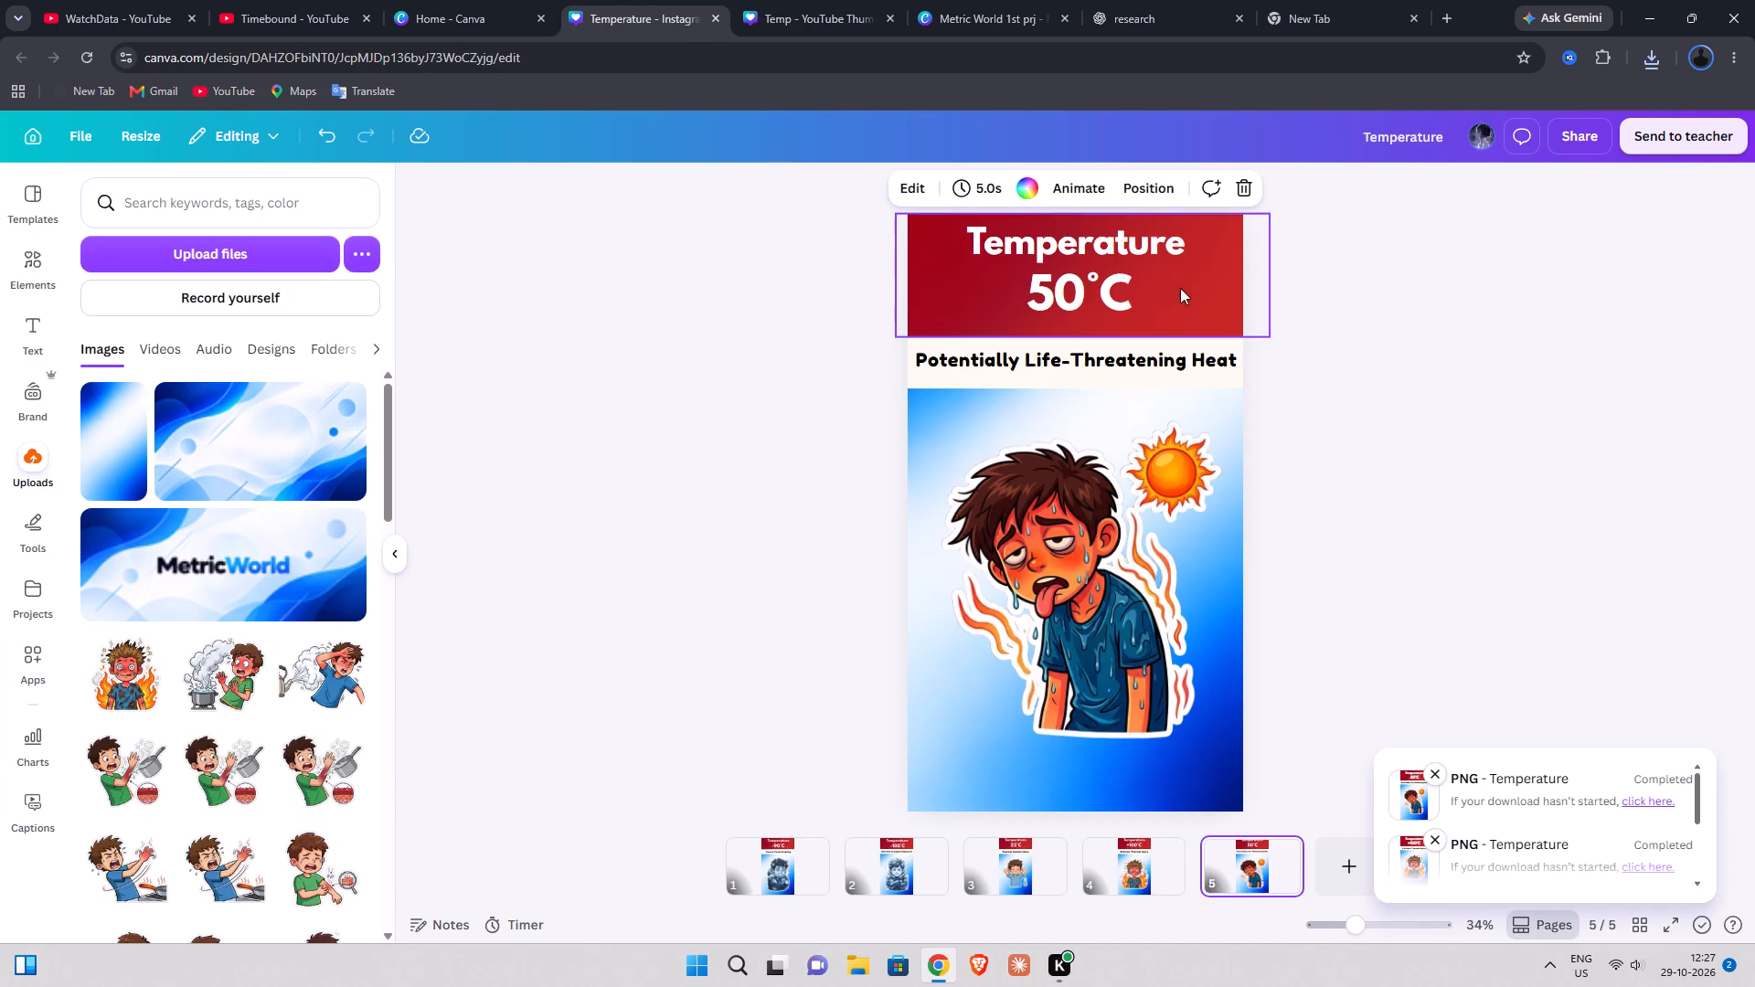
{"action": "left_click", "coordinate": [771, 0]}
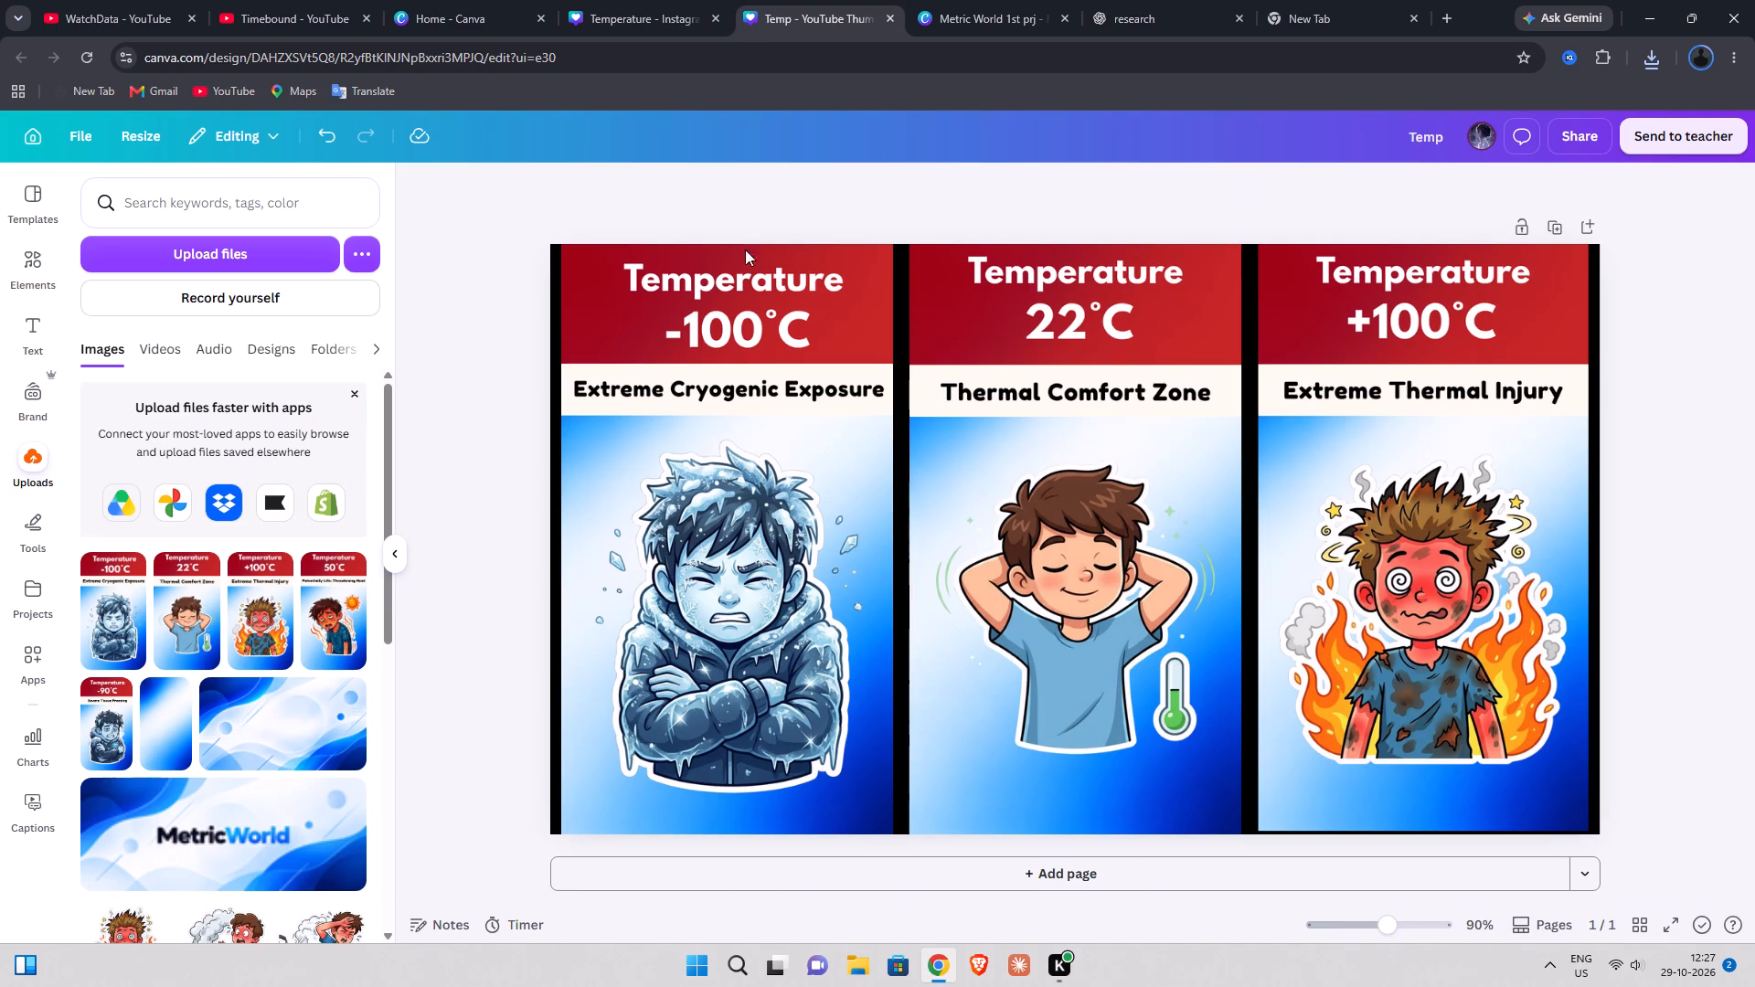
{"action": "left_click", "coordinate": [845, 311]}
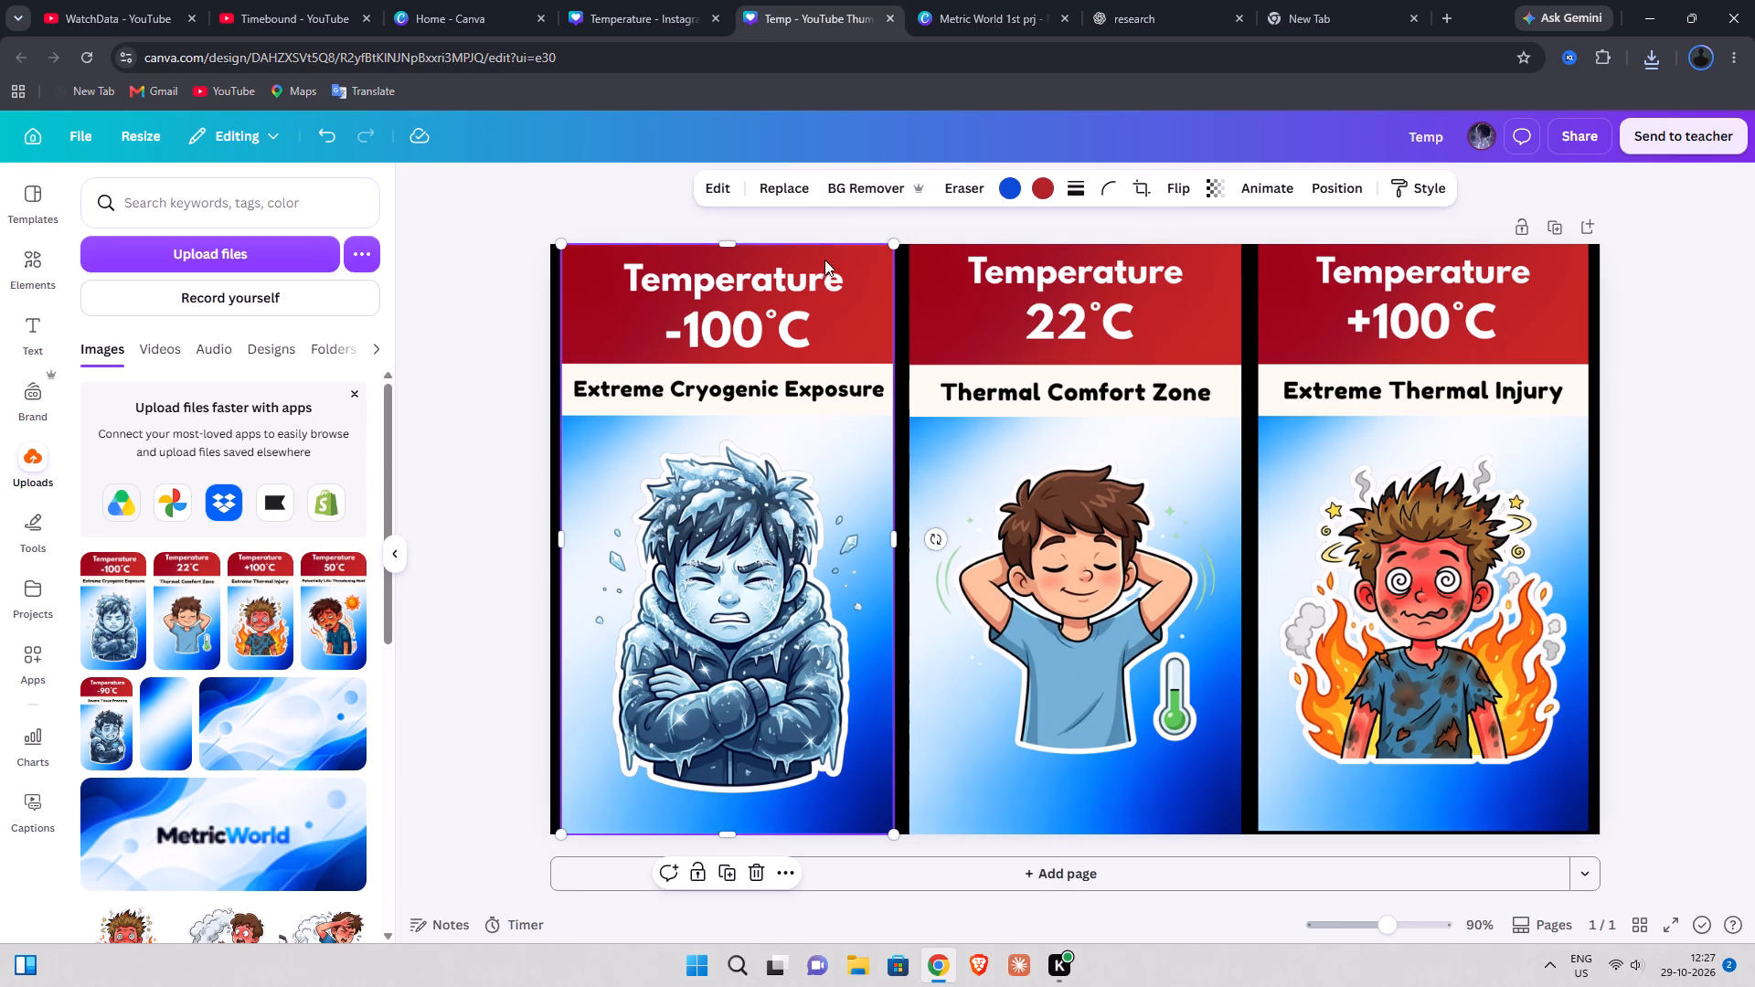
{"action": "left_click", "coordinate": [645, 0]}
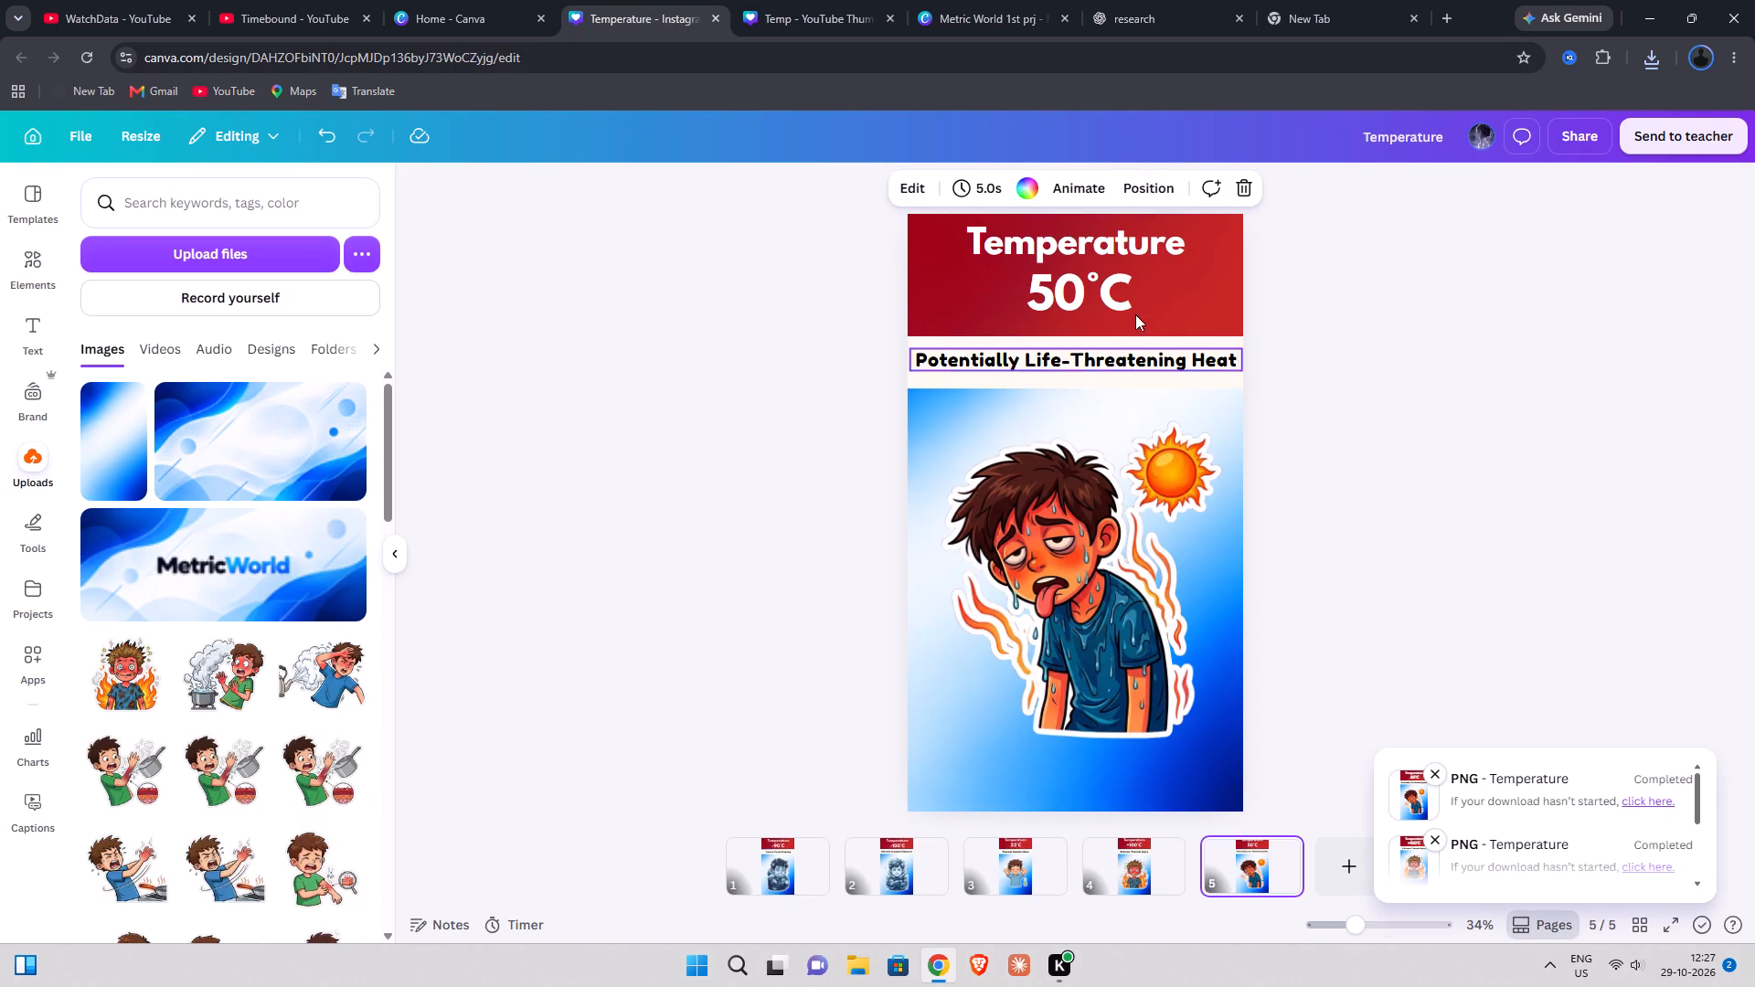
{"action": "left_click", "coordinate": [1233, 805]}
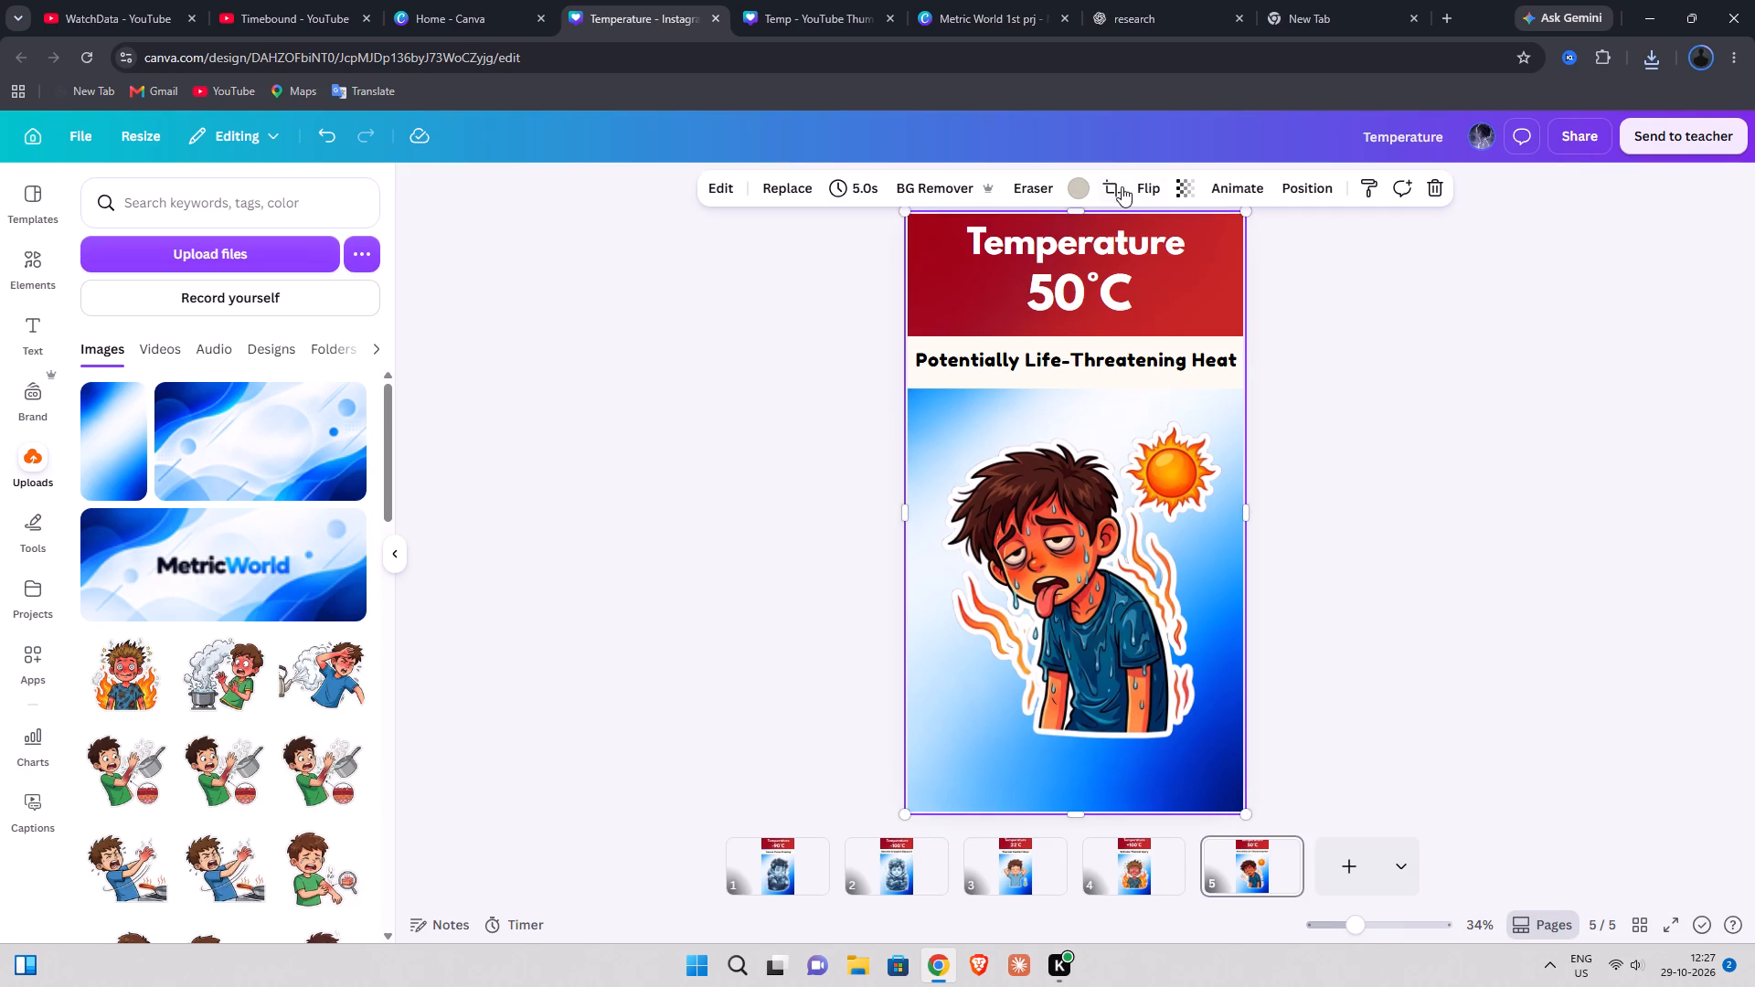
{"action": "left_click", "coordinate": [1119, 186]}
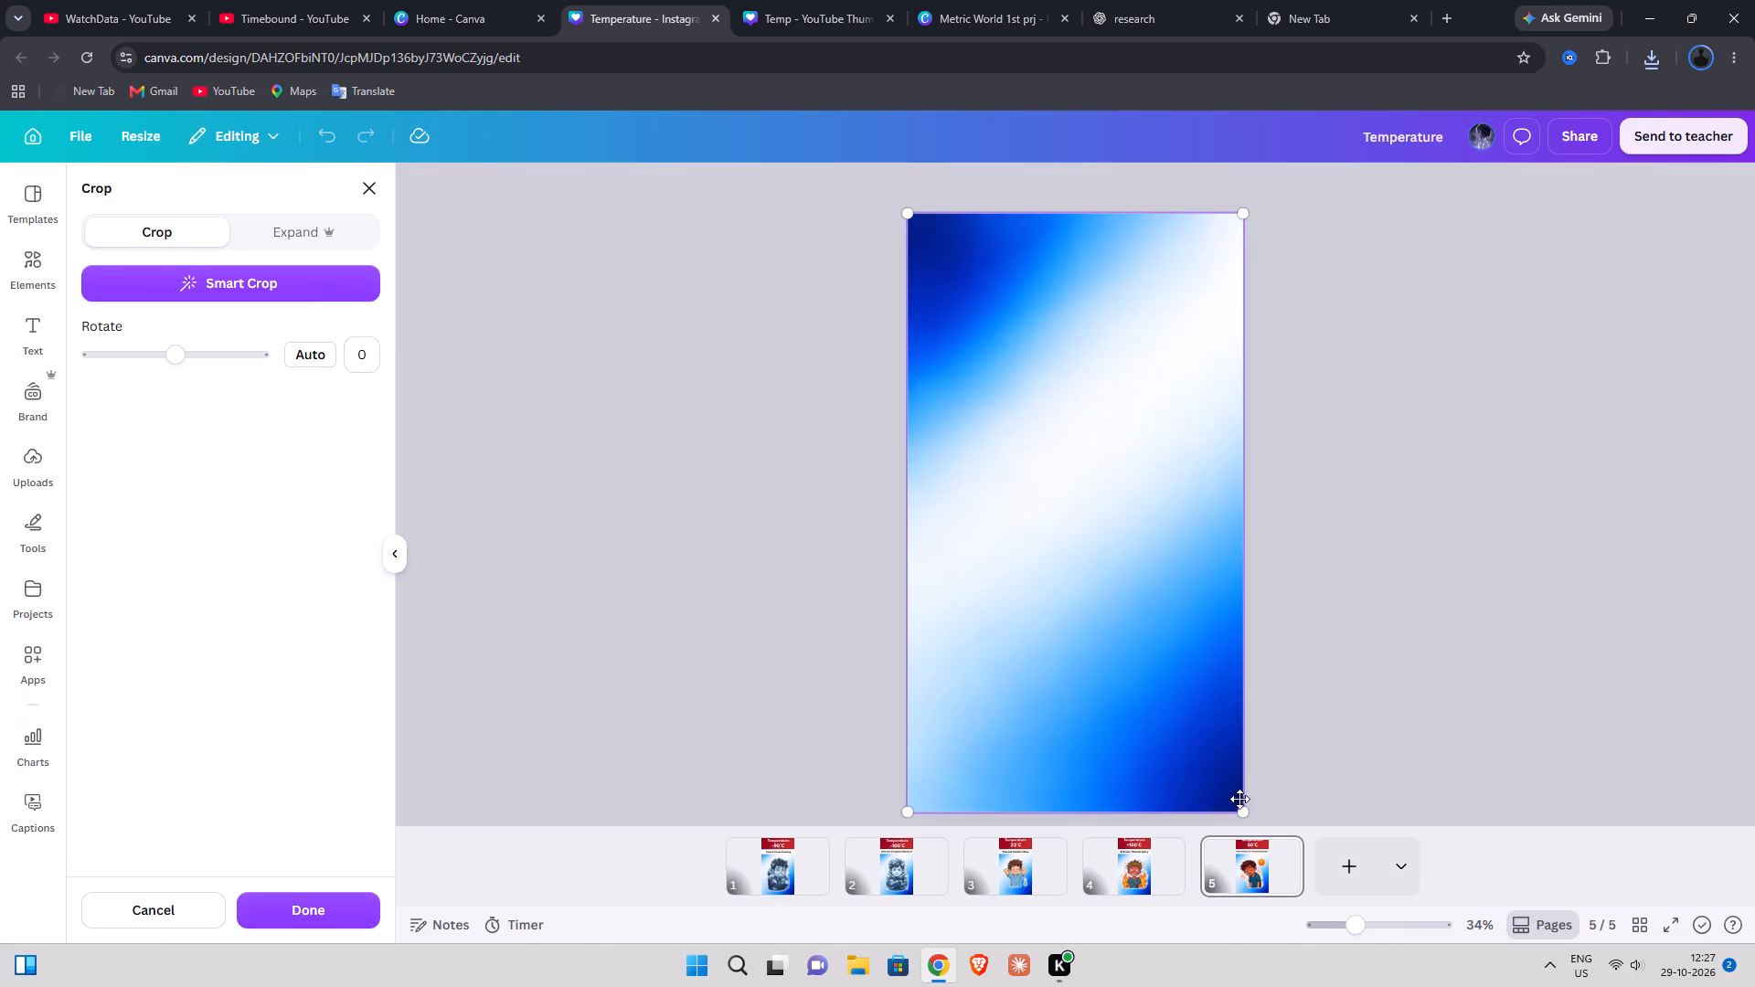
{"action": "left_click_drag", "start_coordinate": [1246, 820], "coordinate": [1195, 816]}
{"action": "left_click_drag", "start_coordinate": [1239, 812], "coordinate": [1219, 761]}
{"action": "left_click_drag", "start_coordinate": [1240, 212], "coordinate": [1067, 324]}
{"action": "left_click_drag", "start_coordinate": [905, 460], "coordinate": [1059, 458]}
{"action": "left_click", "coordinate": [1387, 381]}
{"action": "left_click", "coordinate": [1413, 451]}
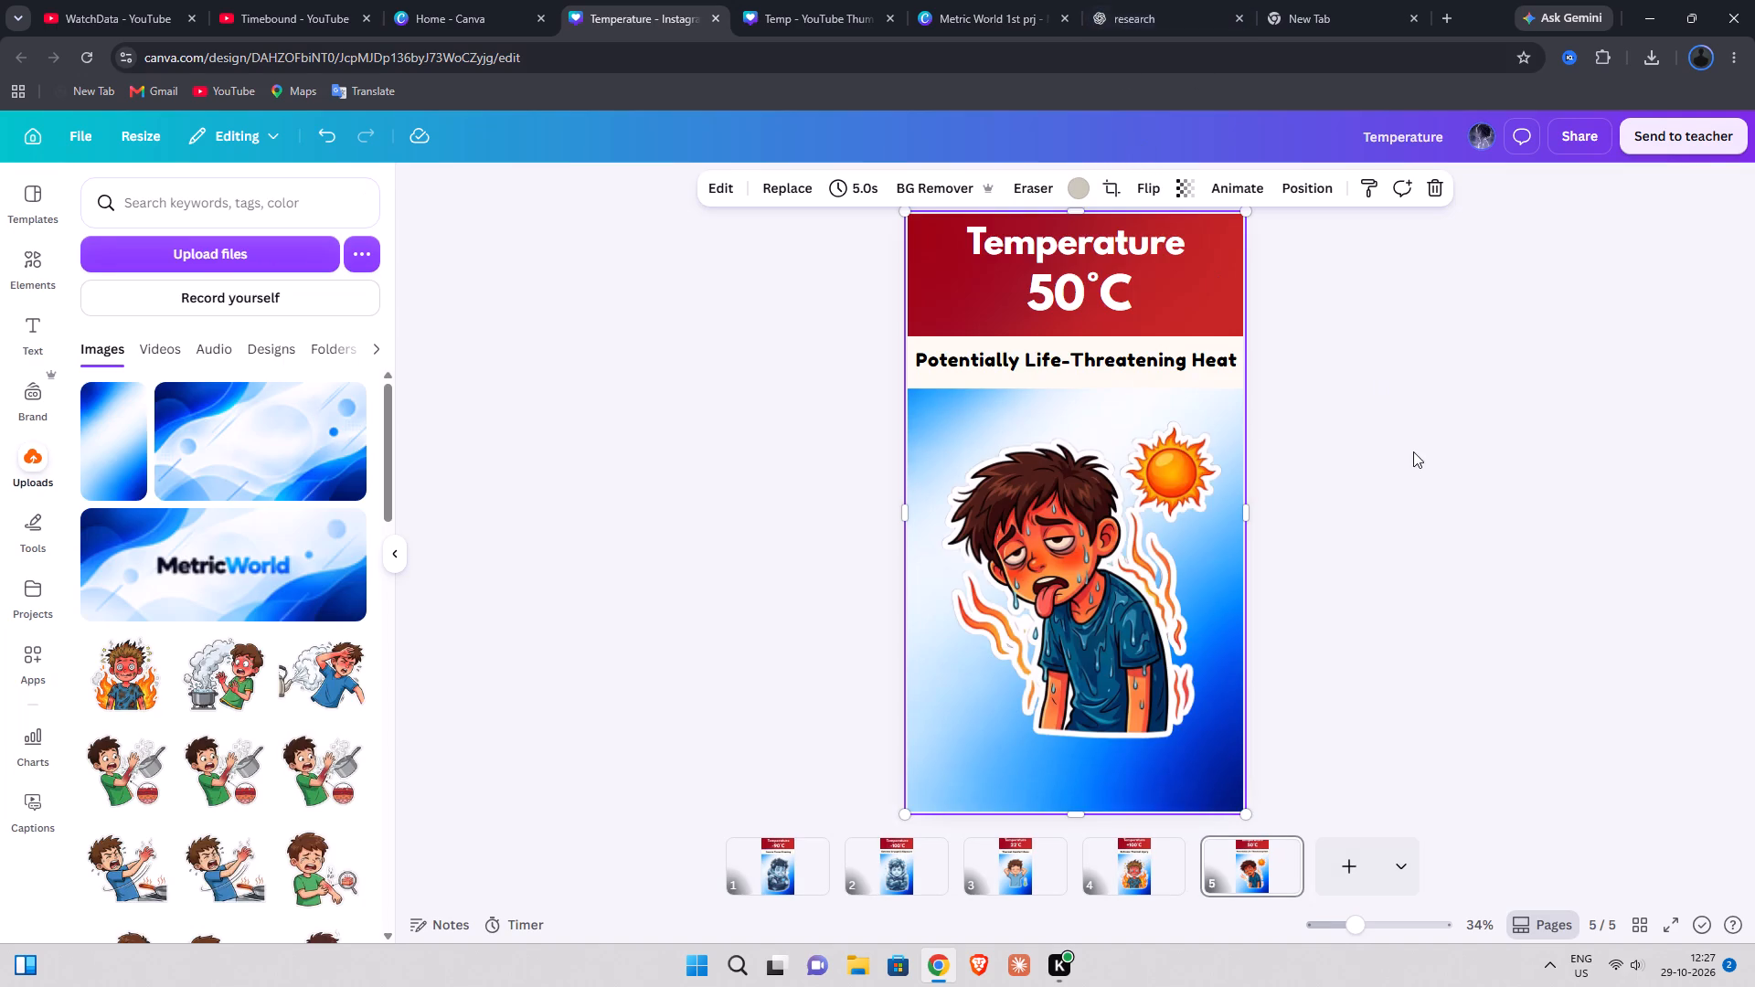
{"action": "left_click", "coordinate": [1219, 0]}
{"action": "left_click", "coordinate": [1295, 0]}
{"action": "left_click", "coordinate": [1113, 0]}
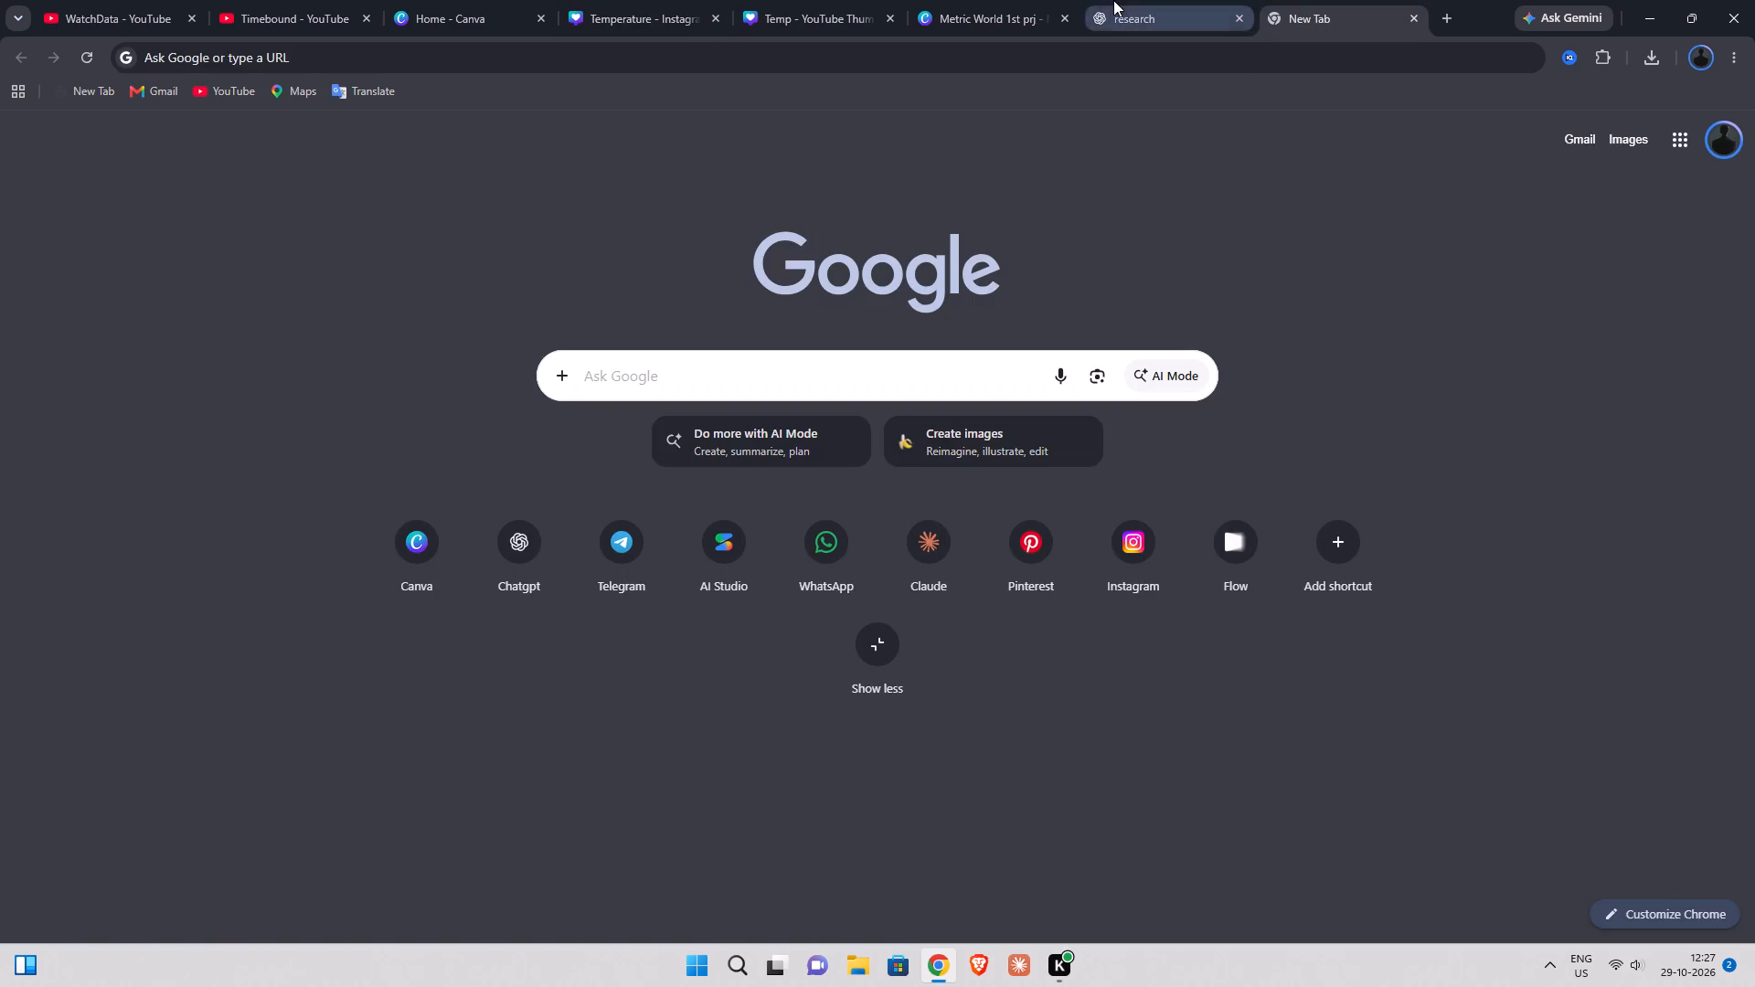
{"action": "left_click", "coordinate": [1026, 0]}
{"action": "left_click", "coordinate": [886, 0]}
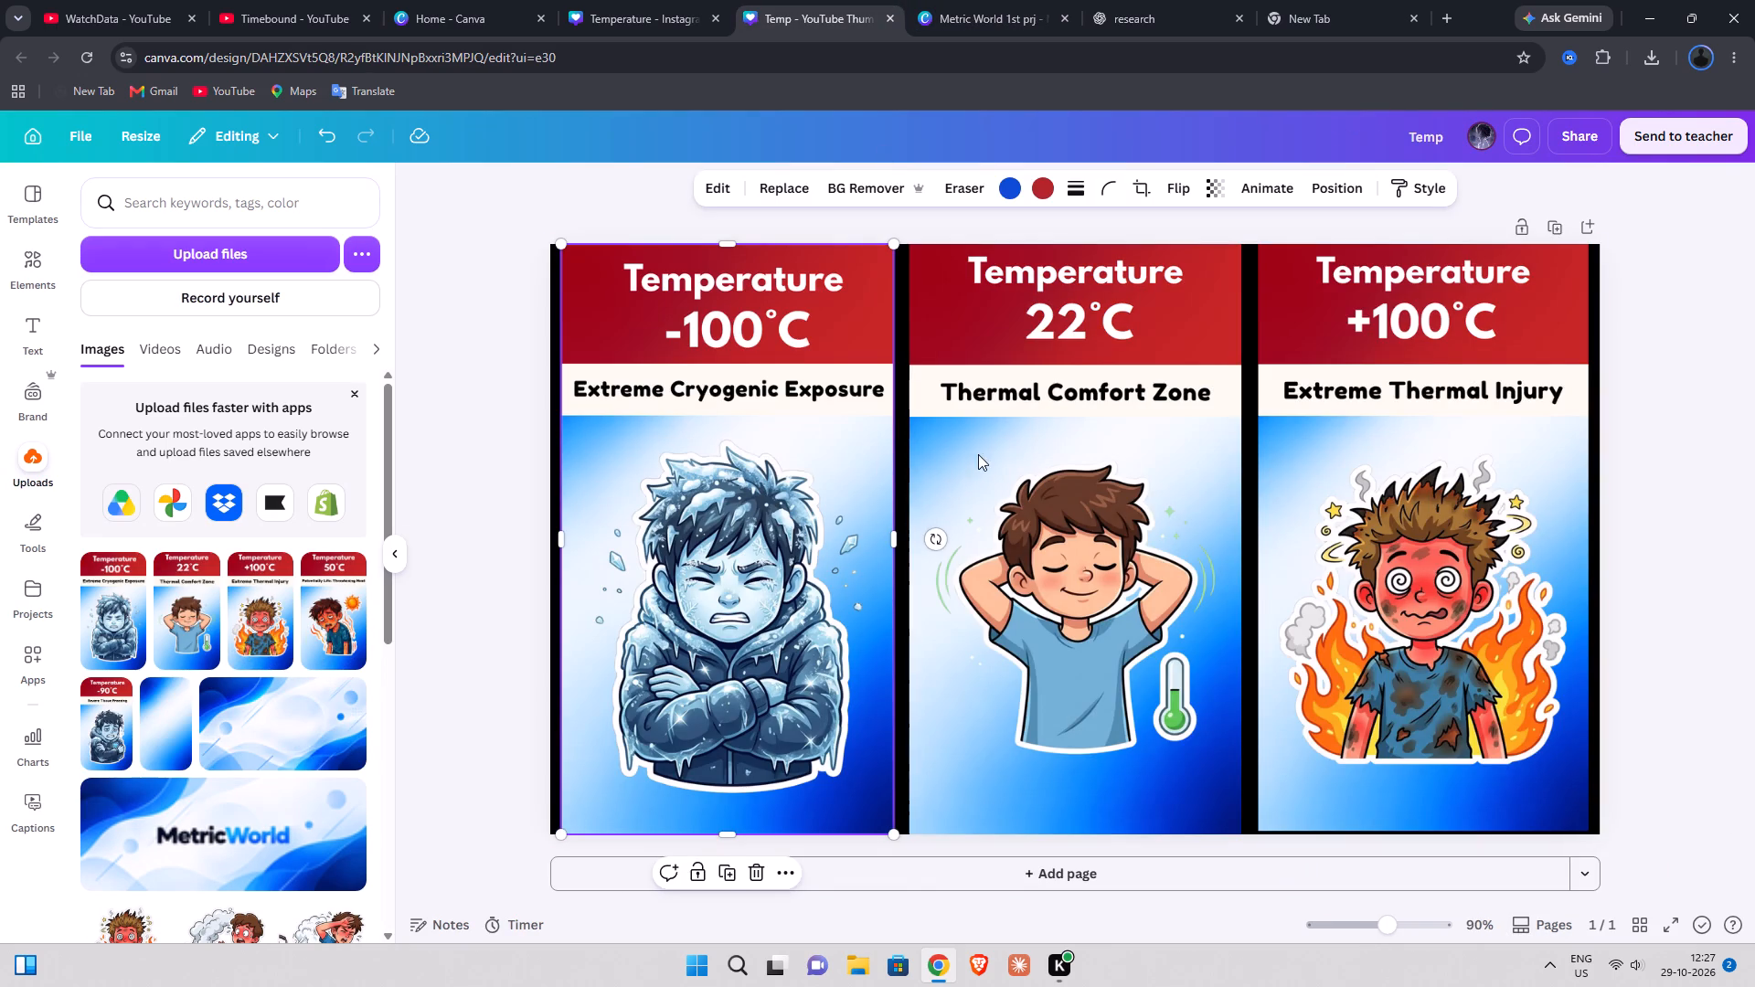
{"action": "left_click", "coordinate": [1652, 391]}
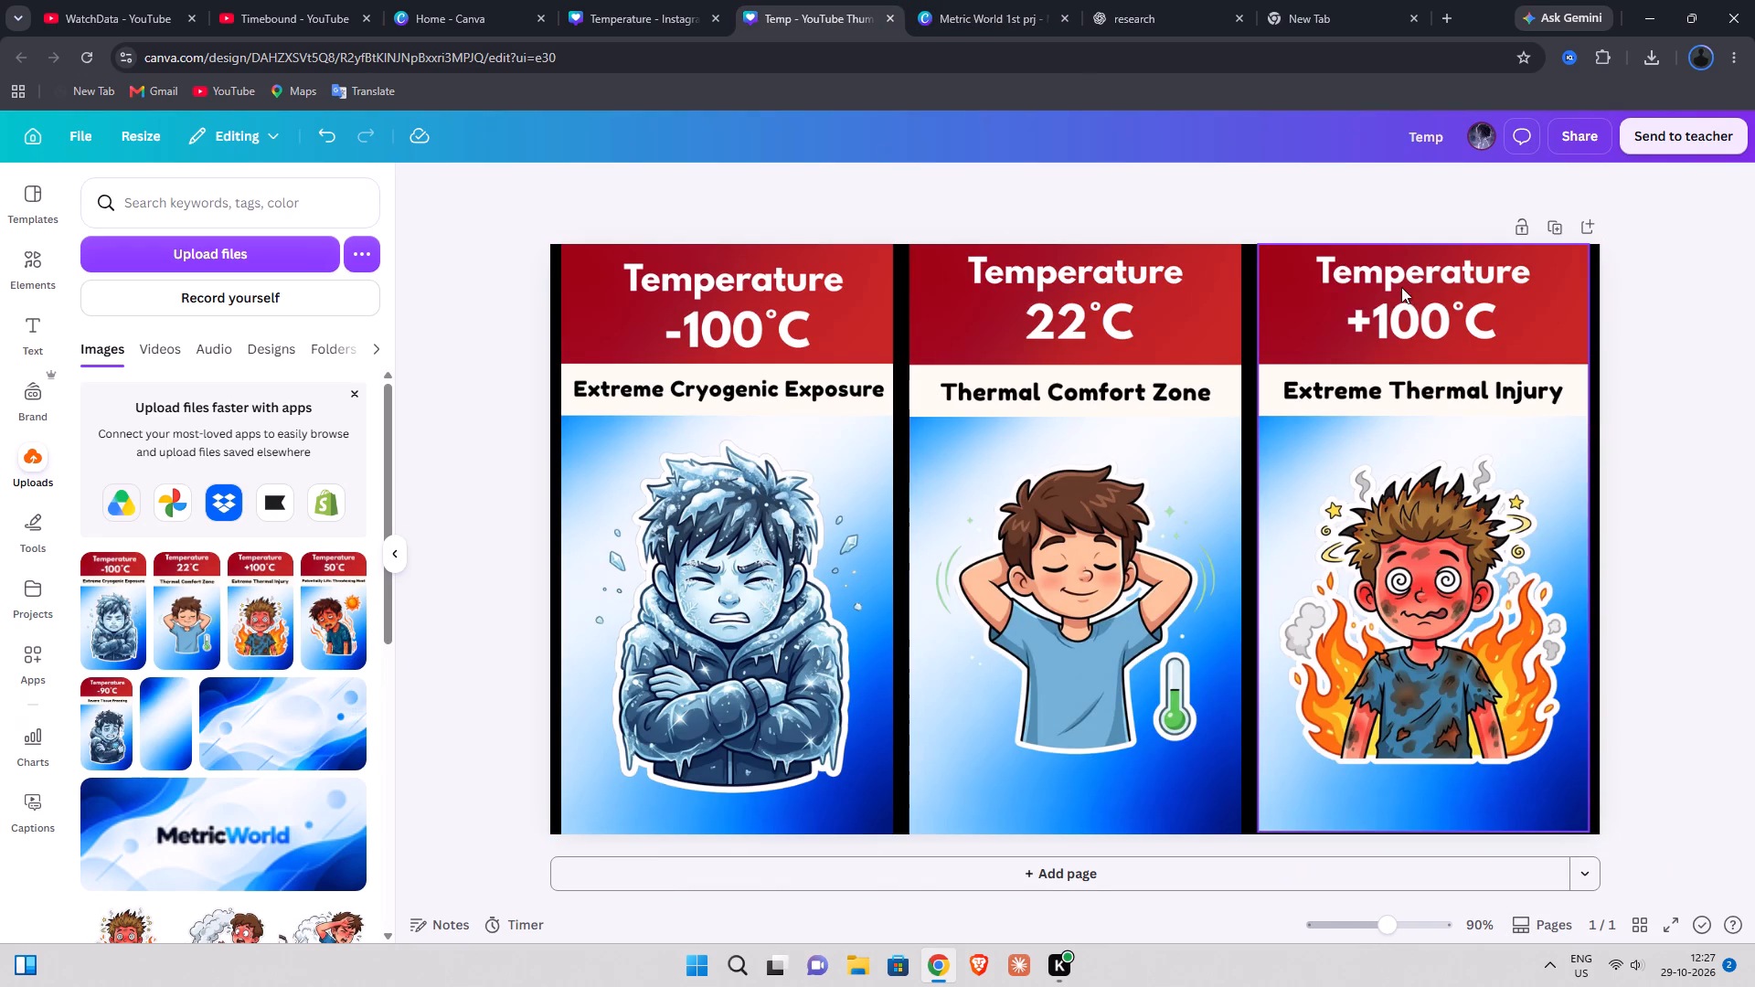
Switch to the Timebound channel's videos page on YouTube to examine its thumbnails.
{"action": "left_click", "coordinate": [308, 0]}
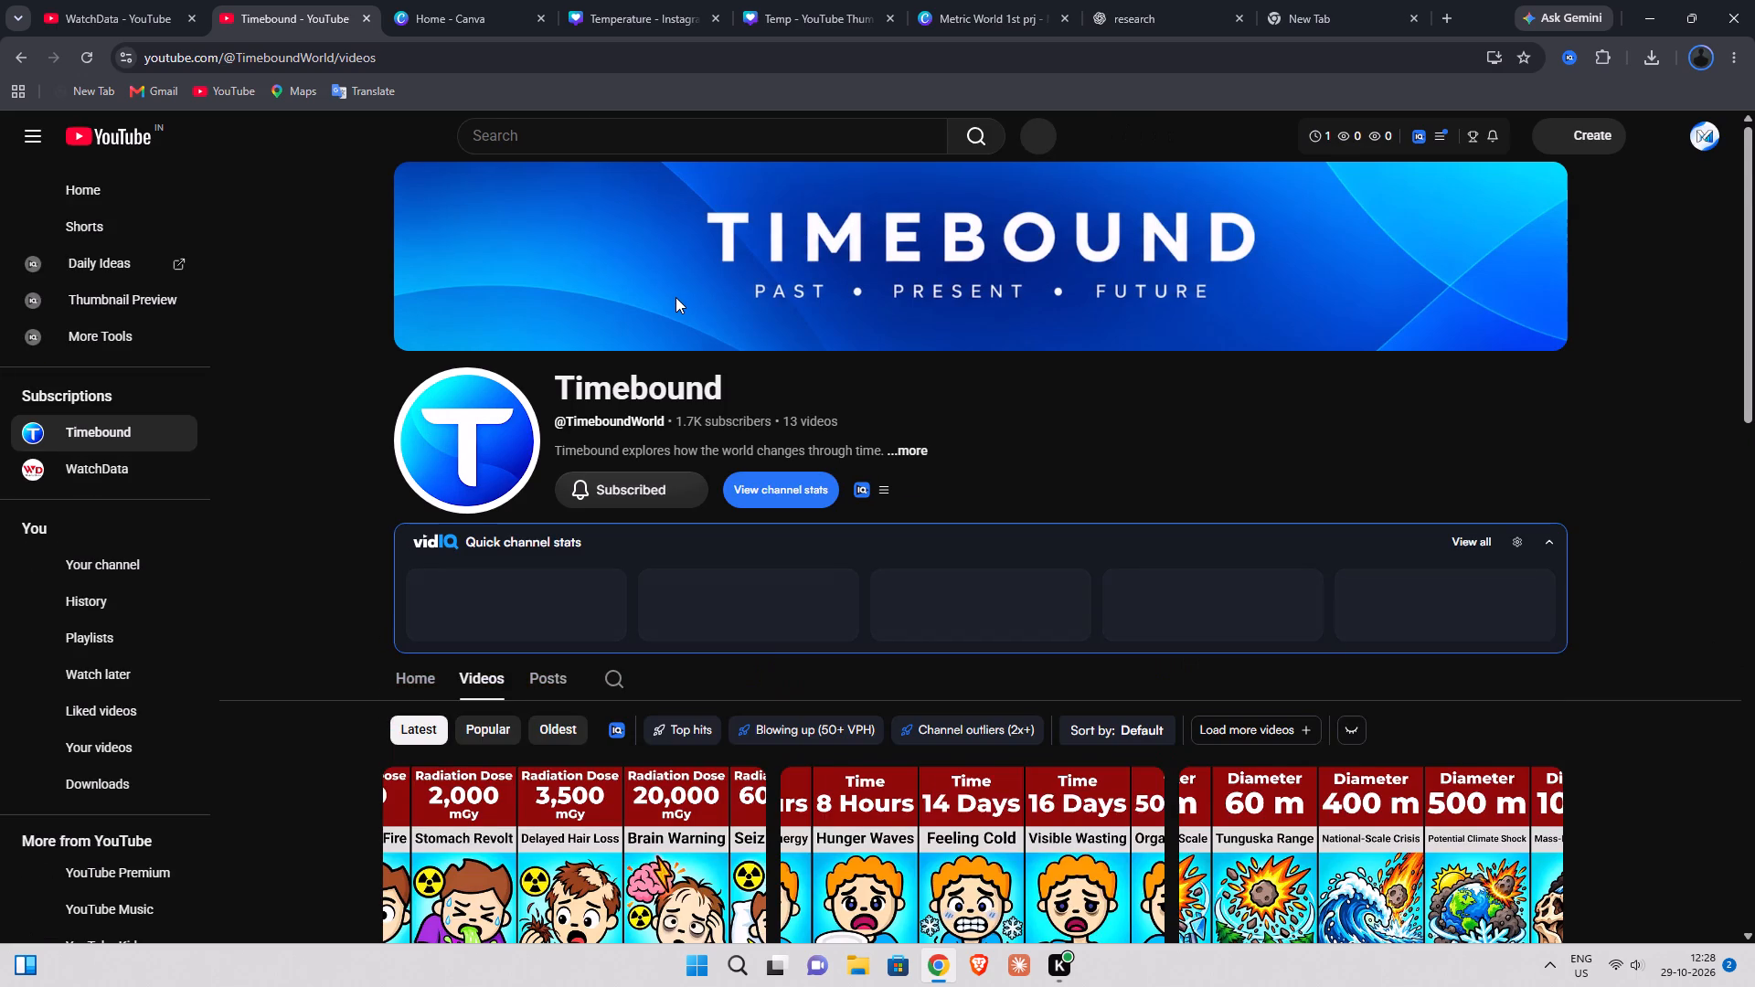
Look through the video thumbnails on the Timebound channel's videos page.
{"action": "scroll", "coordinate": [677, 299], "scroll_direction": "down", "scroll_amount": 2}
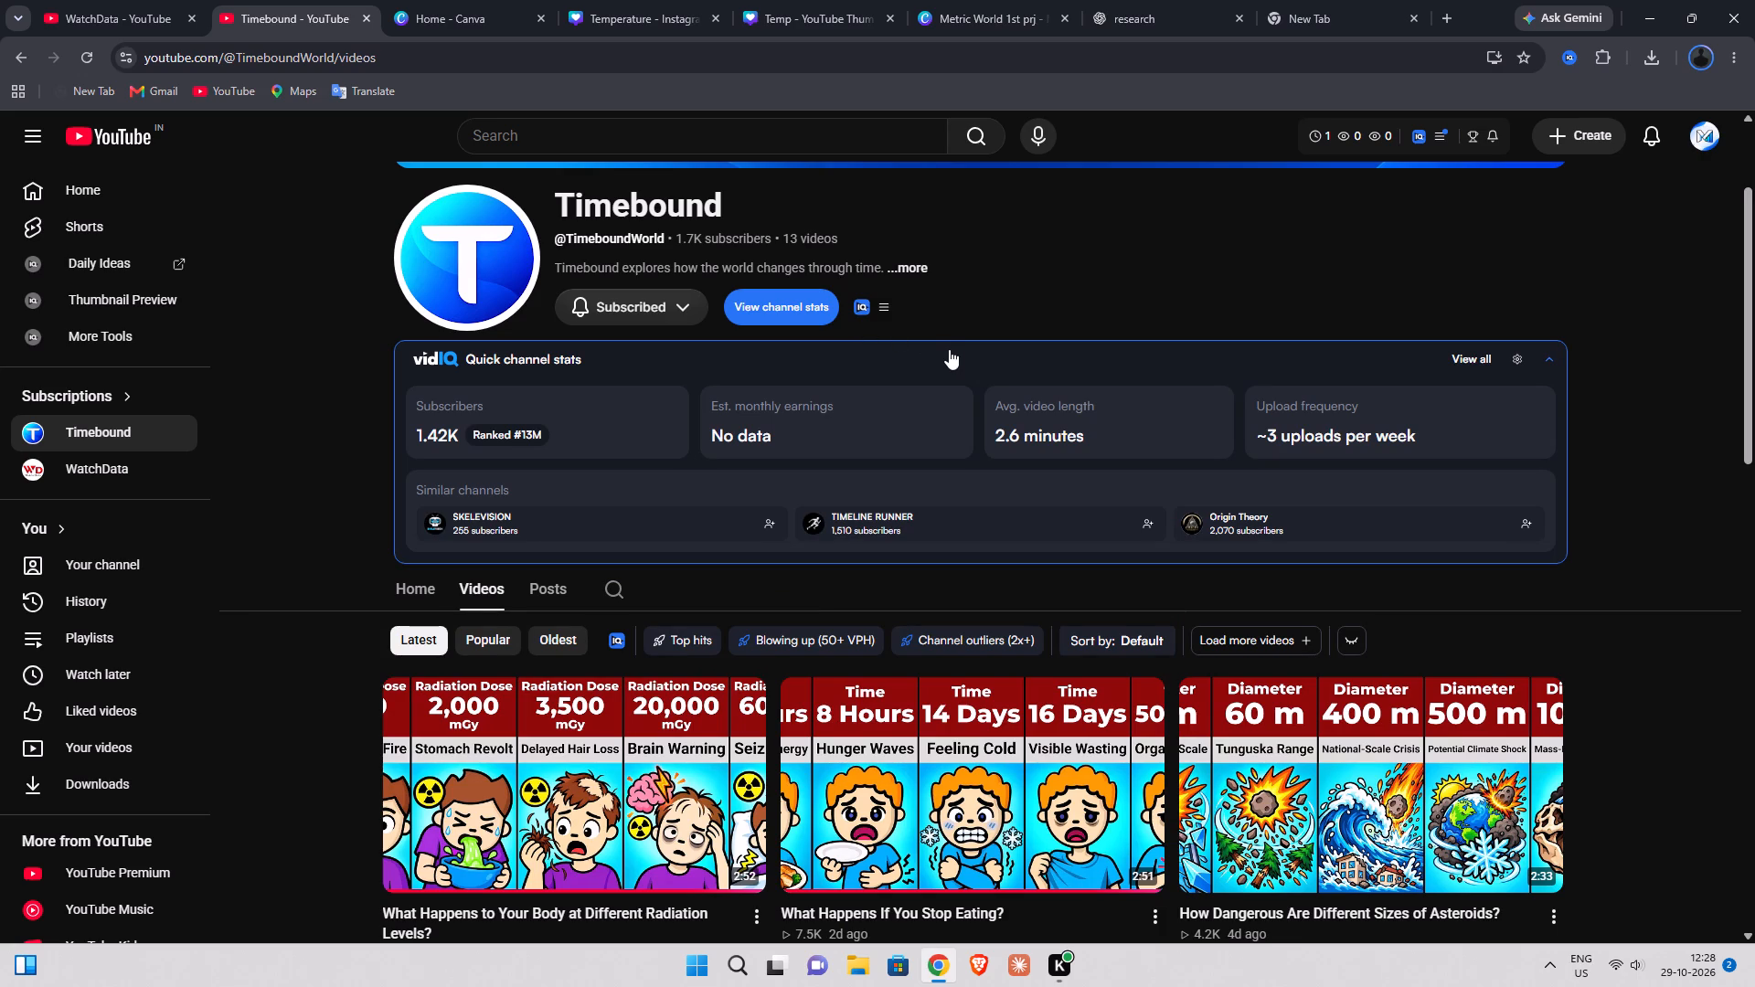
{"action": "scroll", "coordinate": [1038, 377], "scroll_direction": "down", "scroll_amount": 4}
{"action": "scroll", "coordinate": [1608, 338], "scroll_direction": "down", "scroll_amount": 6}
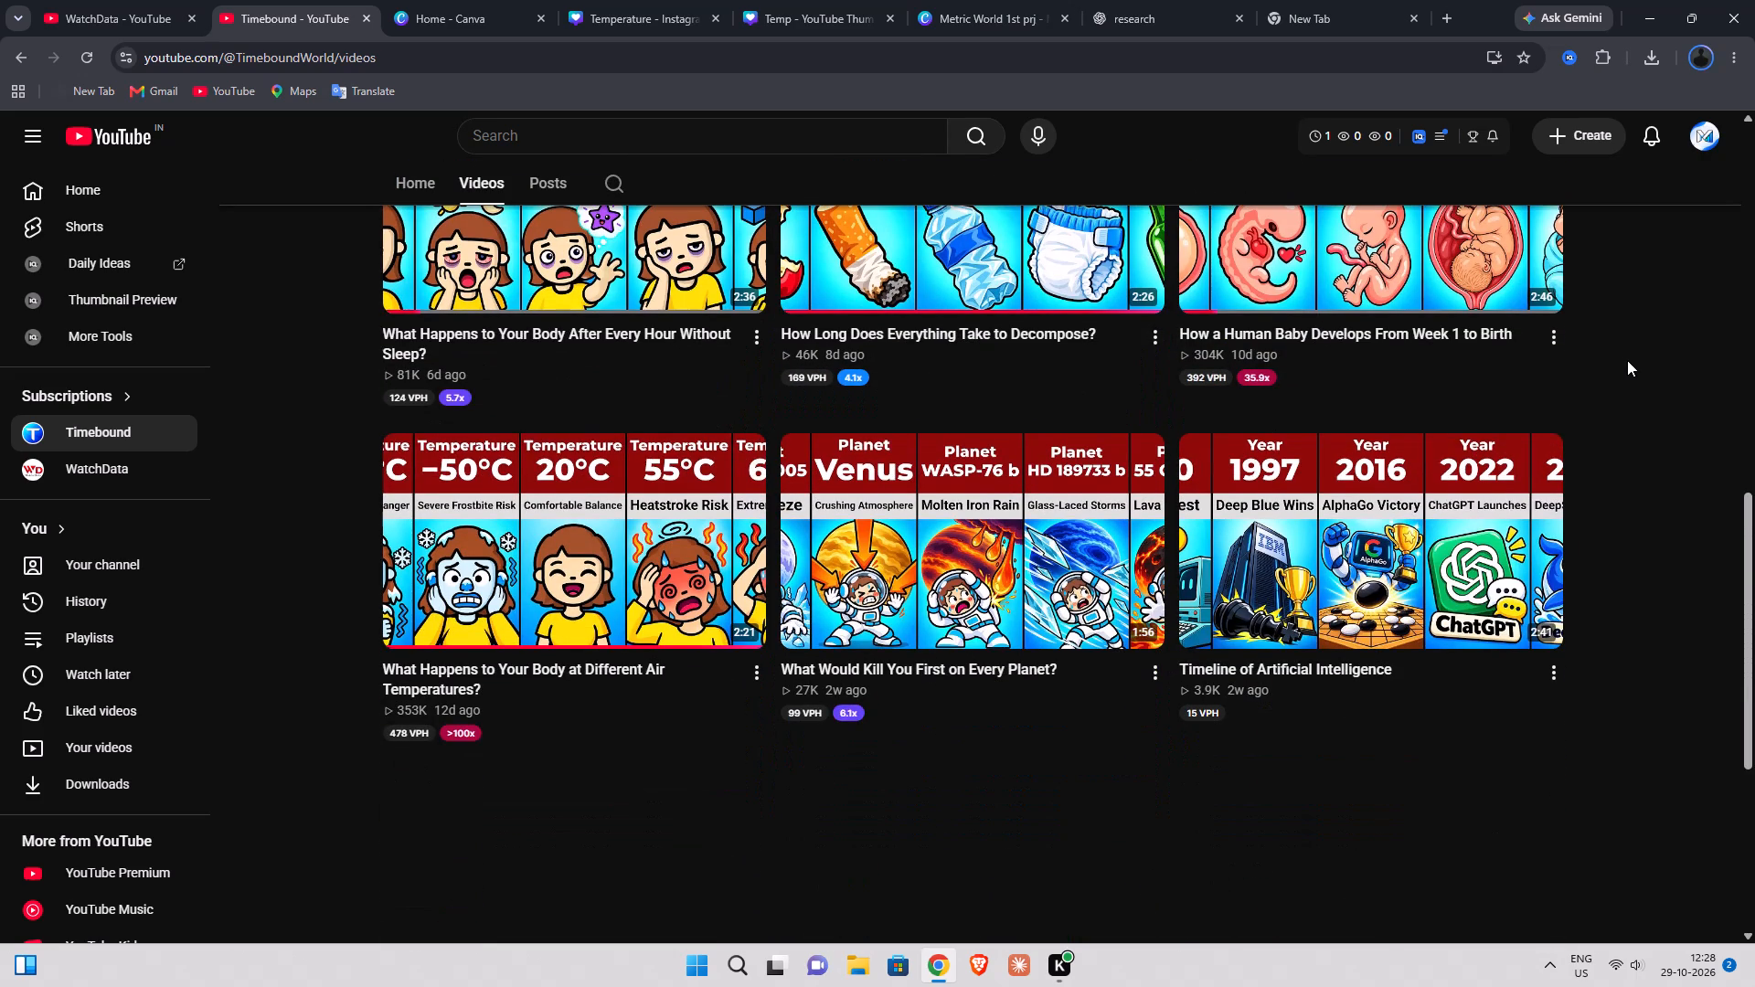
{"action": "scroll", "coordinate": [1627, 360], "scroll_direction": "up", "scroll_amount": 4}
Switch to the WatchData channel and examine the thumbnail designs of its comparison videos for reference.
{"action": "left_click", "coordinate": [175, 0]}
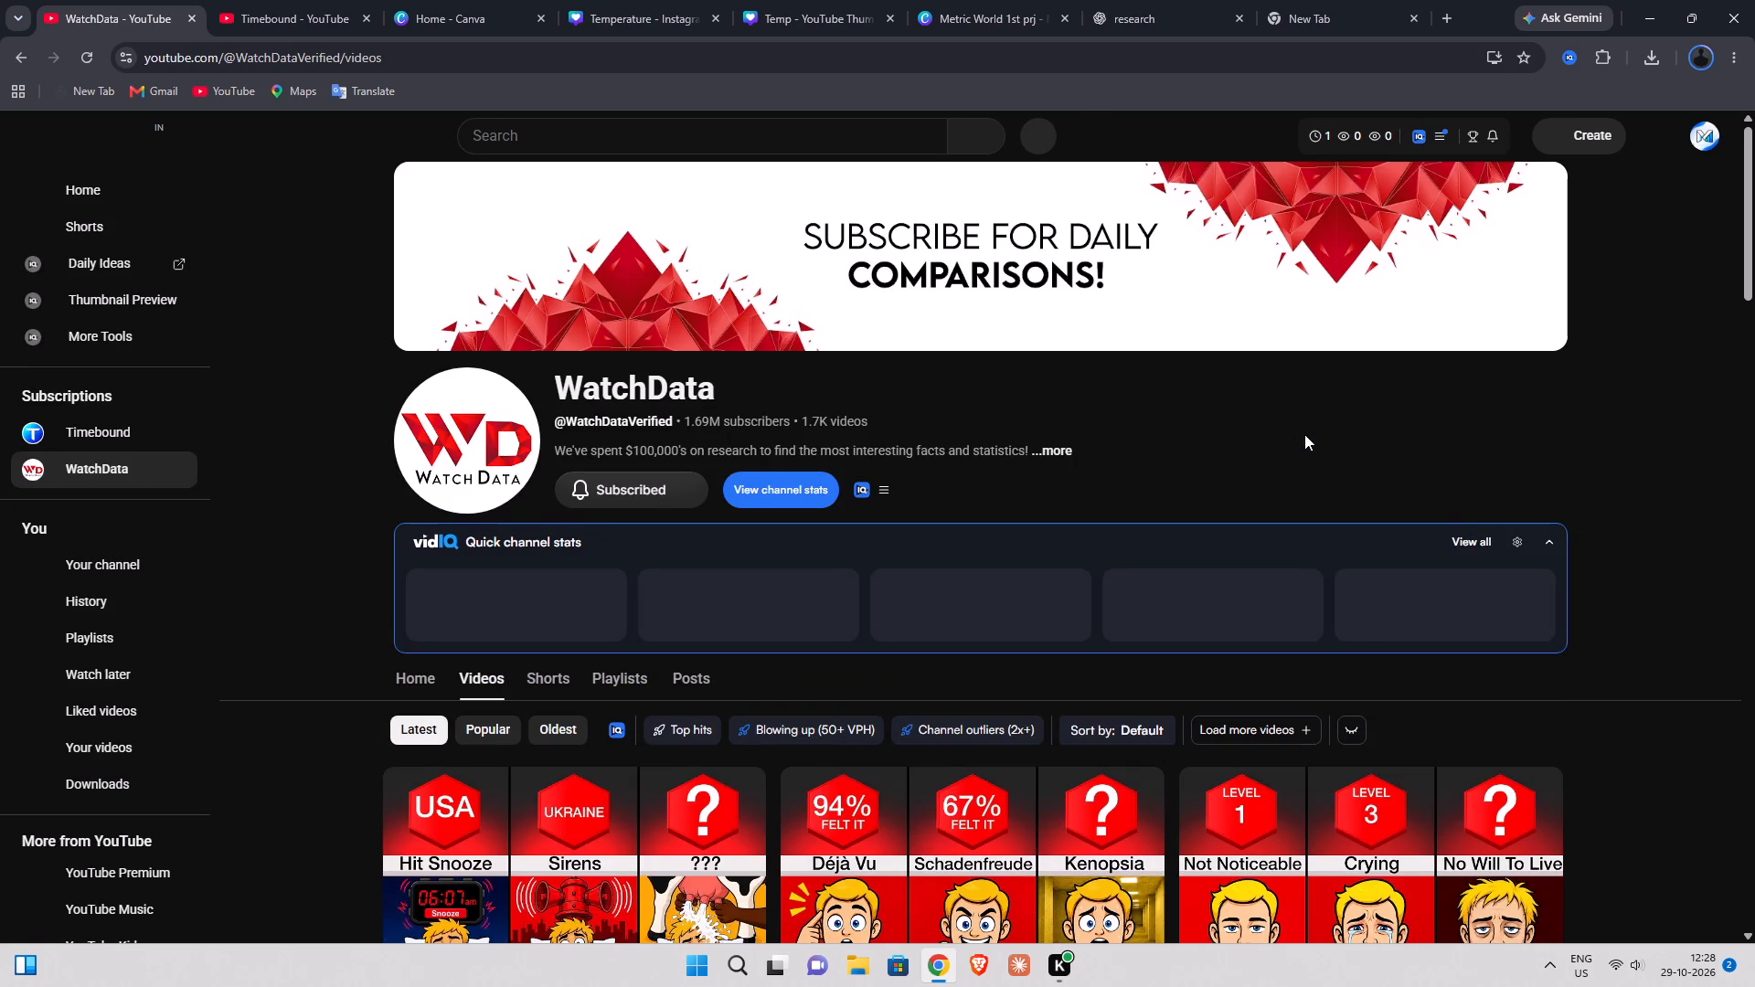
{"action": "scroll", "coordinate": [1509, 439], "scroll_direction": "down", "scroll_amount": 3}
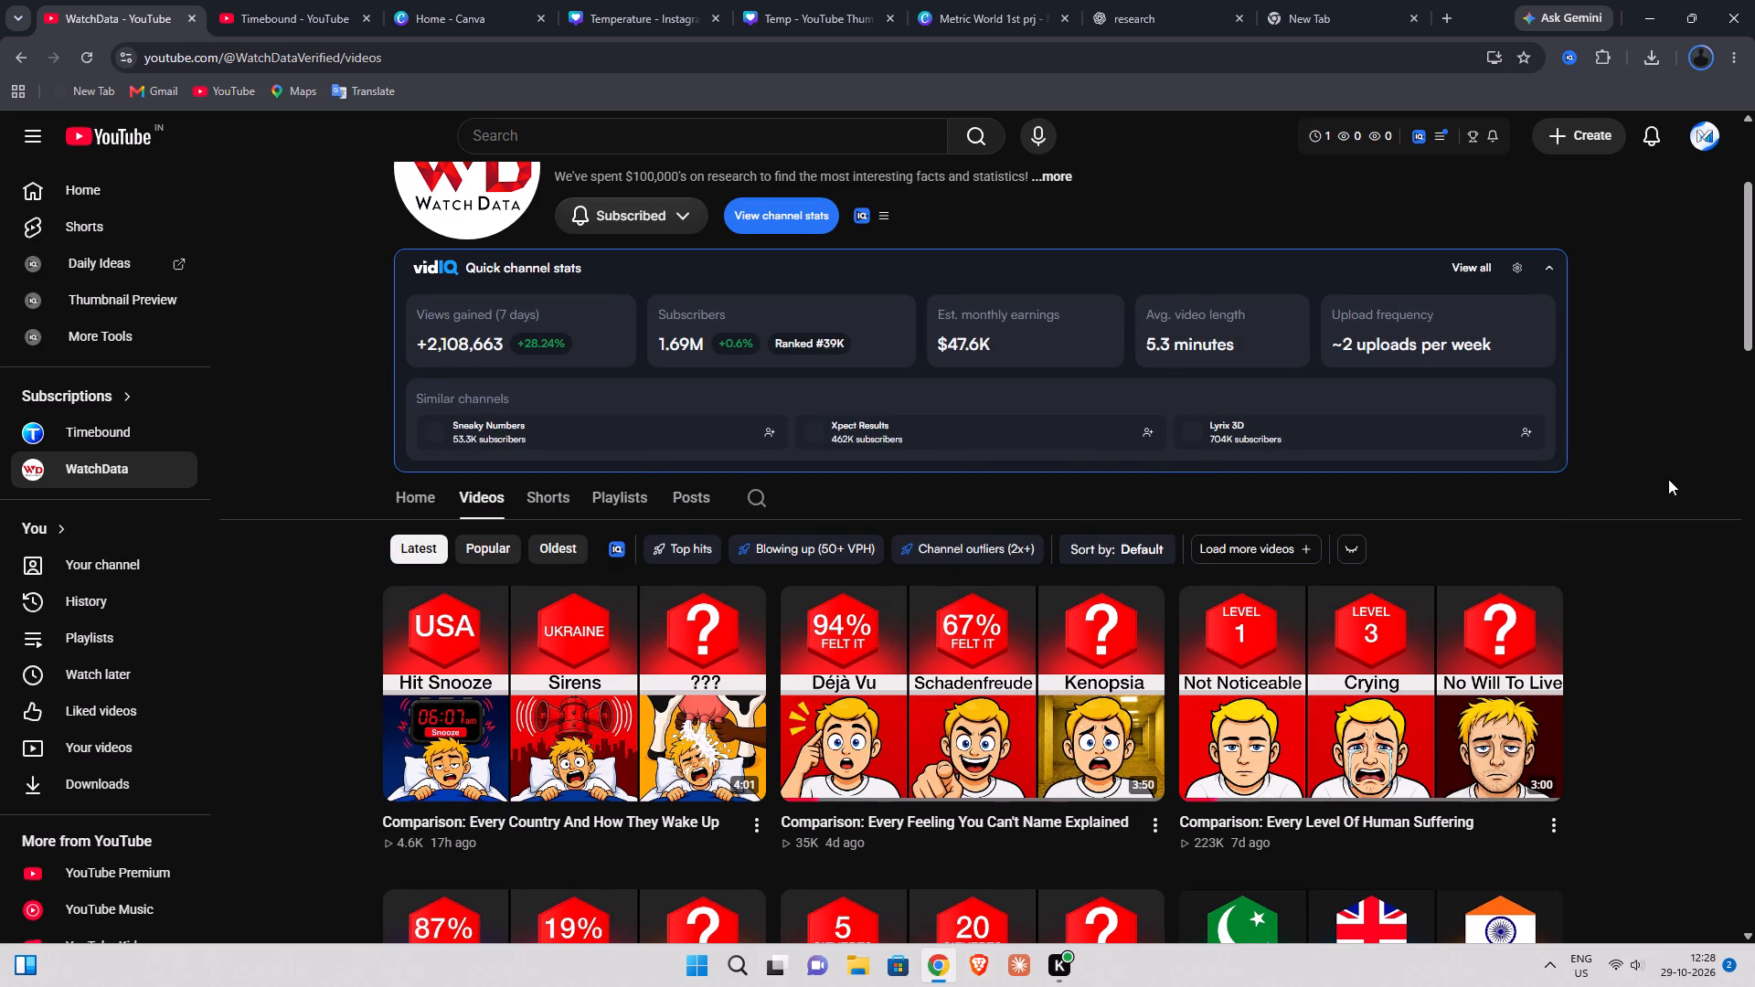
{"action": "scroll", "coordinate": [1668, 479], "scroll_direction": "down", "scroll_amount": 3}
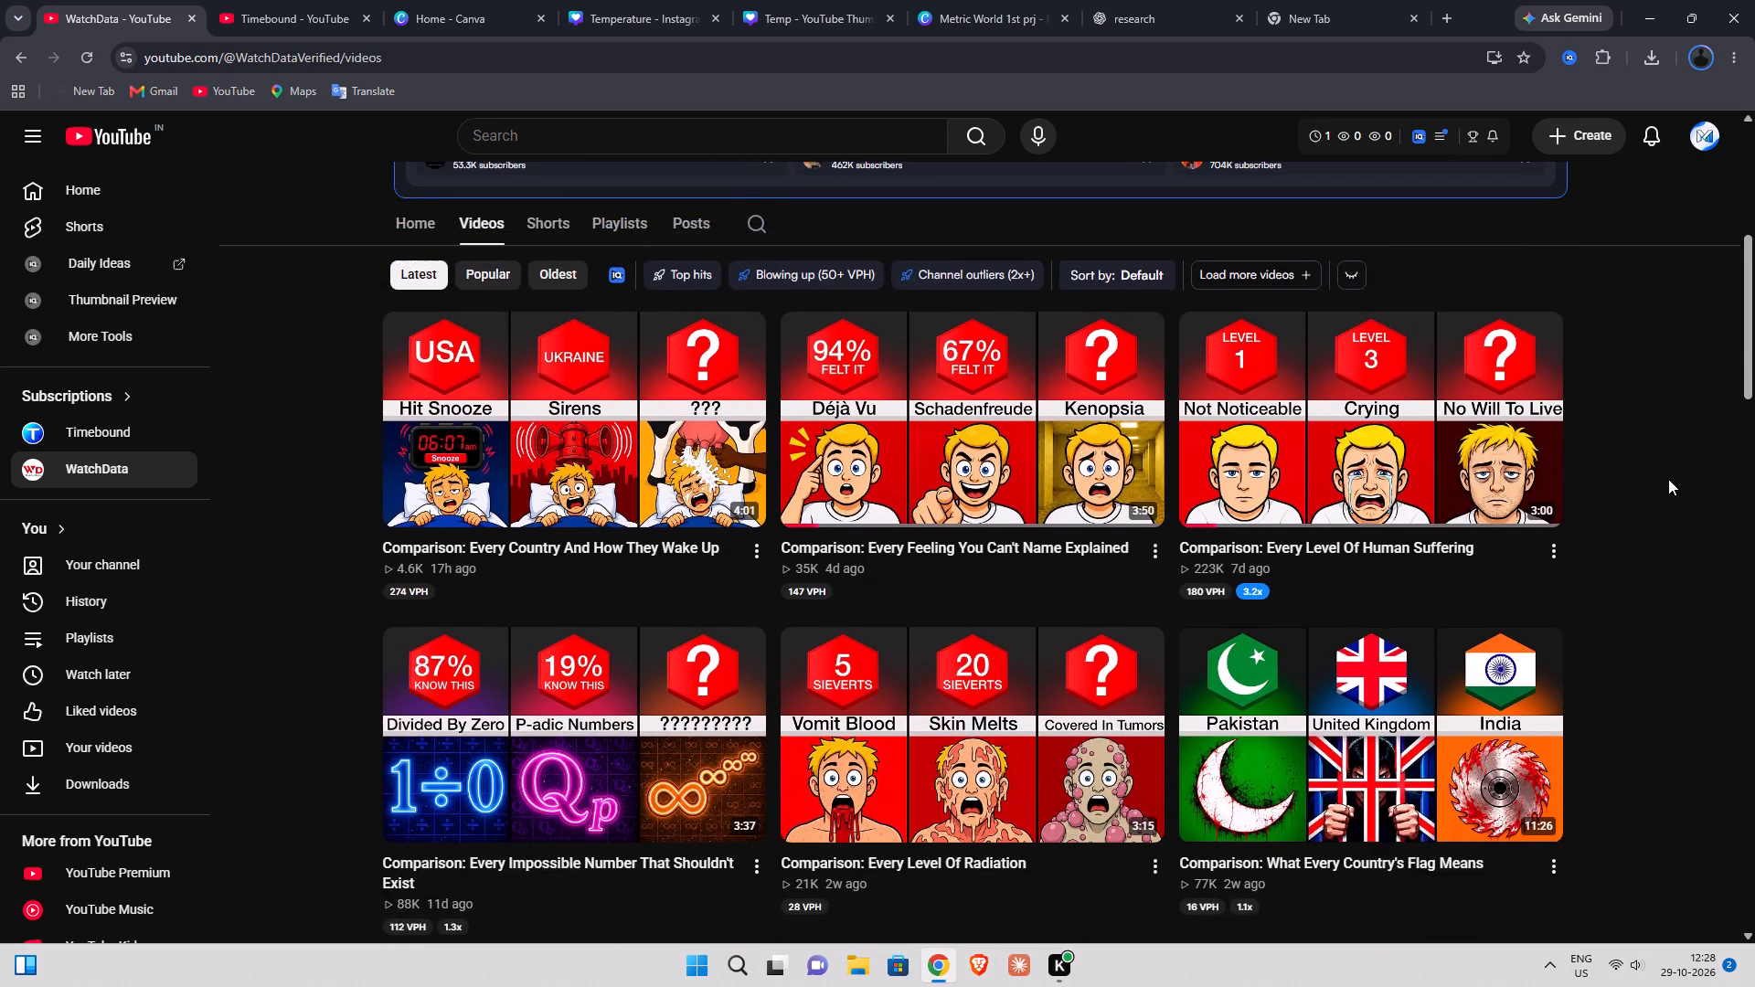
{"action": "scroll", "coordinate": [1668, 479], "scroll_direction": "down", "scroll_amount": 7}
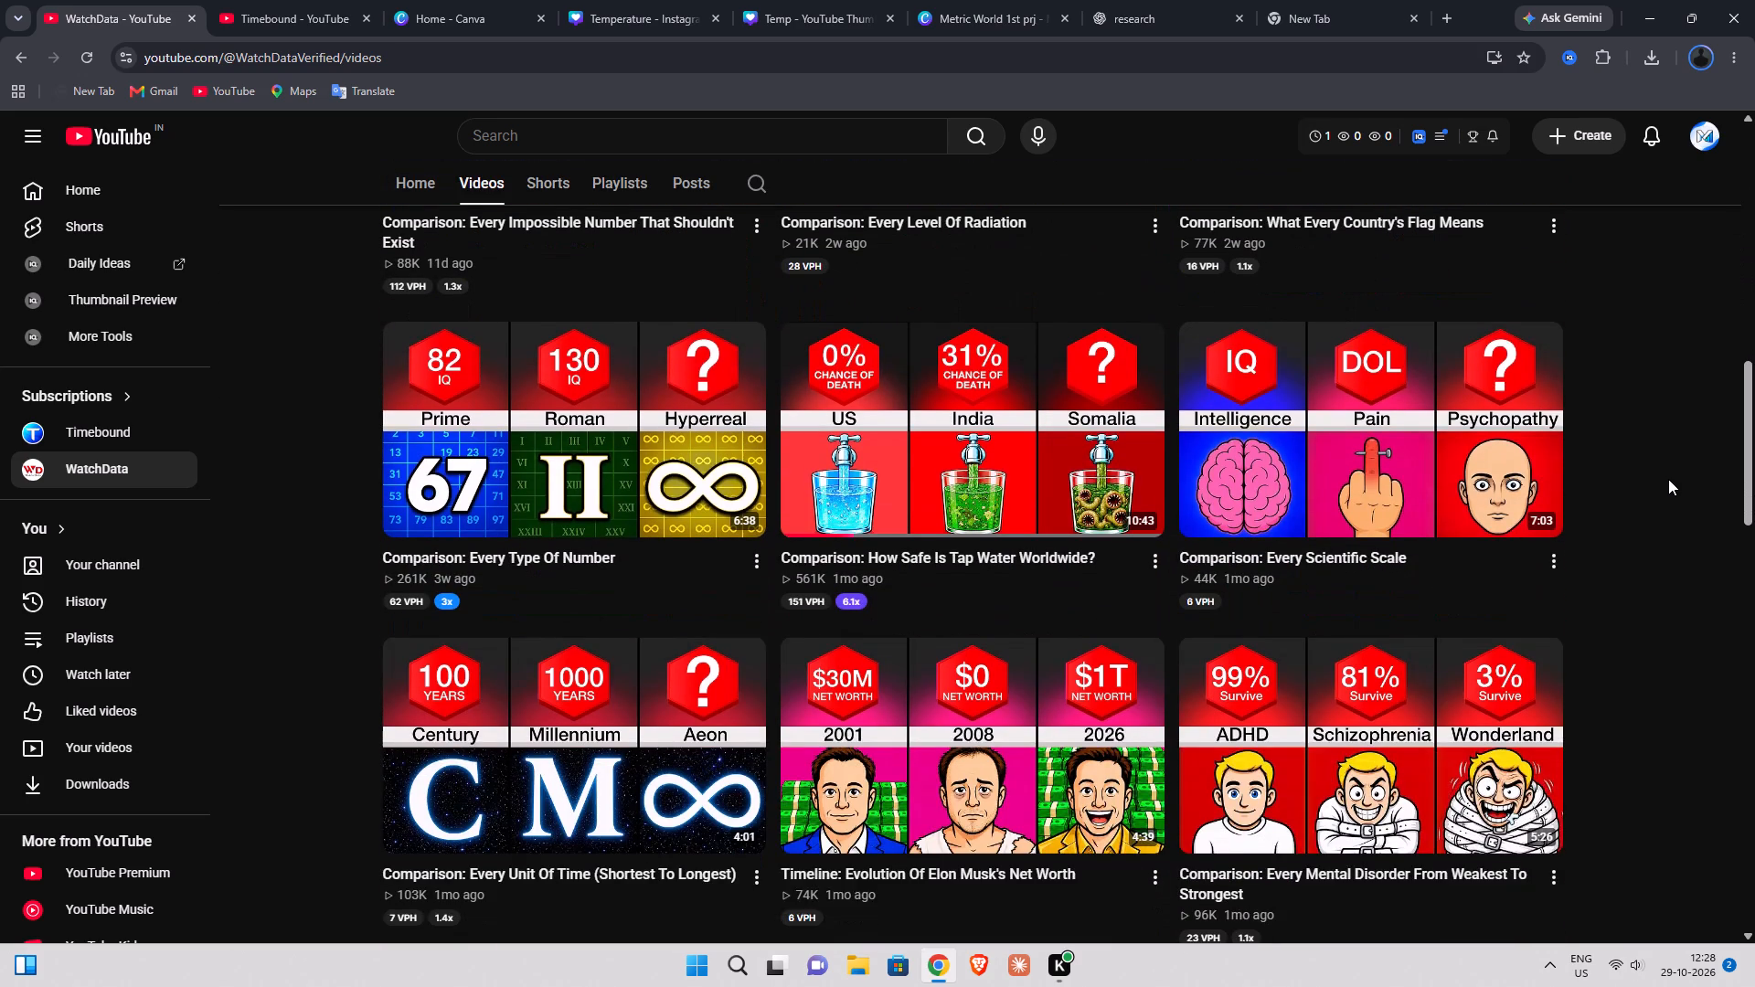
{"action": "scroll", "coordinate": [1668, 479], "scroll_direction": "up", "scroll_amount": 2}
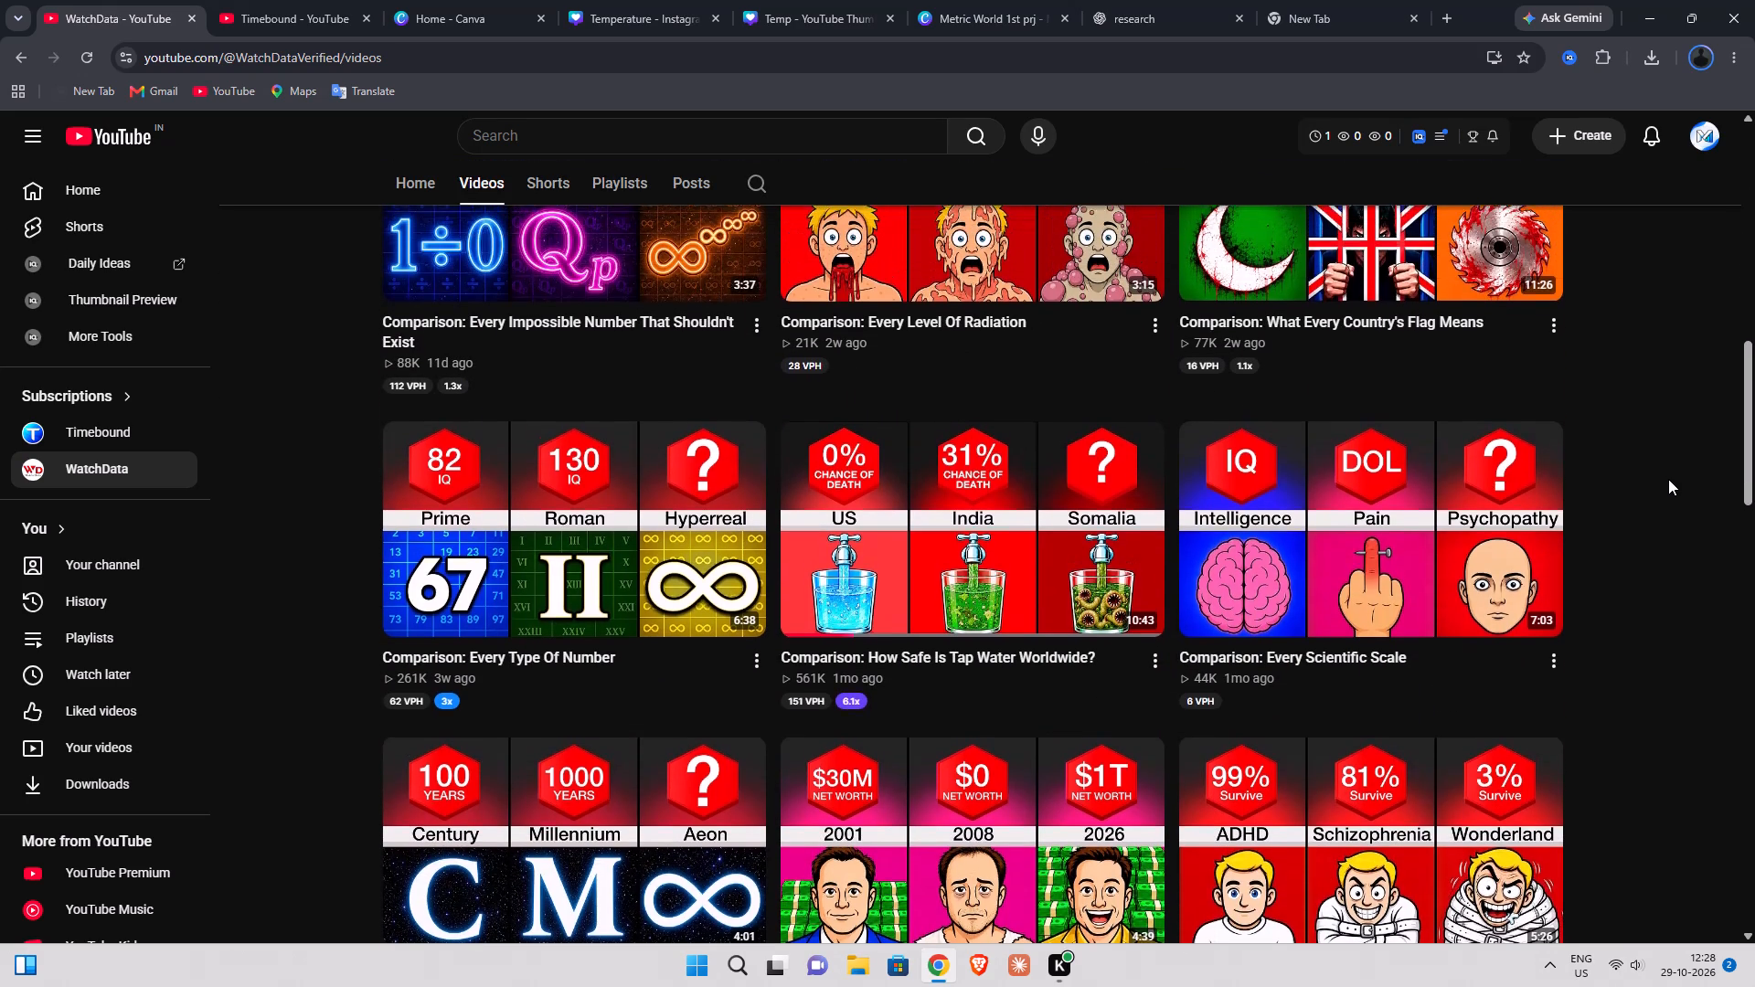
{"action": "scroll", "coordinate": [1668, 479], "scroll_direction": "up", "scroll_amount": 1}
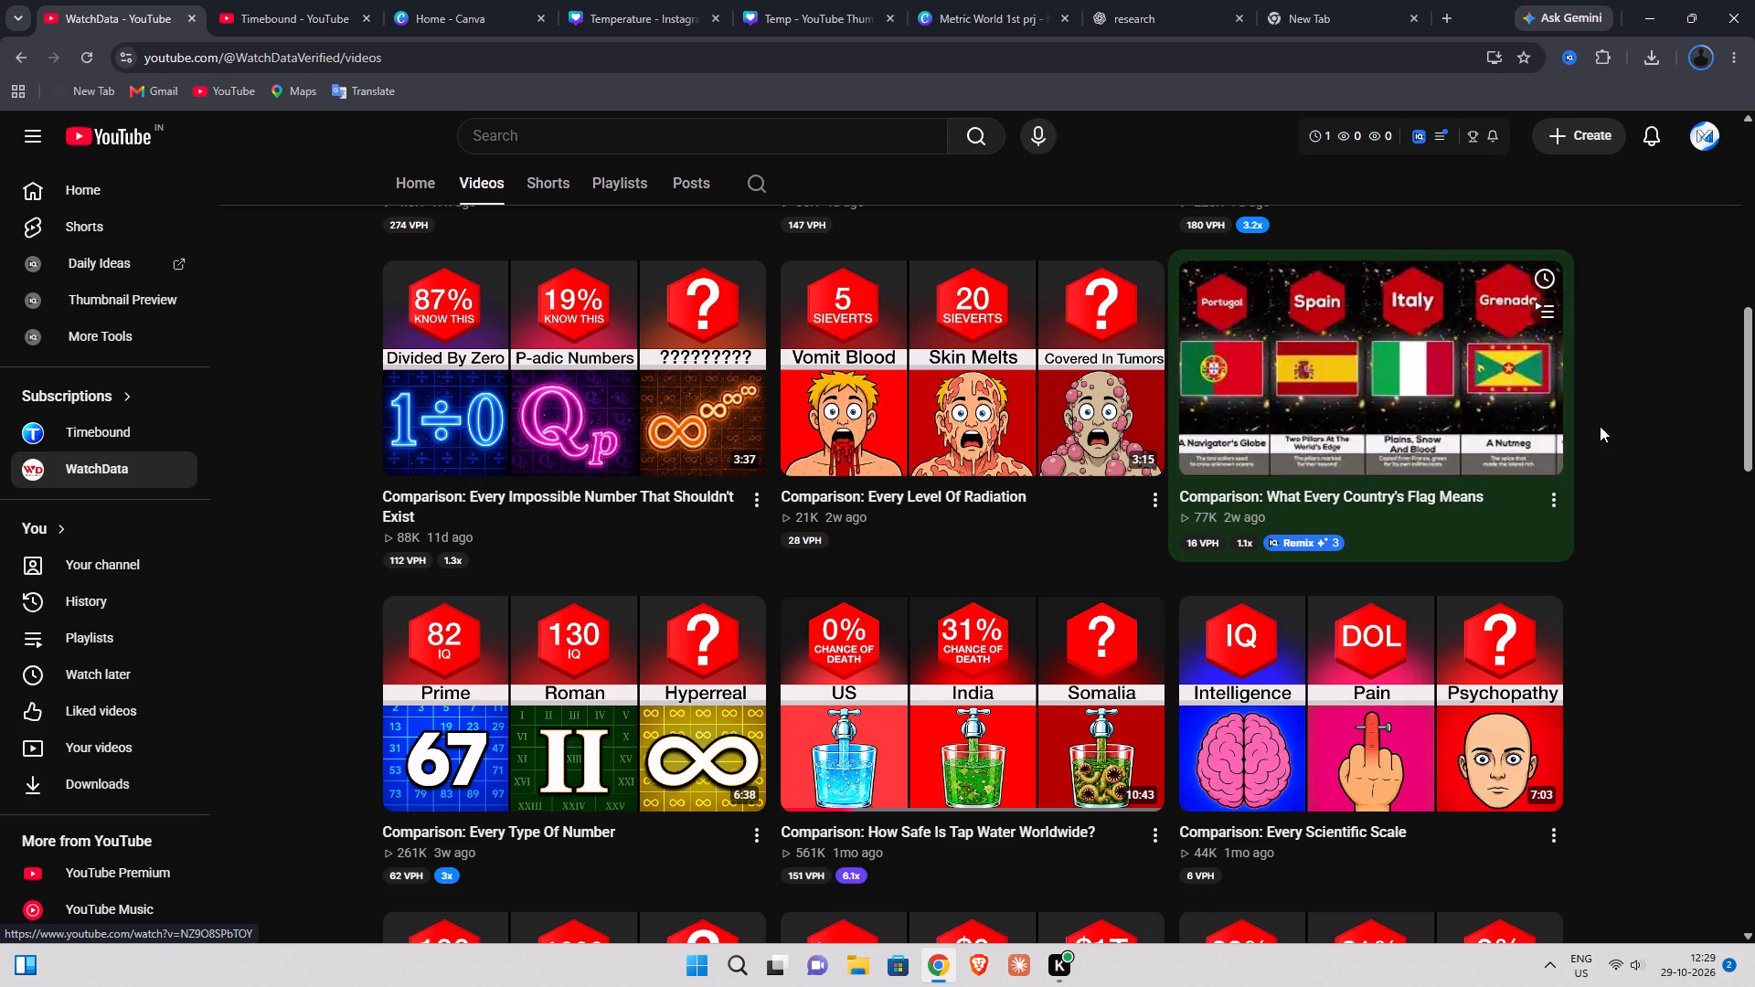
{"action": "scroll", "coordinate": [1653, 430], "scroll_direction": "up", "scroll_amount": 3}
{"action": "scroll", "coordinate": [1597, 506], "scroll_direction": "up", "scroll_amount": 6}
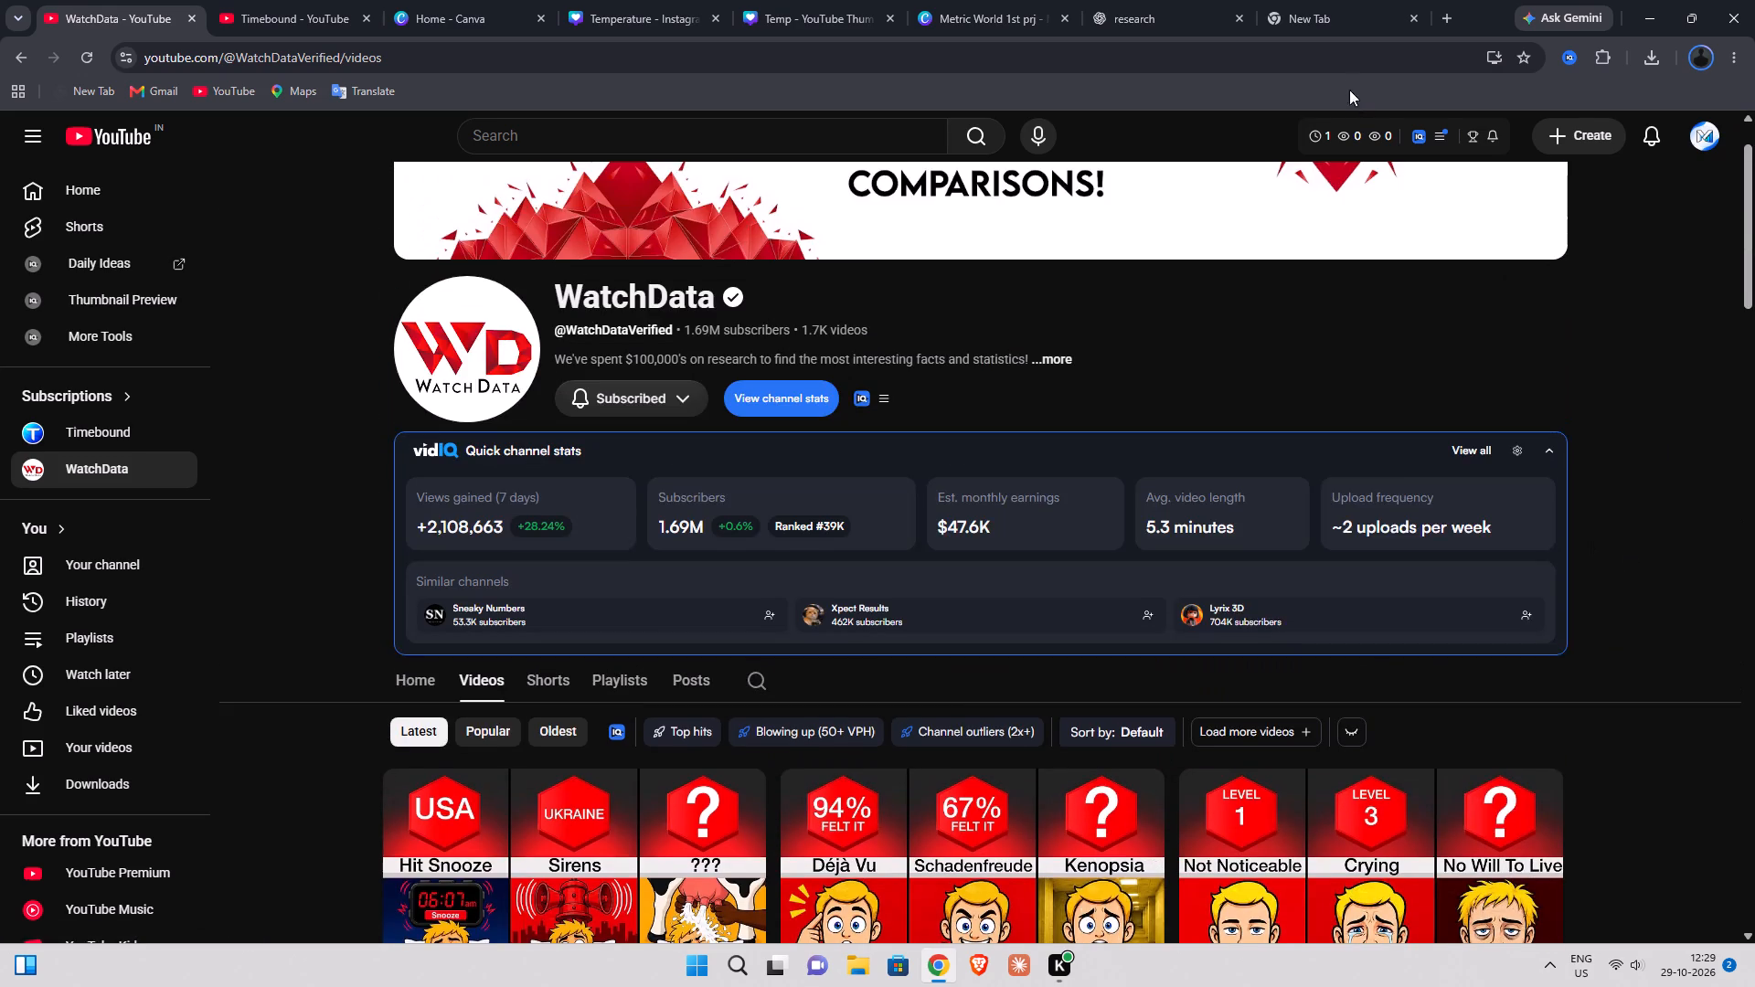
Search the web for "thumbnail preview" and open the YouTube Thumbnail Tester & Previewer site, testmythumbnails.com.
{"action": "left_click", "coordinate": [1327, 11]}
{"action": "left_click", "coordinate": [1217, 47]}
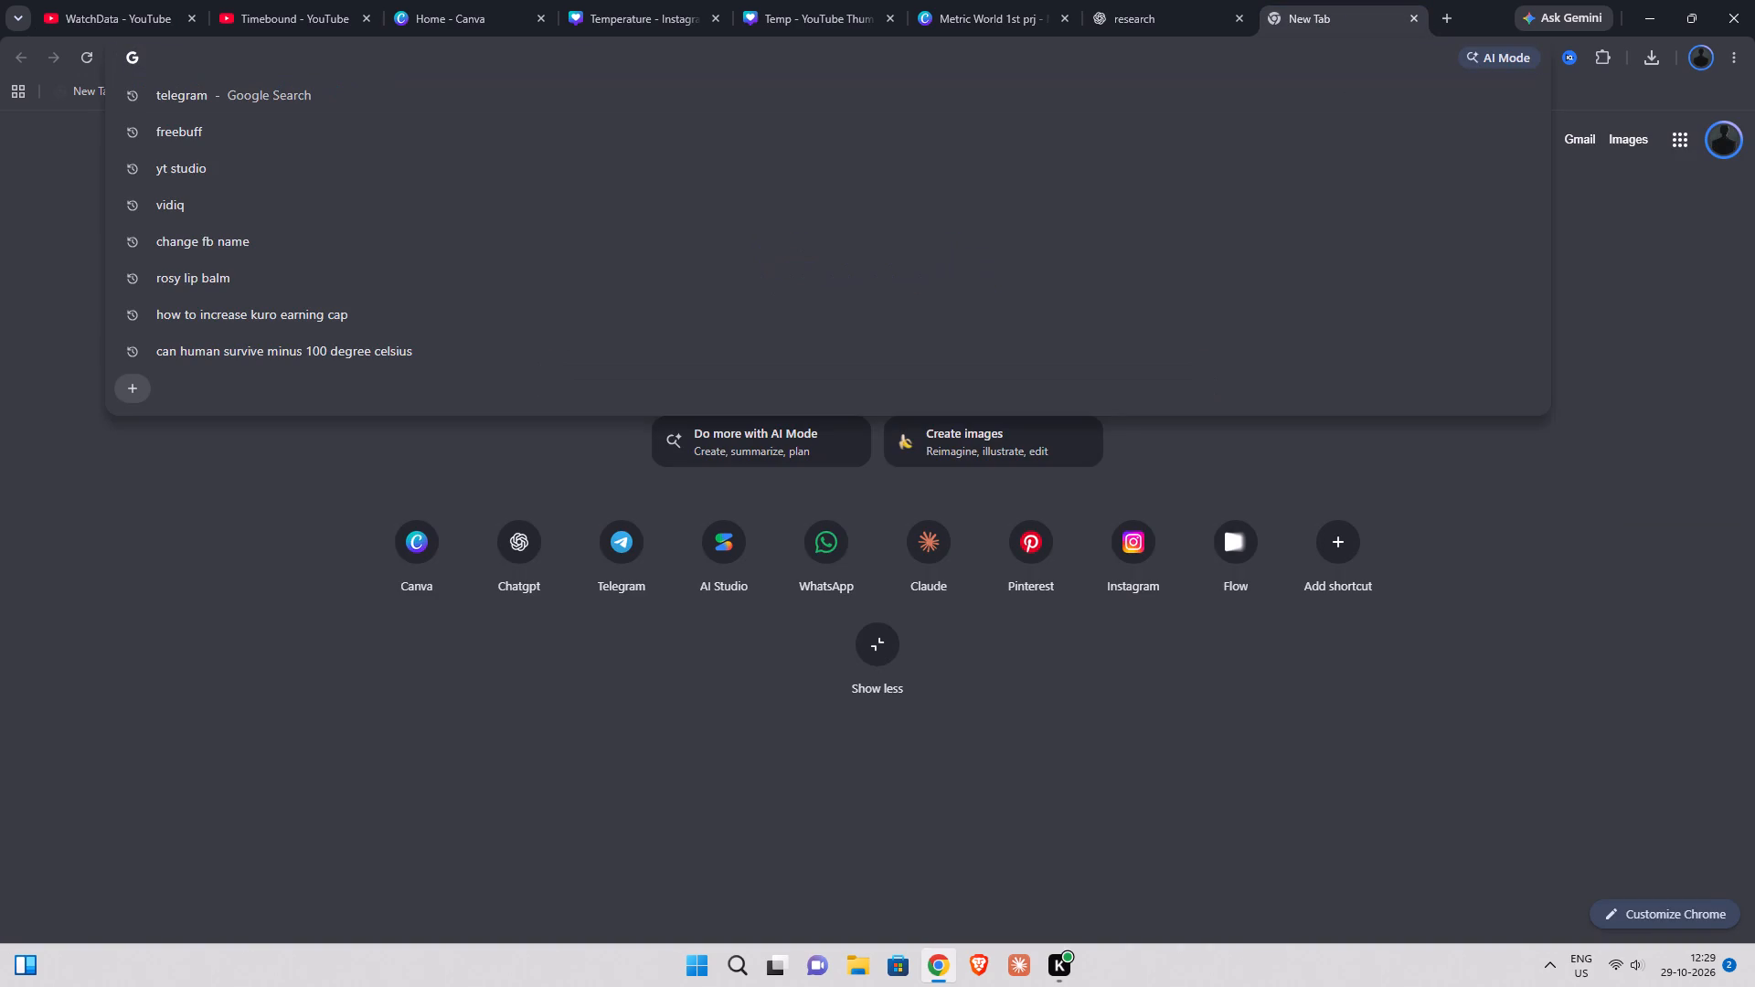
{"action": "type", "text": "thumba"}
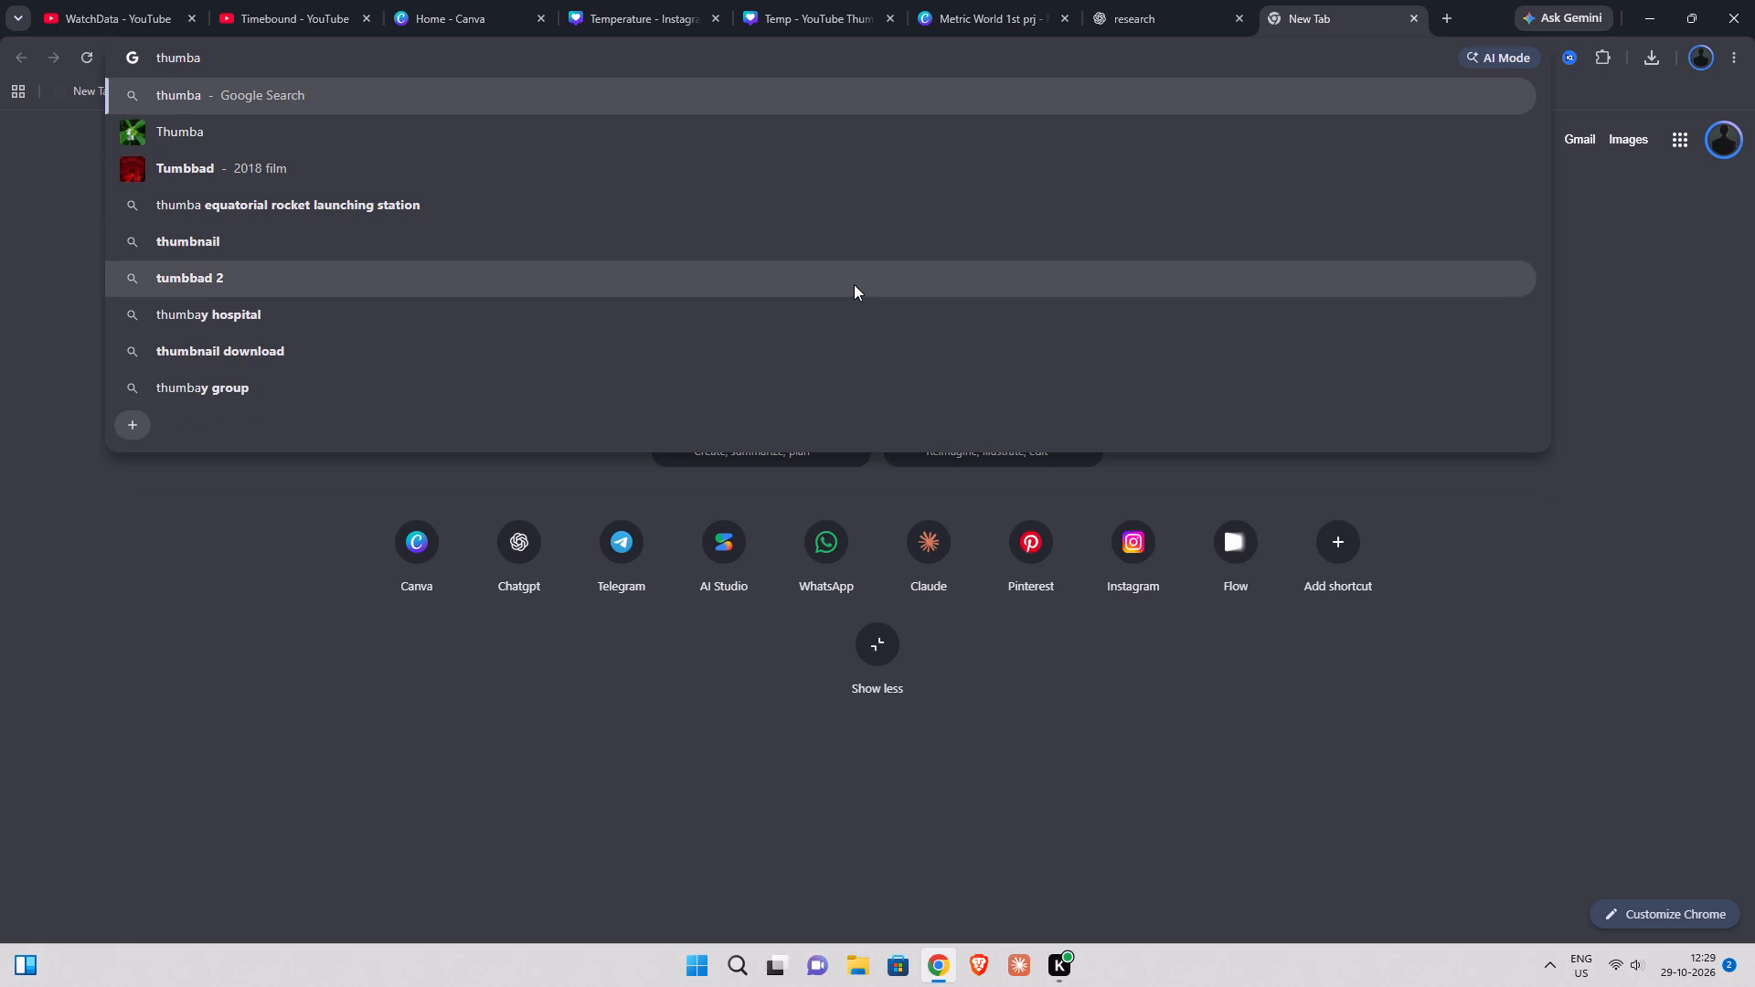
{"action": "left_click", "coordinate": [853, 237]}
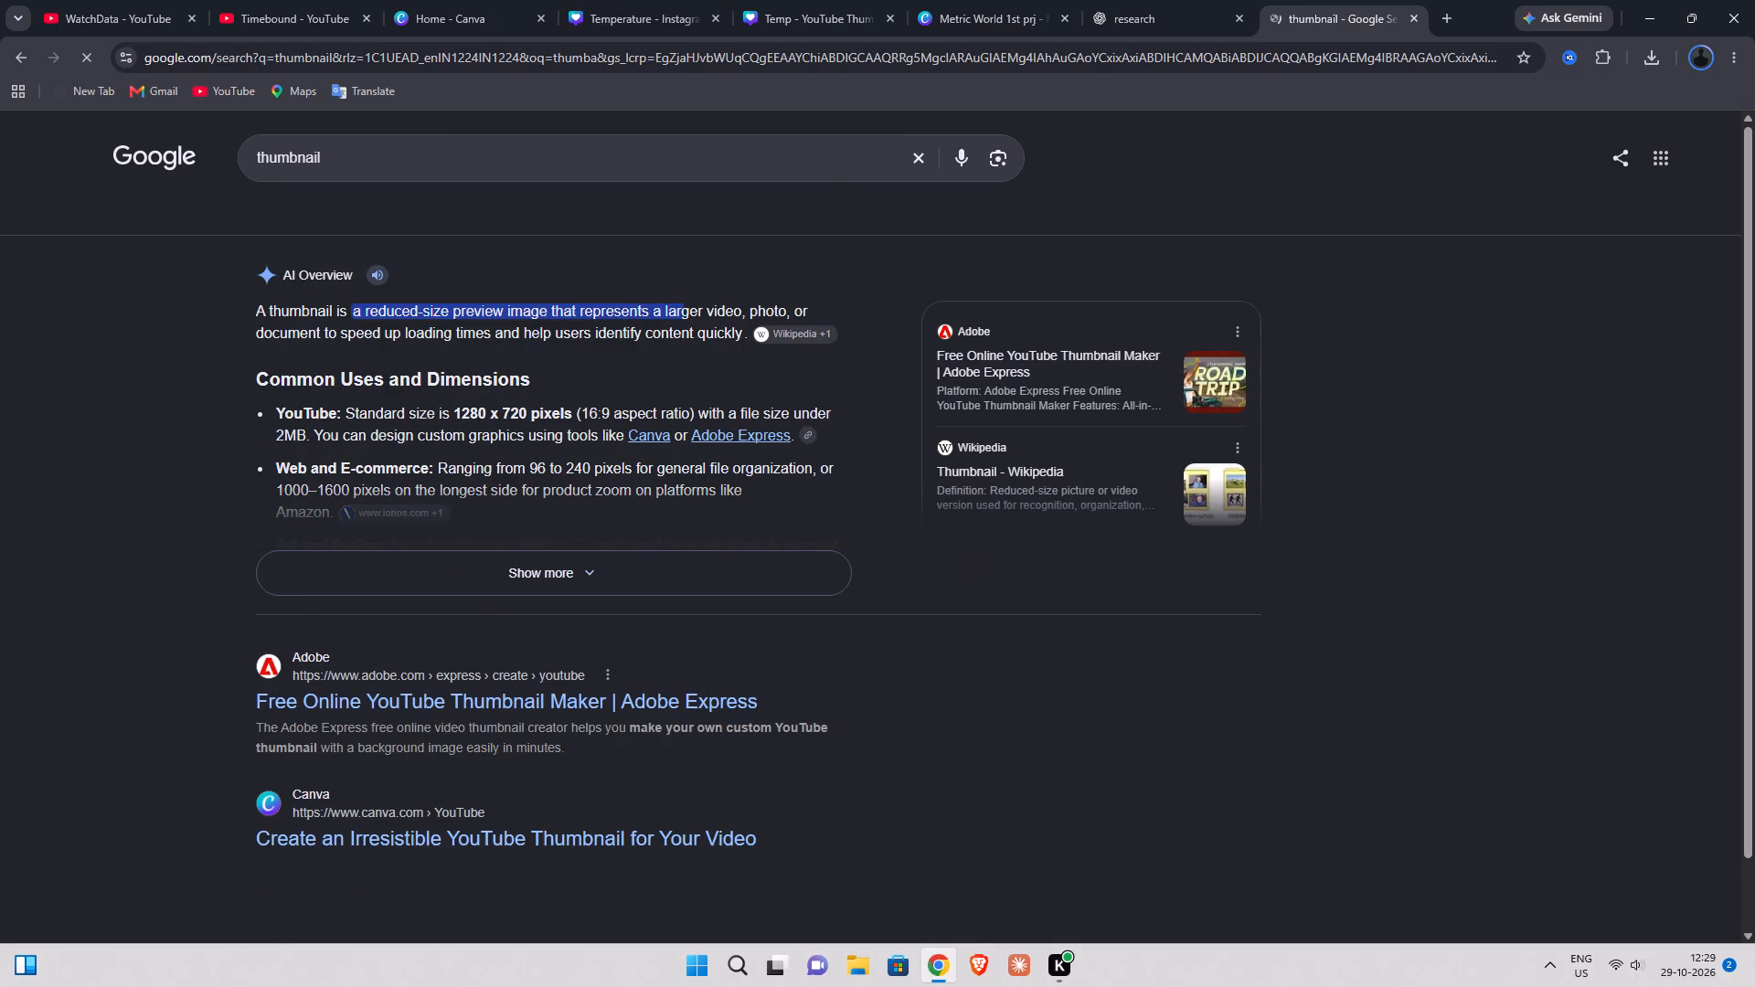
{"action": "left_click", "coordinate": [420, 154]}
{"action": "key", "text": "space"}
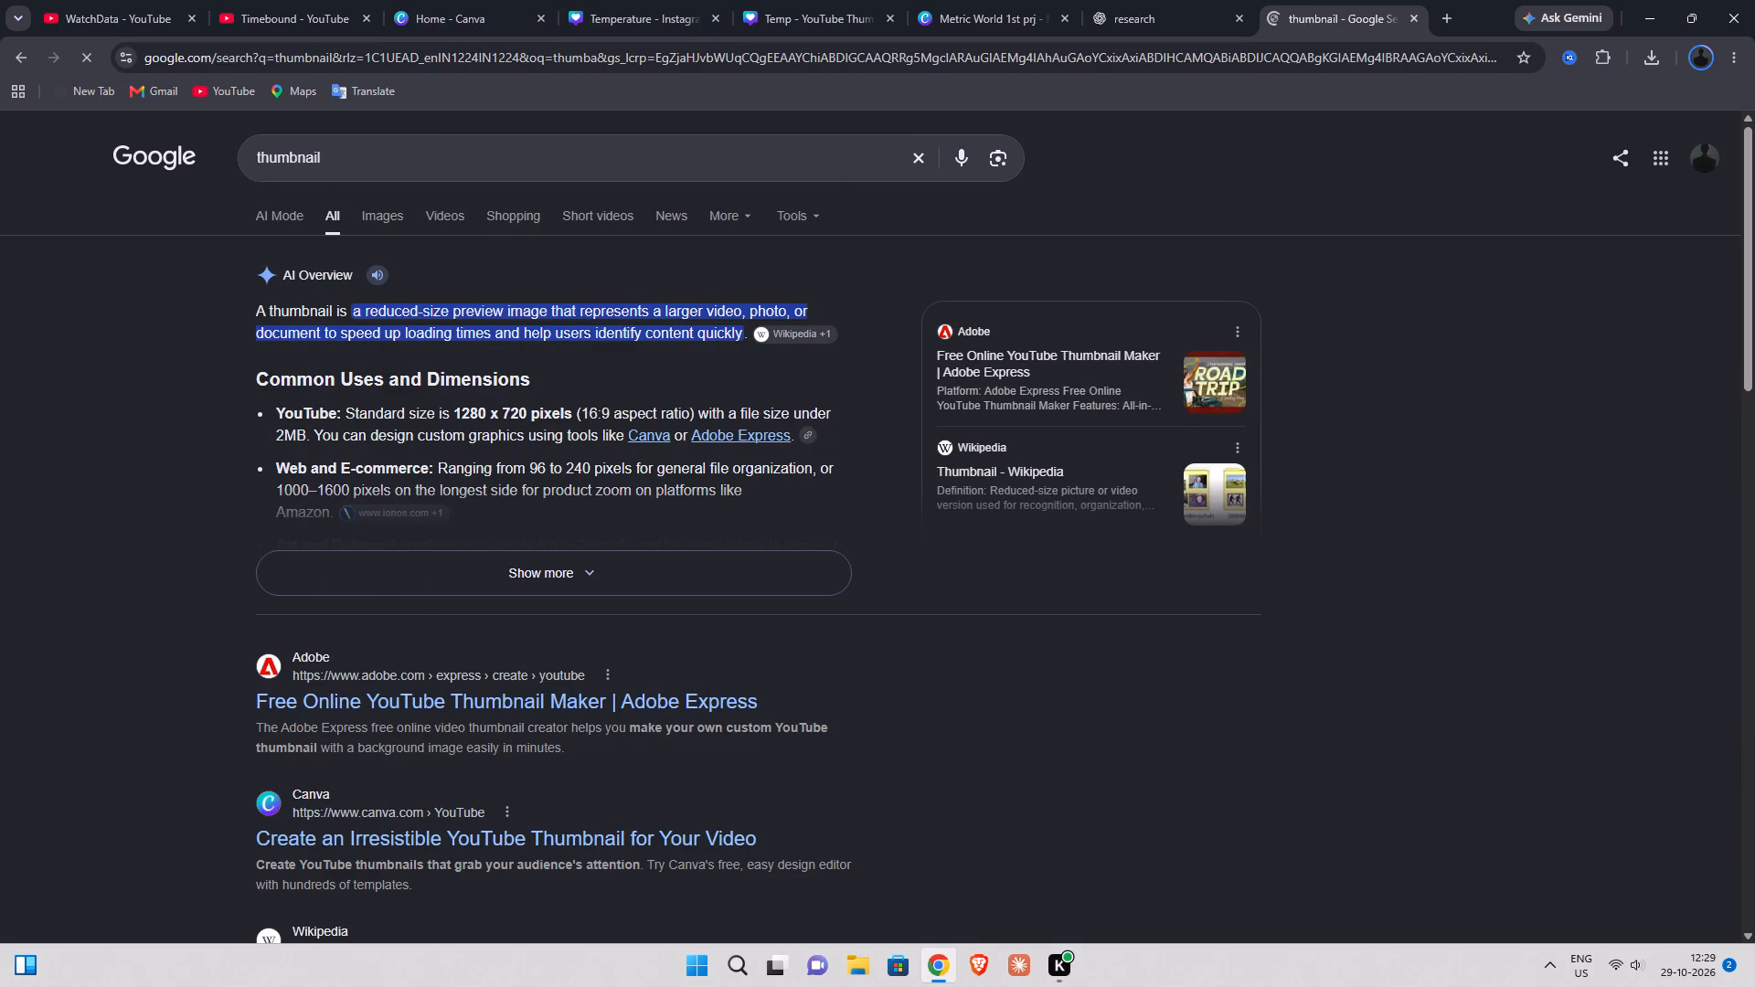
{"action": "type", "text": "previwe"}
{"action": "key", "text": "BackSpace"}
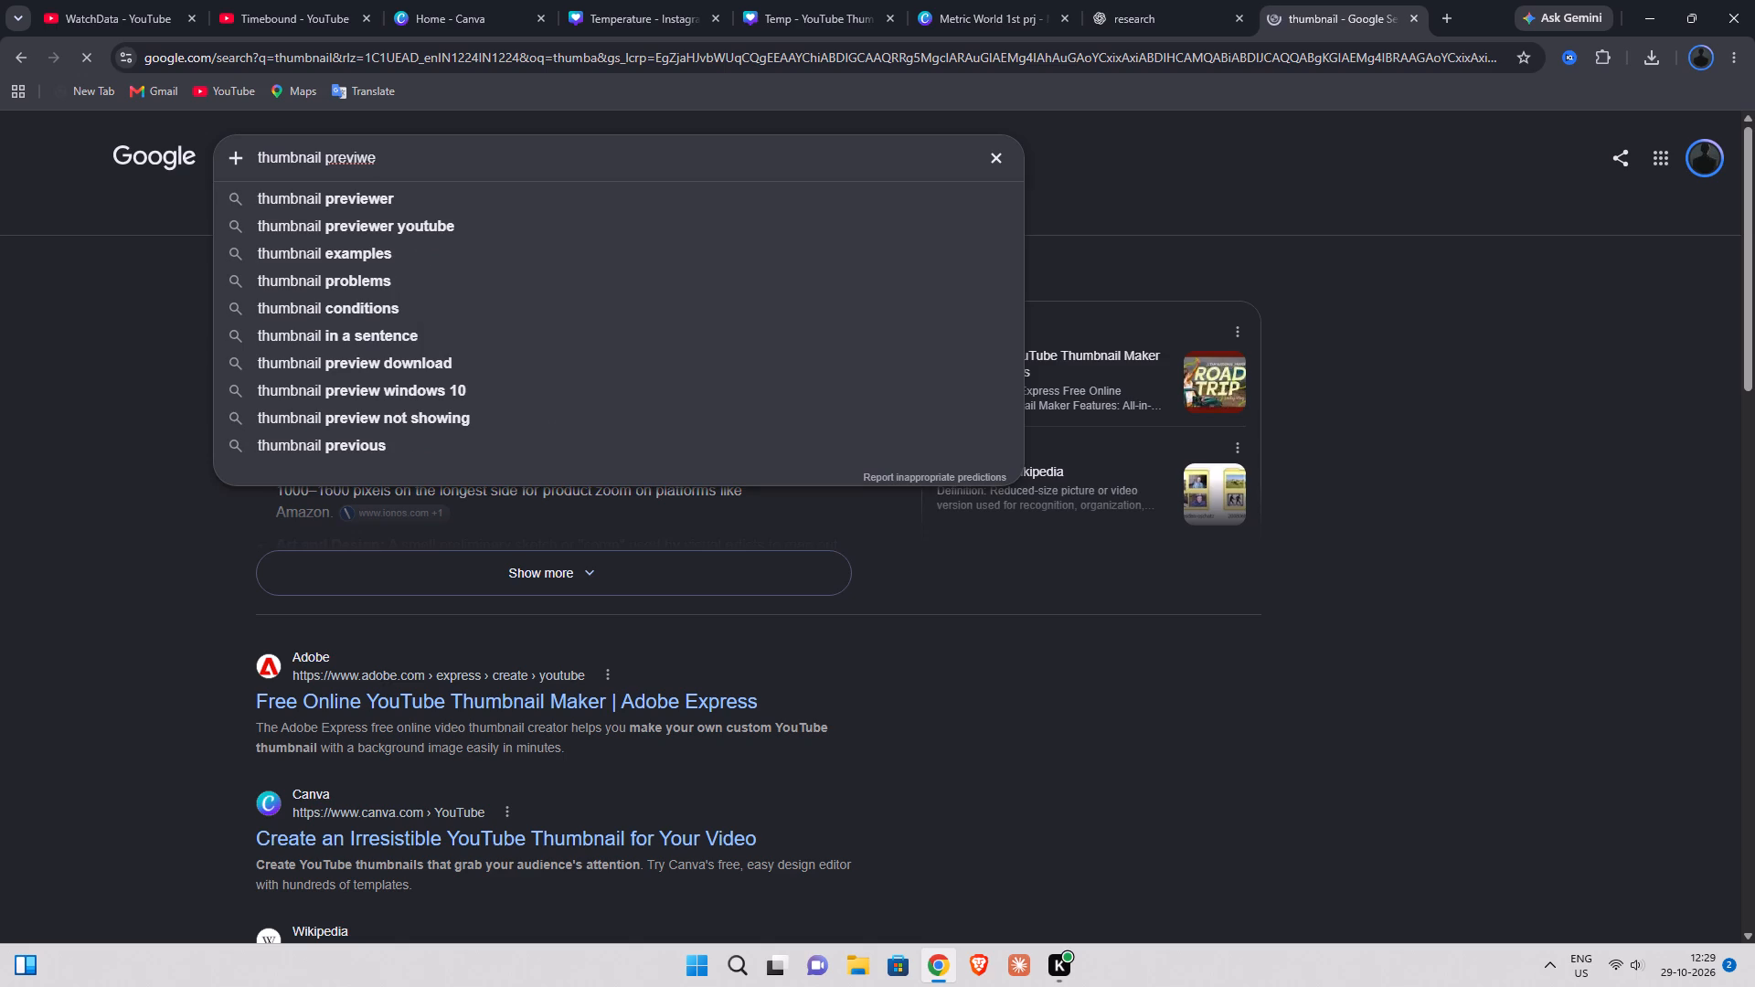
{"action": "key", "text": "BackSpace"}
{"action": "type", "text": "ew"}
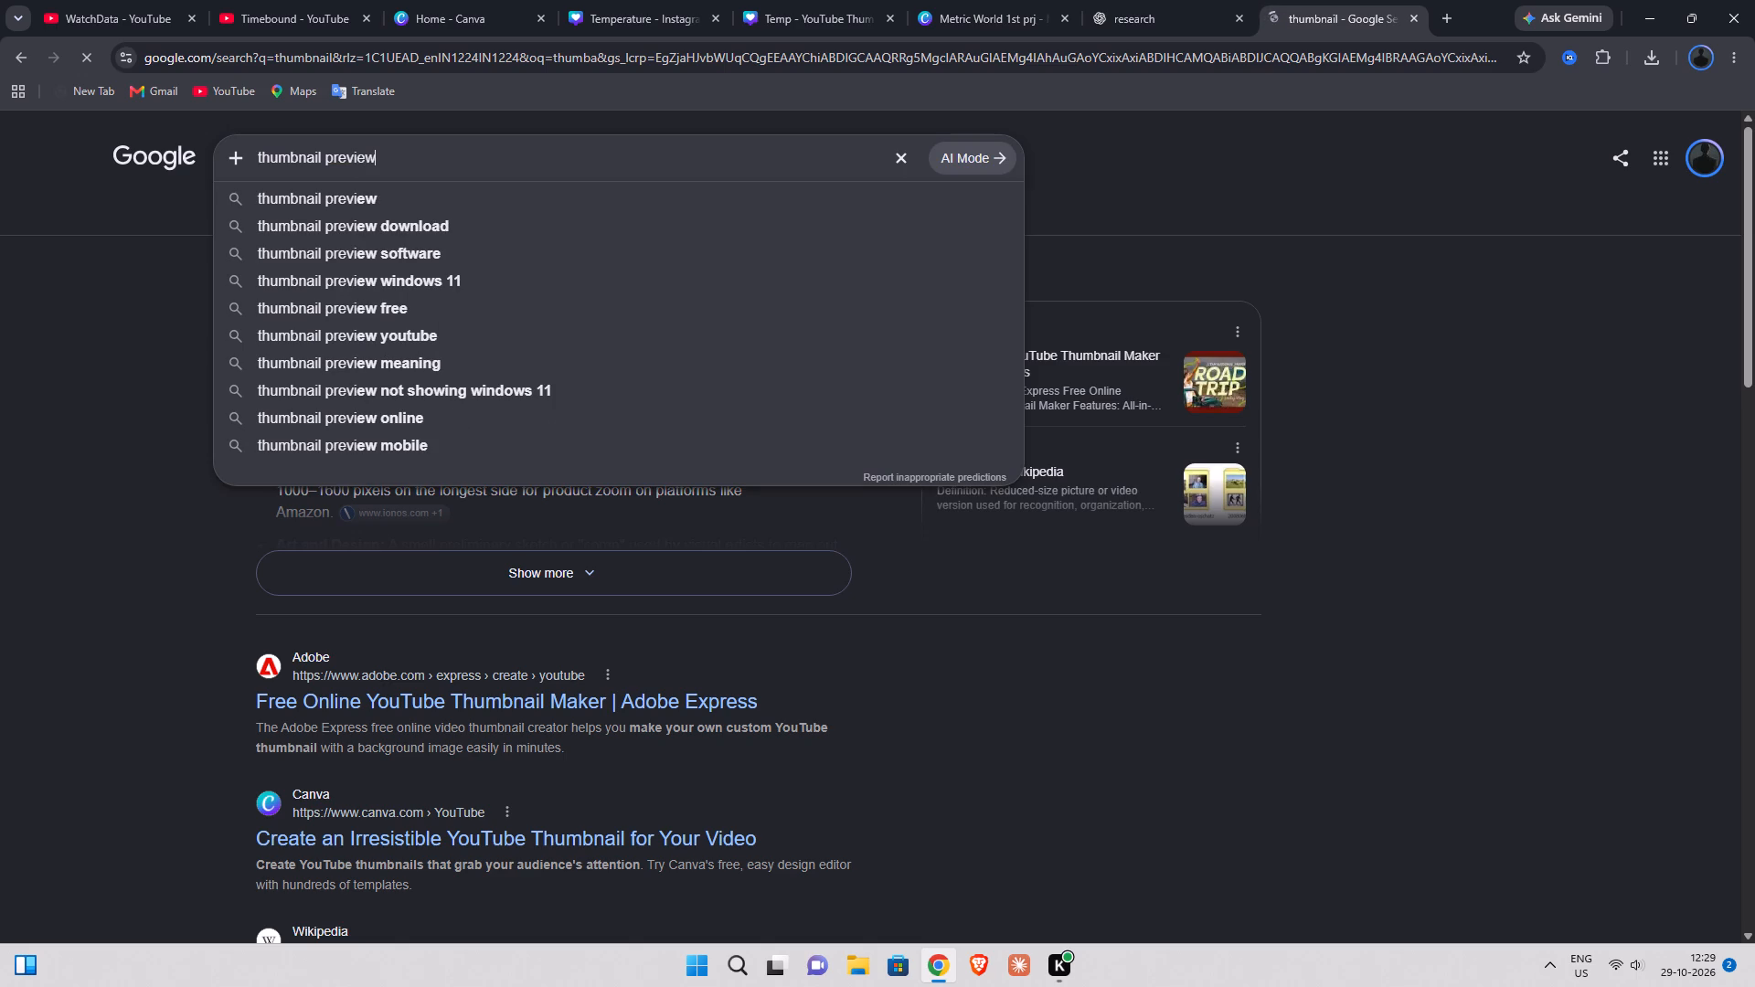
{"action": "key", "text": "Return"}
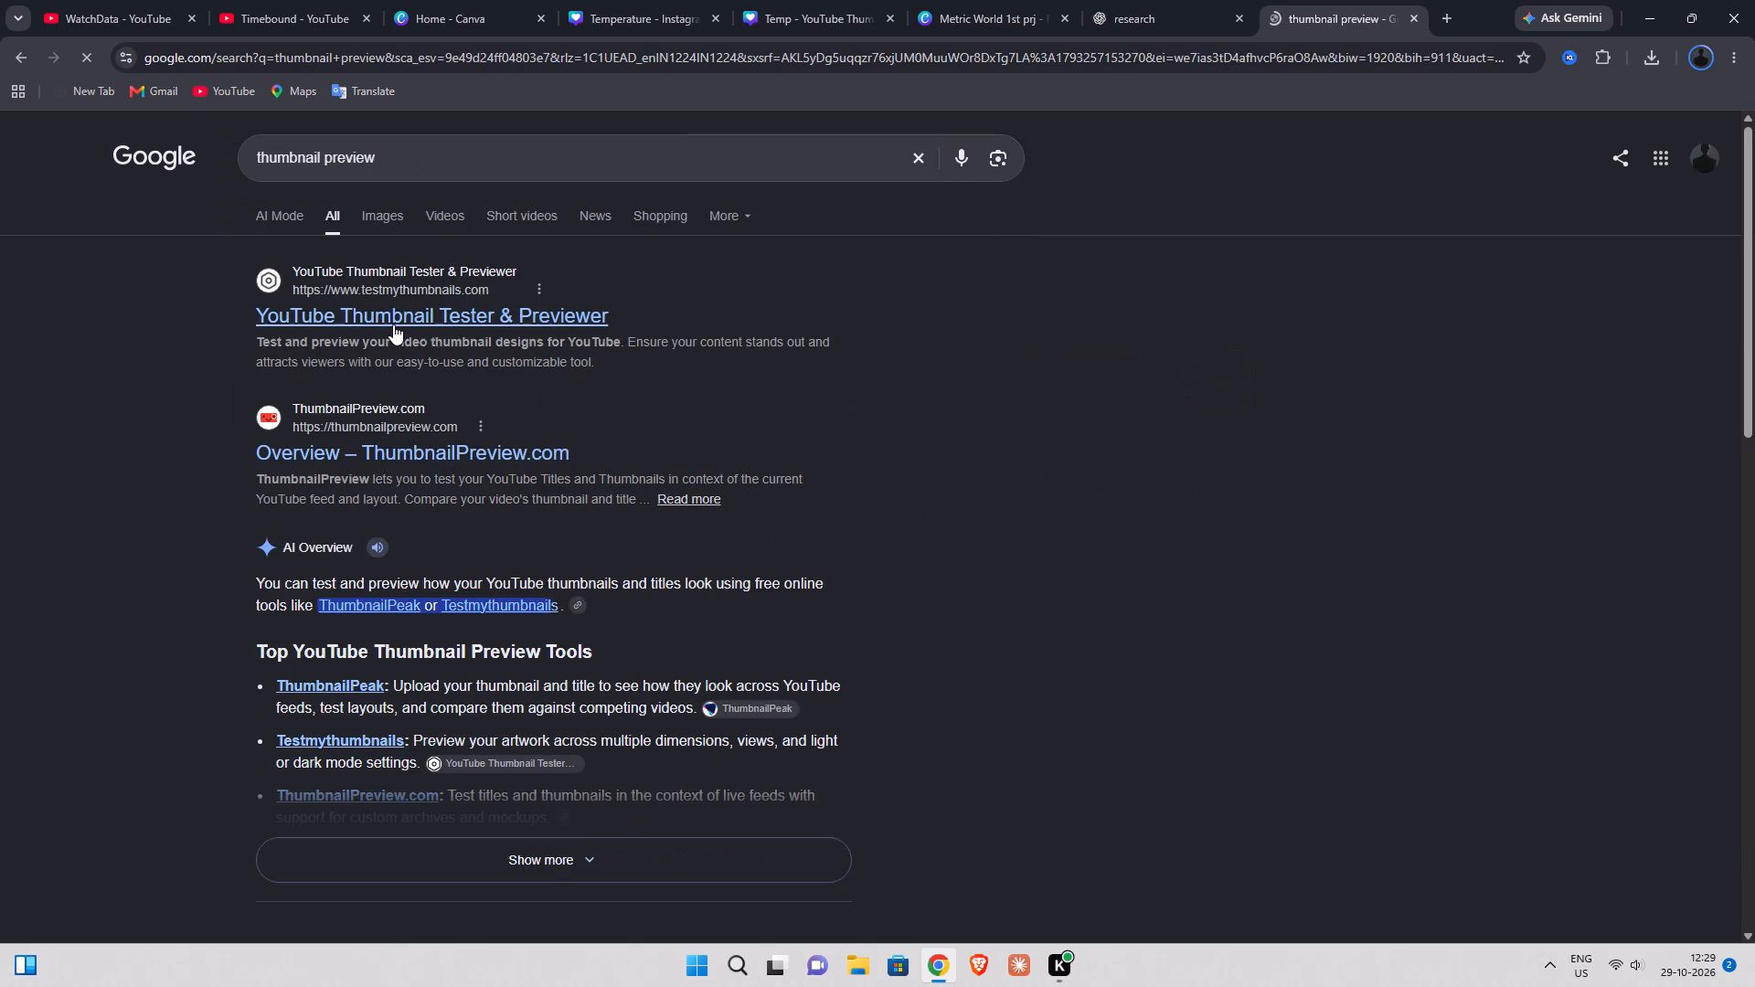
{"action": "left_click", "coordinate": [398, 316]}
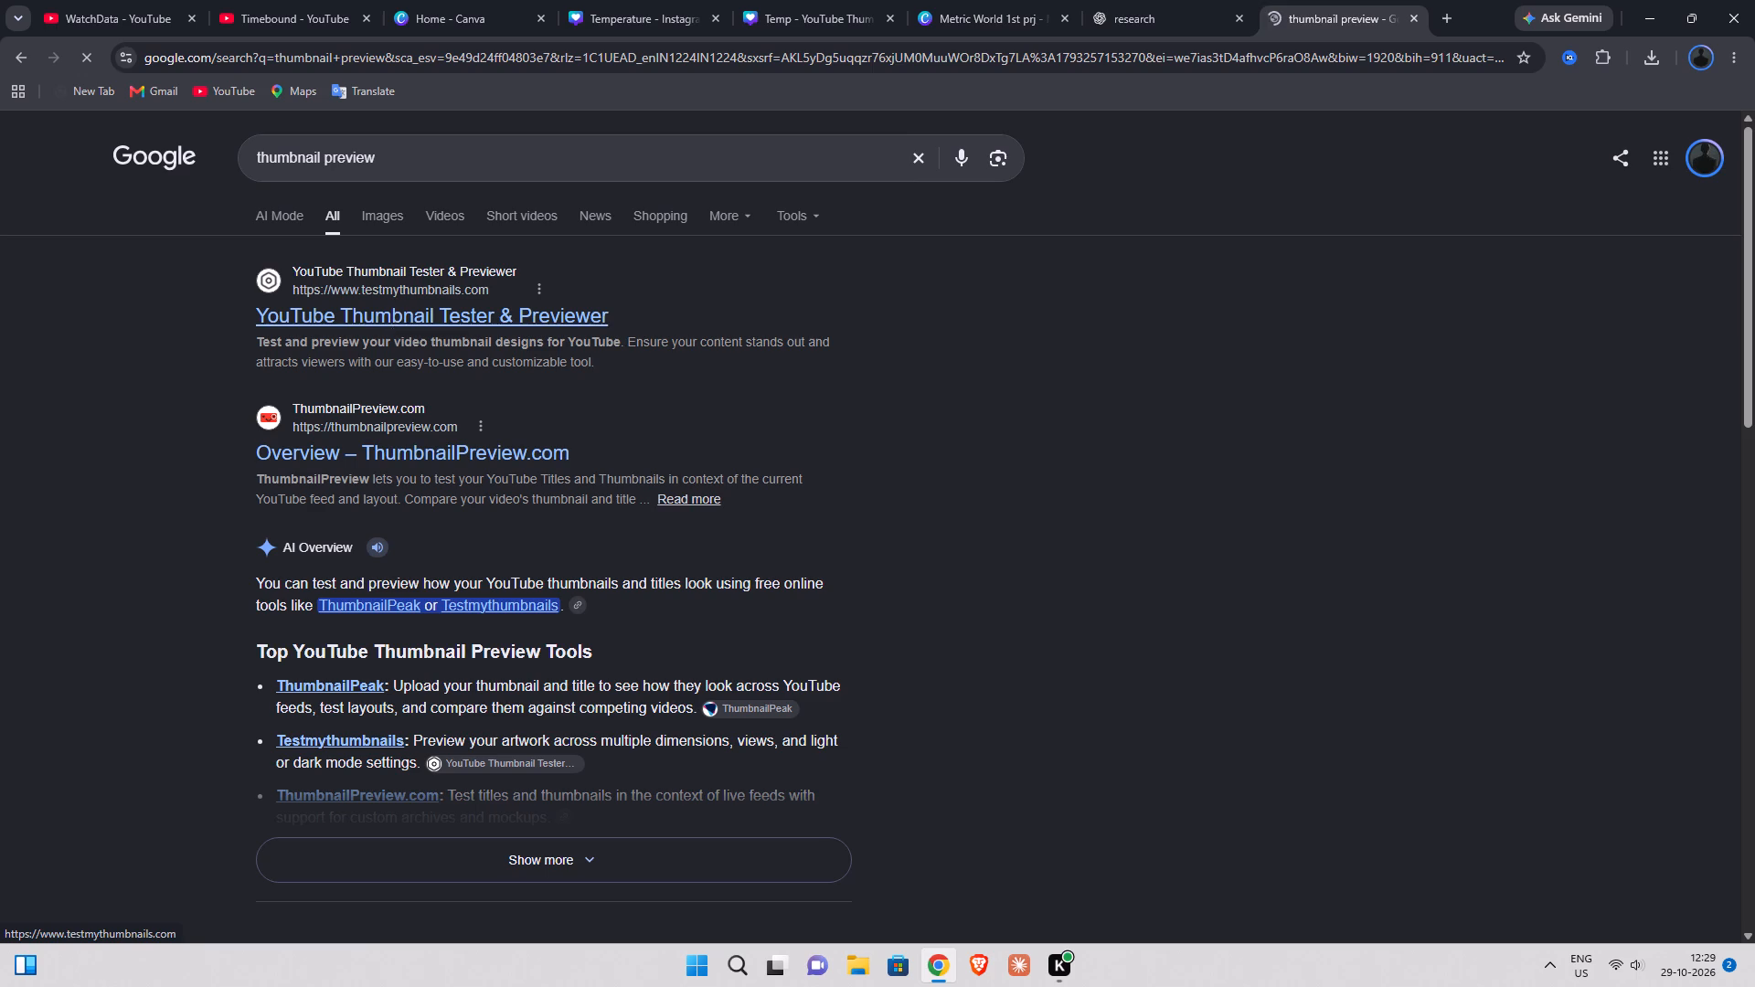
{"action": "scroll", "coordinate": [467, 468], "scroll_direction": "down", "scroll_amount": 5}
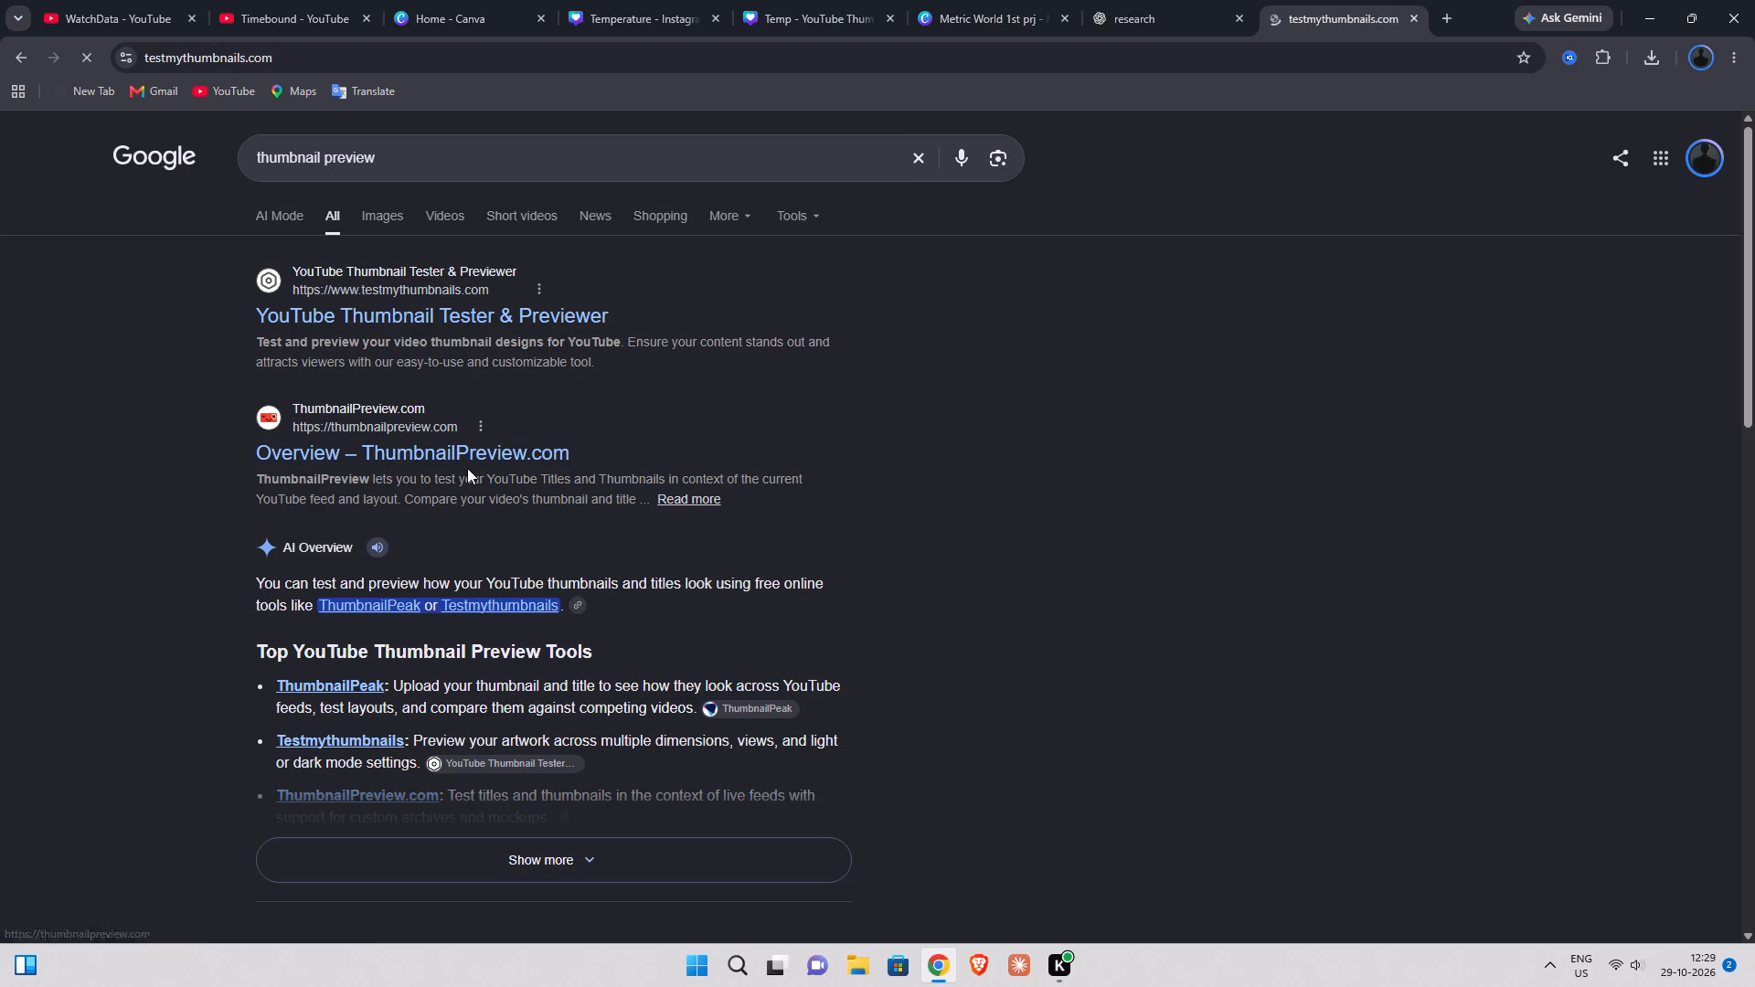
{"action": "scroll", "coordinate": [467, 487], "scroll_direction": "down", "scroll_amount": 3}
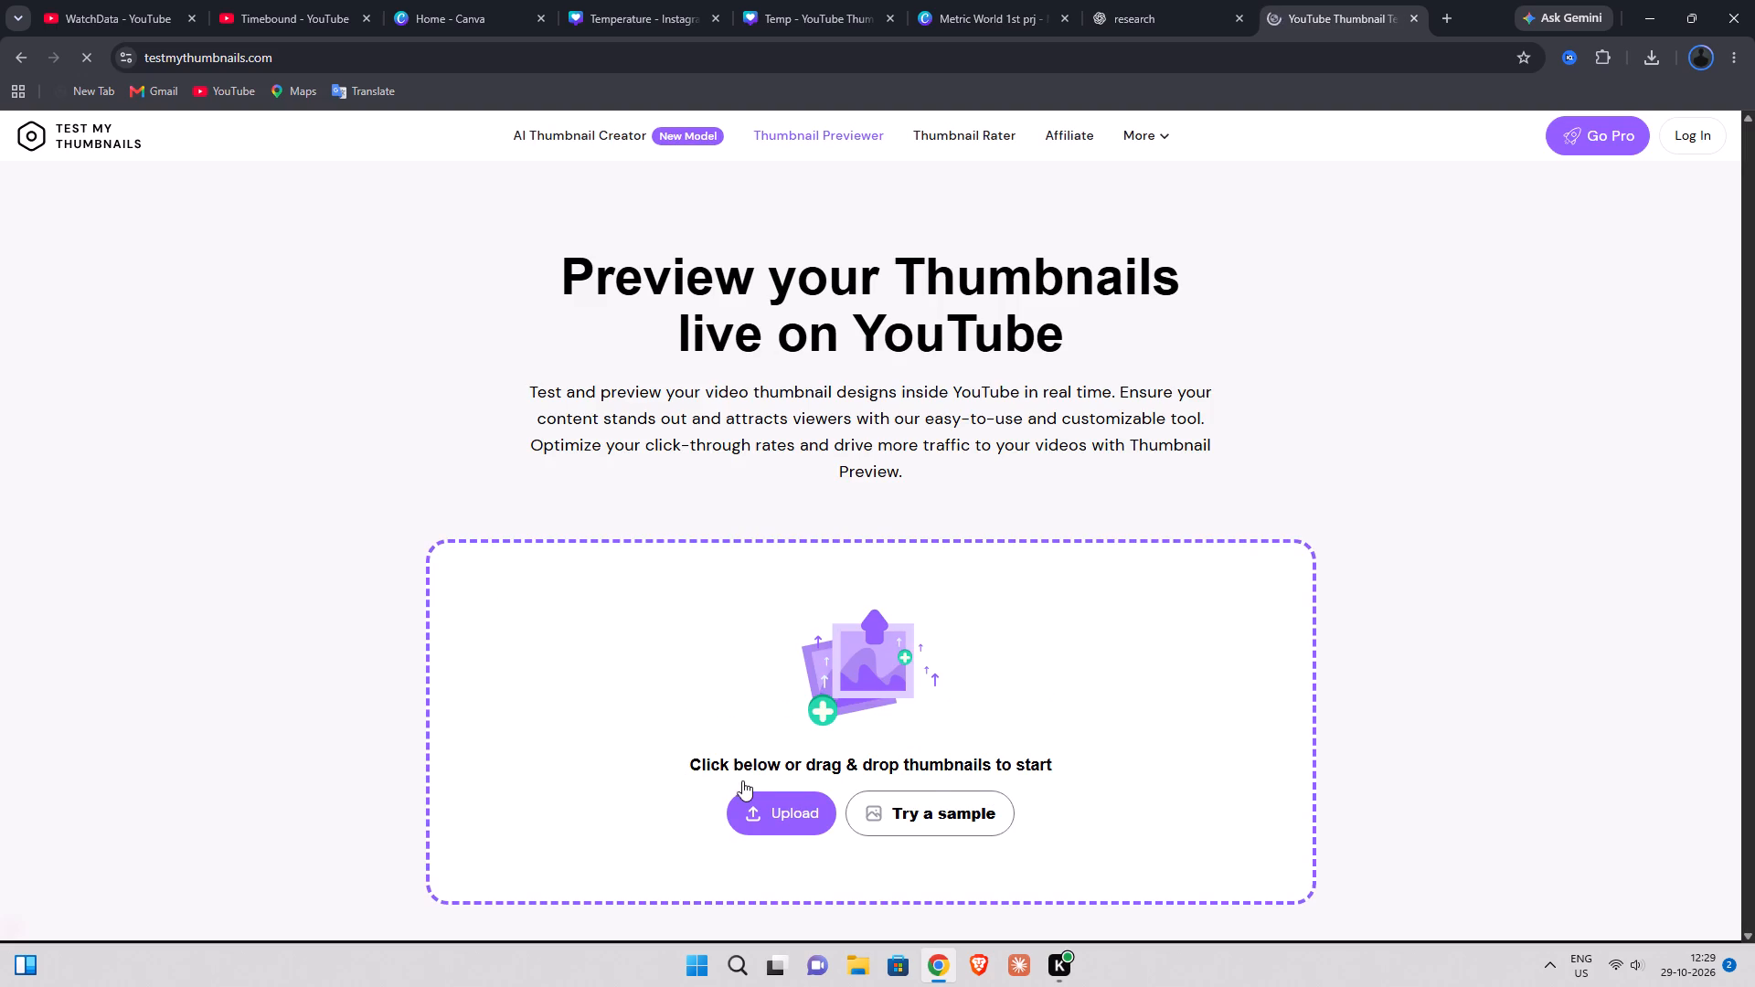
Upload Temp.png from the Downloads folder to the thumbnail previewer.
{"action": "left_click", "coordinate": [761, 815]}
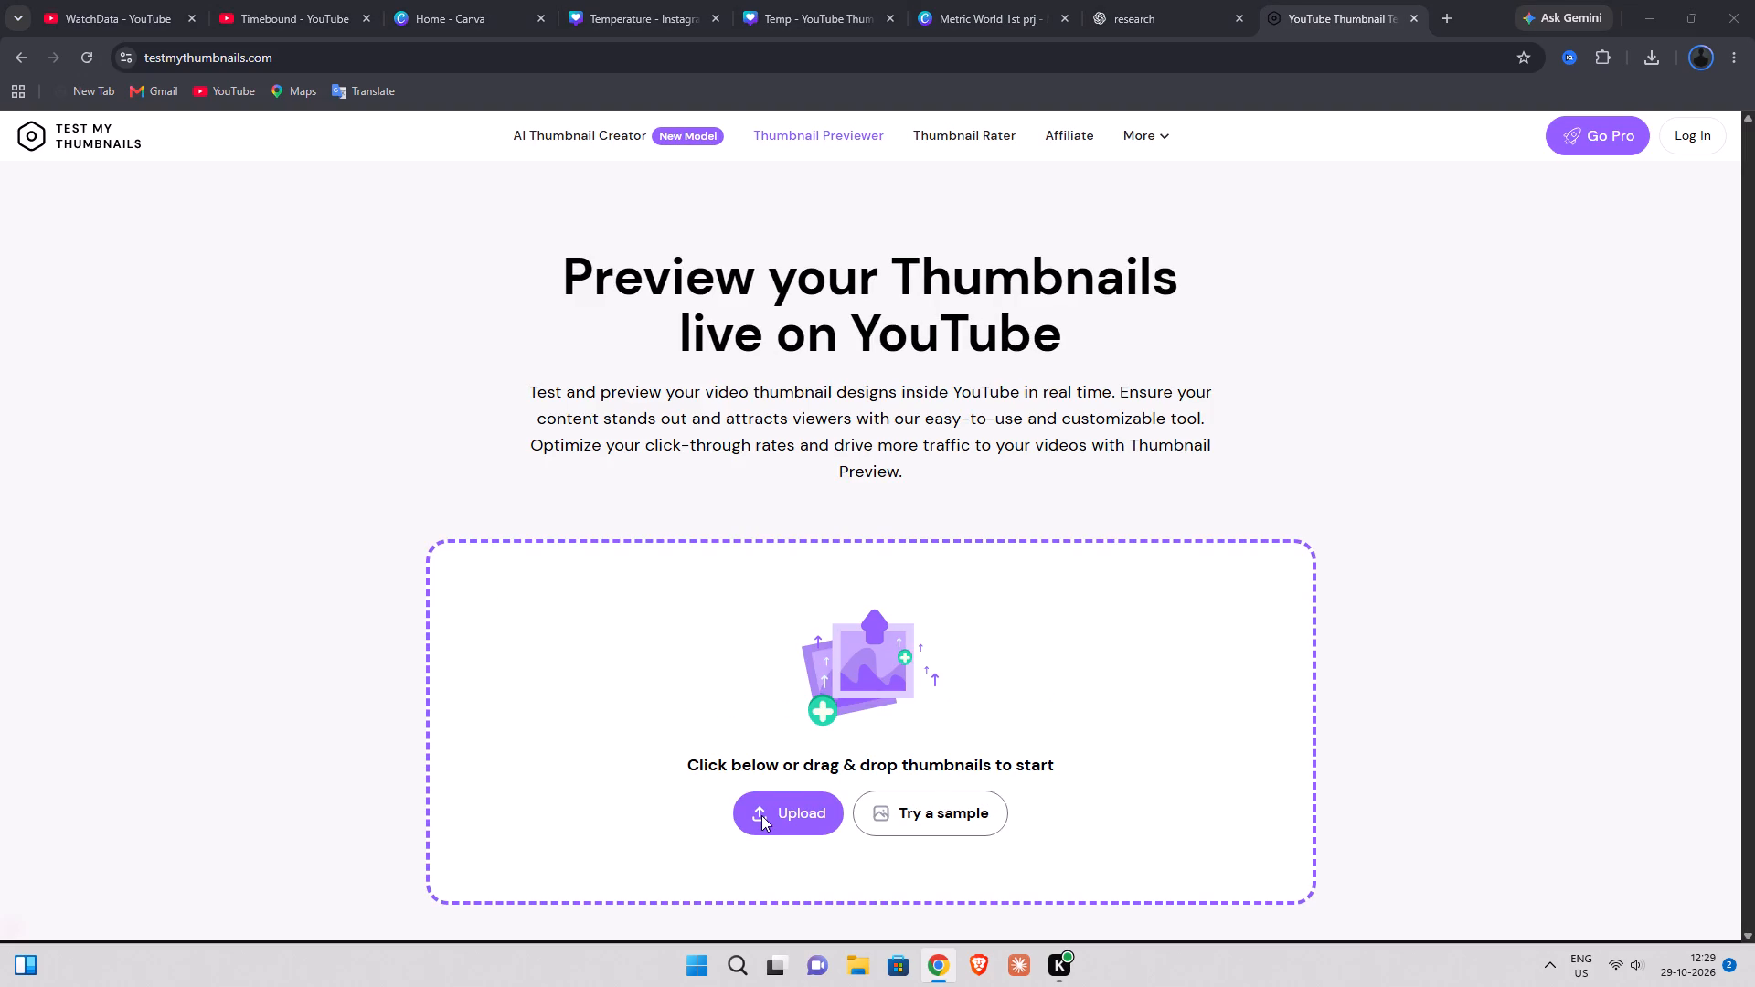
{"action": "left_click", "coordinate": [334, 169]}
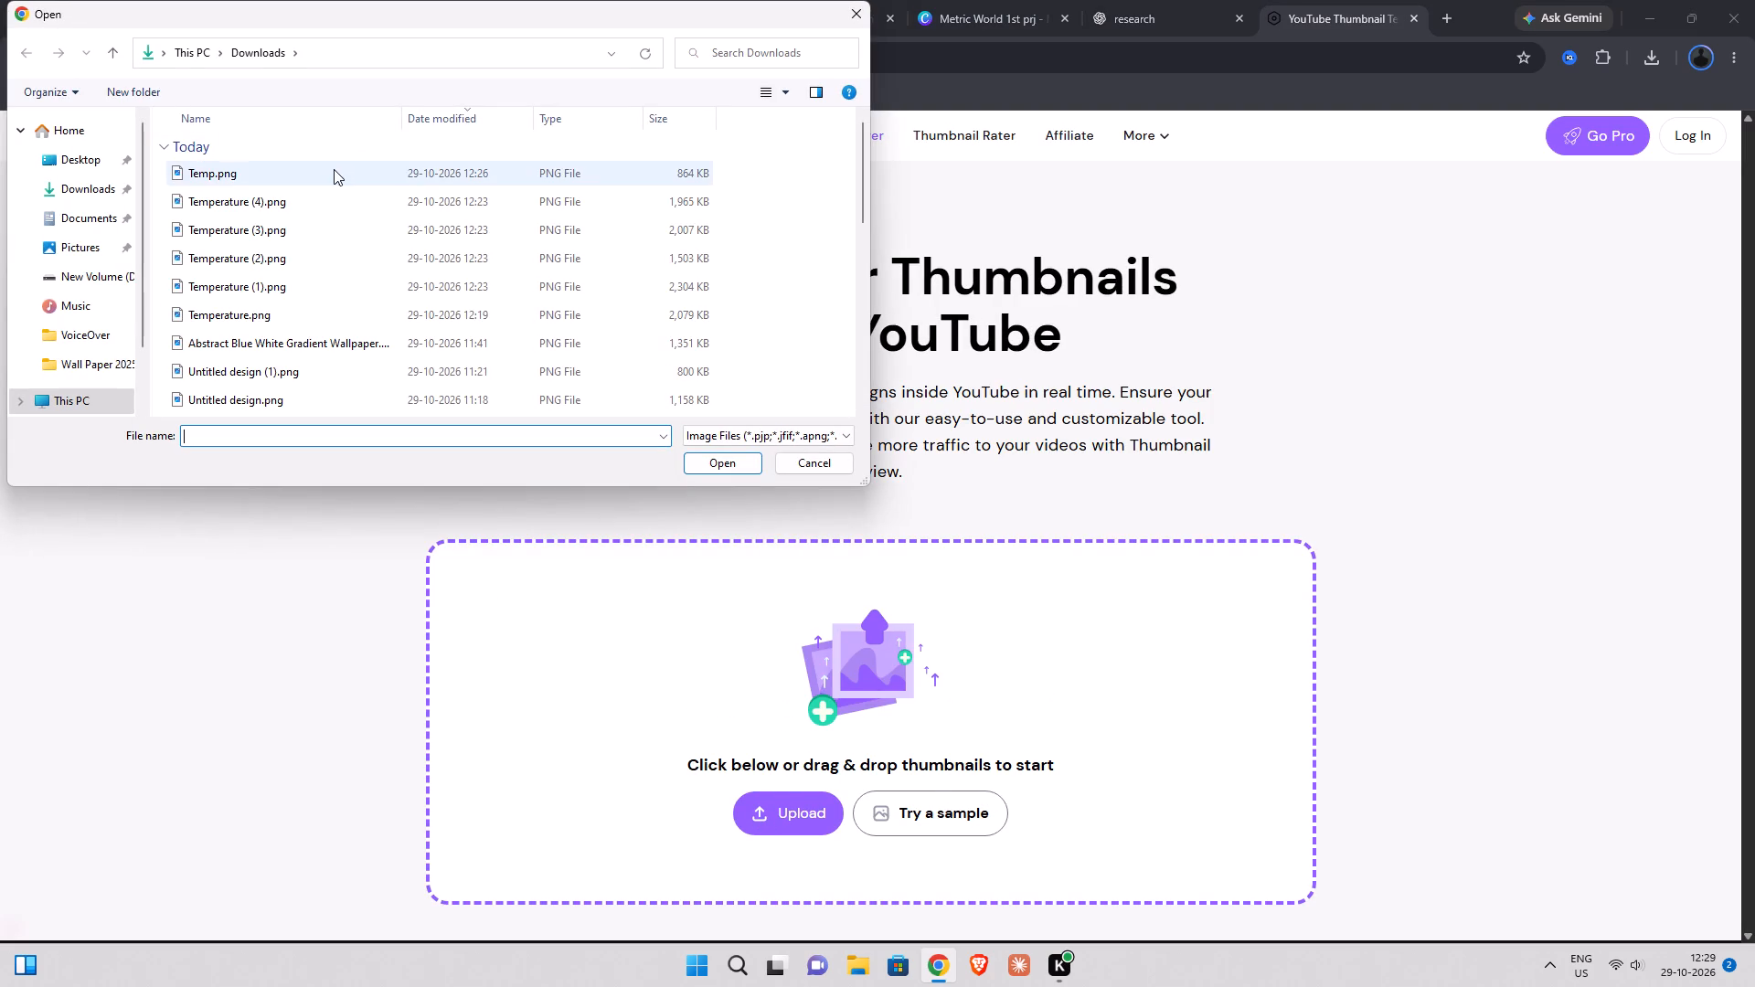
{"action": "left_click", "coordinate": [703, 452]}
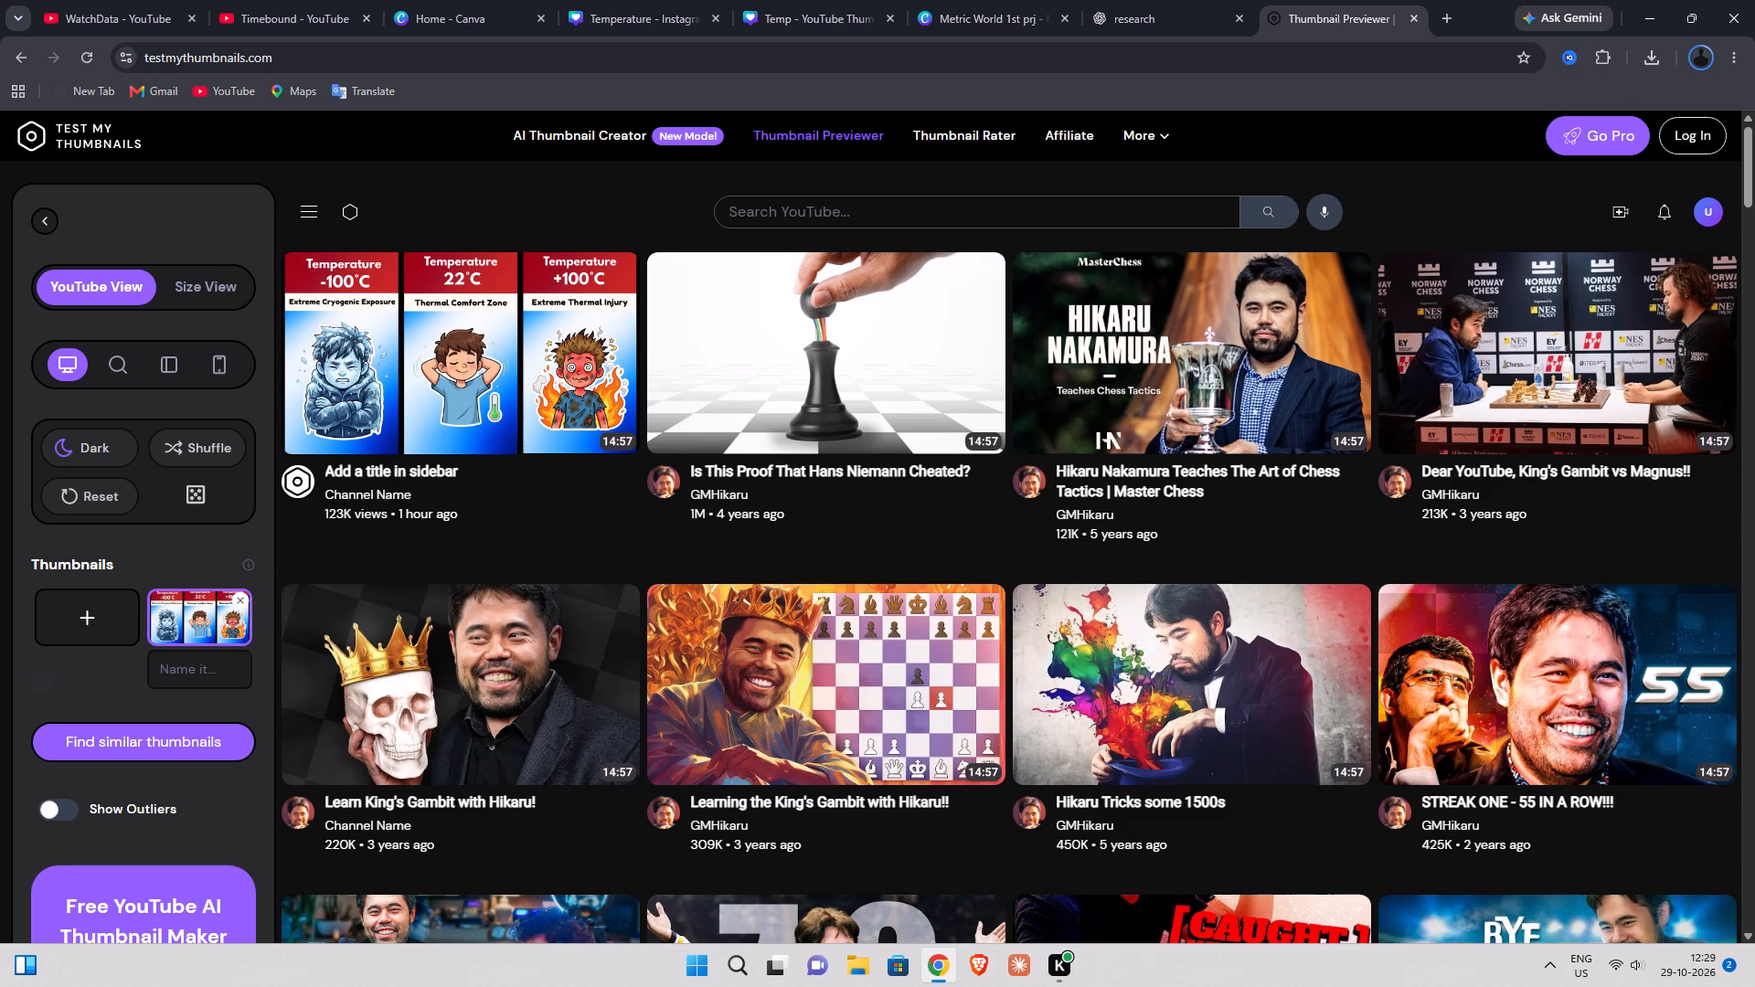
Examine how the Temperature thumbnail looks beside other videos in the YouTube View feed.
{"action": "scroll", "coordinate": [524, 547], "scroll_direction": "down", "scroll_amount": 2}
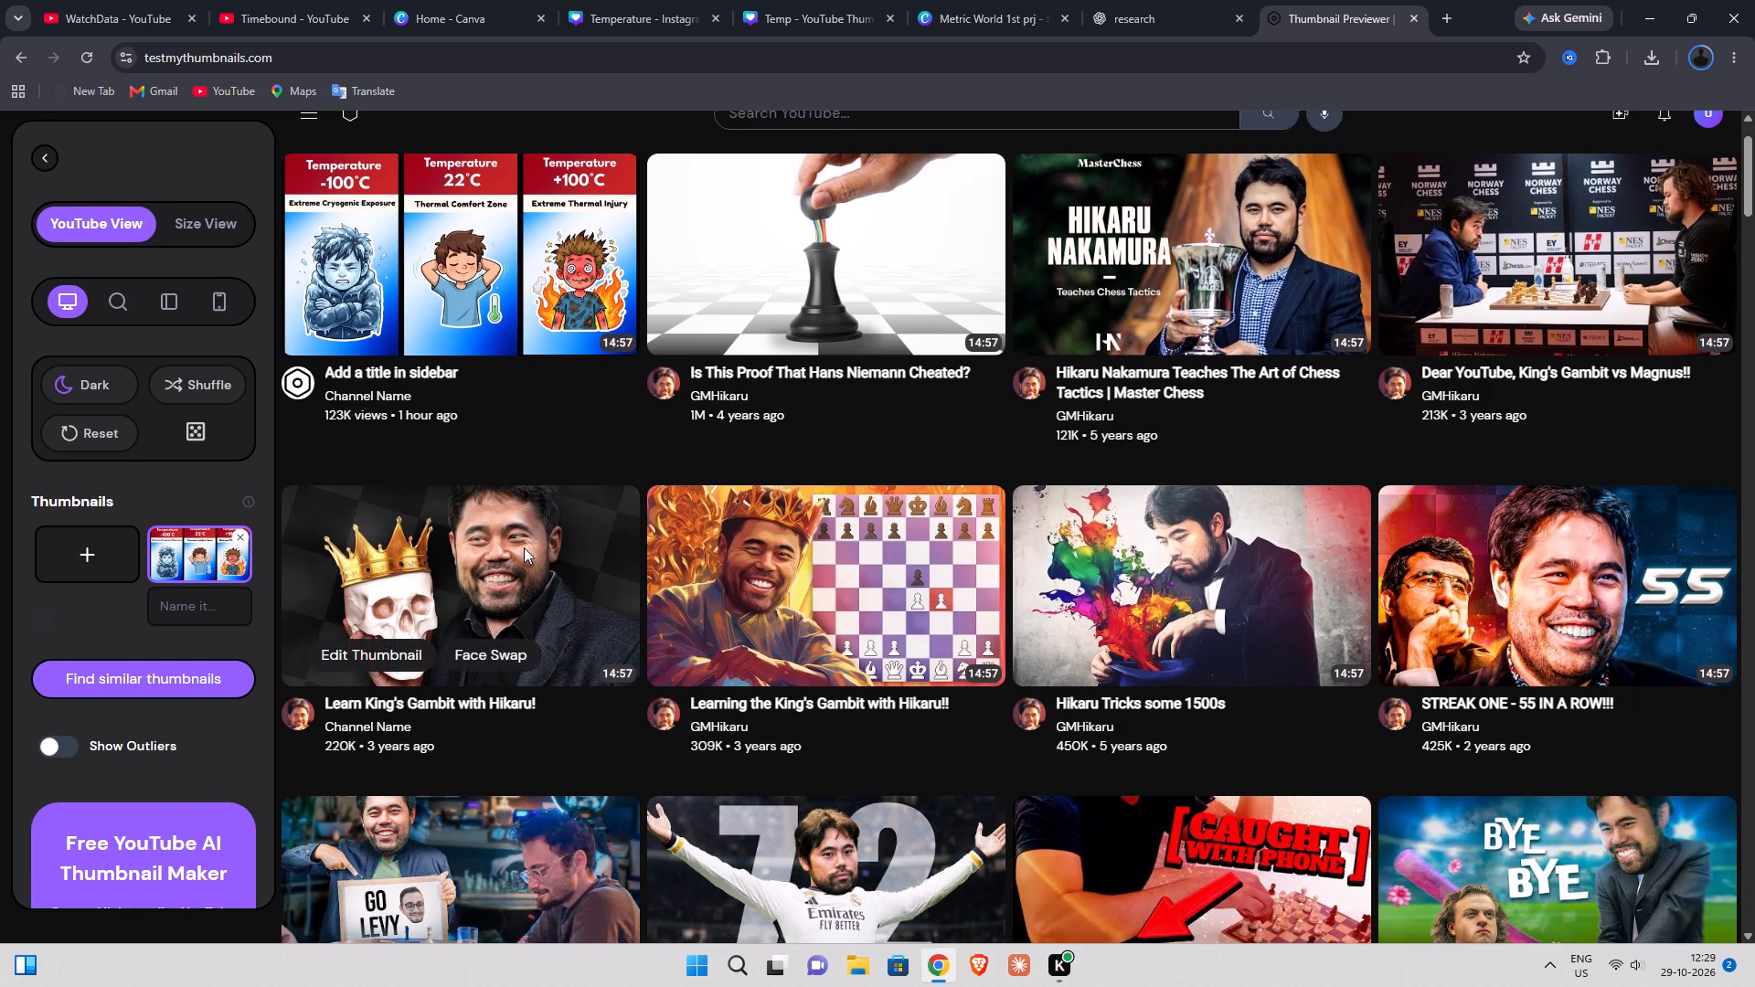
{"action": "scroll", "coordinate": [524, 547], "scroll_direction": "down", "scroll_amount": 4}
{"action": "scroll", "coordinate": [524, 547], "scroll_direction": "up", "scroll_amount": 8}
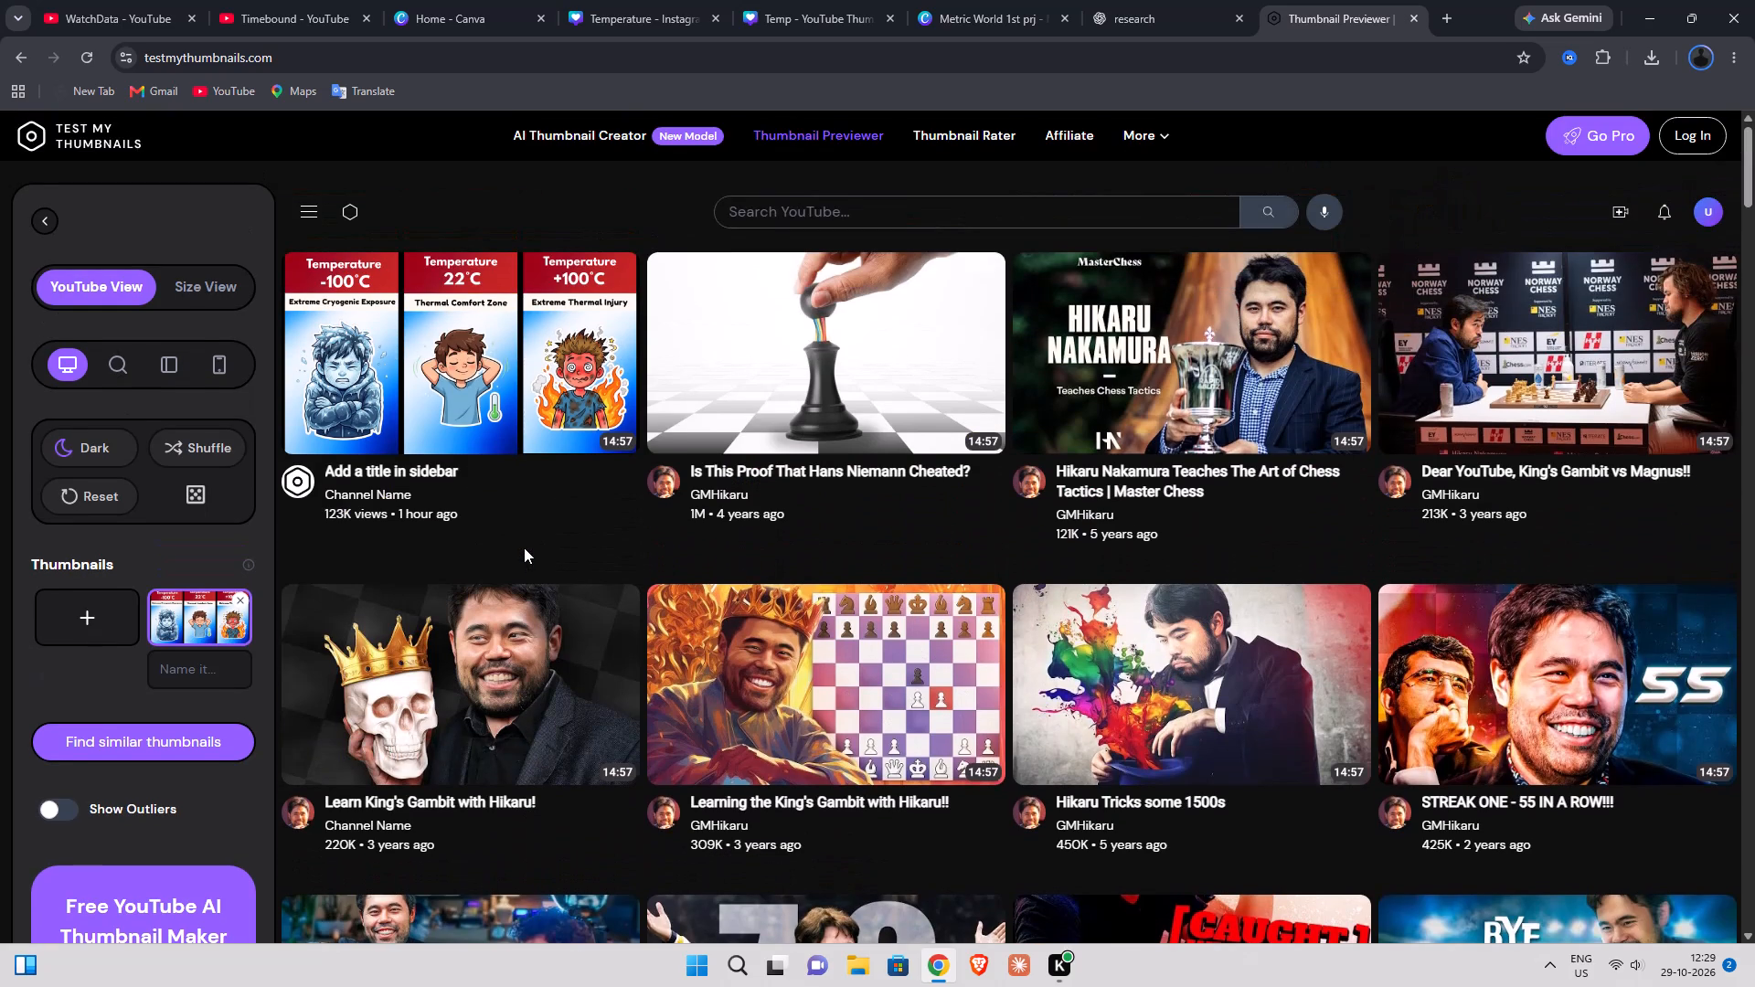
{"action": "scroll", "coordinate": [520, 558], "scroll_direction": "up", "scroll_amount": 2}
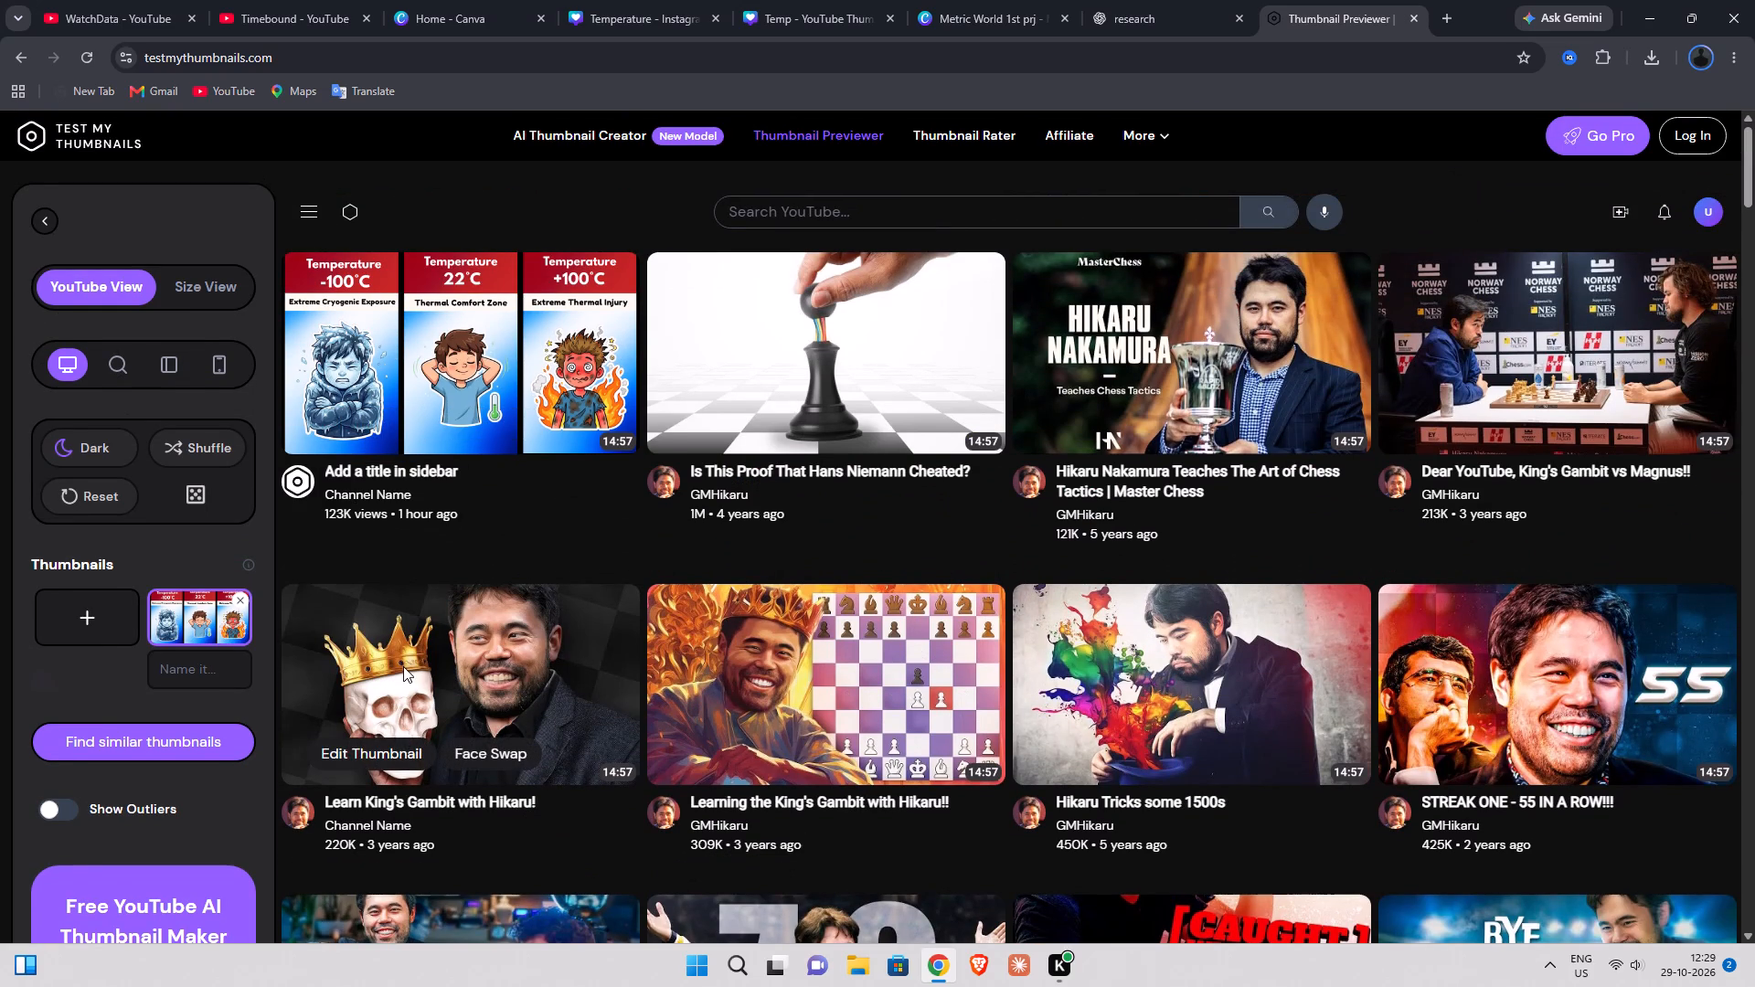
Switch the preview to Size View and examine the thumbnail at its browser sizes, from Homepage Large to Watch Later.
{"action": "left_click", "coordinate": [176, 296]}
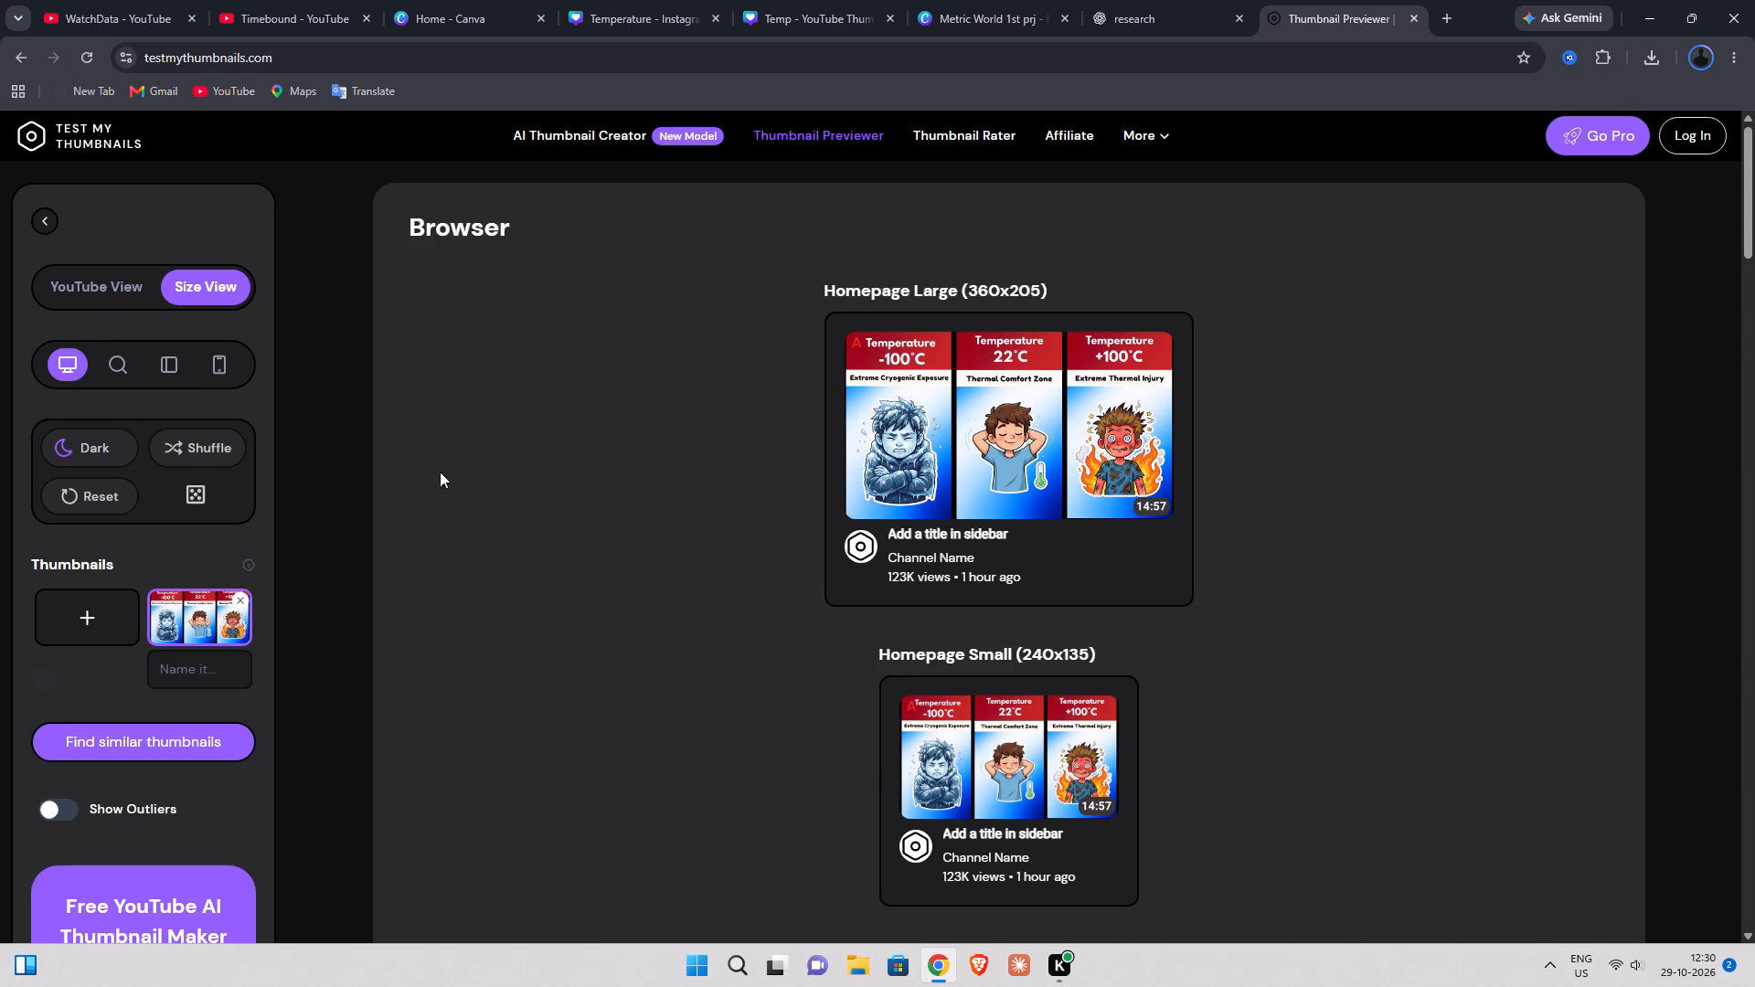
{"action": "scroll", "coordinate": [527, 484], "scroll_direction": "down", "scroll_amount": 7}
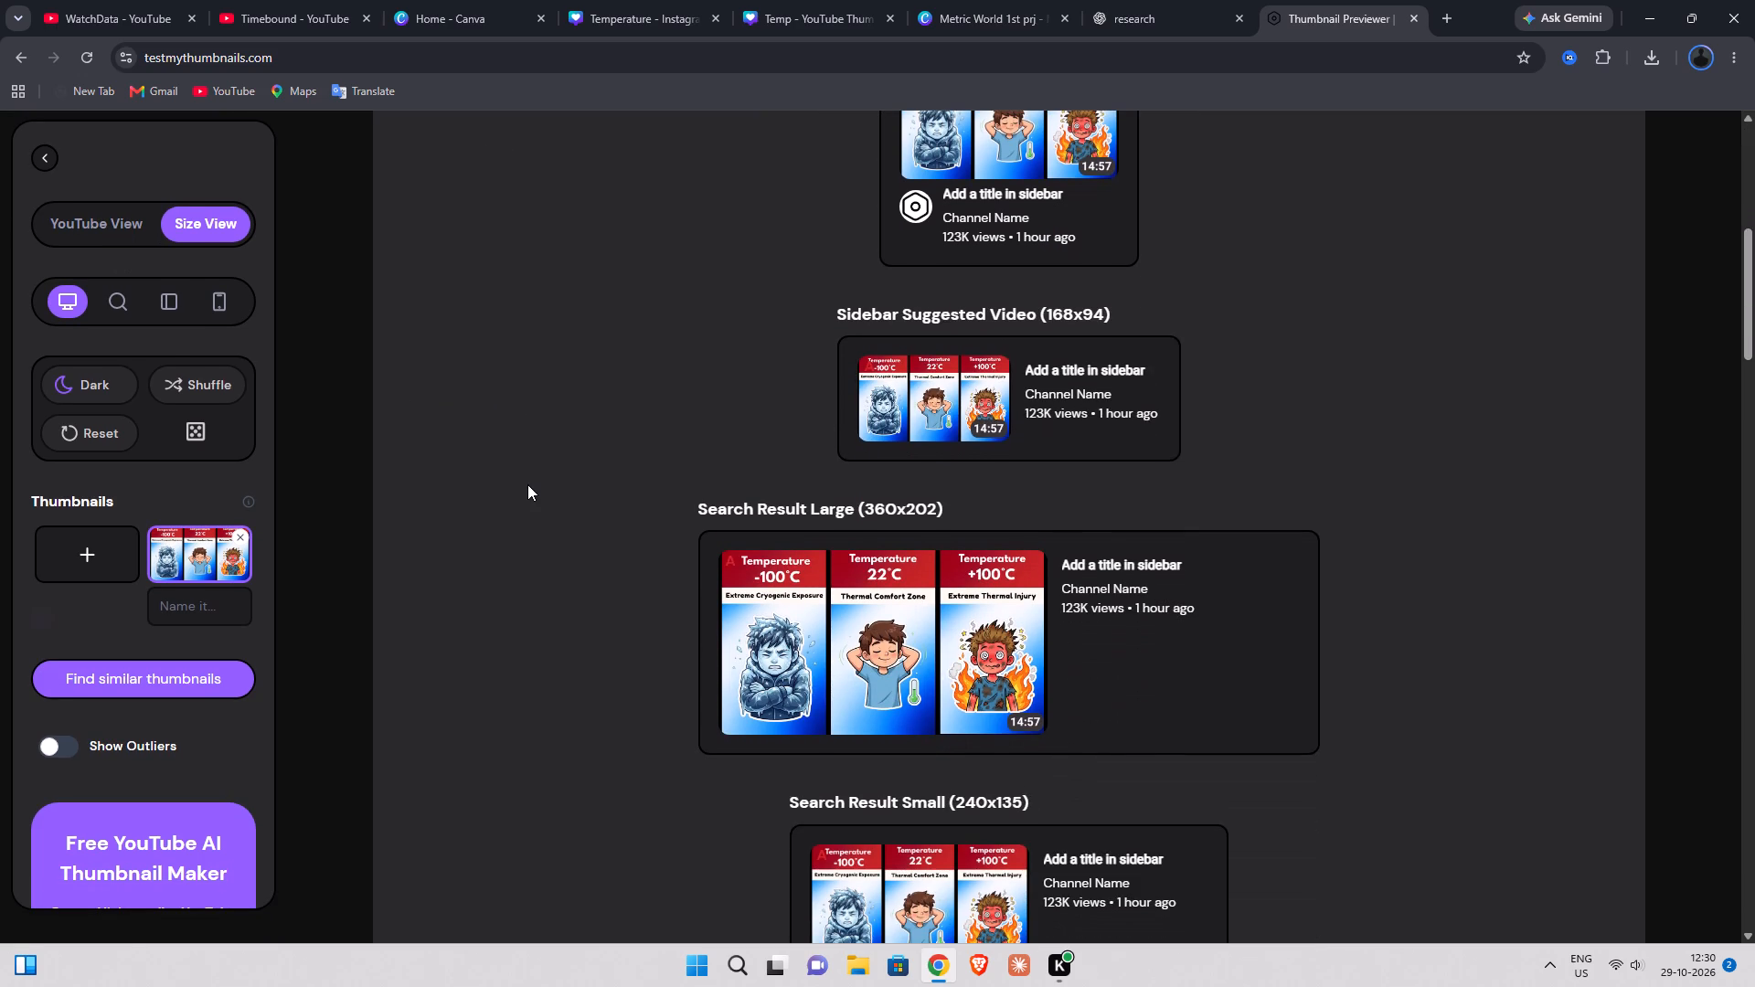
{"action": "scroll", "coordinate": [527, 484], "scroll_direction": "down", "scroll_amount": 8}
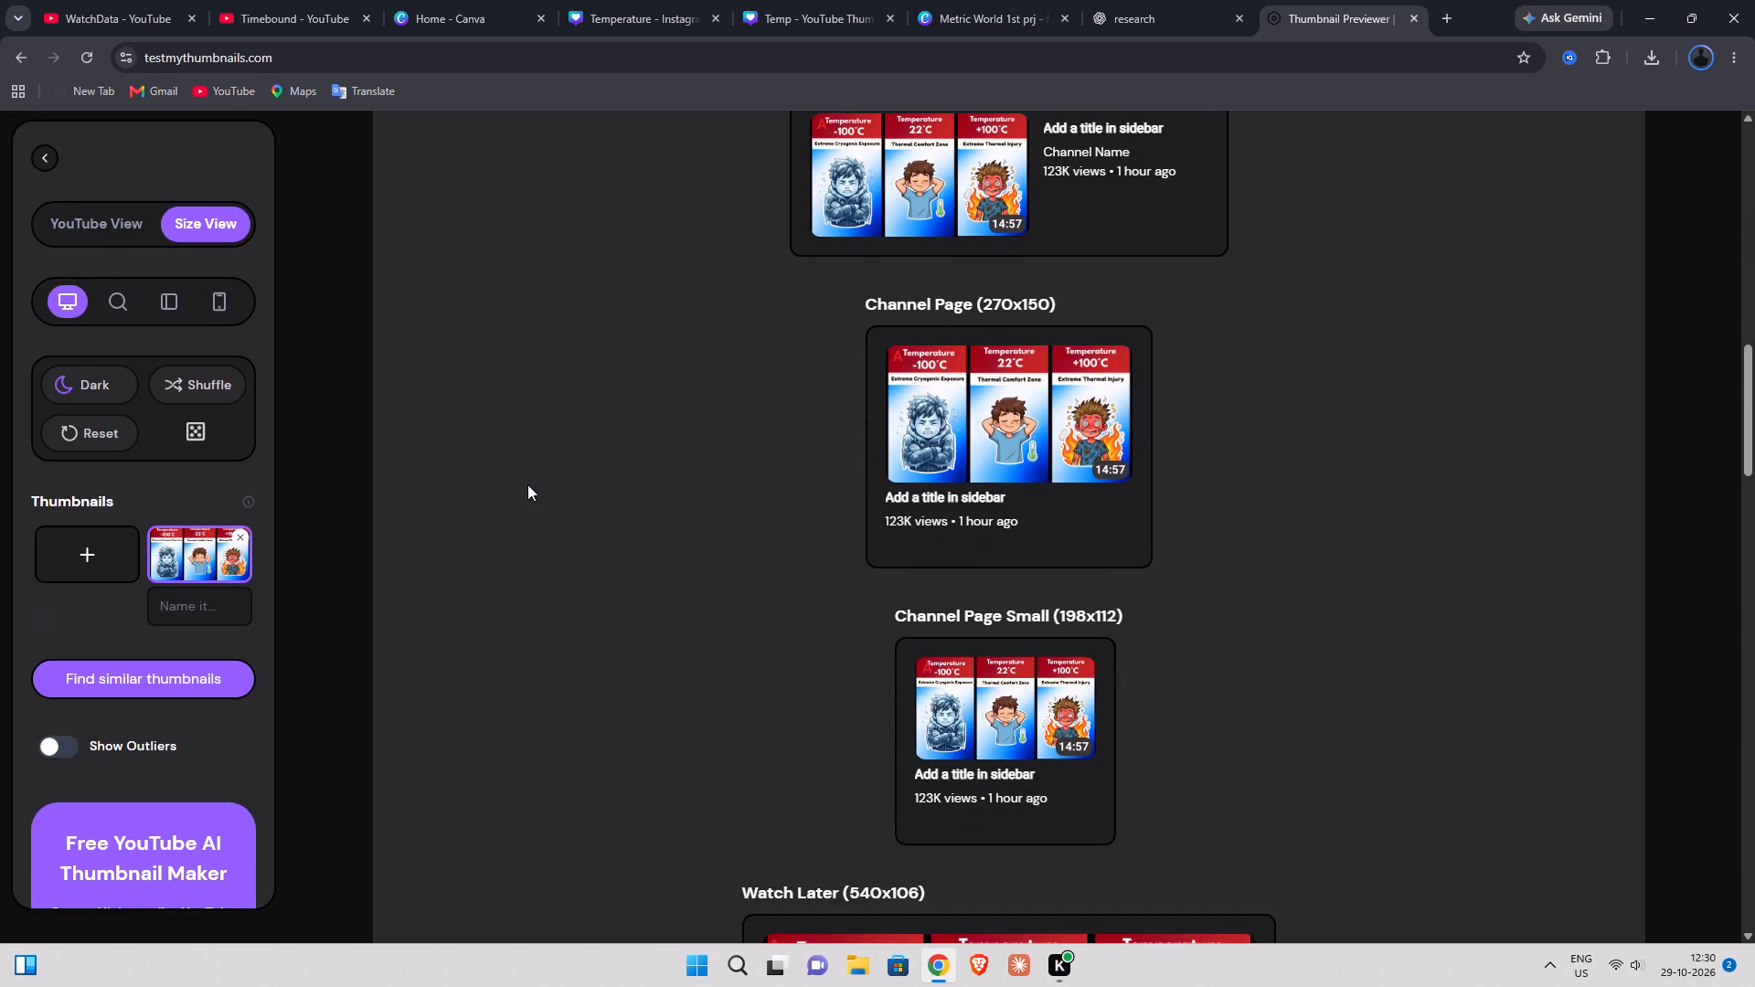
{"action": "scroll", "coordinate": [527, 484], "scroll_direction": "down", "scroll_amount": 6}
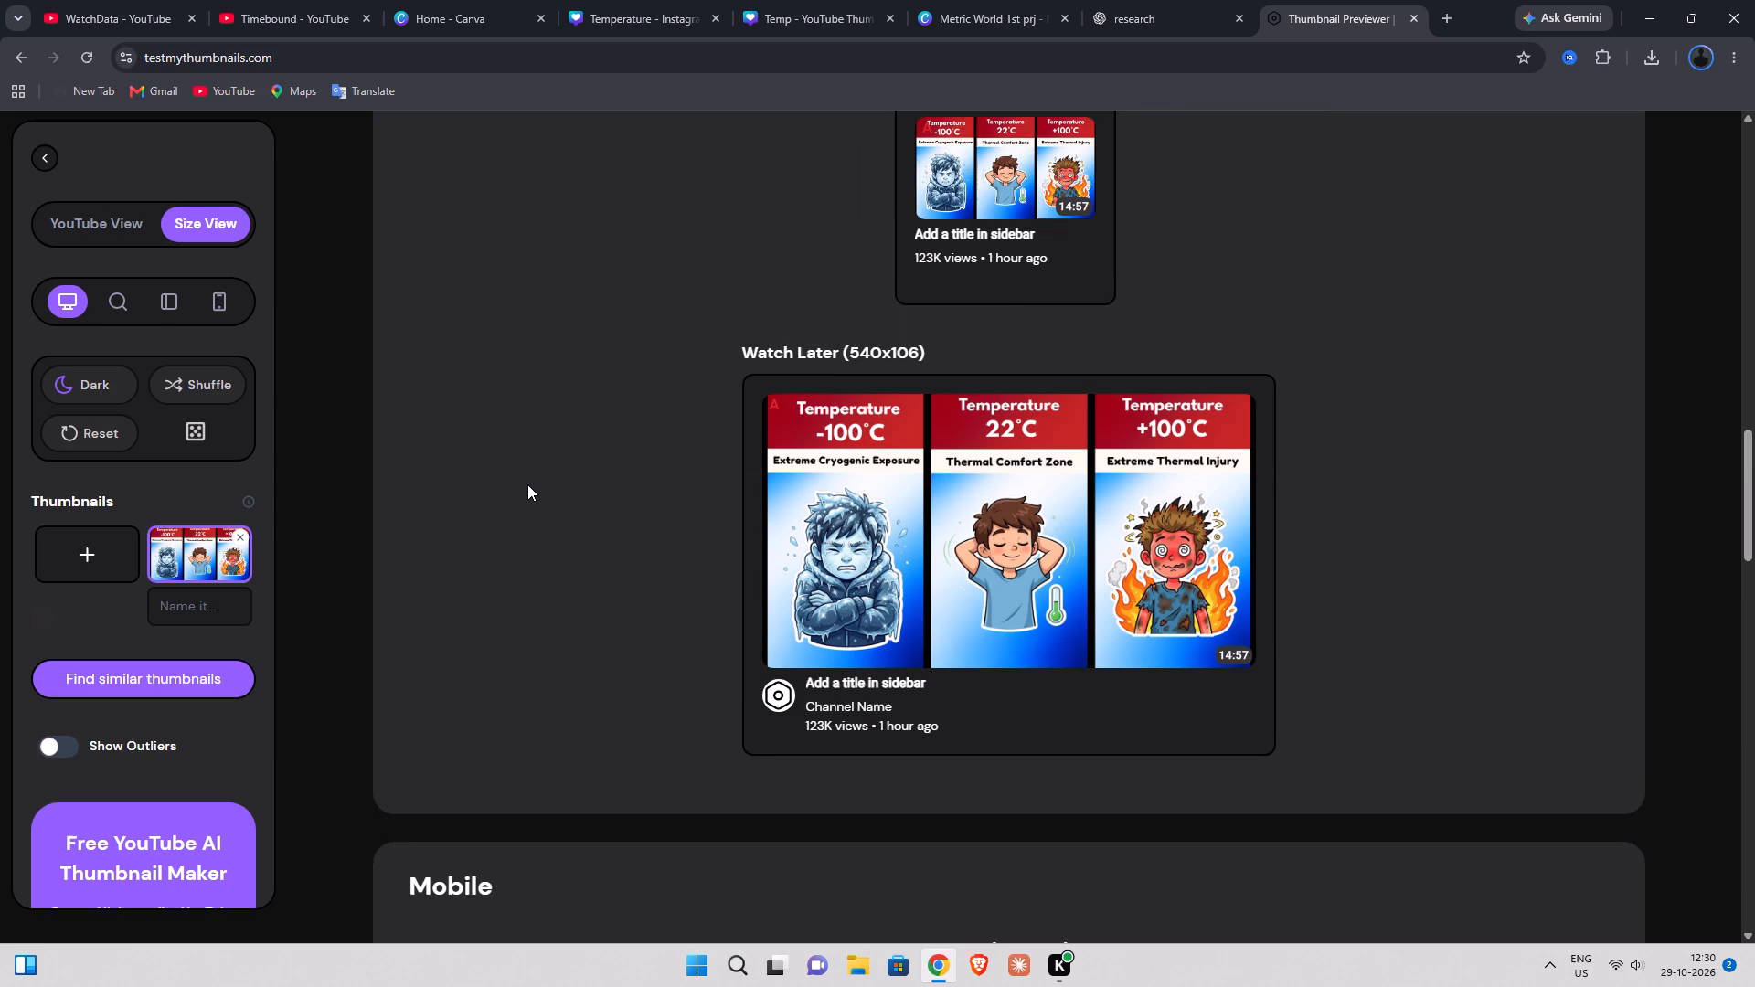
{"action": "scroll", "coordinate": [527, 485], "scroll_direction": "down", "scroll_amount": 3}
{"action": "scroll", "coordinate": [526, 490], "scroll_direction": "up", "scroll_amount": 1}
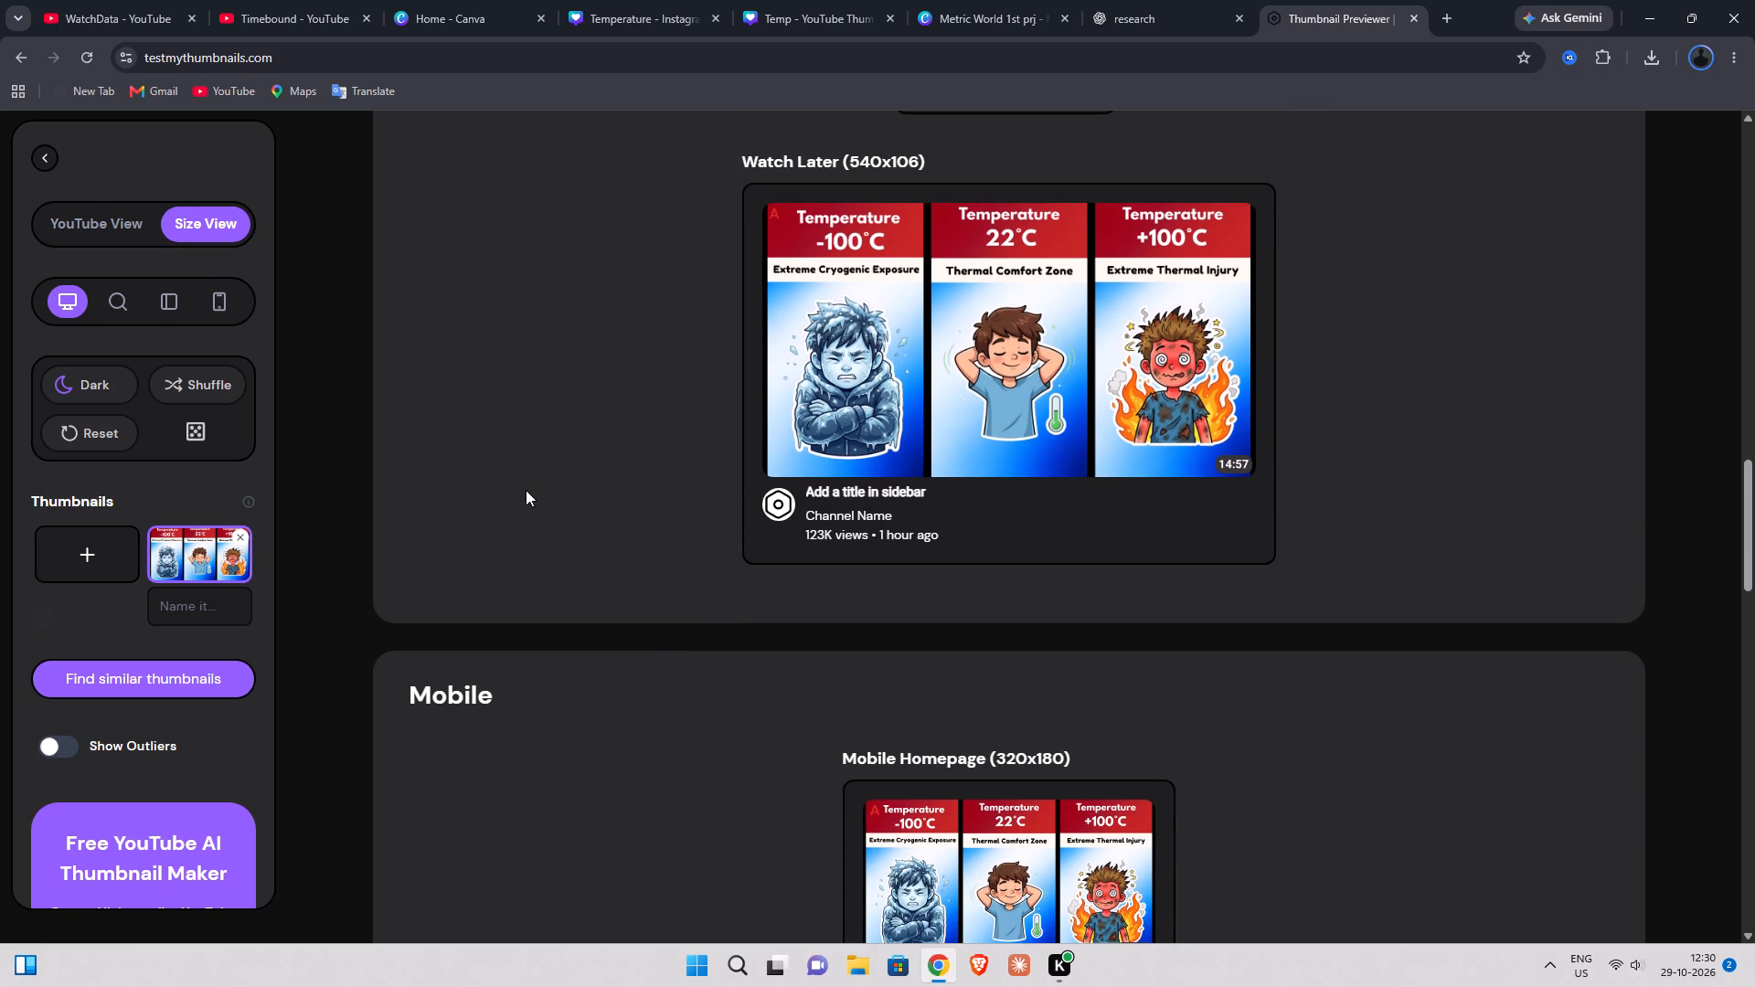
Examine the thumbnail at its mobile and TV sizes, from Mobile Homepage through Apple TV Recommended to the last Watch Later.
{"action": "scroll", "coordinate": [526, 490], "scroll_direction": "down", "scroll_amount": 8}
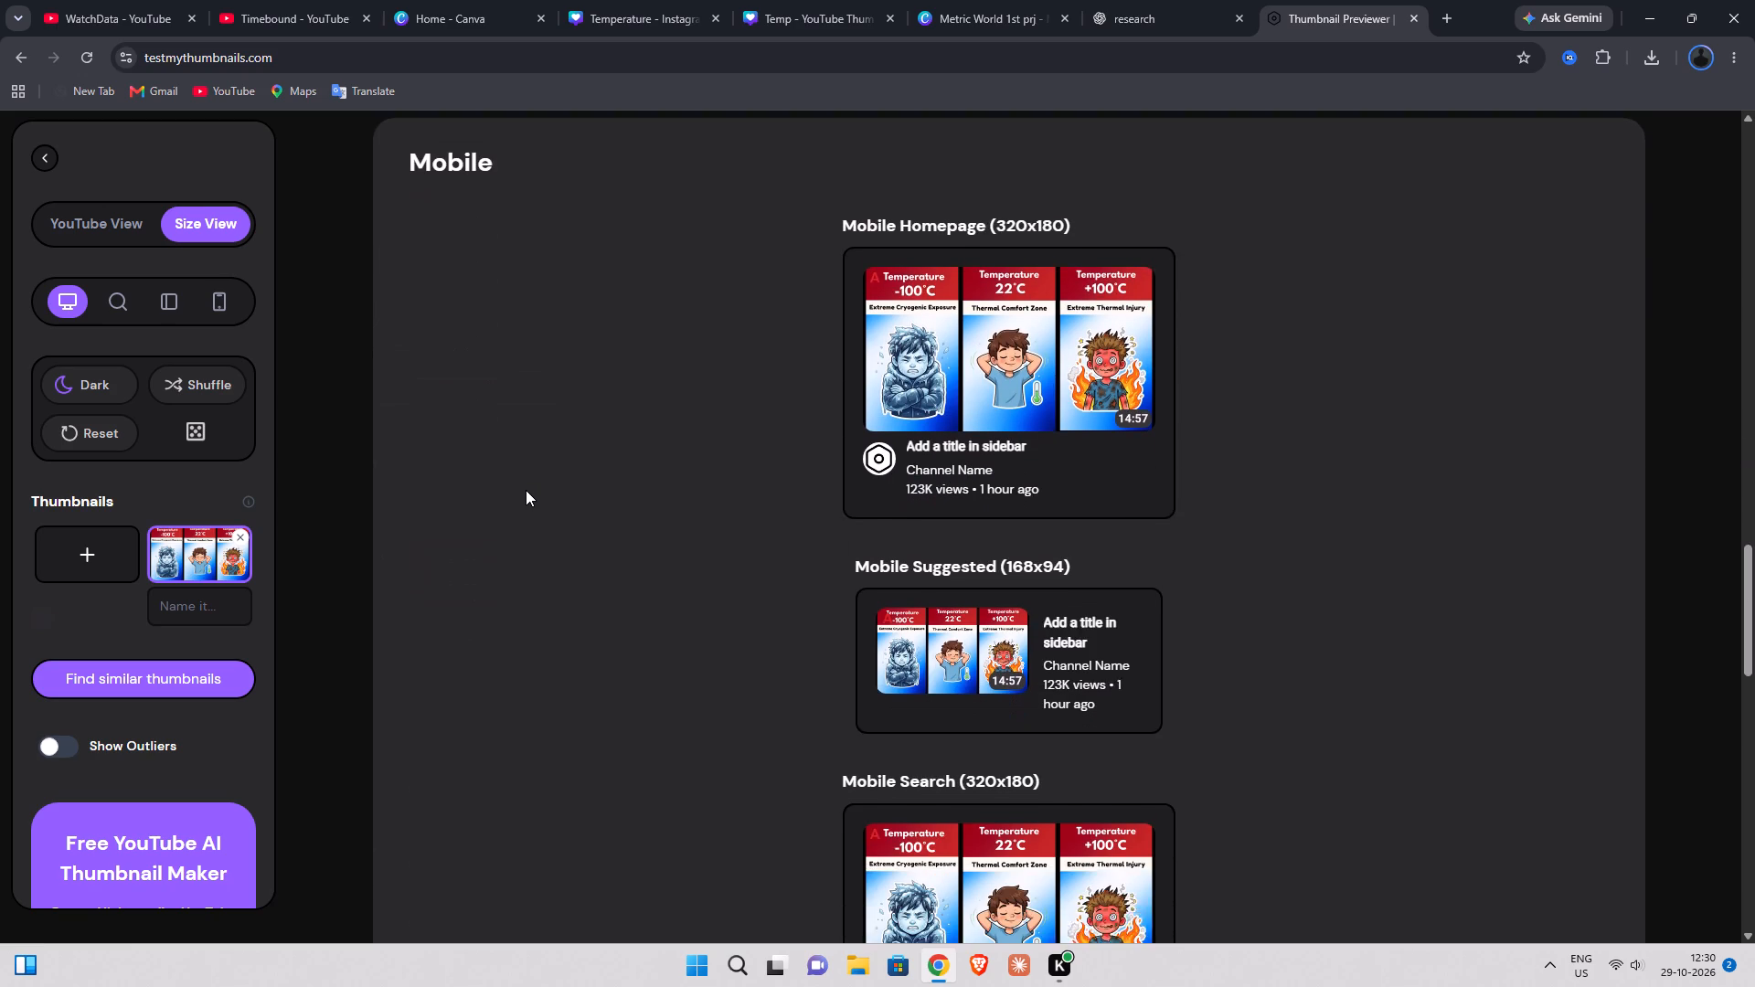
{"action": "scroll", "coordinate": [526, 490], "scroll_direction": "down", "scroll_amount": 17}
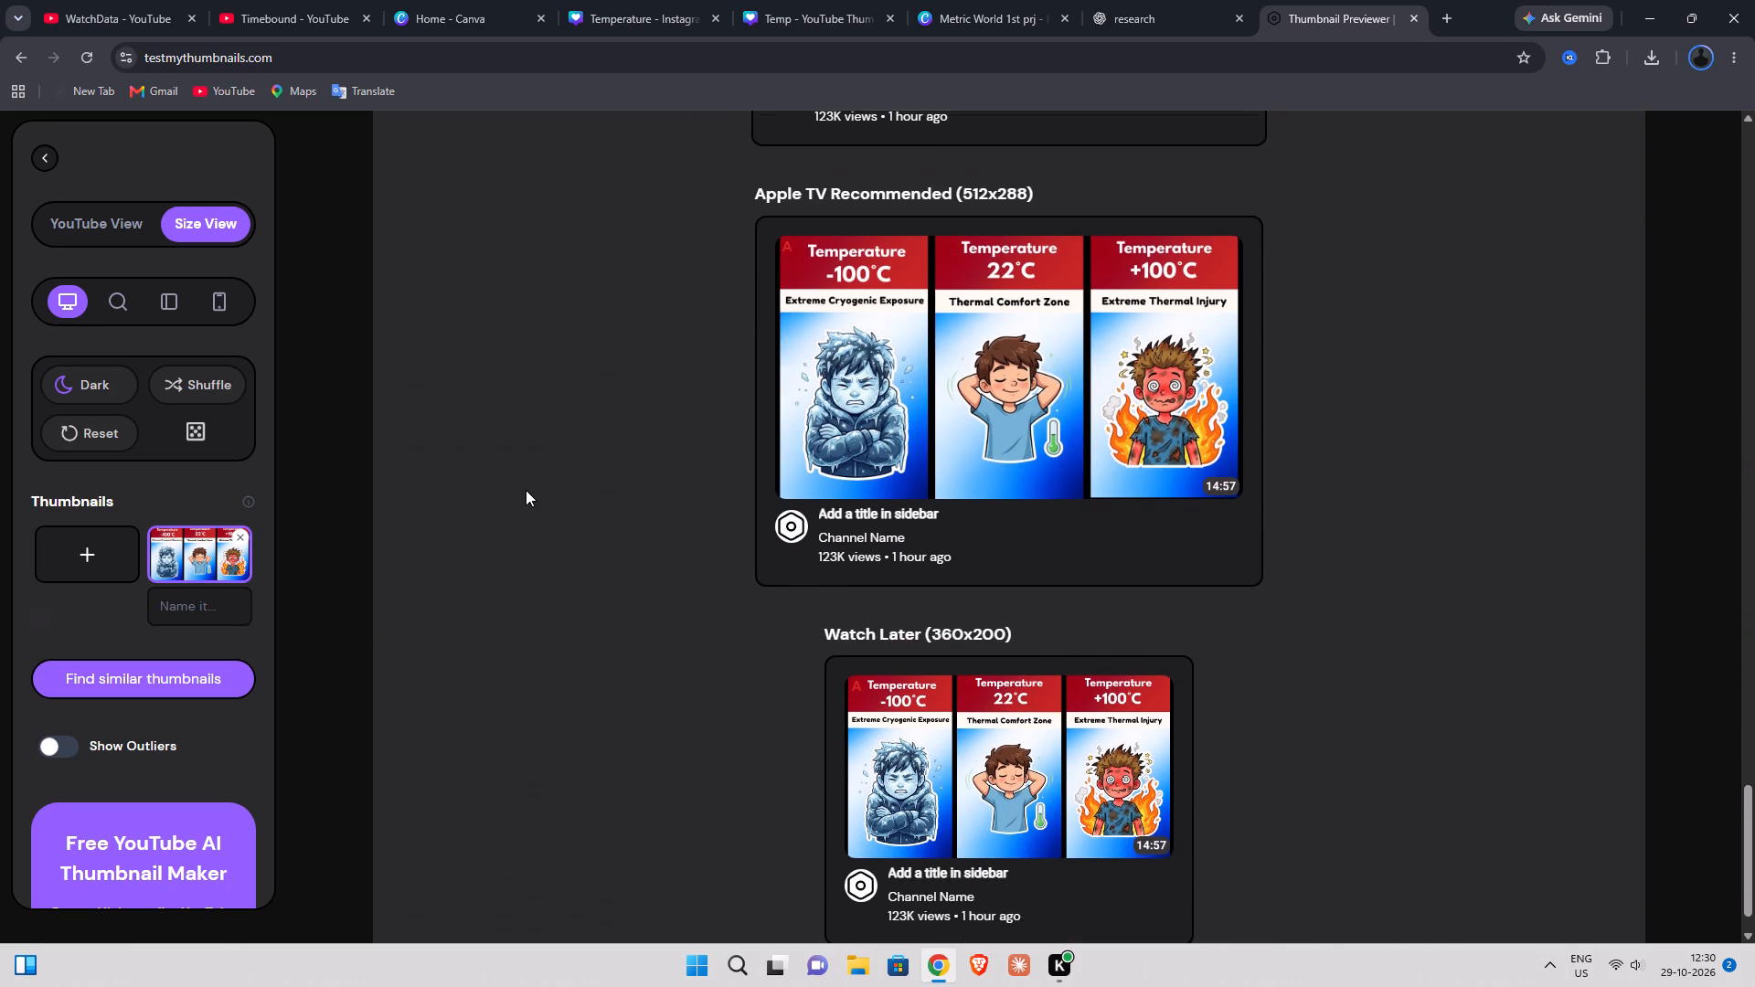
{"action": "scroll", "coordinate": [526, 490], "scroll_direction": "down", "scroll_amount": 5}
{"action": "scroll", "coordinate": [526, 490], "scroll_direction": "up", "scroll_amount": 20}
{"action": "scroll", "coordinate": [526, 490], "scroll_direction": "up", "scroll_amount": 4}
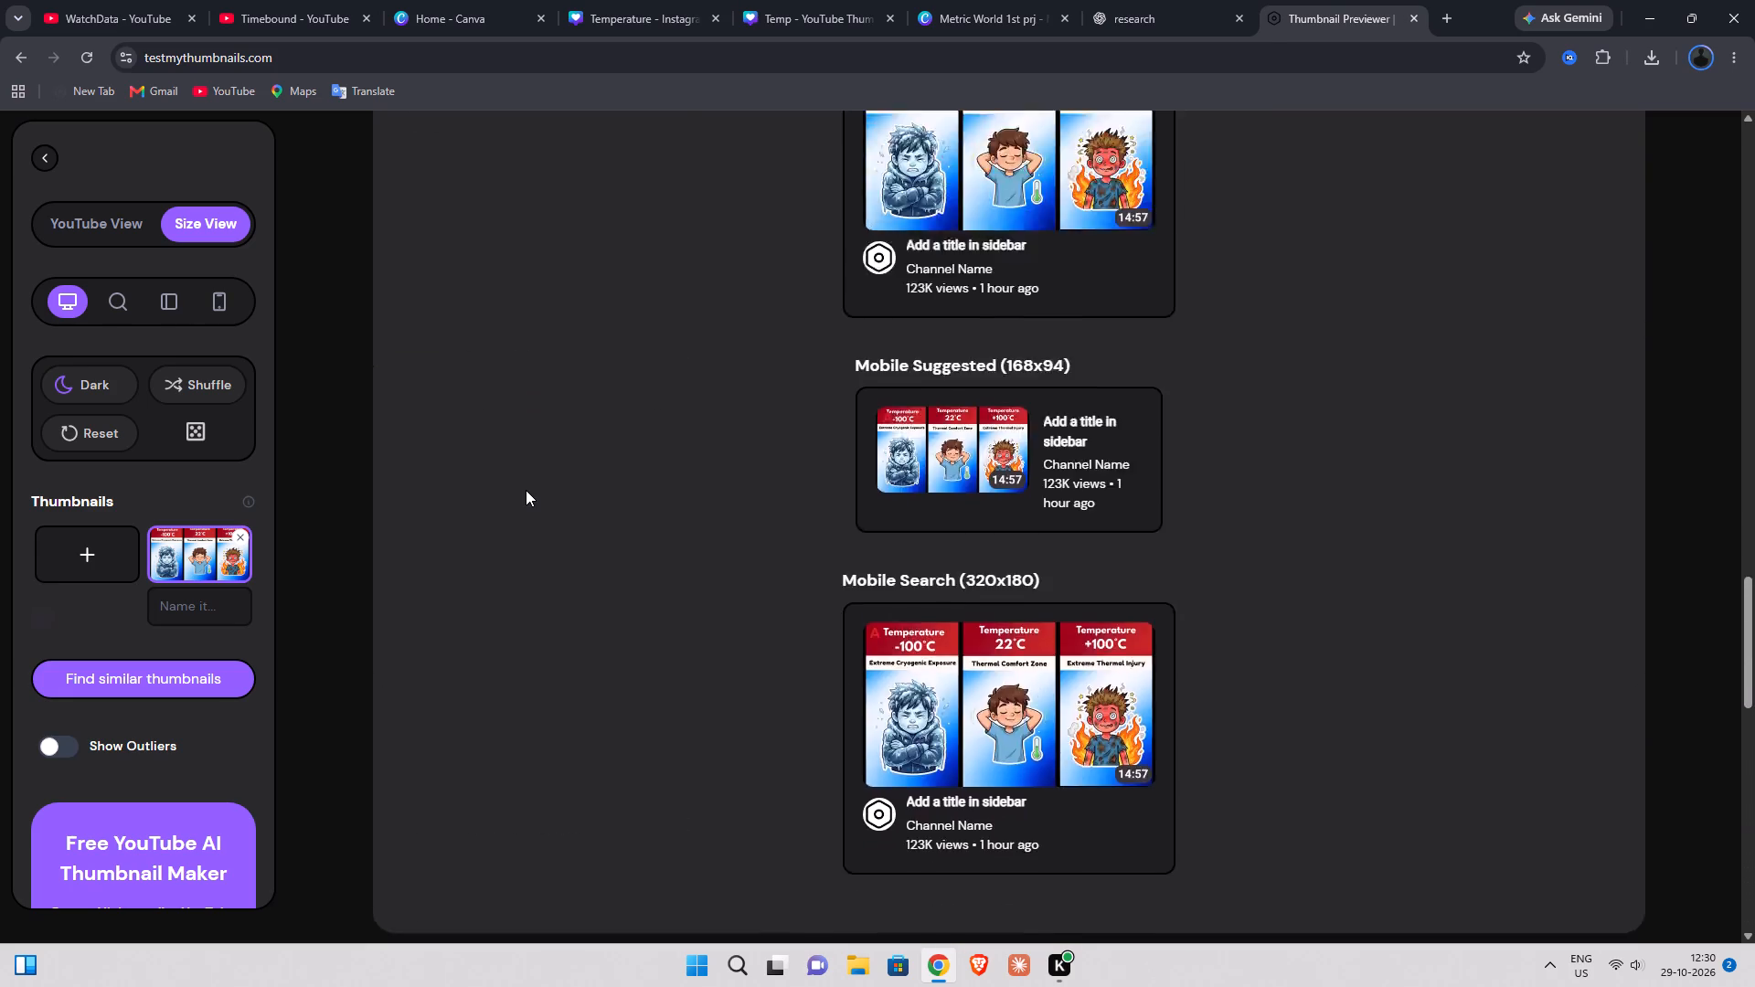
{"action": "scroll", "coordinate": [526, 490], "scroll_direction": "up", "scroll_amount": 20}
{"action": "scroll", "coordinate": [526, 490], "scroll_direction": "up", "scroll_amount": 6}
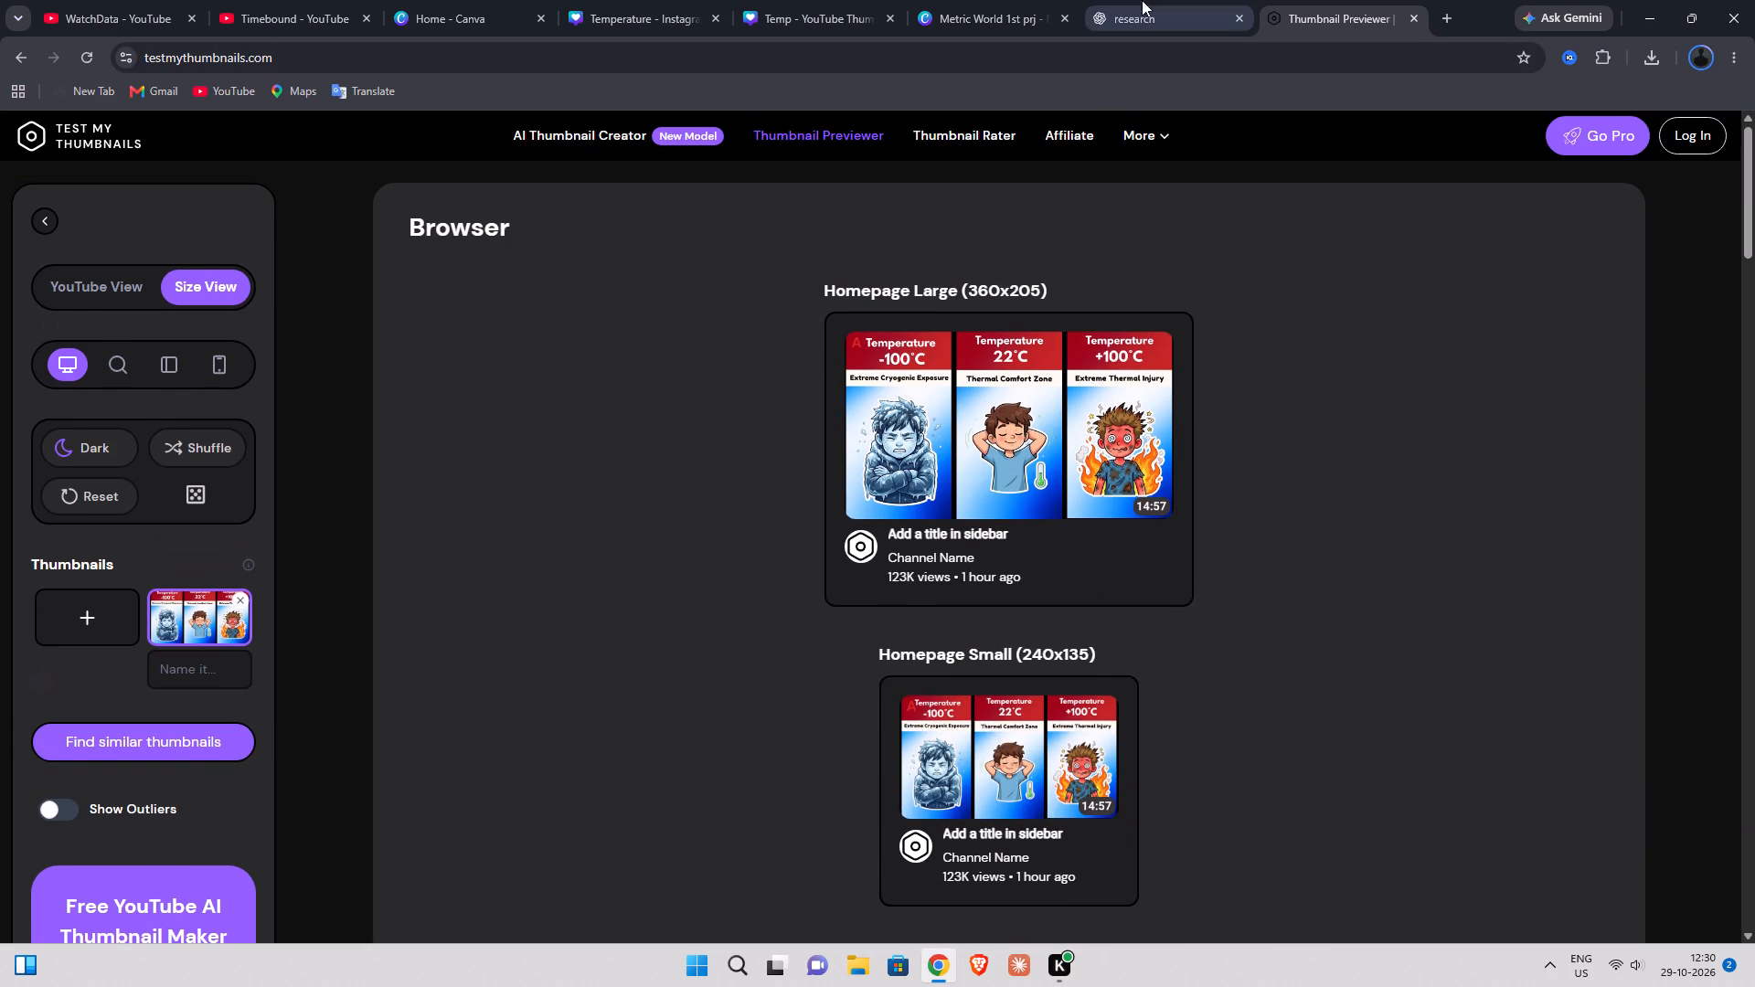
Open a new blank browser tab and close the Thumbnail Previewer page.
{"action": "left_click", "coordinate": [1458, 6]}
{"action": "left_click", "coordinate": [1260, 17]}
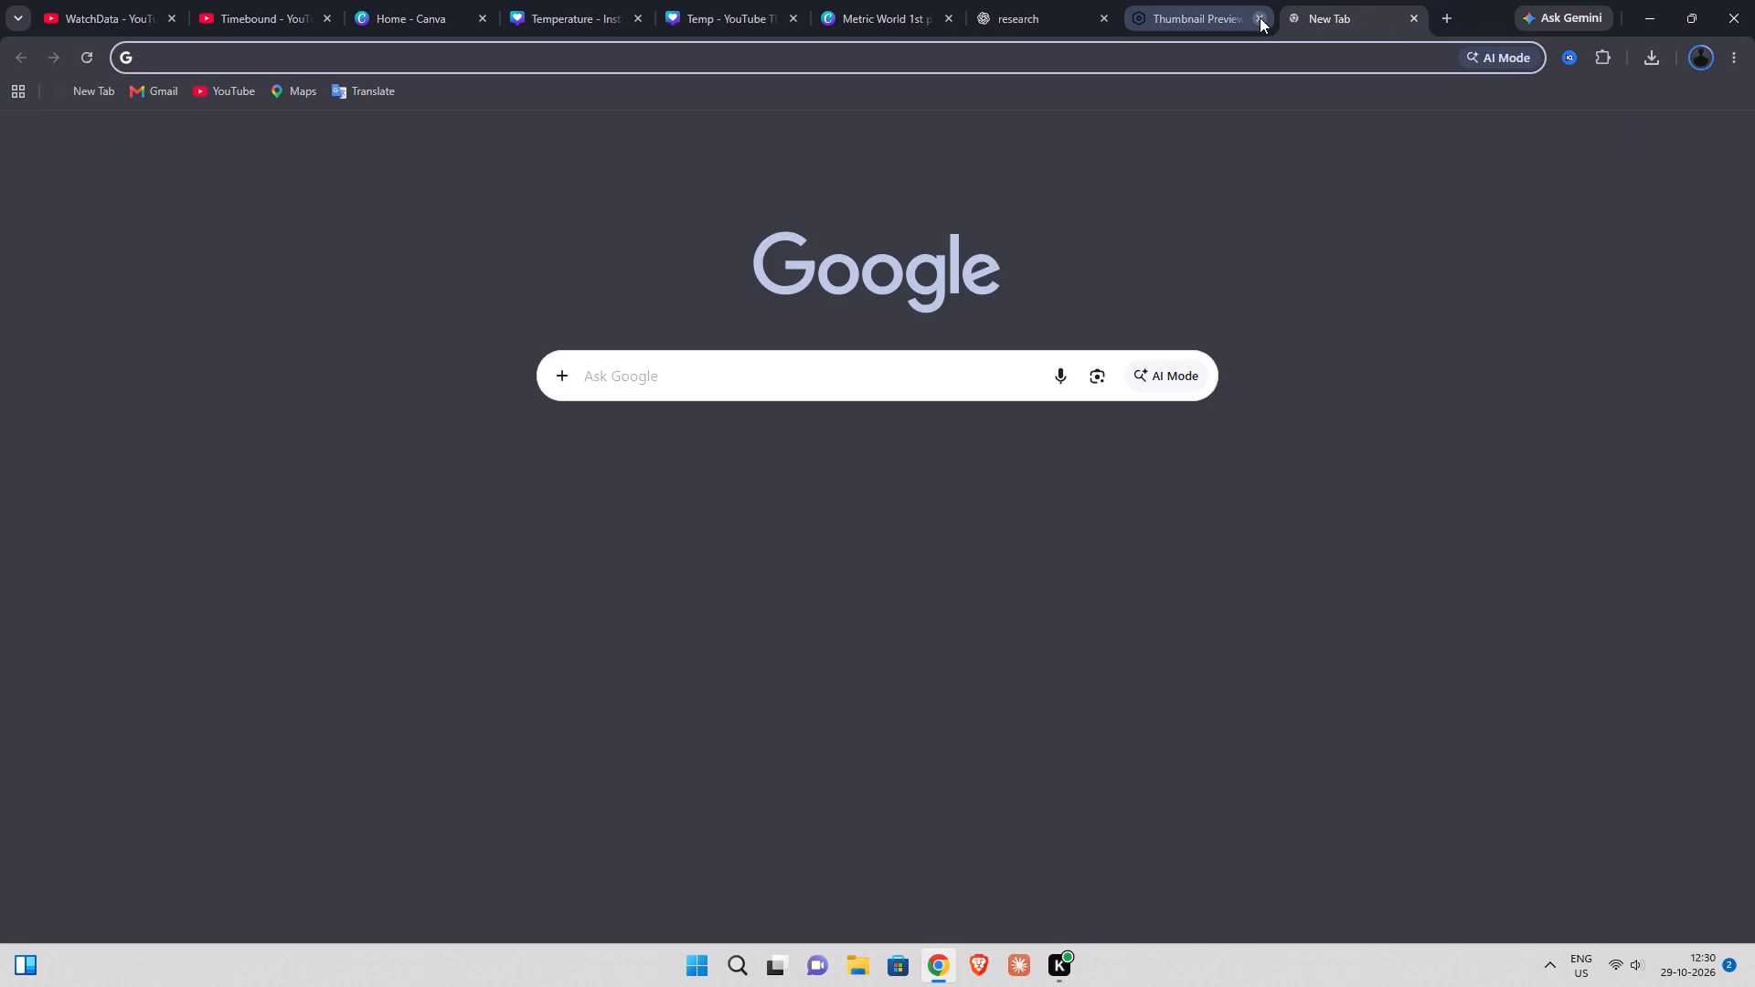
Look over the research chat and the Metric World 1st prj, Temperature and Temp designs, ending on the blank browser tab.
{"action": "left_click", "coordinate": [1146, 12]}
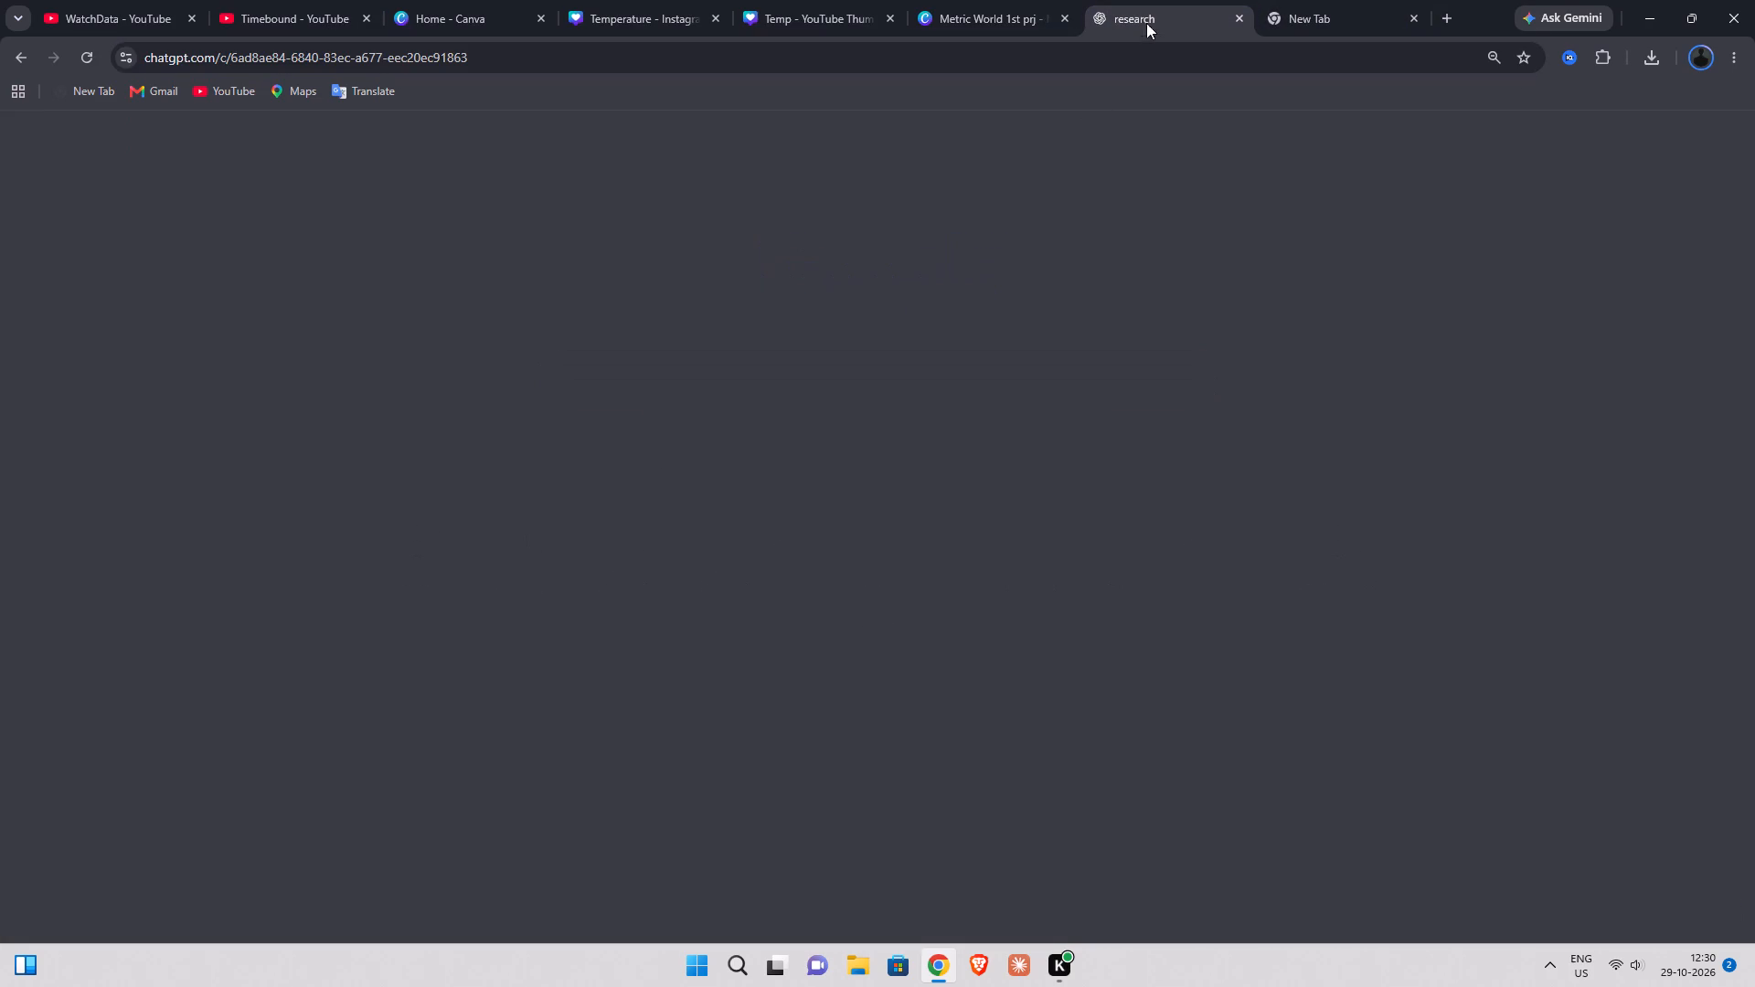
{"action": "left_click", "coordinate": [974, 0]}
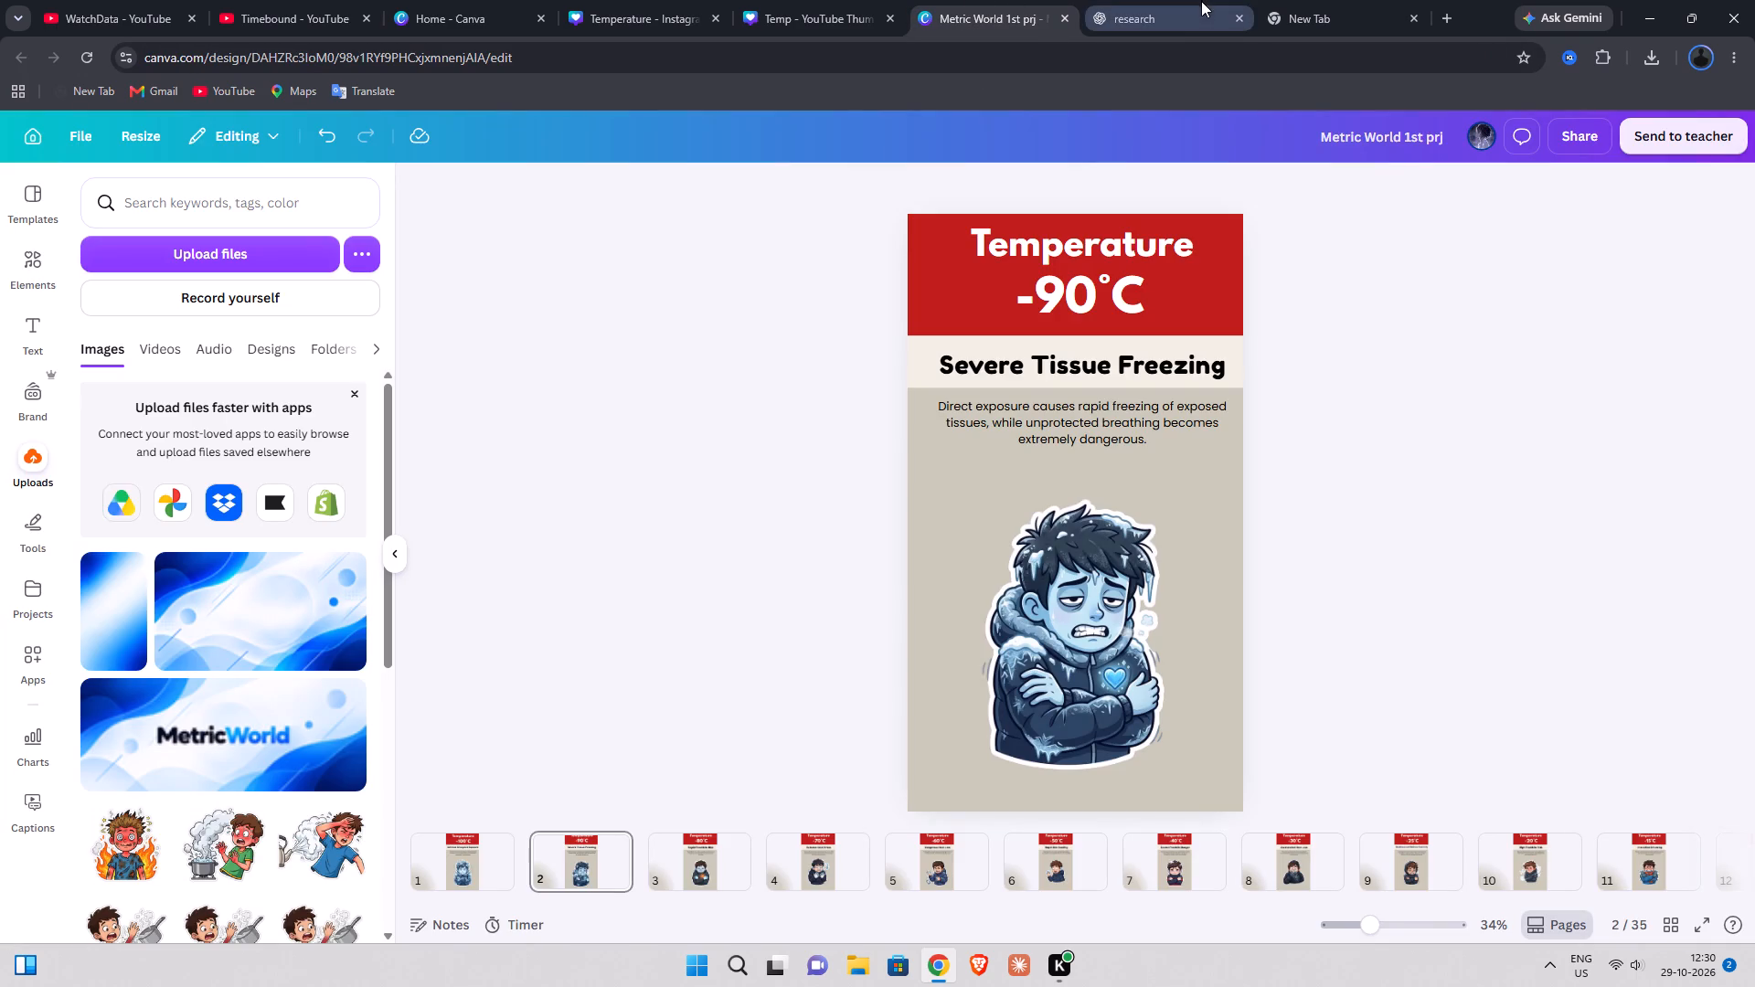
{"action": "left_click", "coordinate": [662, 0]}
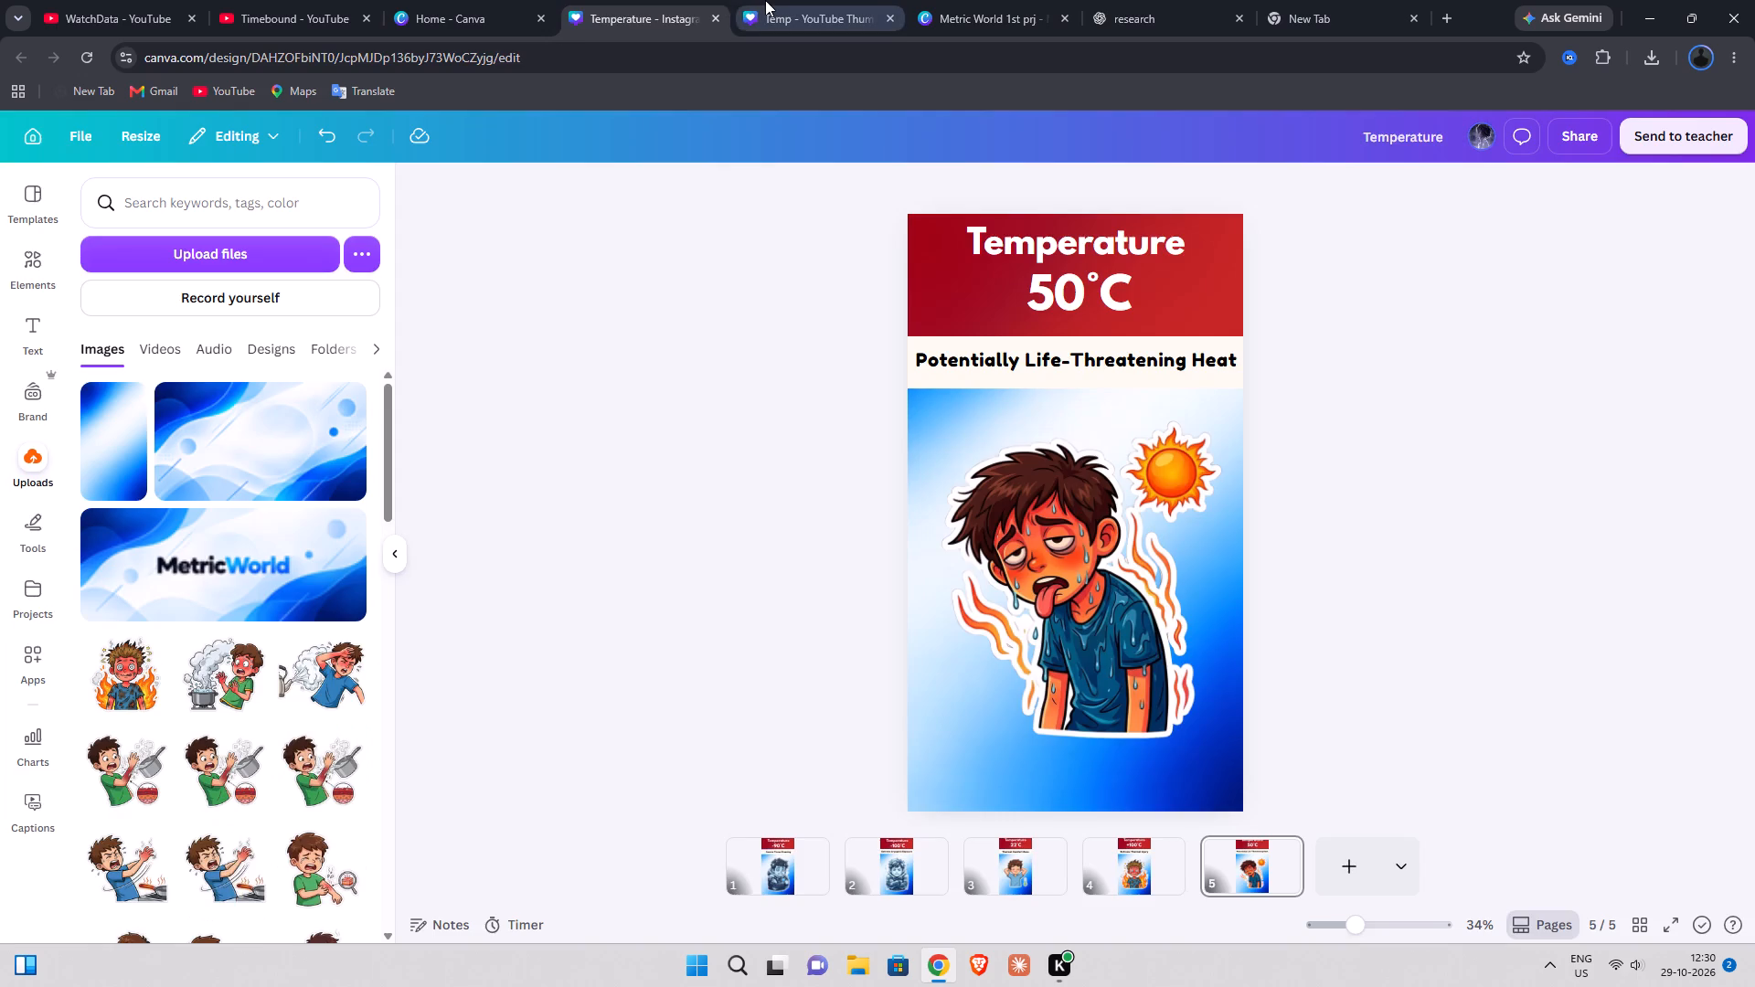
{"action": "left_click", "coordinate": [765, 0]}
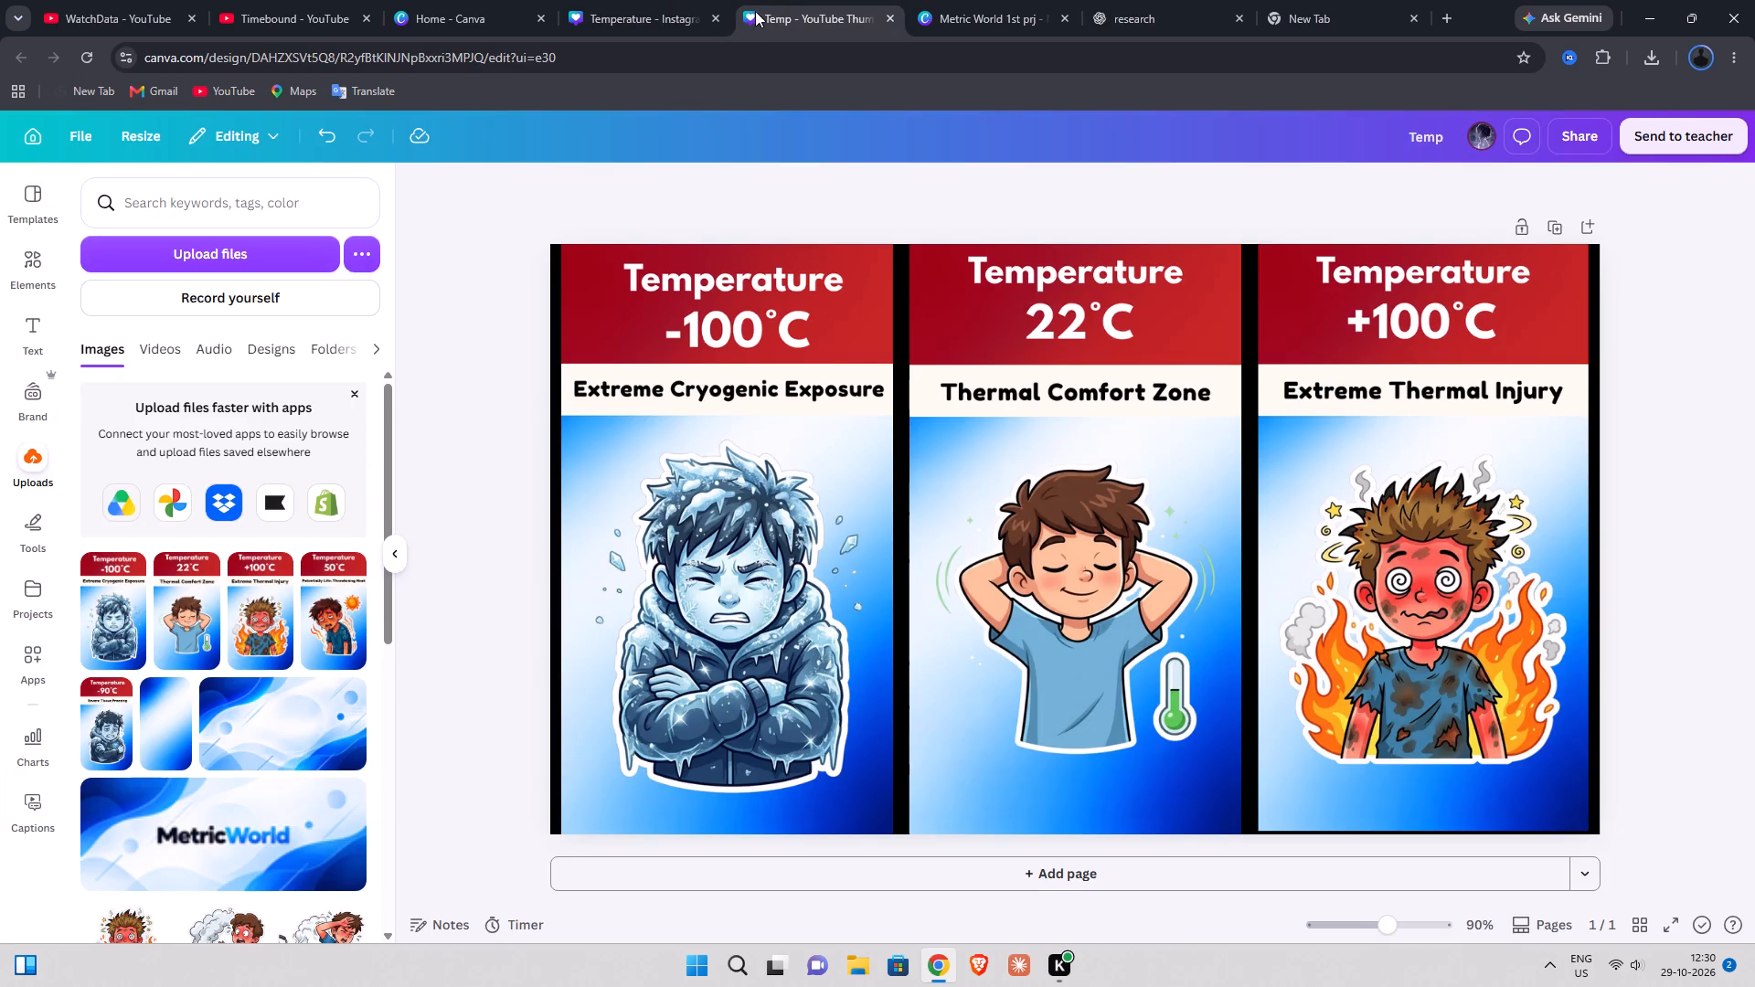
{"action": "left_click", "coordinate": [1332, 1]}
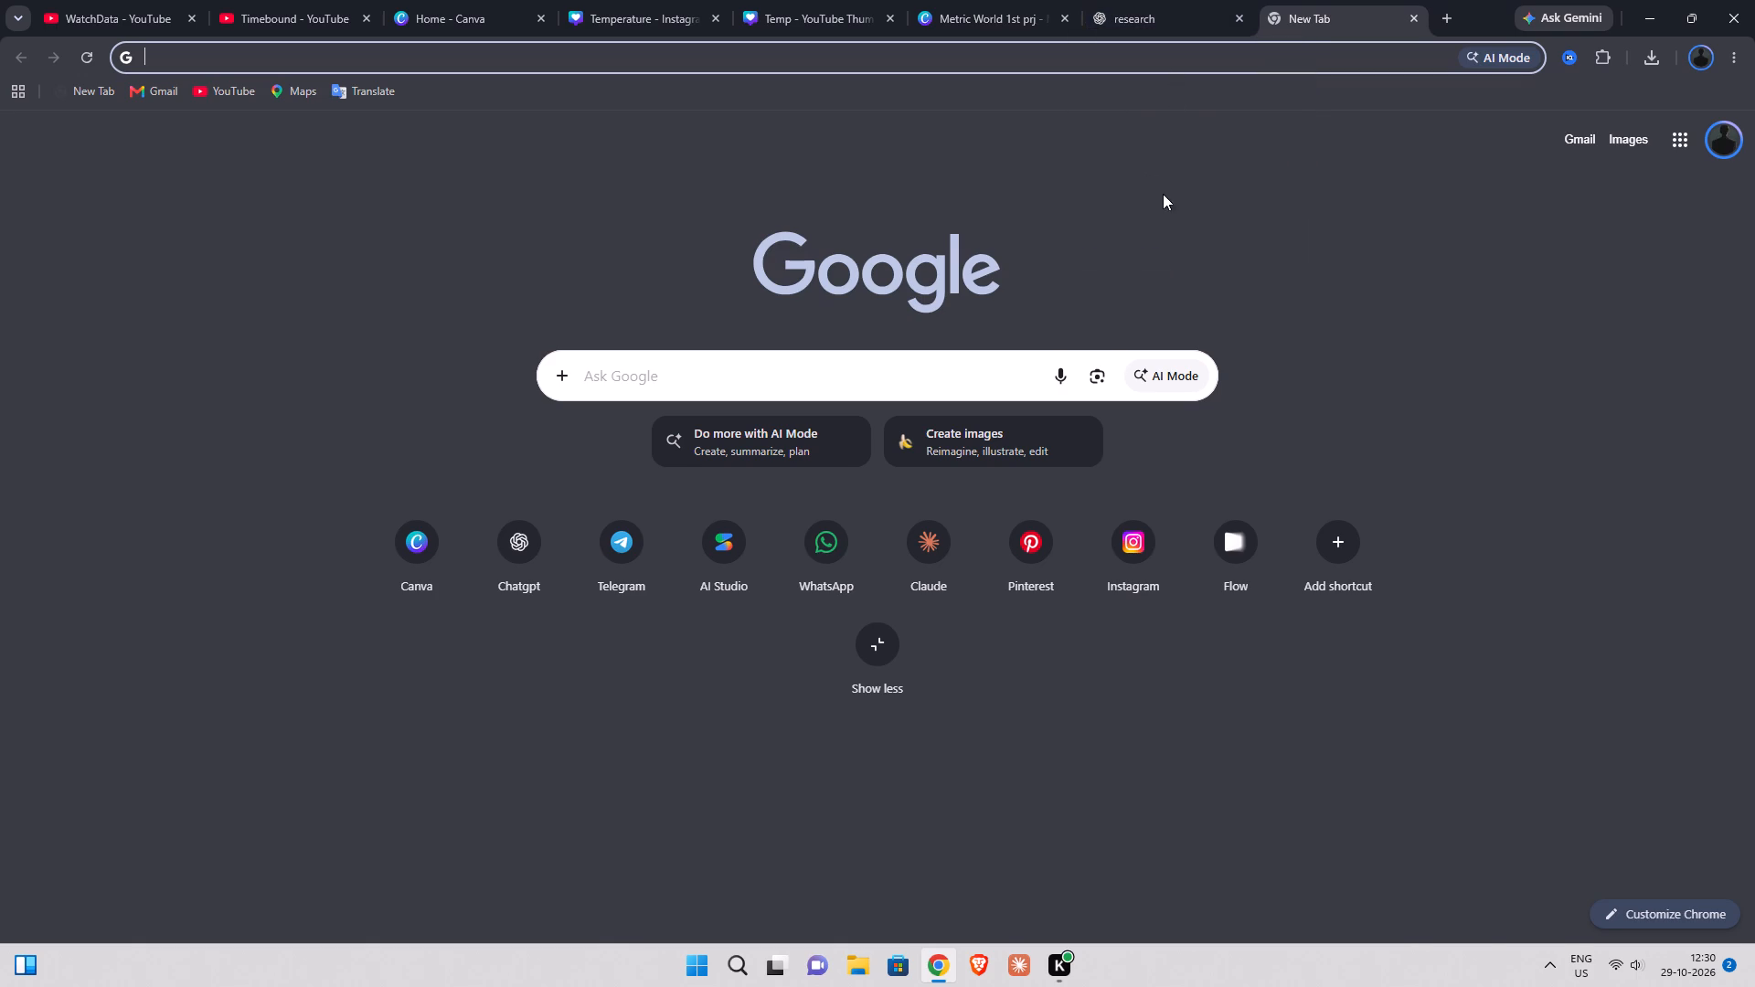
Close the research, Metric World 1st prj, Temp, Temperature and Canva home tabs, keeping the two YouTube channels and the new tab.
{"action": "left_click", "coordinate": [914, 0]}
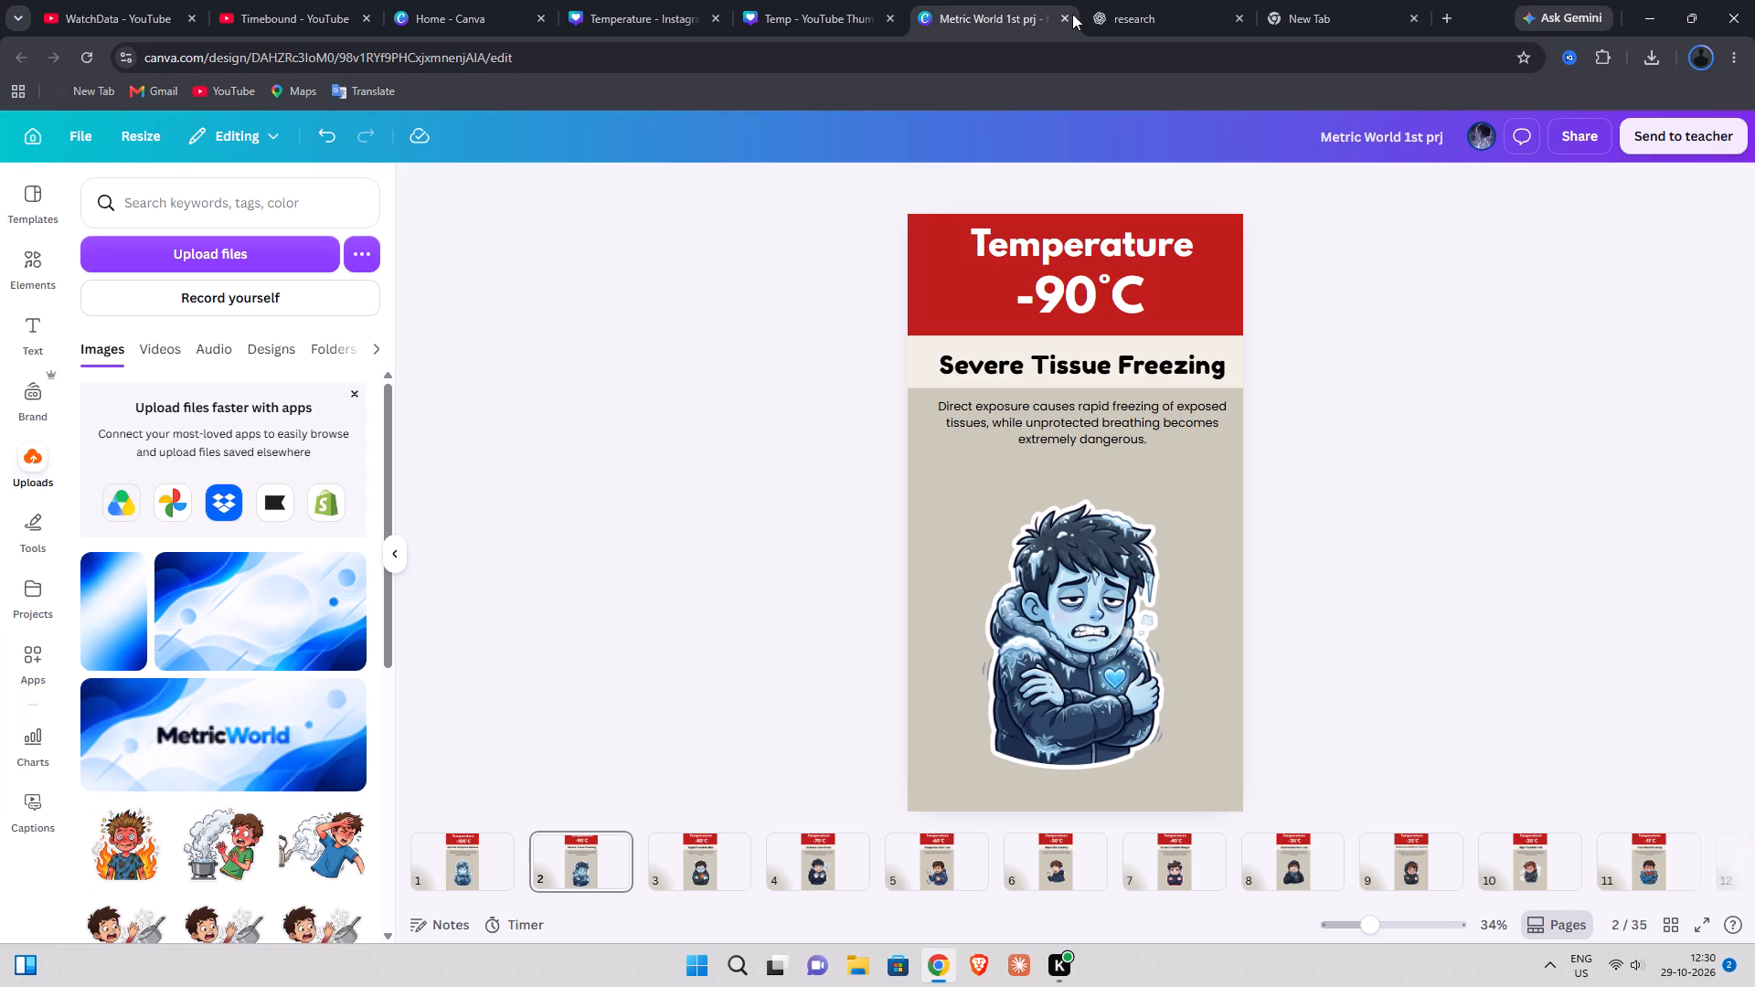
{"action": "left_click", "coordinate": [1114, 5]}
{"action": "left_click", "coordinate": [1299, 5]}
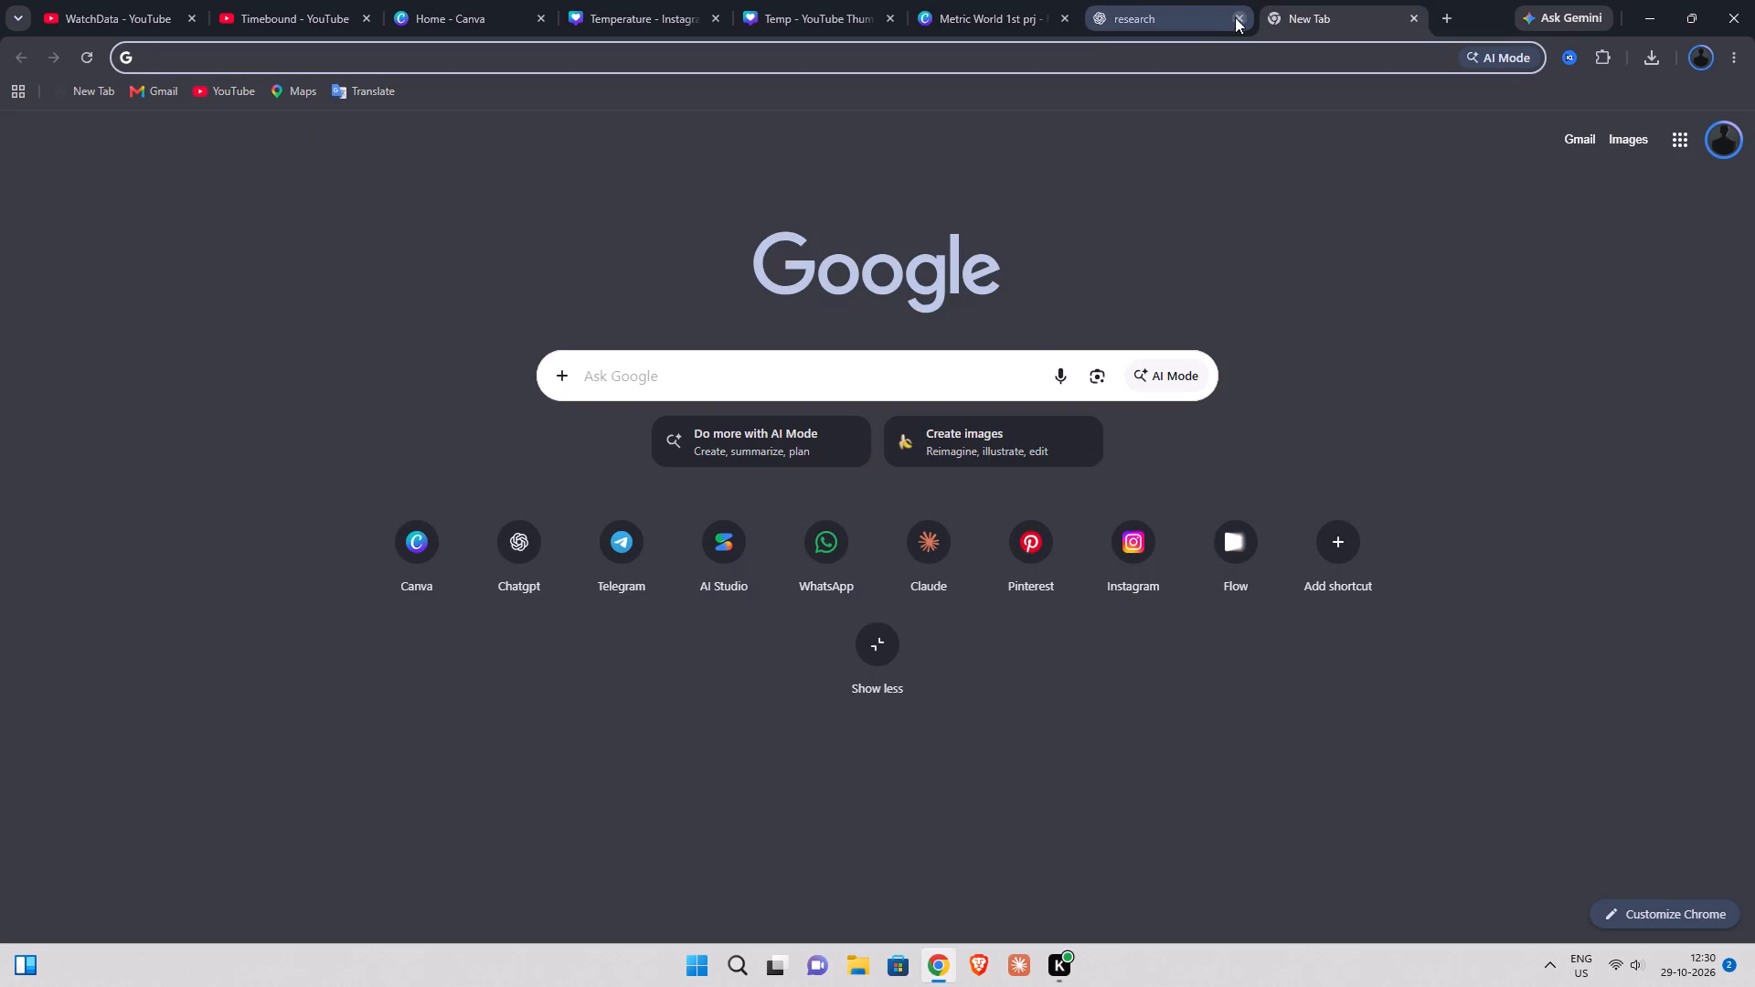
{"action": "left_click", "coordinate": [1192, 13]}
{"action": "left_click", "coordinate": [1292, 0]}
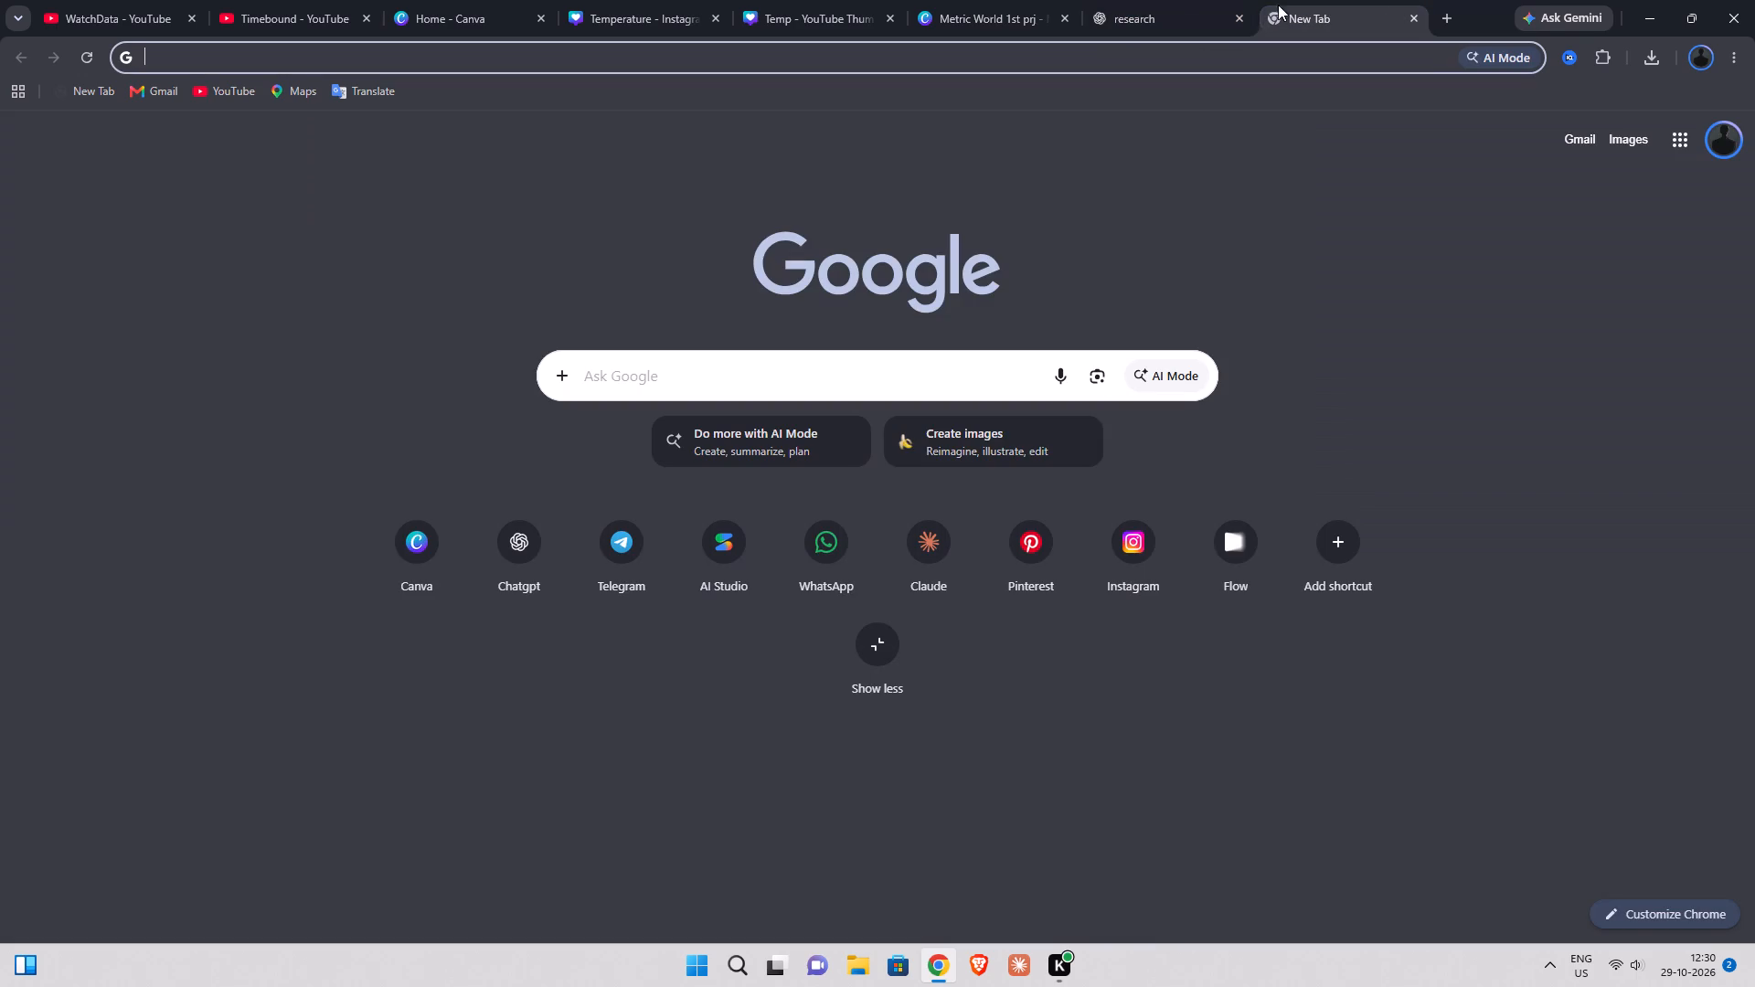
{"action": "left_click", "coordinate": [1236, 23]}
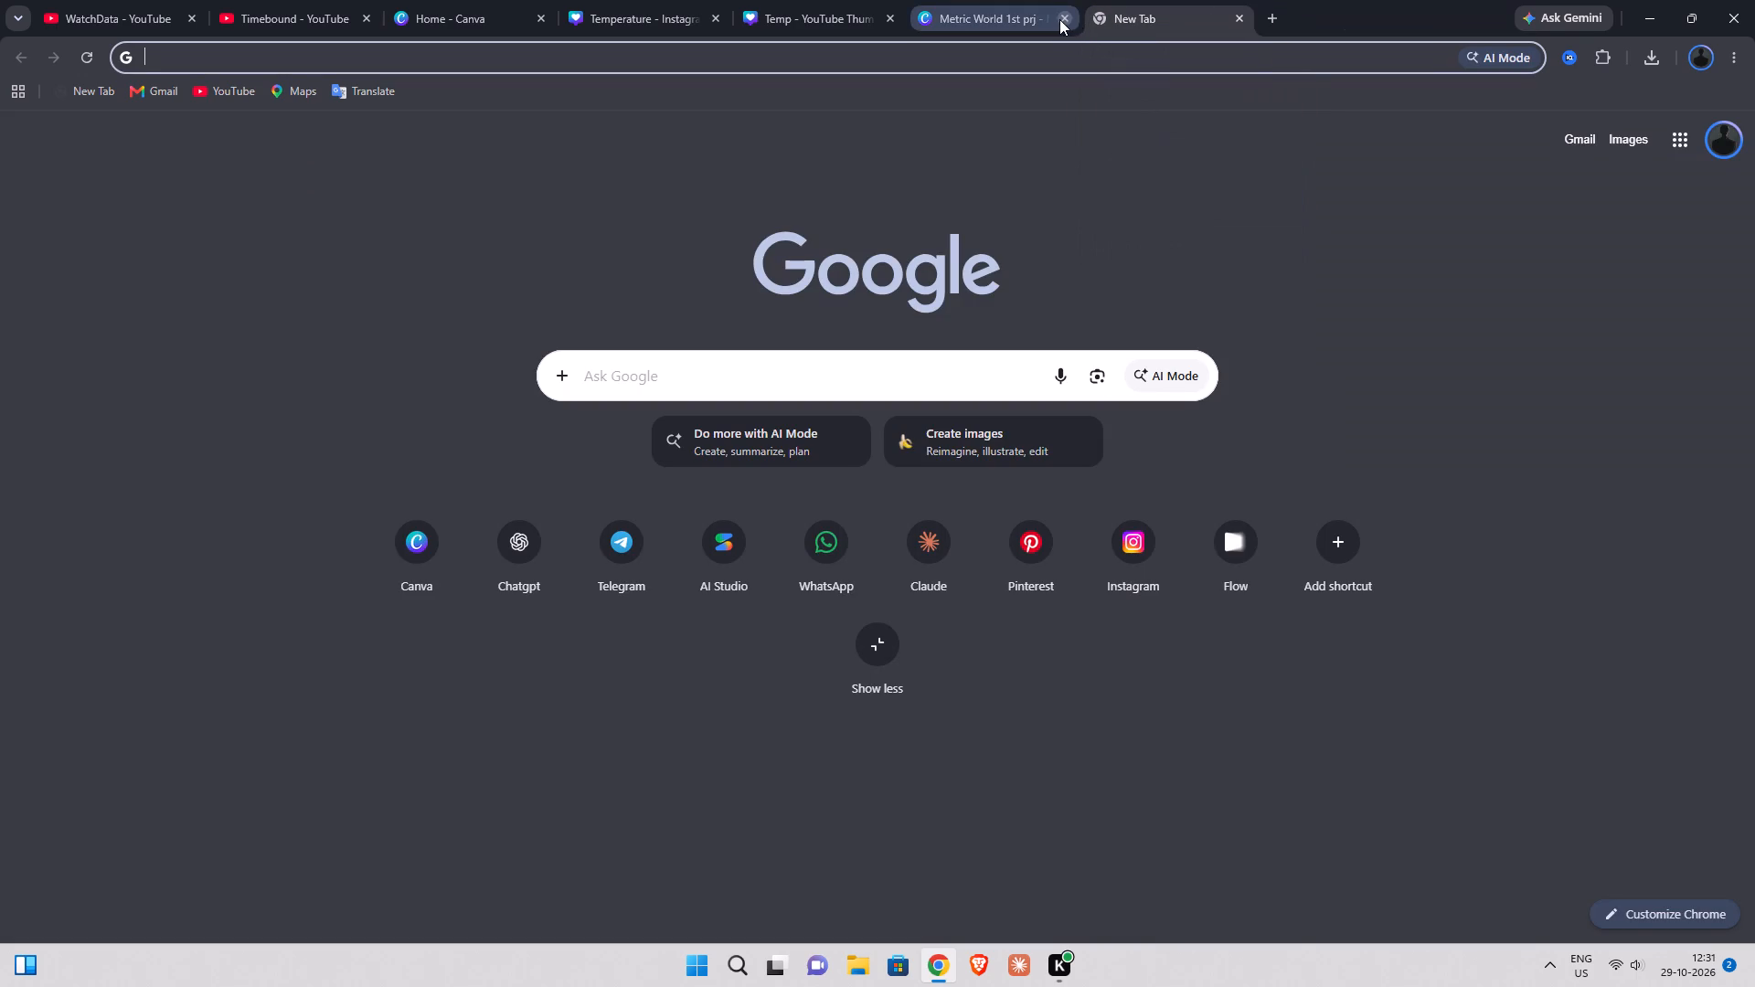
{"action": "left_click", "coordinate": [1061, 16]}
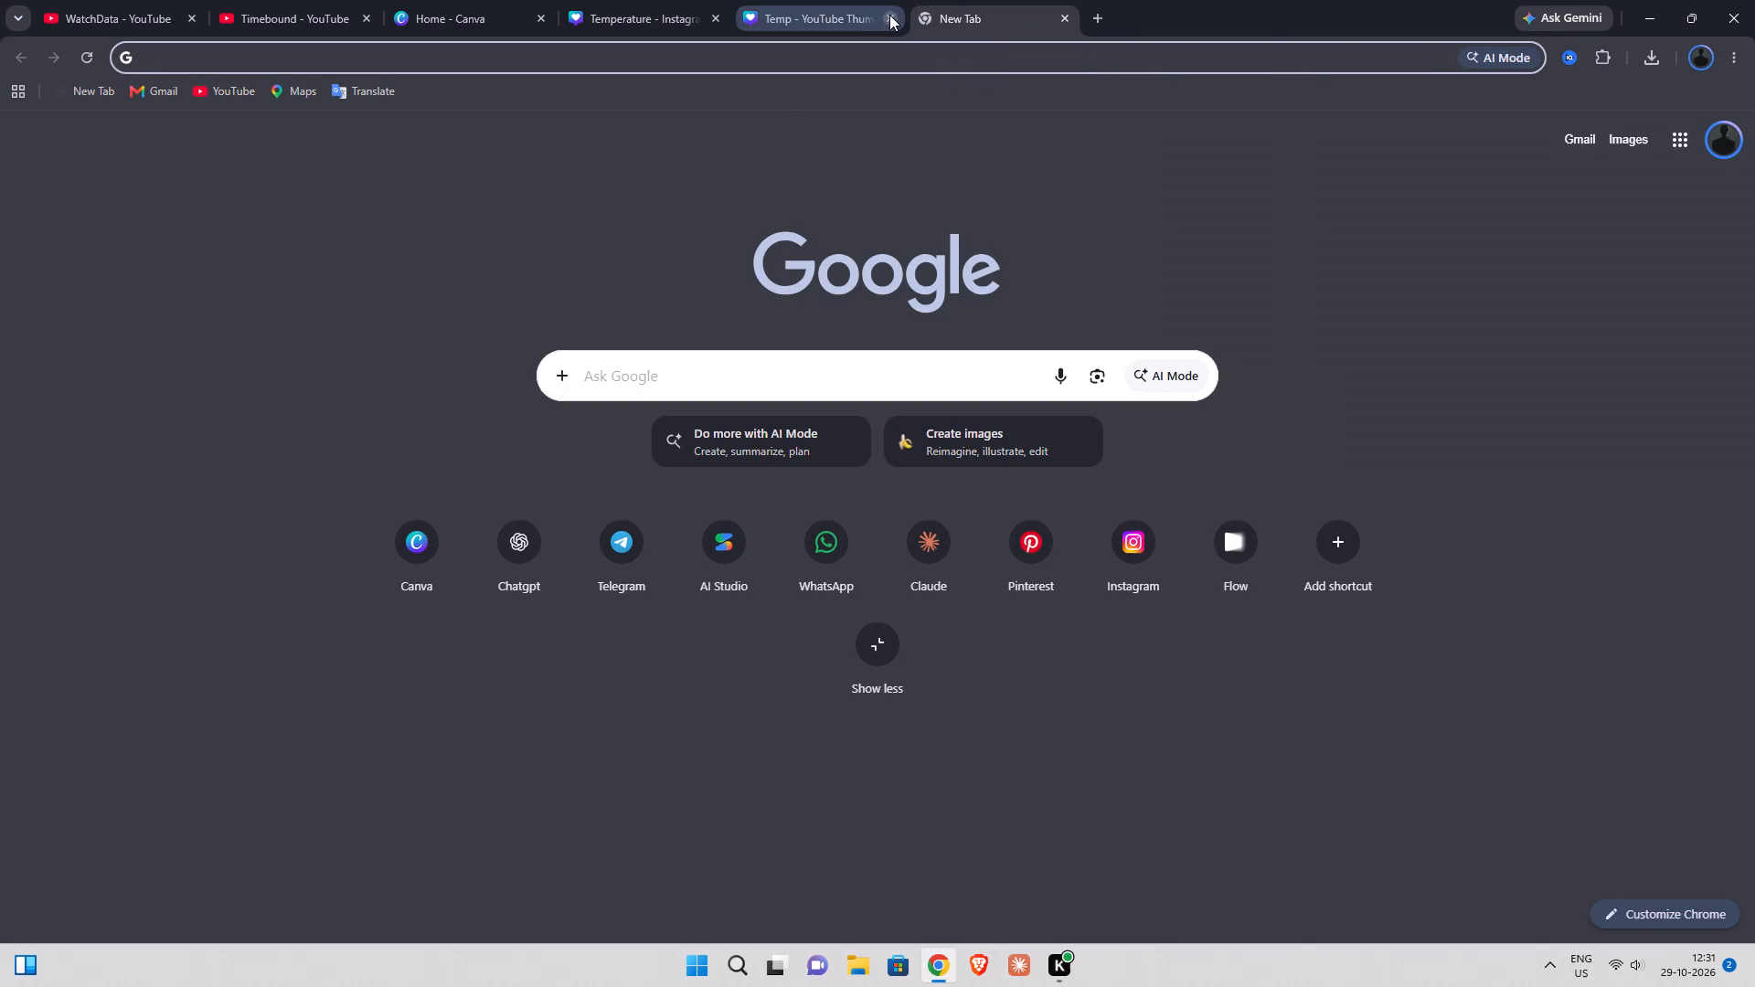
{"action": "left_click", "coordinate": [889, 14]}
{"action": "left_click", "coordinate": [710, 12]}
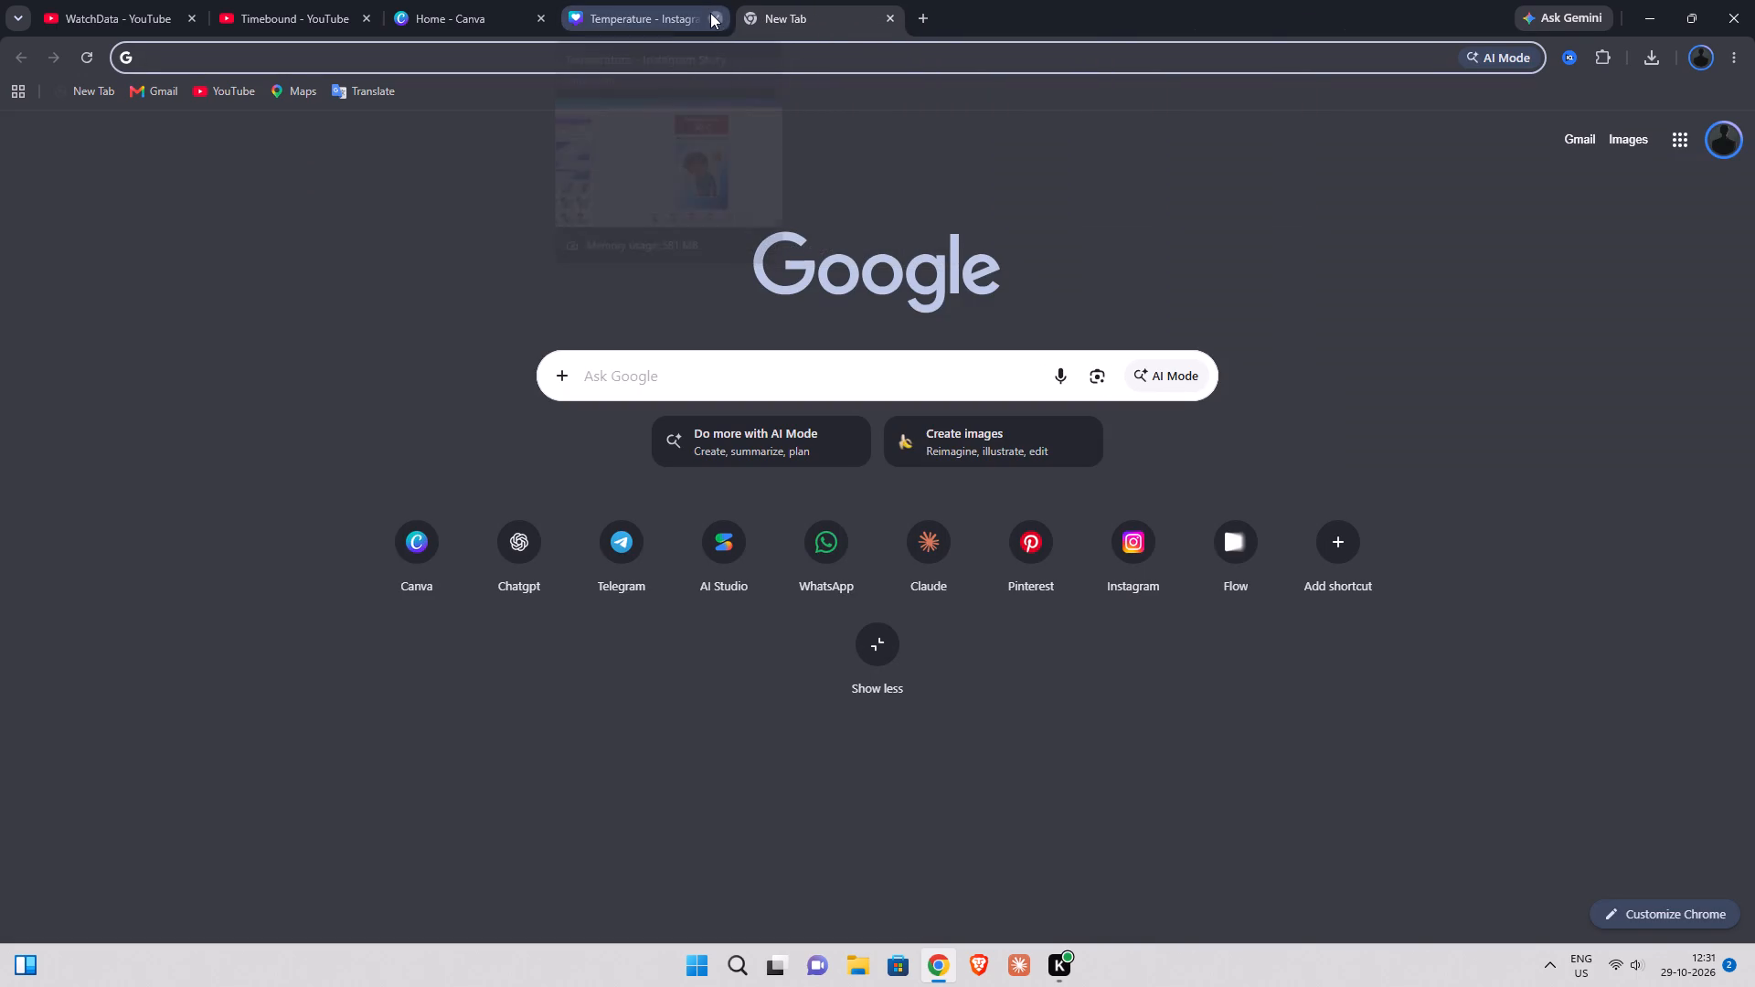
{"action": "left_click", "coordinate": [540, 15]}
Return to the Timebound channel and look through its video thumbnails again.
{"action": "left_click", "coordinate": [271, 0]}
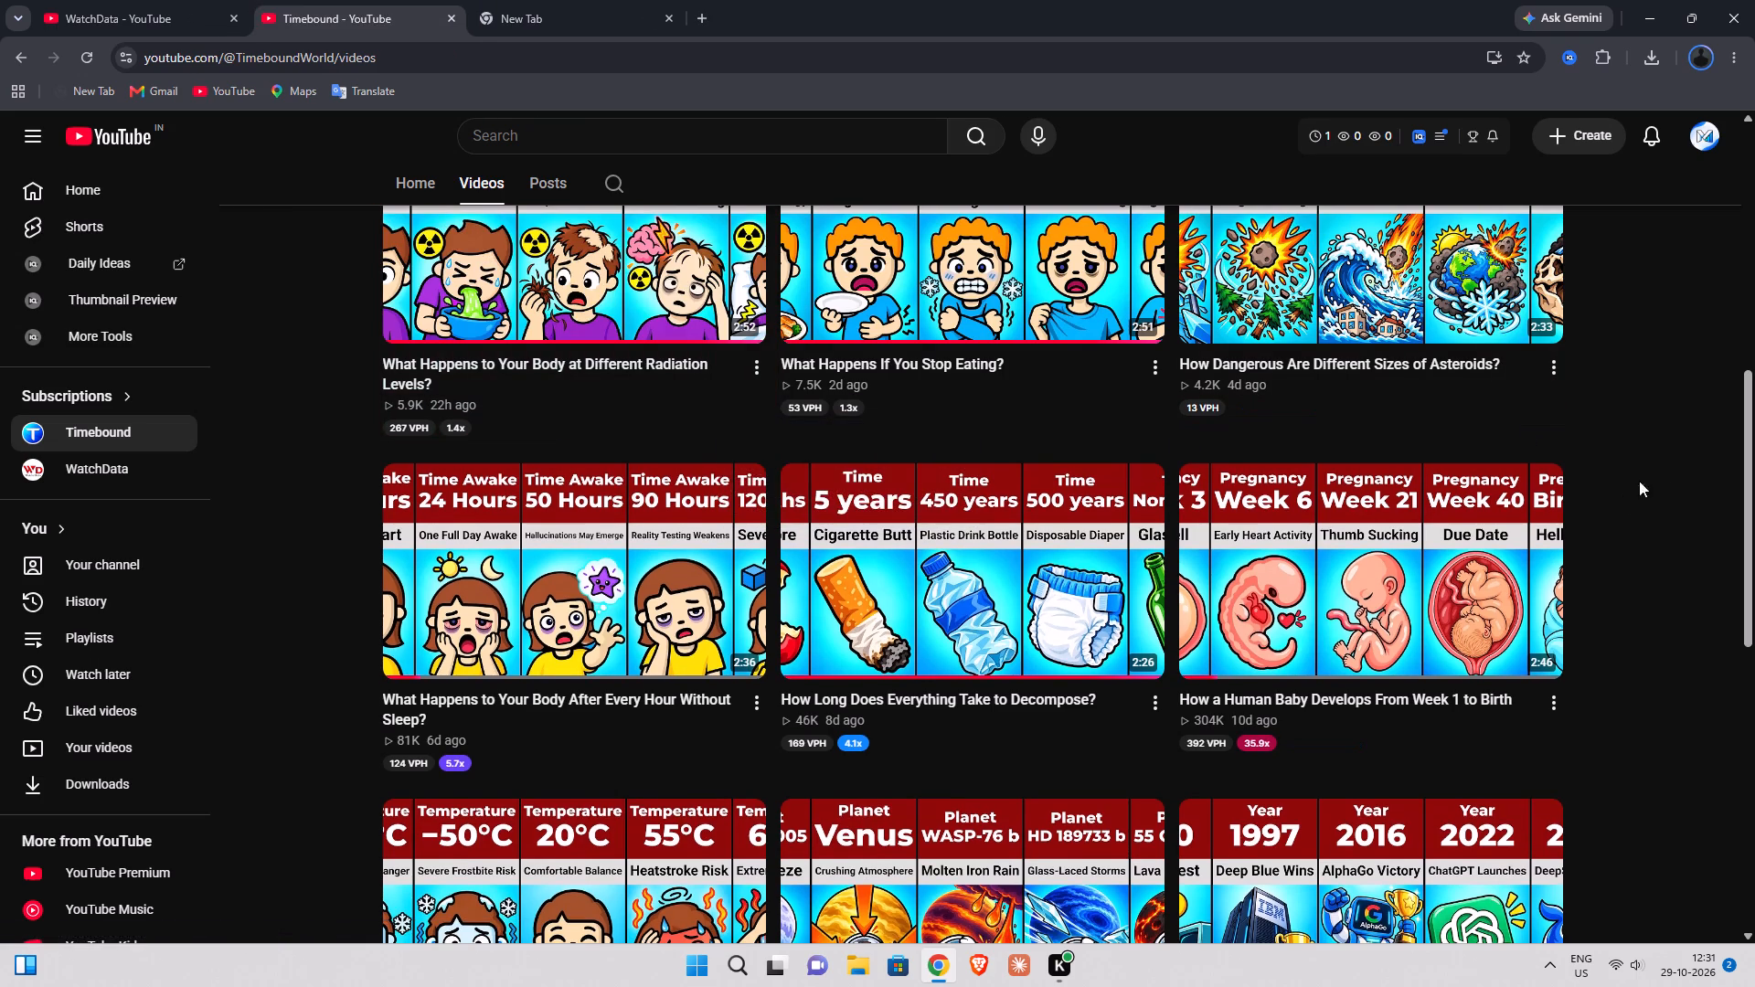
{"action": "scroll", "coordinate": [1666, 453], "scroll_direction": "up", "scroll_amount": 6}
{"action": "scroll", "coordinate": [1652, 509], "scroll_direction": "down", "scroll_amount": 2}
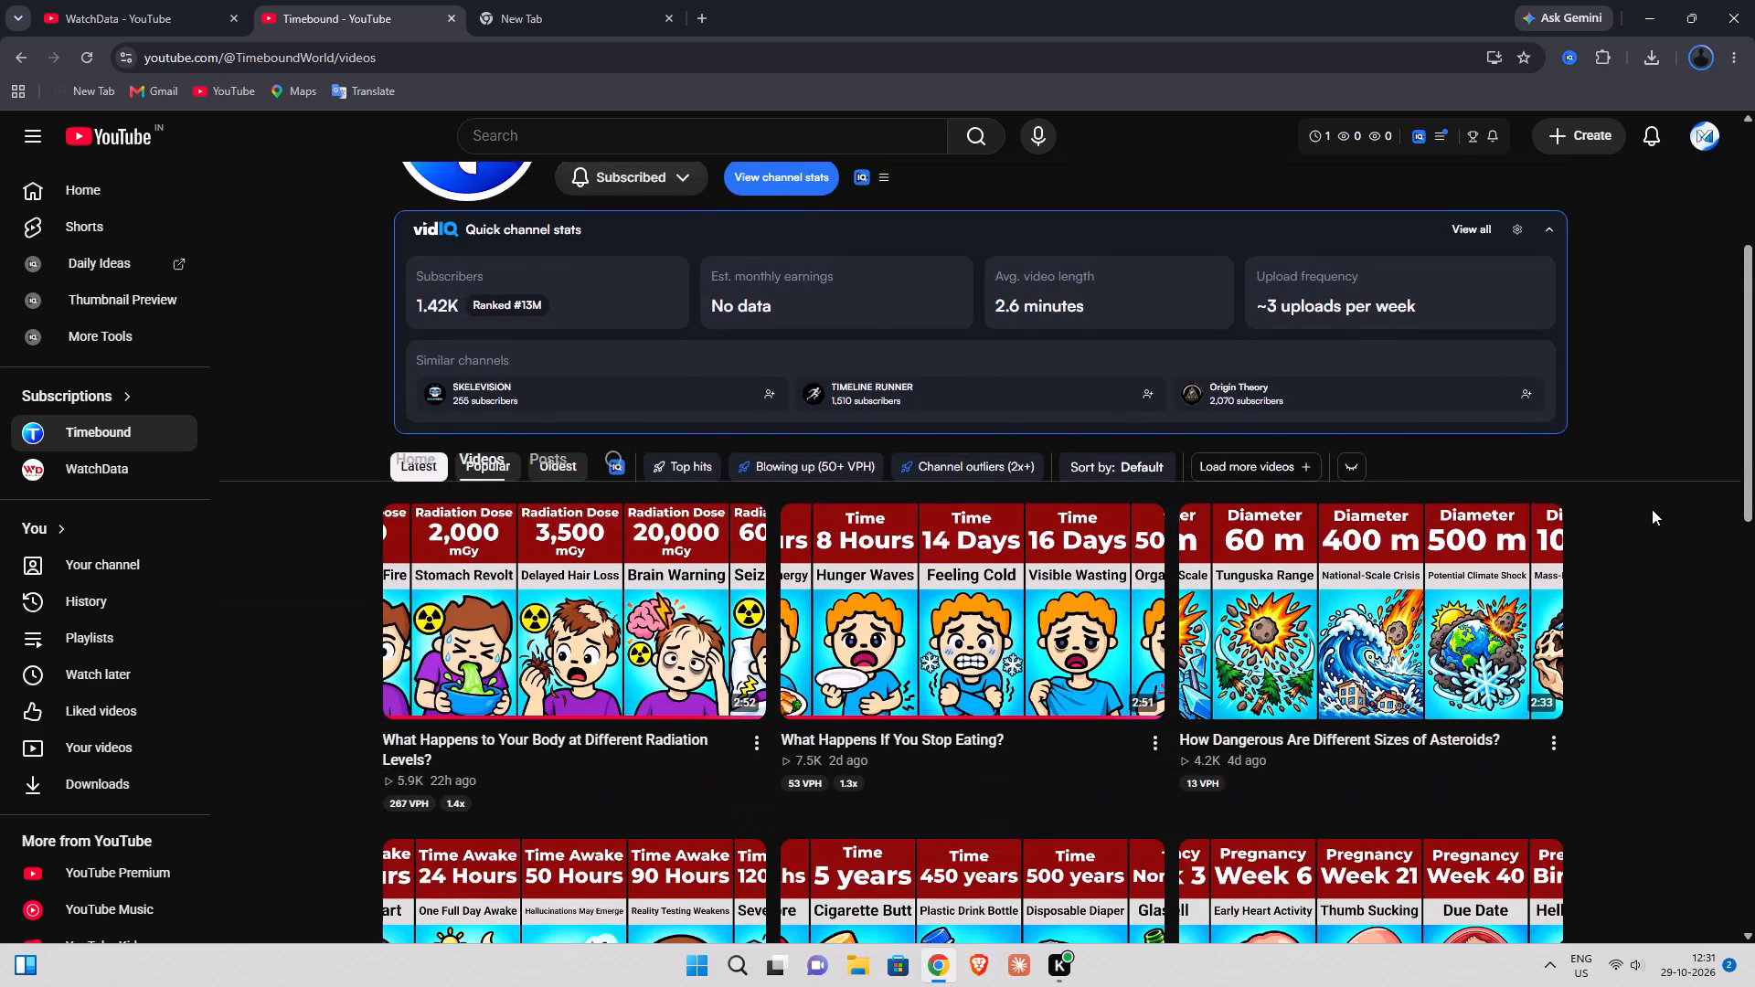
{"action": "scroll", "coordinate": [1652, 509], "scroll_direction": "down", "scroll_amount": 3}
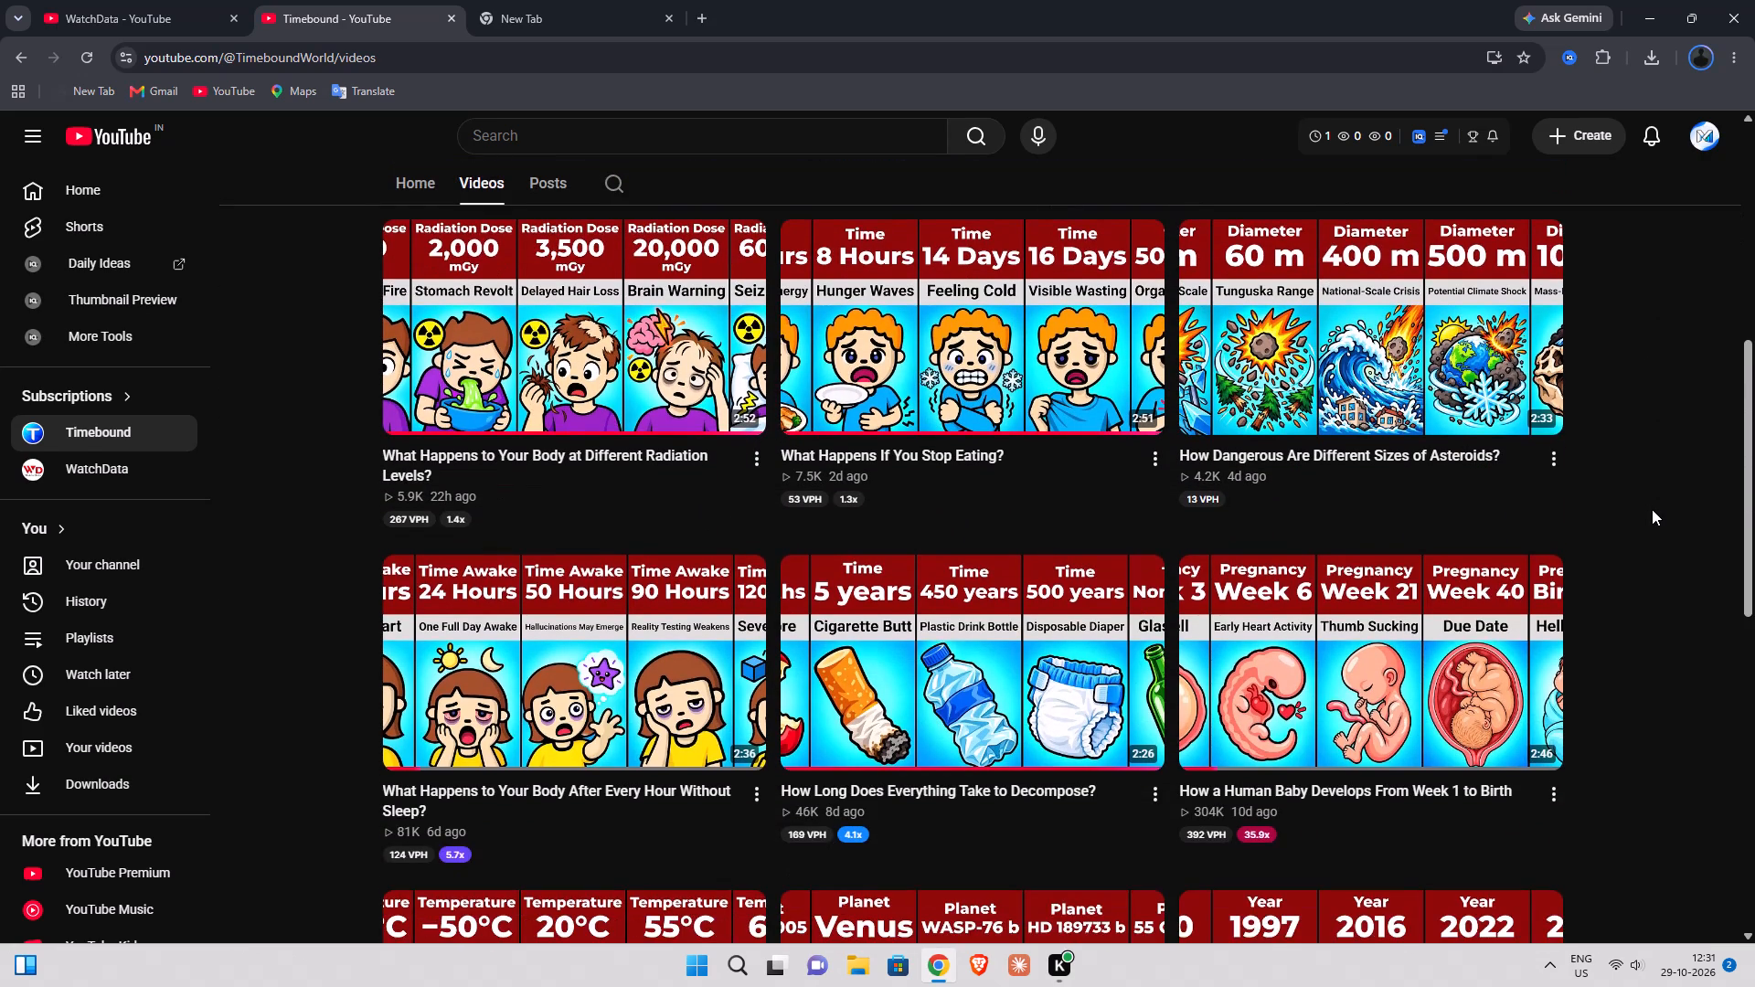